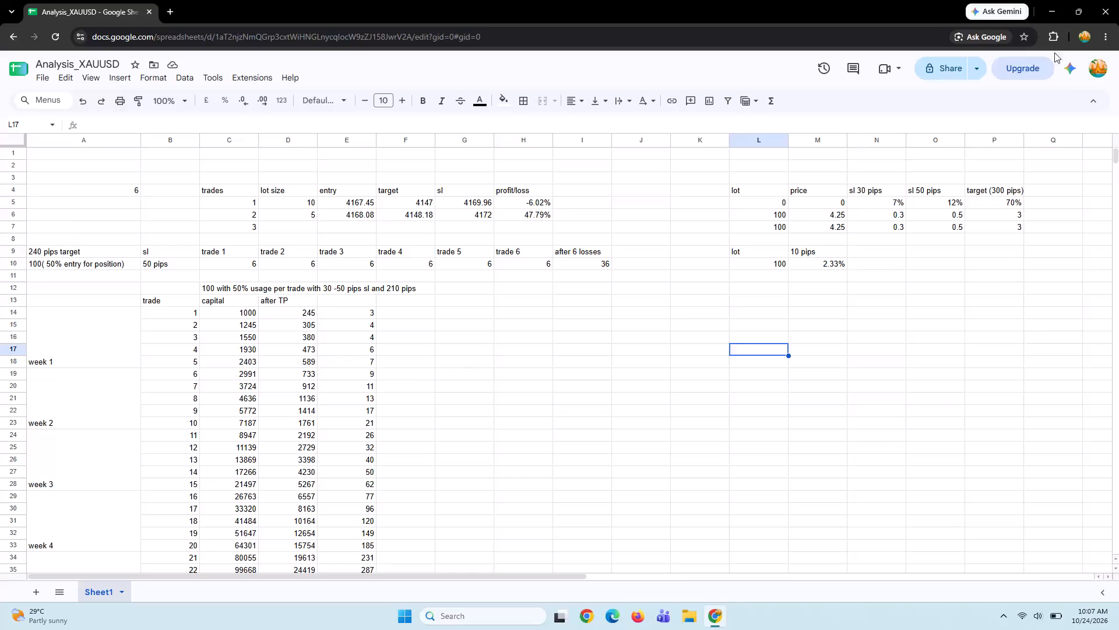
Switch to the Work browser profile and show the XAUT options chain on Delta Exchange.
left_click(1083, 39)
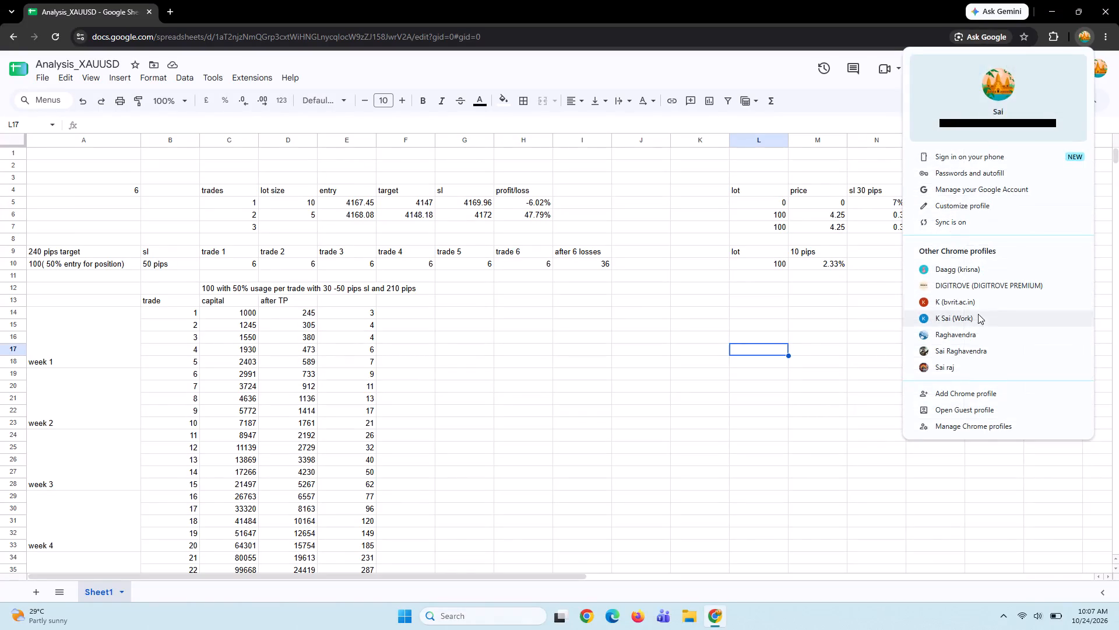
left_click(959, 325)
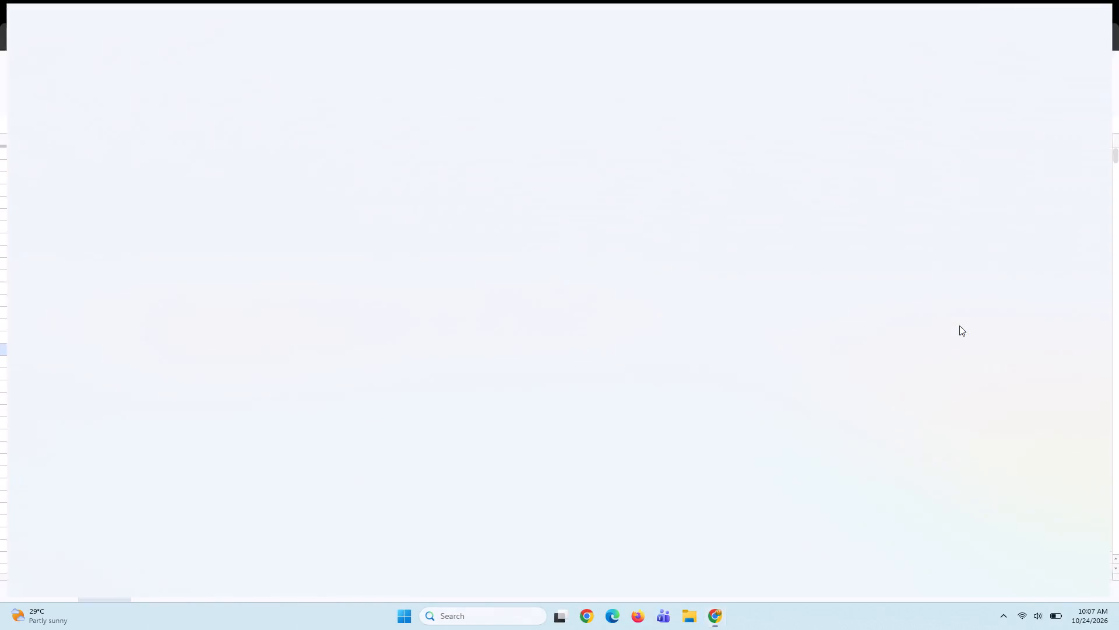
left_click(633, 348)
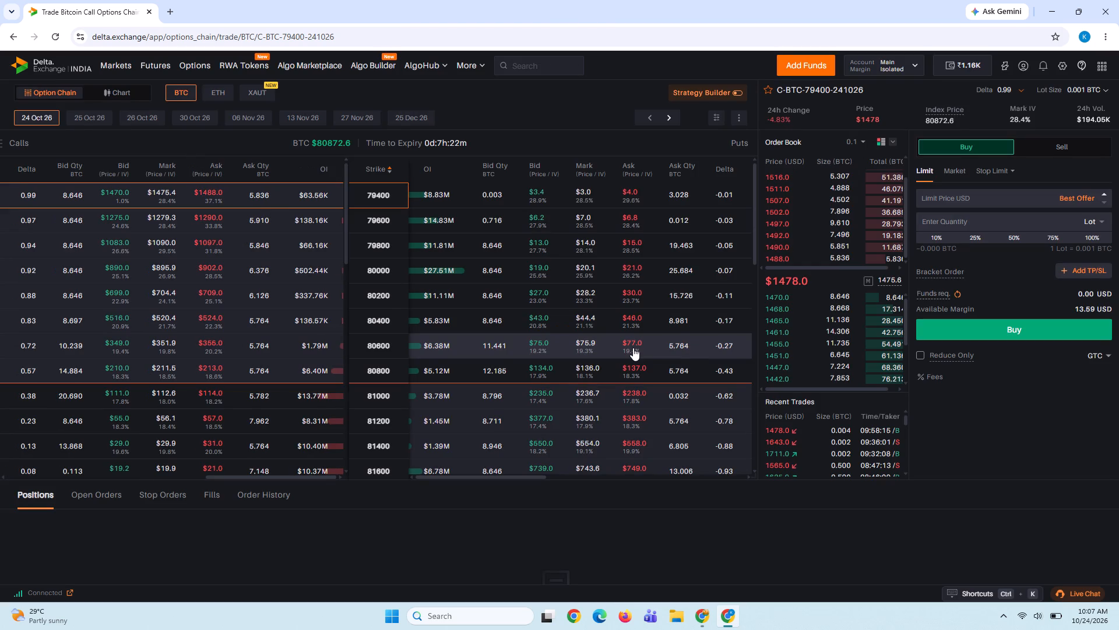
left_click(261, 93)
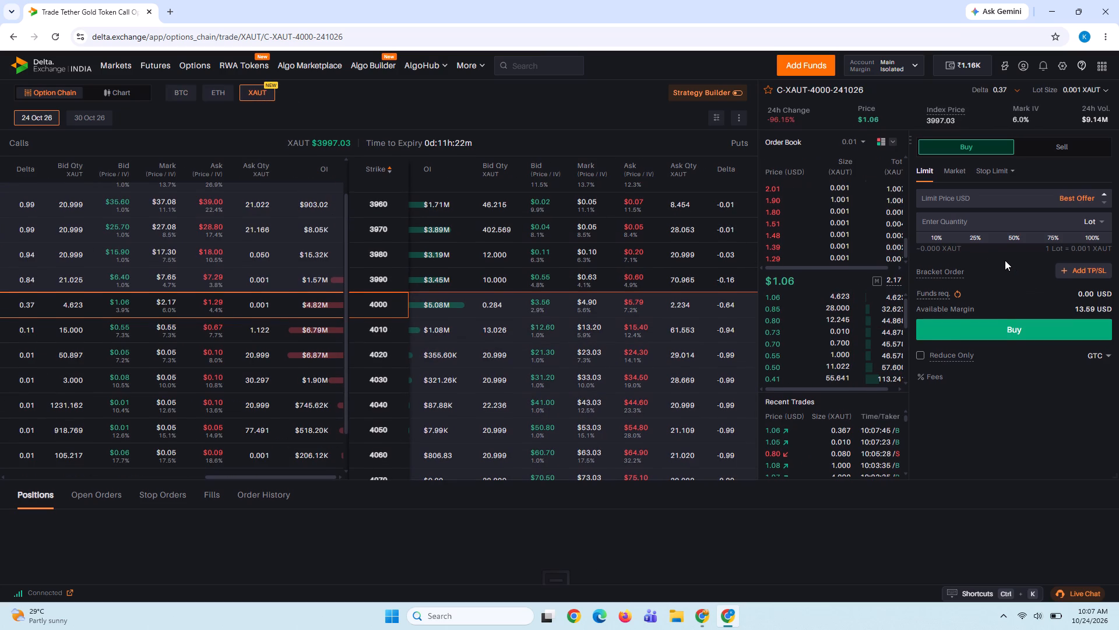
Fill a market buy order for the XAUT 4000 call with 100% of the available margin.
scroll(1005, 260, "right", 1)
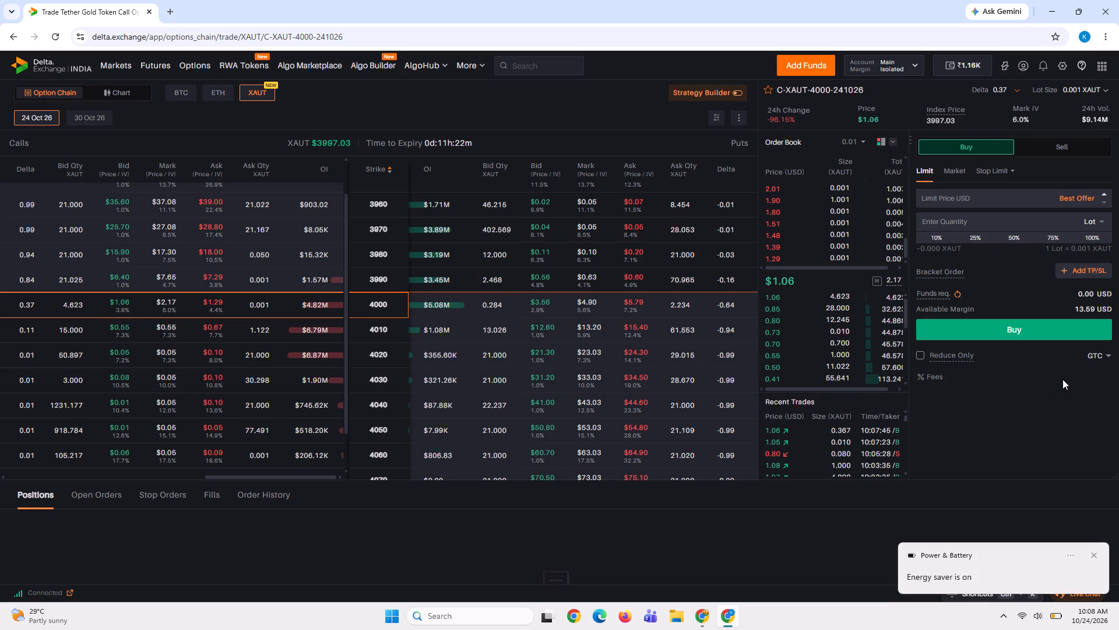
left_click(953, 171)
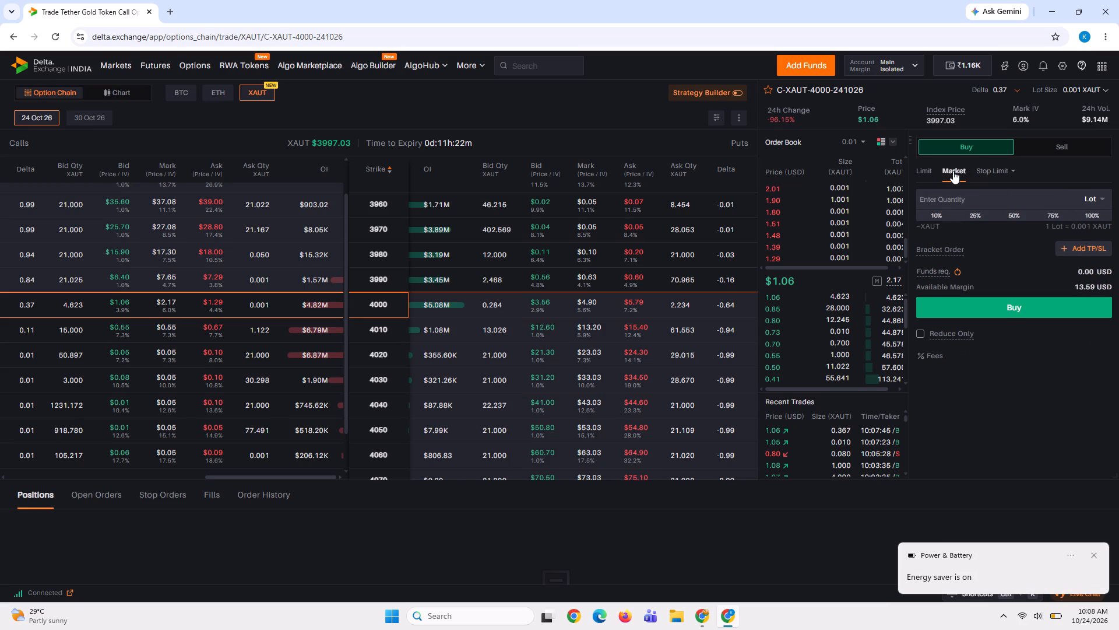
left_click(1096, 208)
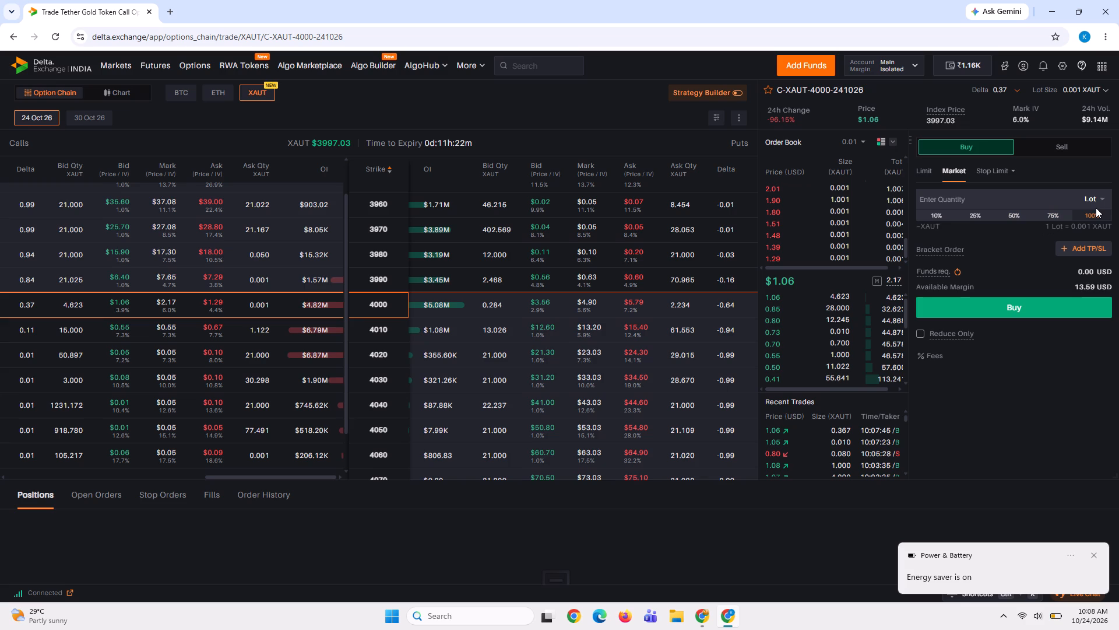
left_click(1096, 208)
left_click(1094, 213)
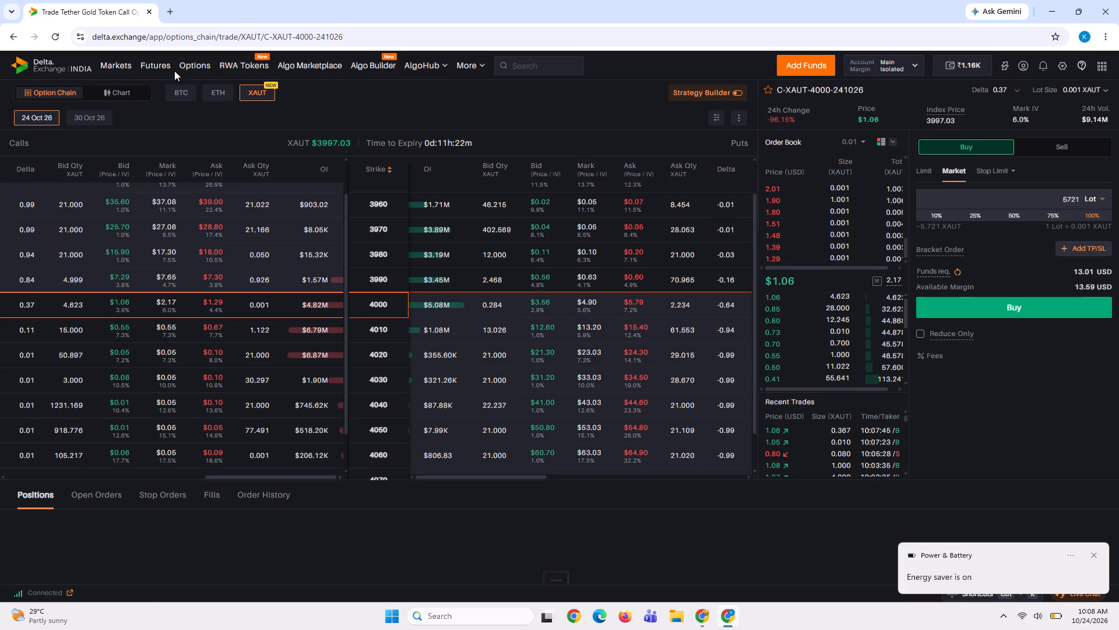
Go to the BTCUSD futures market and examine the recent price swings on its 1-minute chart.
left_click(159, 66)
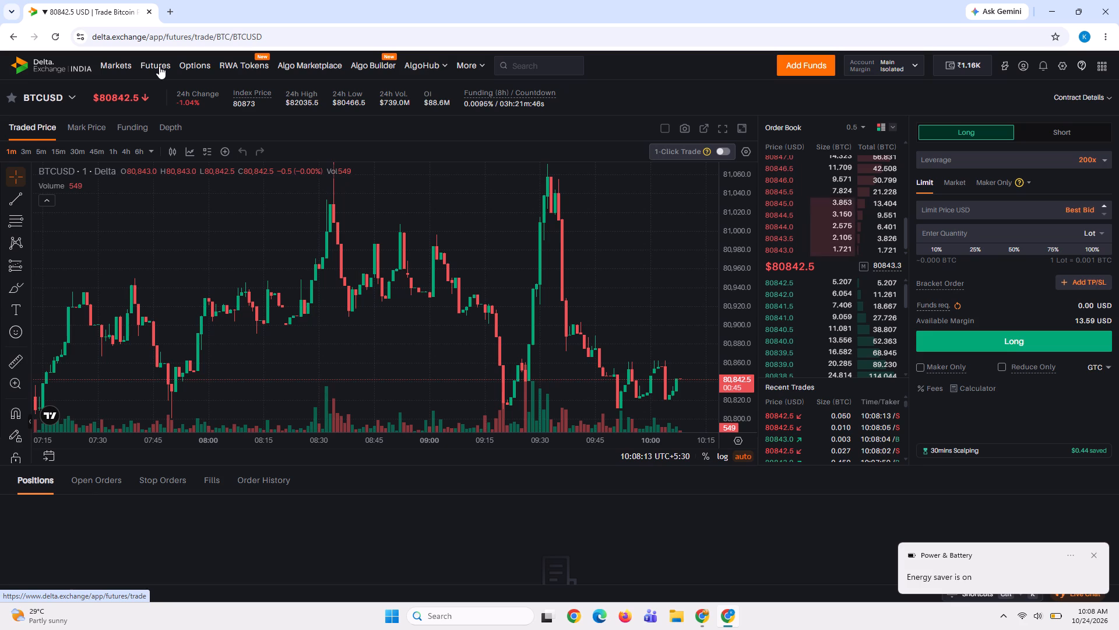
left_click_drag(549, 289, 373, 285)
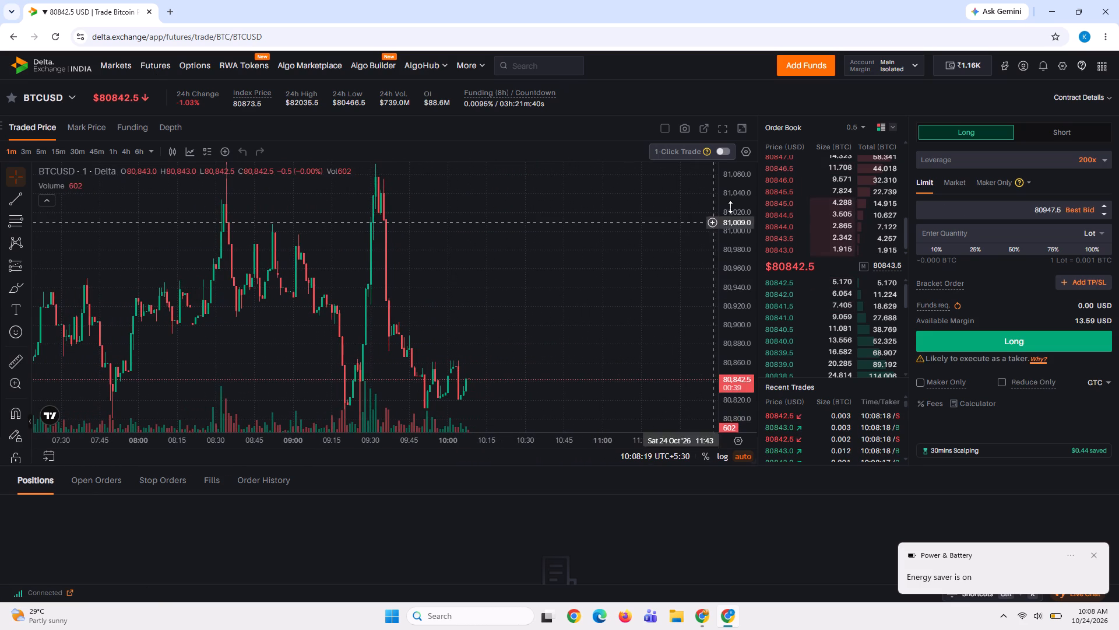
left_click_drag(734, 201, 774, 383)
left_click_drag(517, 317, 539, 317)
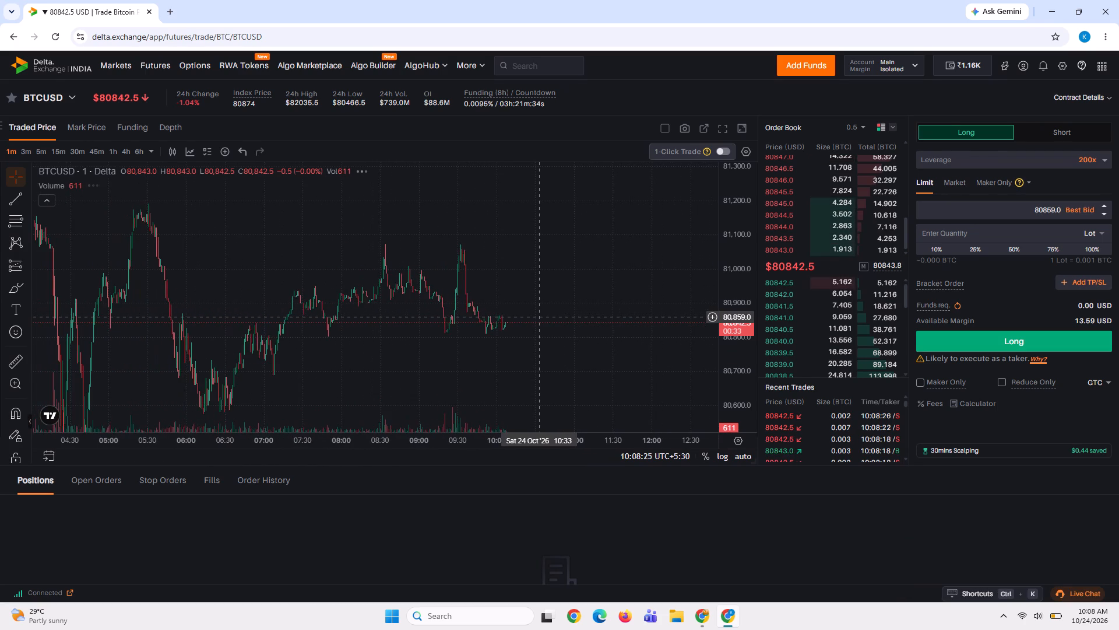
left_click_drag(547, 370, 577, 293)
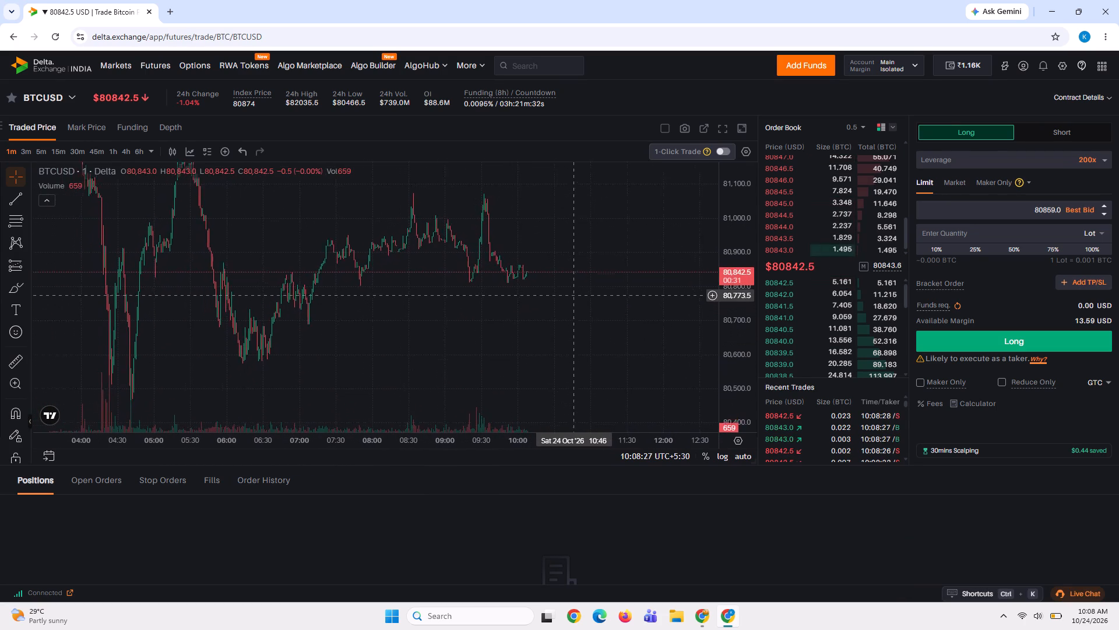
left_click_drag(577, 293, 581, 290)
left_click_drag(749, 192, 768, 266)
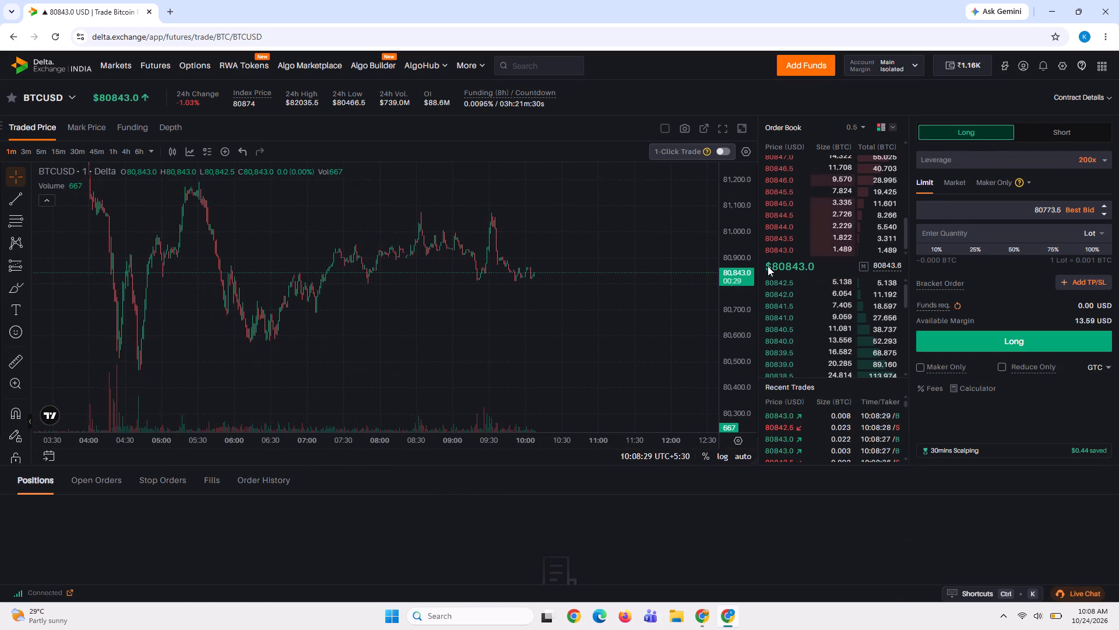
left_click_drag(768, 266, 775, 321)
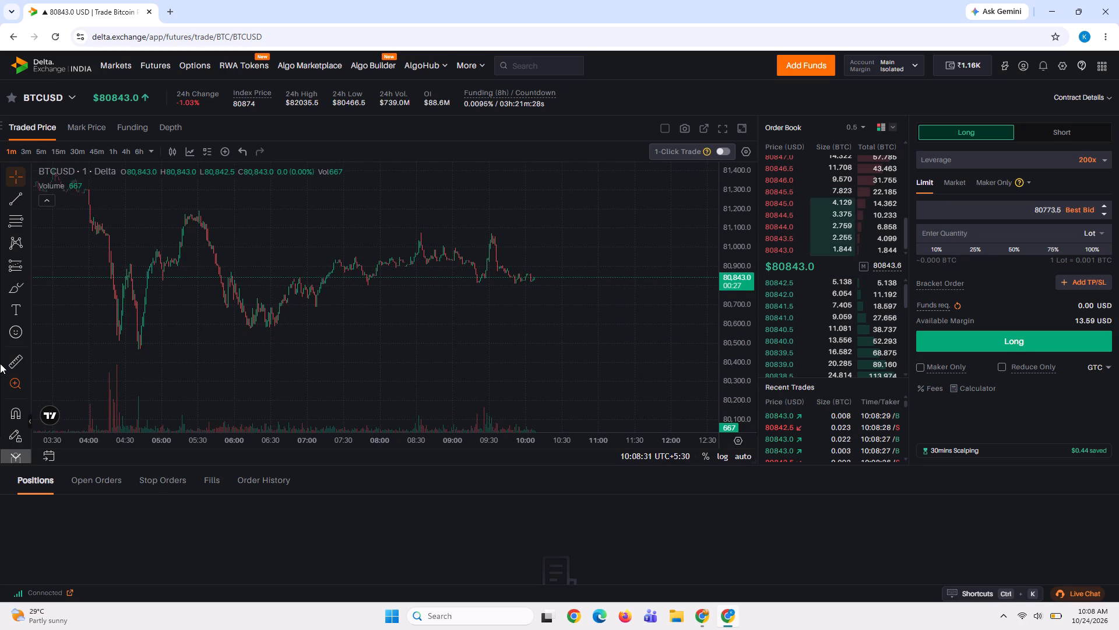
Measure the BTCUSD price rise from the early-morning low near 80,490 up to the following high, then clear the measurement.
left_click(10, 361)
left_click(144, 345)
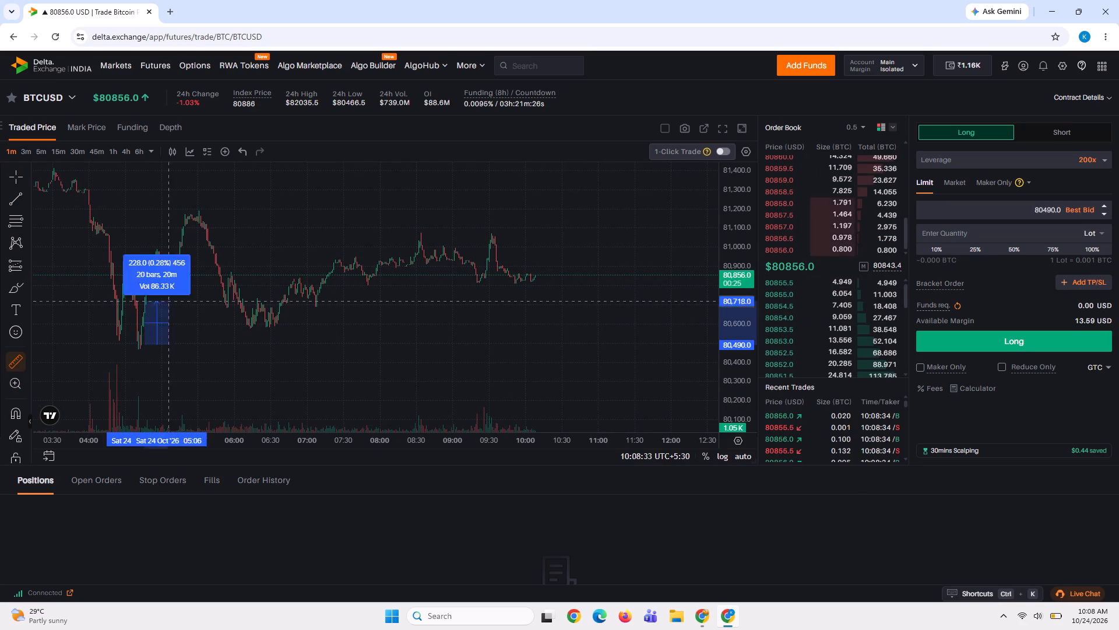
left_click(209, 215)
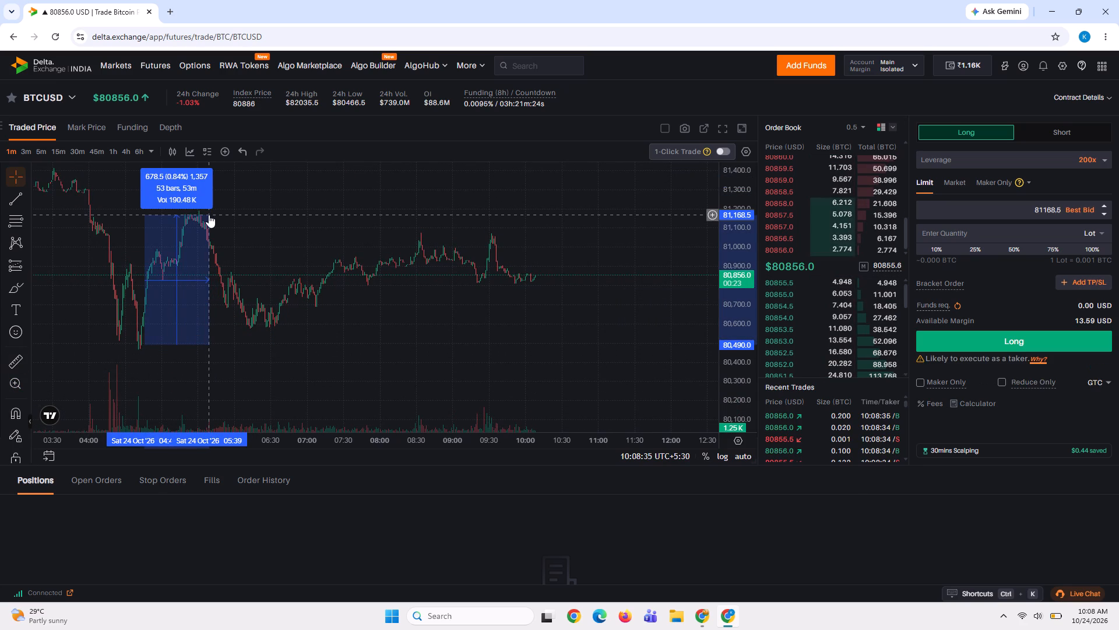
left_click(339, 220)
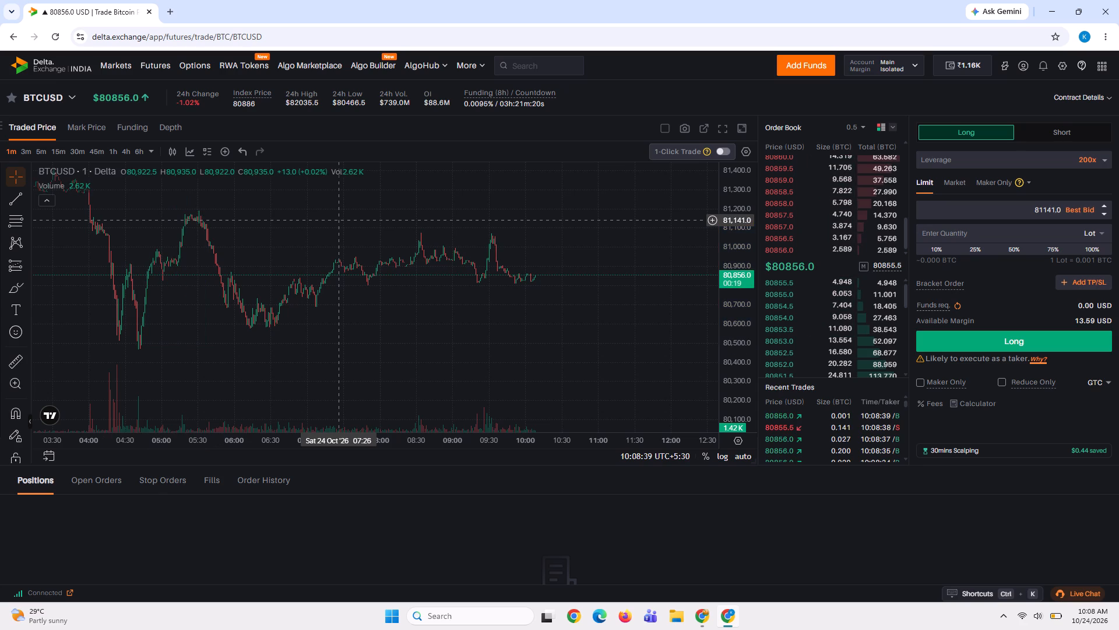
Examine the latest BTCUSD price action and open the leverage setting of the long order.
left_click_drag(419, 232, 399, 239)
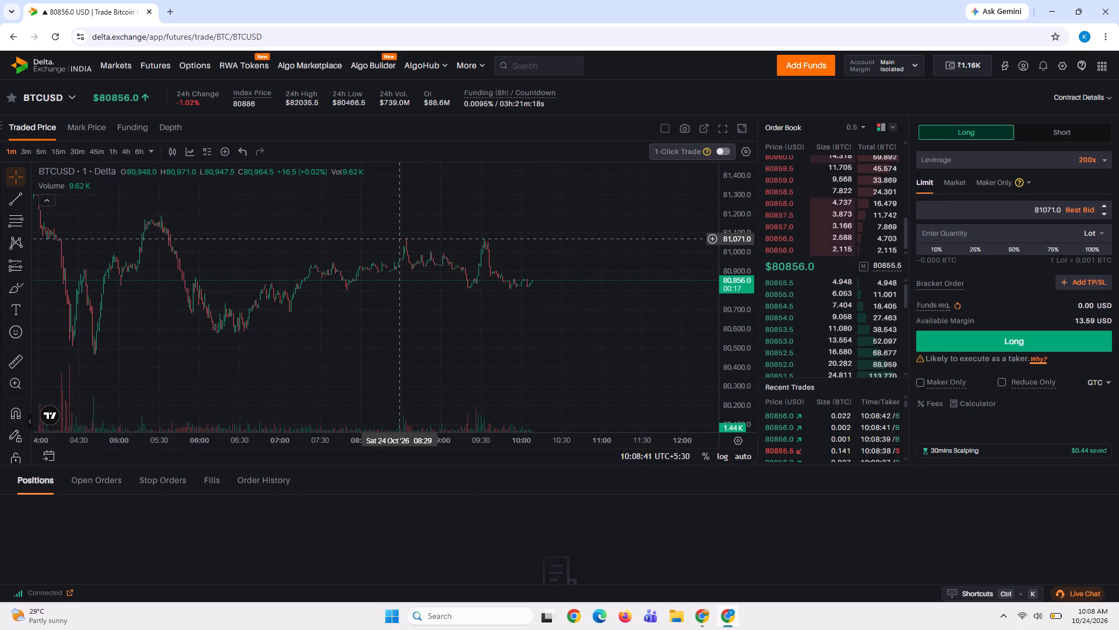
left_click_drag(163, 244, 201, 239)
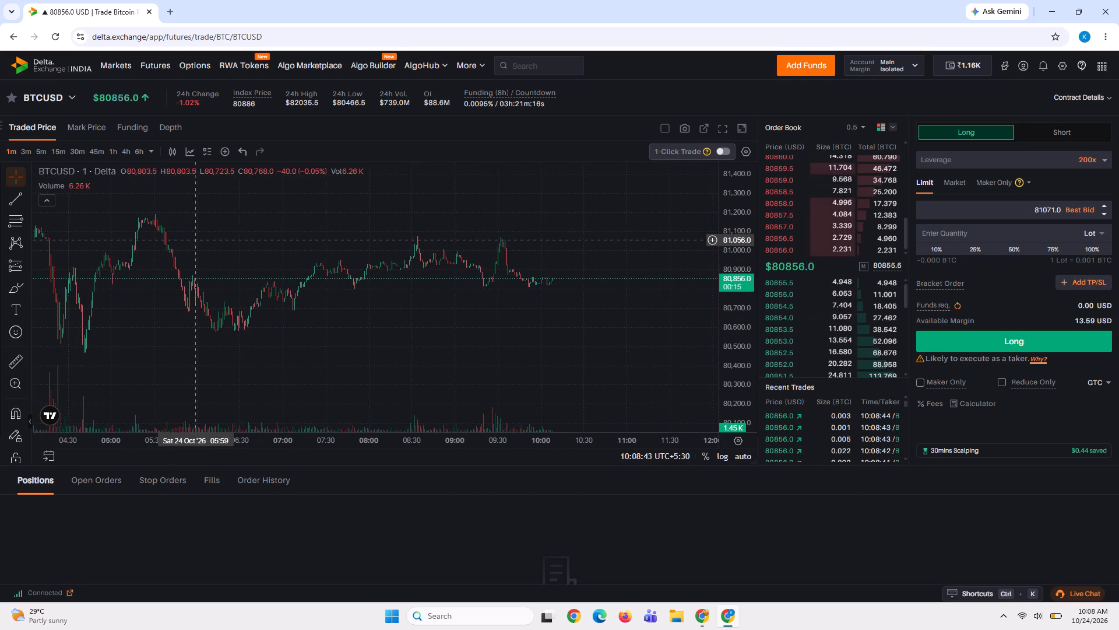
left_click_drag(201, 239, 203, 239)
left_click_drag(559, 246, 508, 247)
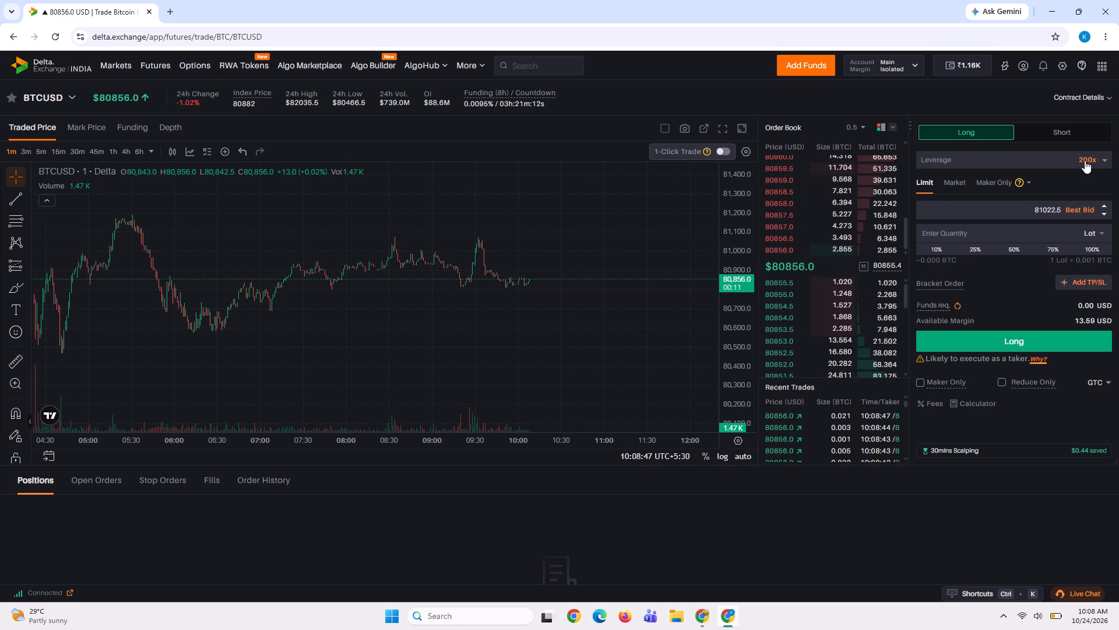
left_click(1085, 160)
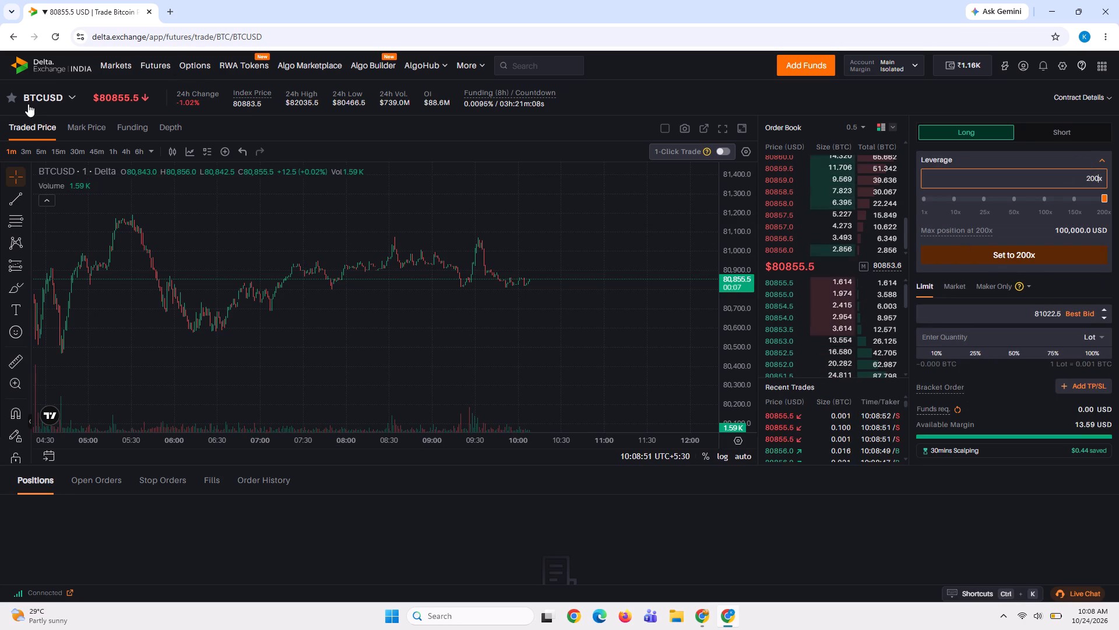
Switch the futures contract to XAUTUSD, collapse its leverage setting and examine the price history on the 1-minute chart.
left_click(41, 95)
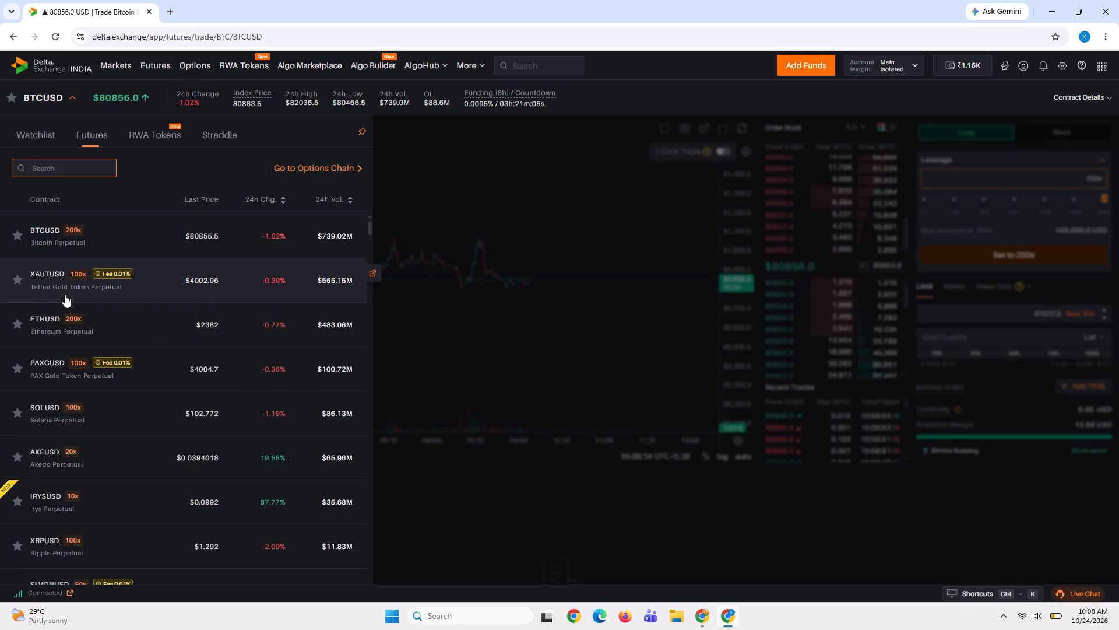
left_click(56, 275)
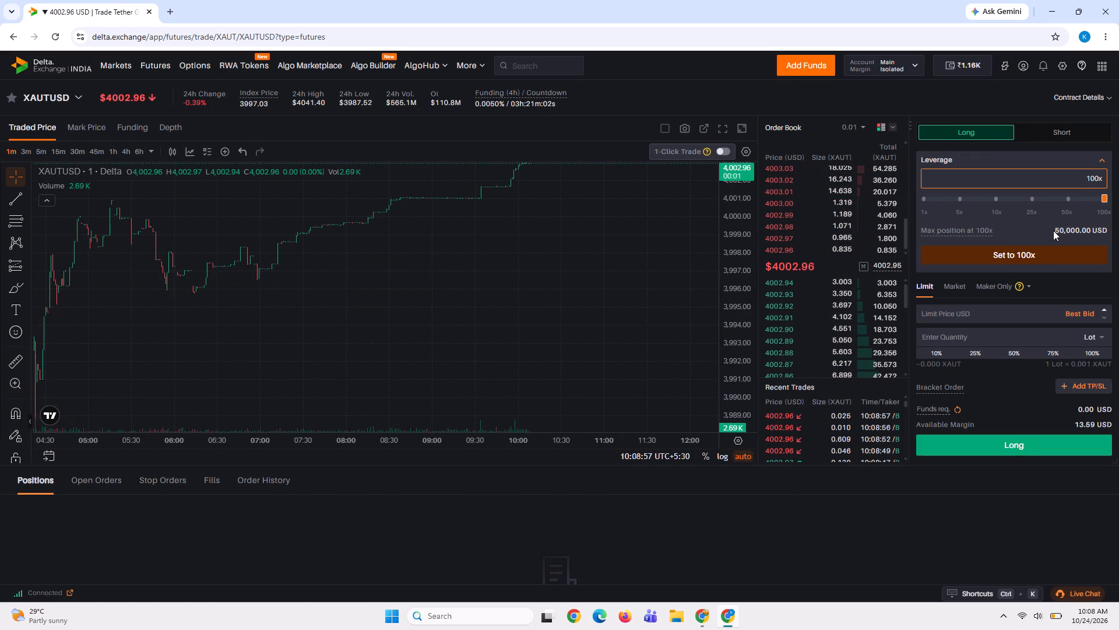
left_click(1100, 160)
left_click_drag(513, 286, 596, 280)
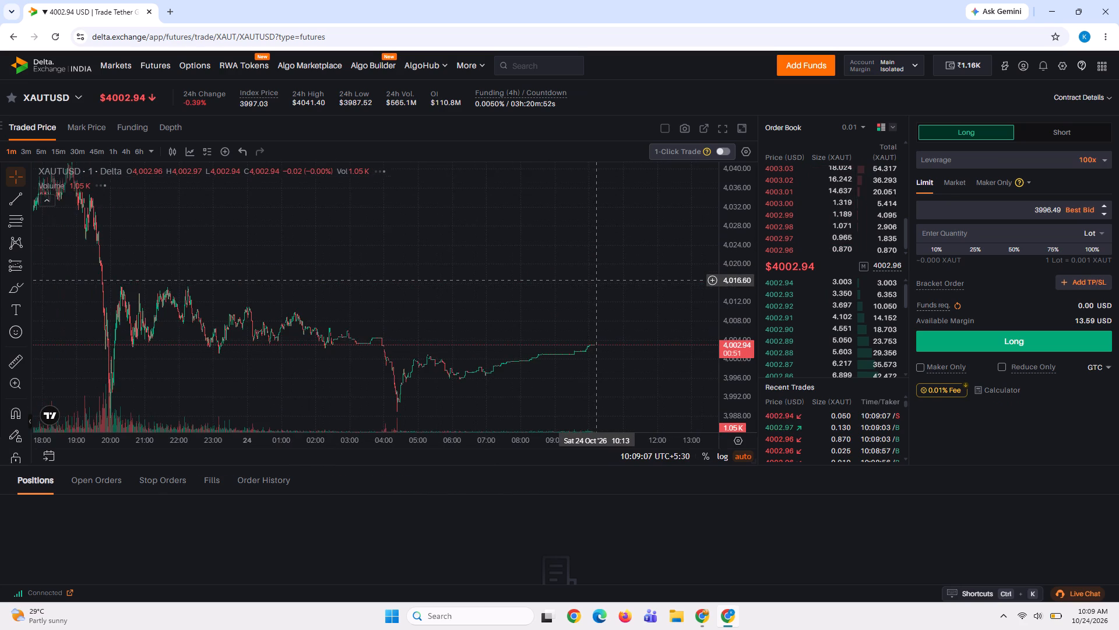
left_click_drag(246, 344, 360, 233)
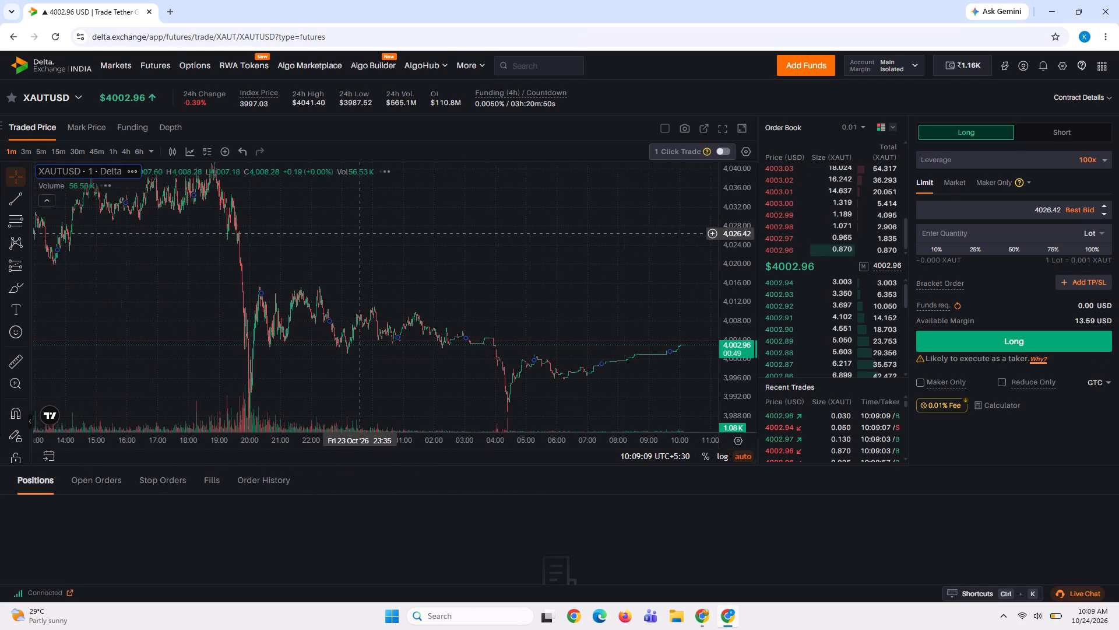
left_click_drag(730, 211, 731, 327)
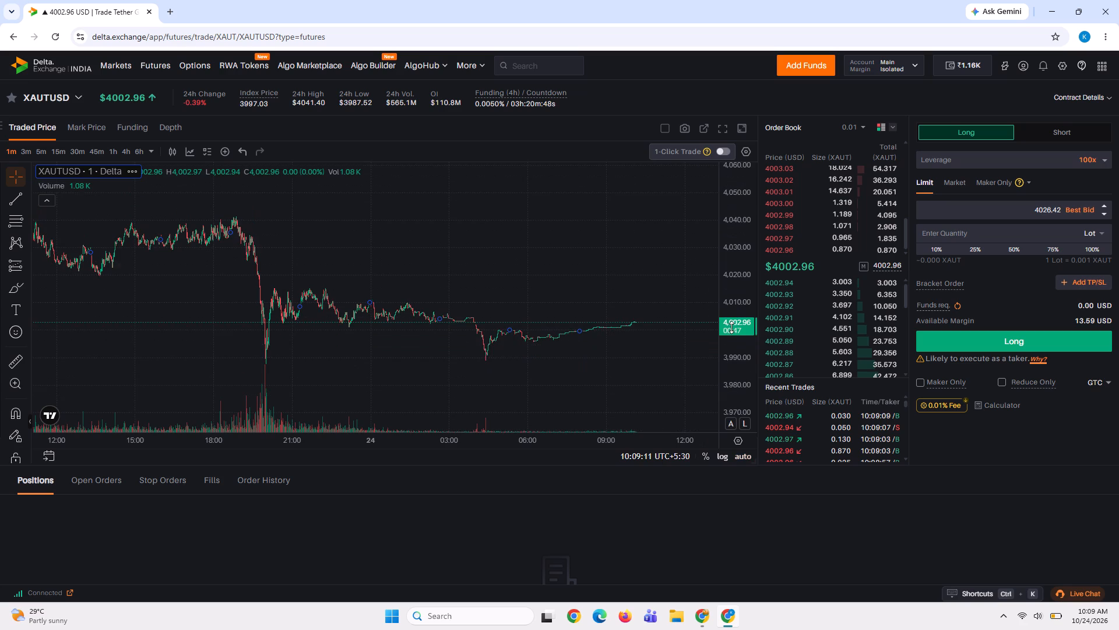
left_click_drag(493, 376, 523, 316)
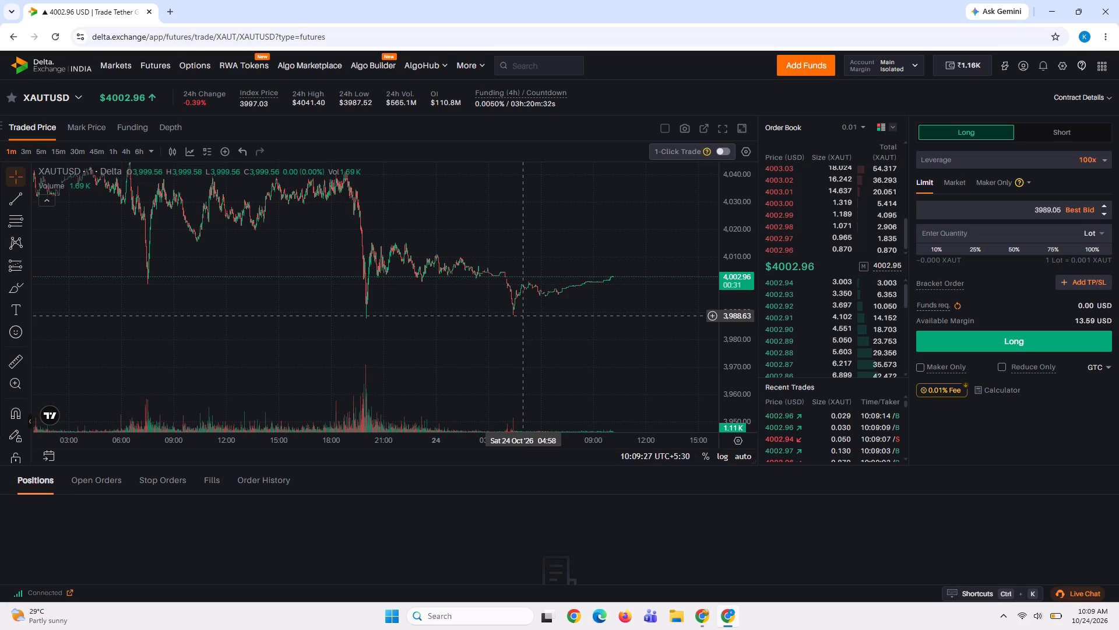
Close the Delta Exchange window and select cell H13 in the Analysis_XAUUSD spreadsheet.
left_click(1118, 0)
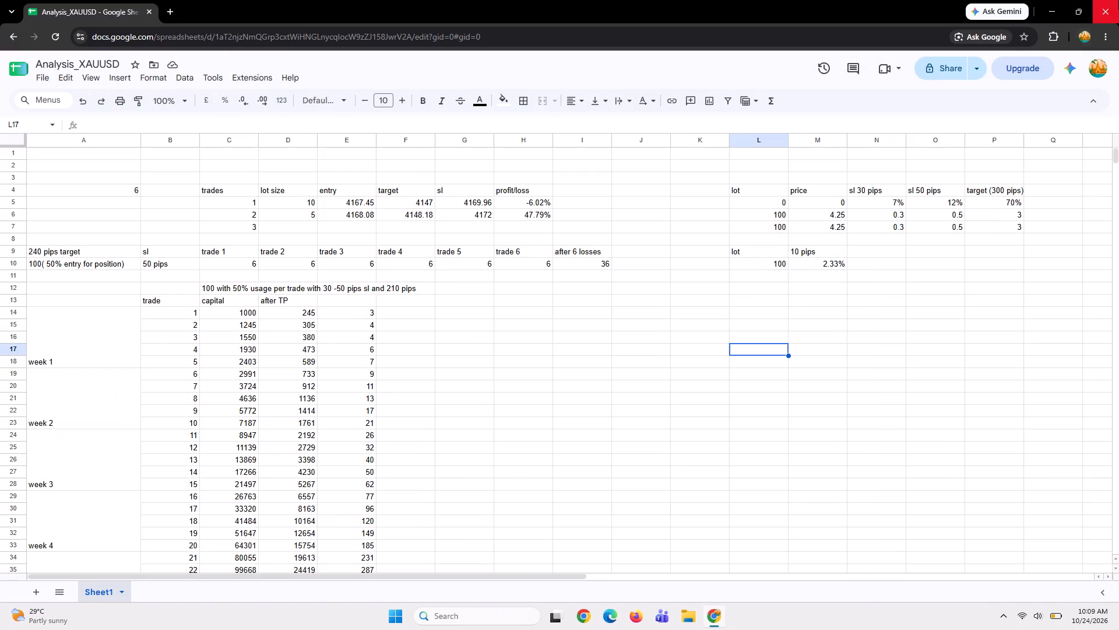
left_click(613, 363)
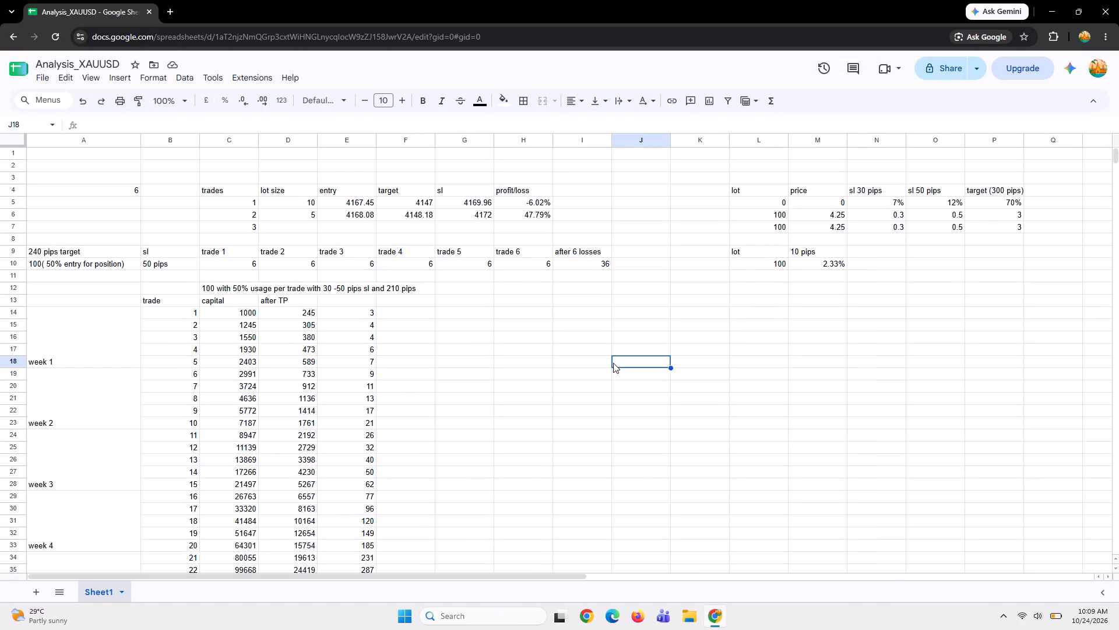
left_click(506, 298)
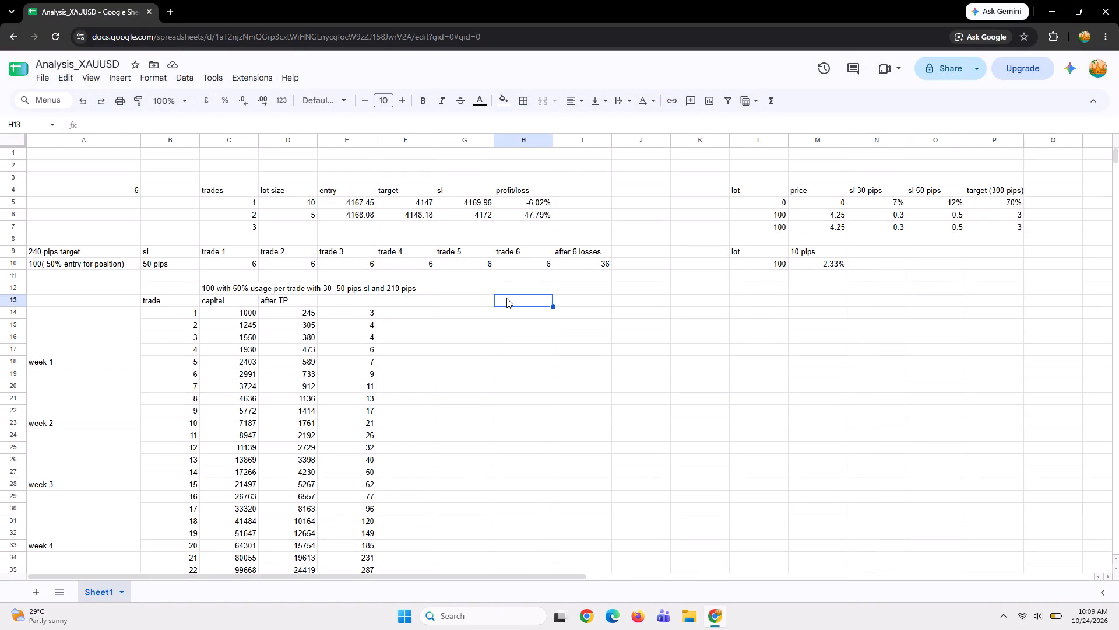
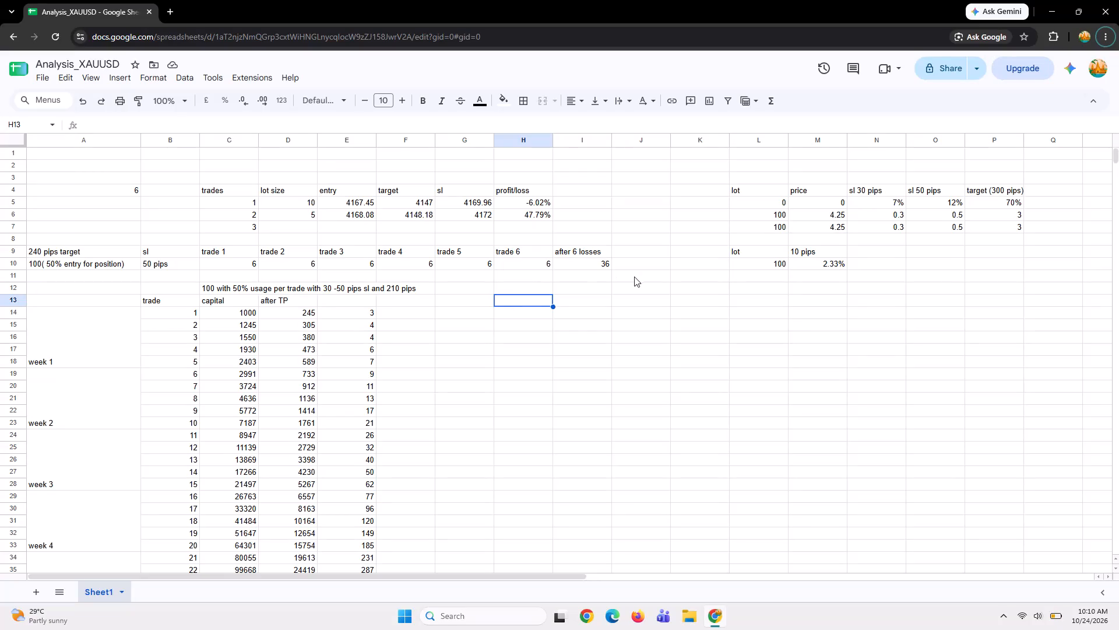
Enter the heading "trade" in cell J12.
left_click(599, 287)
left_click(663, 289)
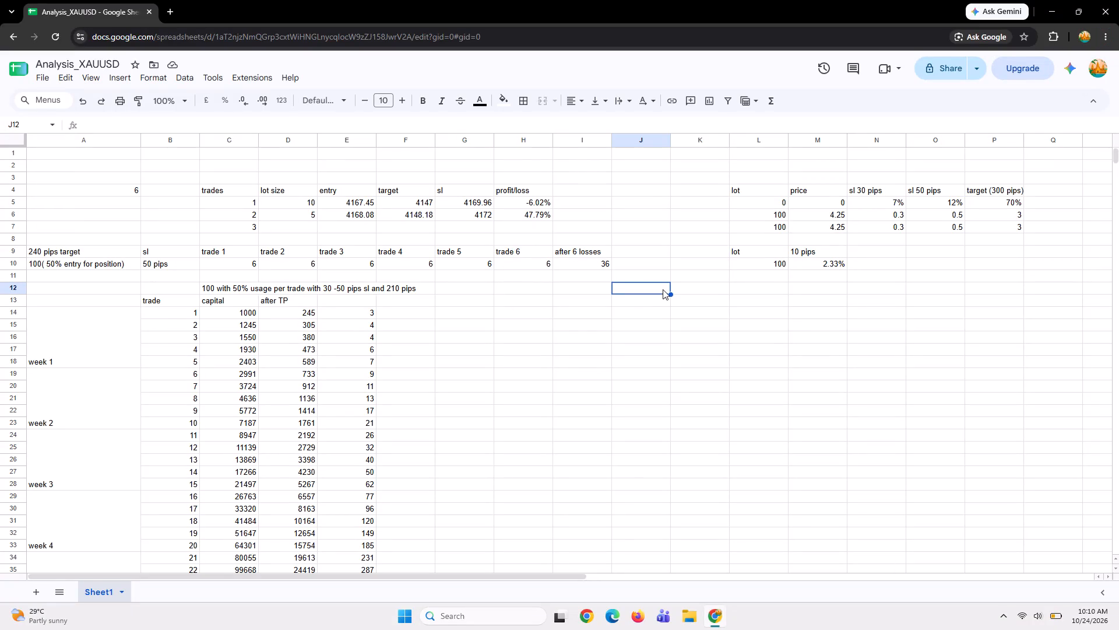
type("tra")
type("de")
key("BackSpace")
key("BackSpace")
key("BackSpace")
key("BackSpace")
key("BackSpace")
key("BackSpace")
key("BackSpace")
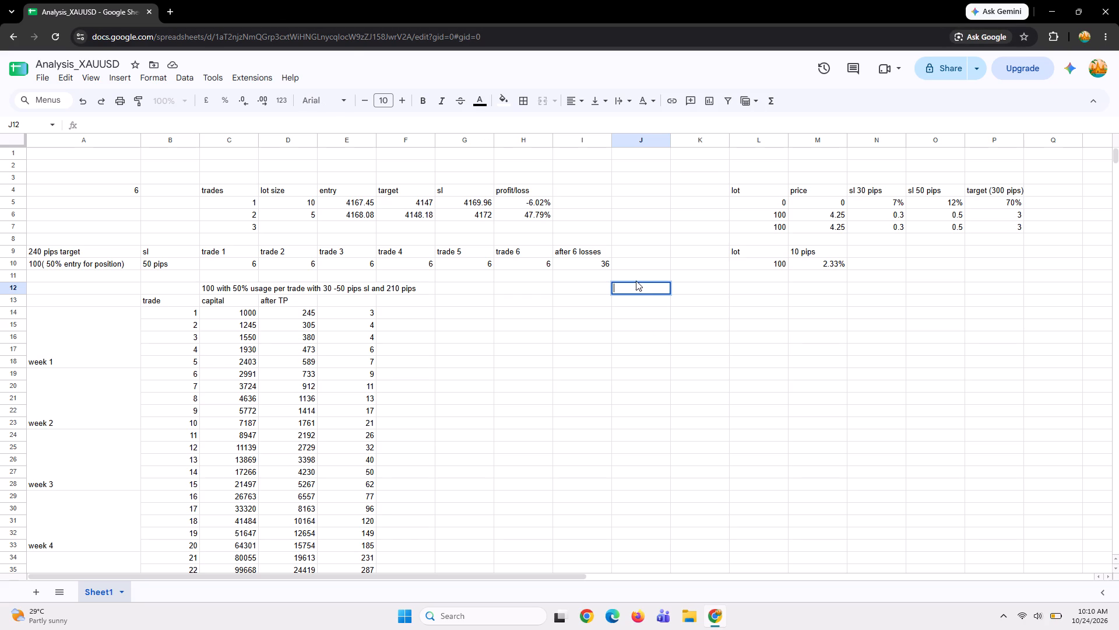
left_click(636, 281)
left_click(638, 289)
type("trade")
key("space")
key("BackSpace")
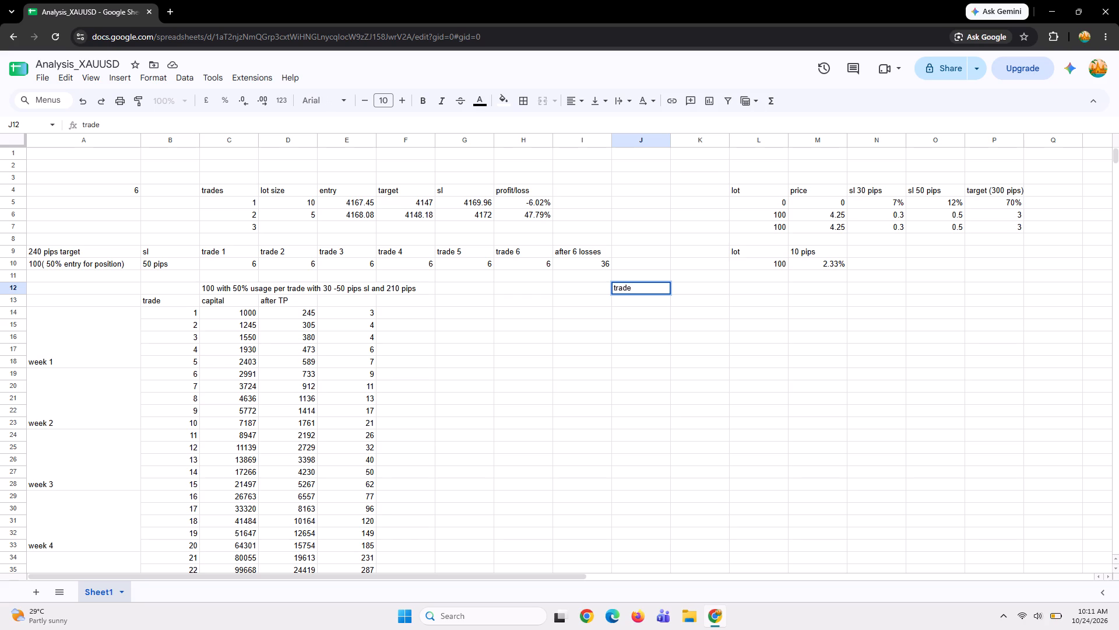
key("Return")
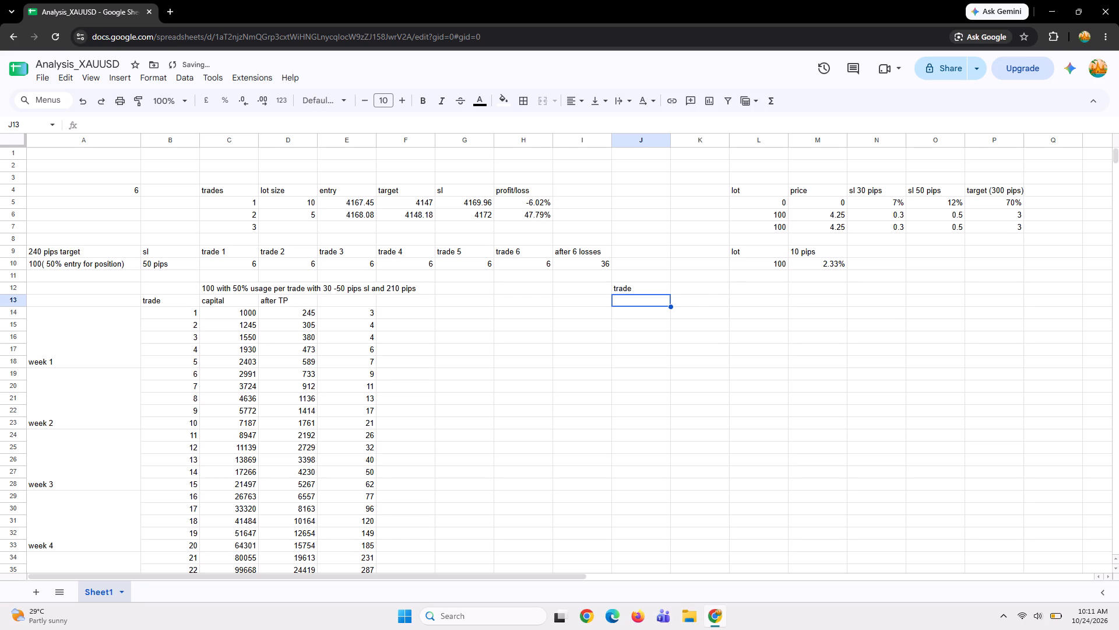
Enter trade numbers 1, 2 and 3 in cells J13 to J15 under the trade heading.
left_click(699, 285)
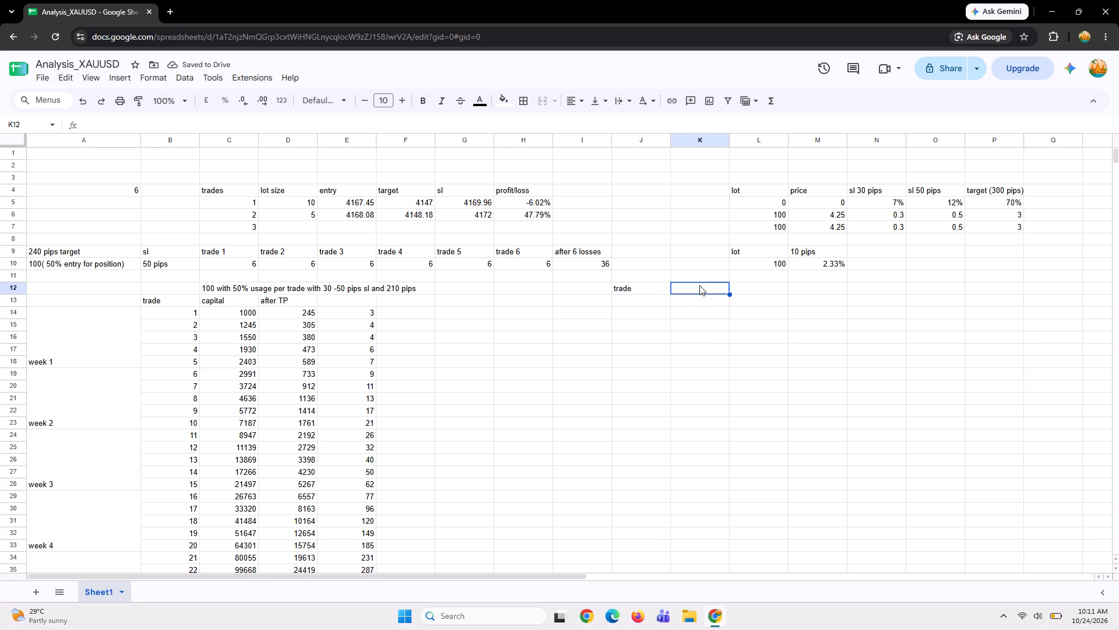
left_click(628, 307)
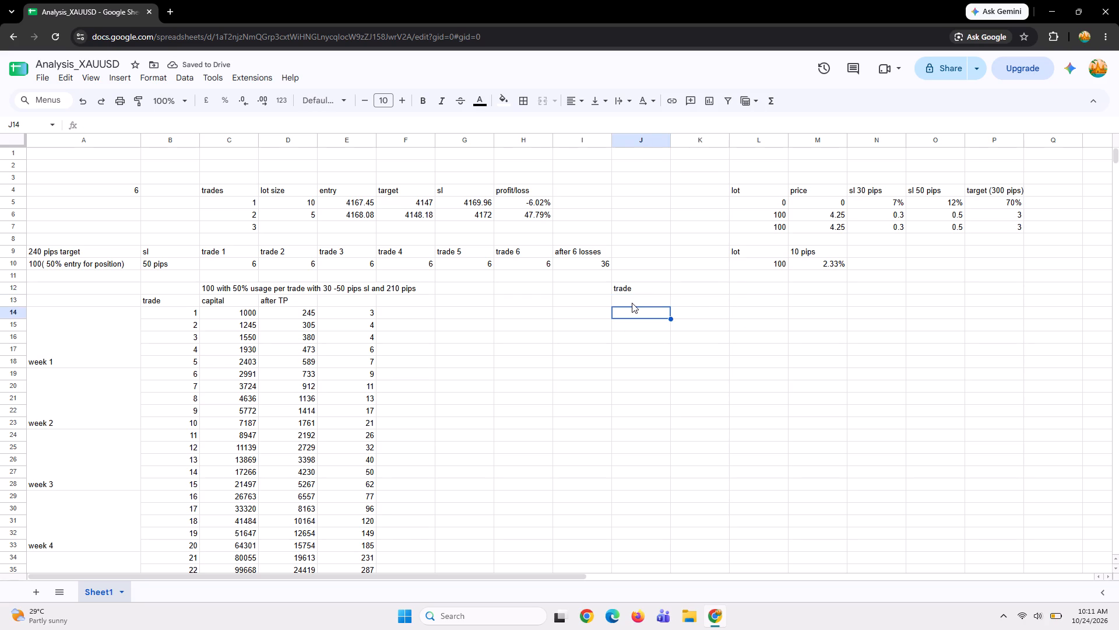
left_click(632, 303)
key("1")
key("Return")
key("2")
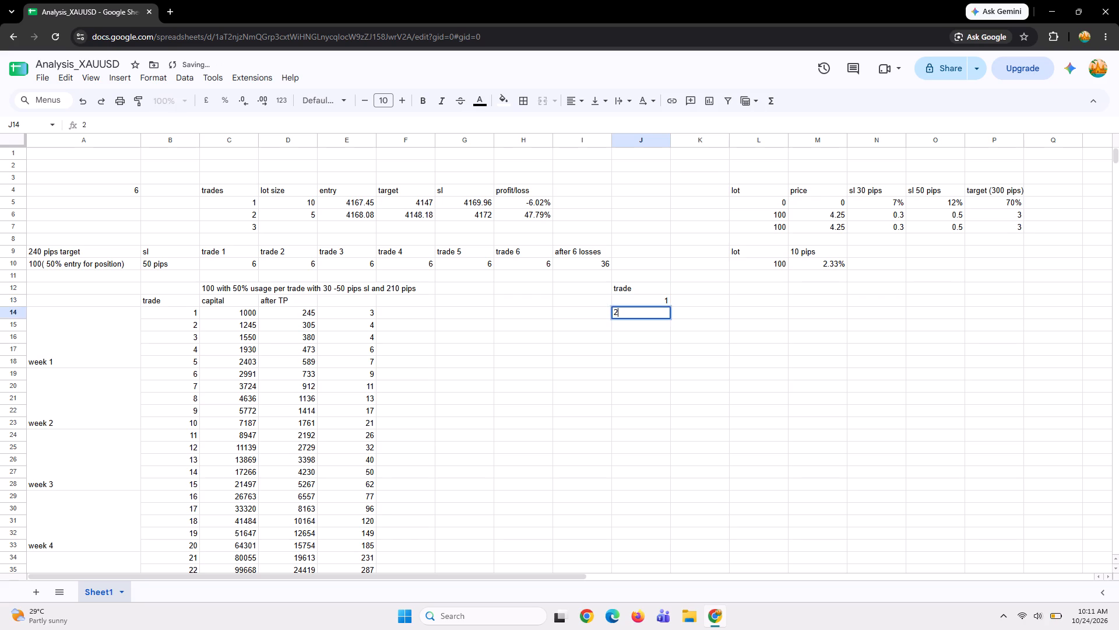
key("Return")
key("3")
key("Return")
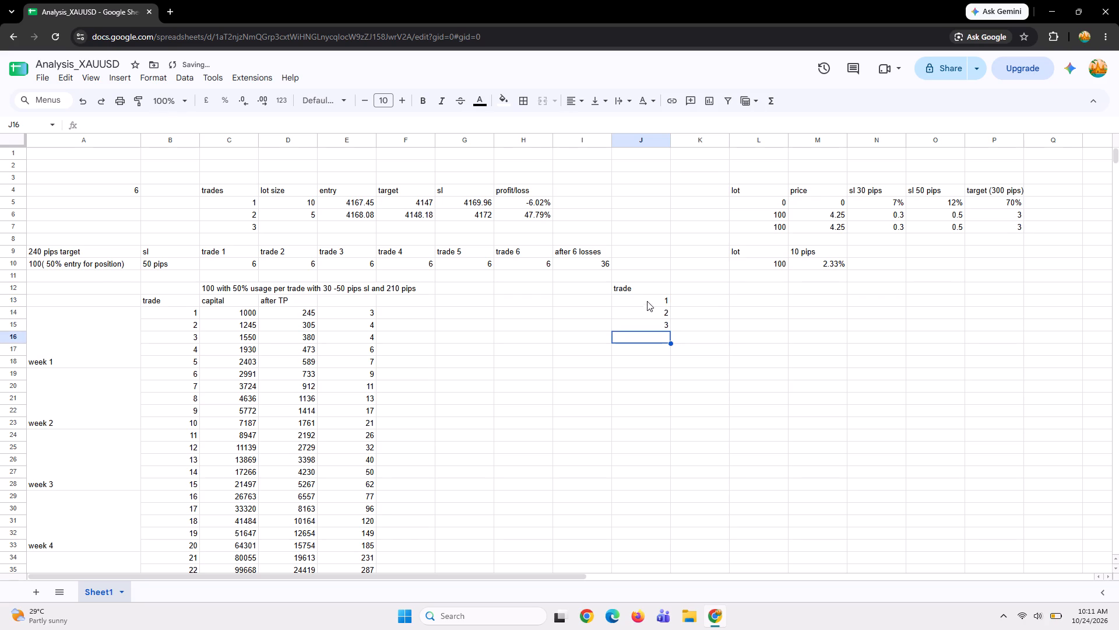
Extend the number series from J13:J15 down column J to row 139, reaching 127.
left_click(647, 304)
left_click_drag(648, 300, 648, 320)
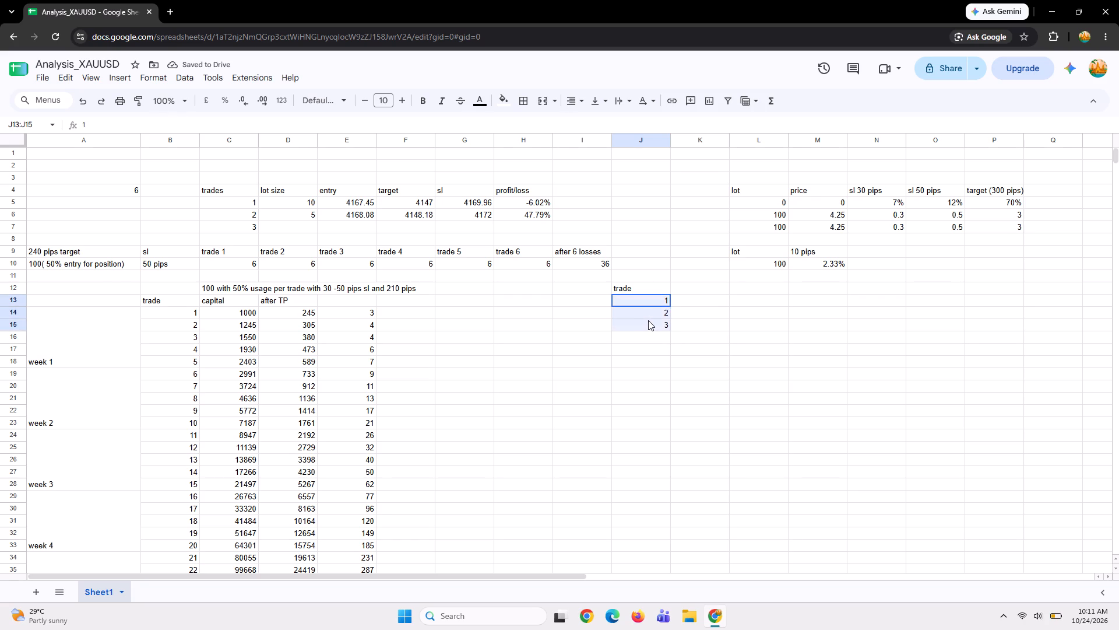
left_click_drag(648, 320, 649, 323)
left_click_drag(671, 332, 656, 435)
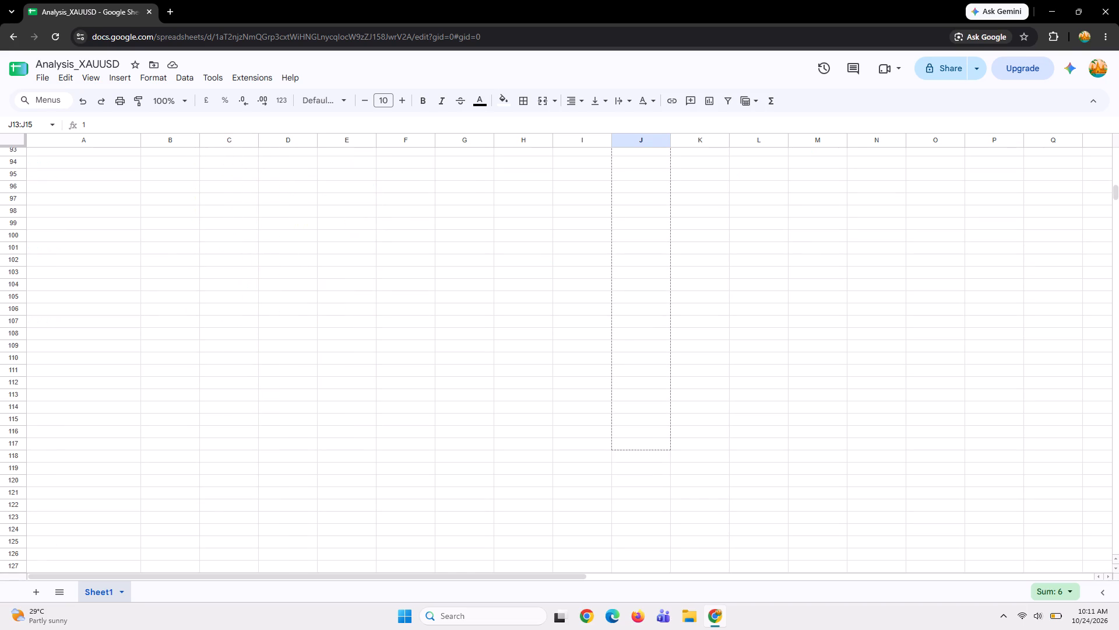
left_click_drag(656, 435, 656, 432)
left_click_drag(671, 436, 657, 569)
scroll(697, 537, "down", 1)
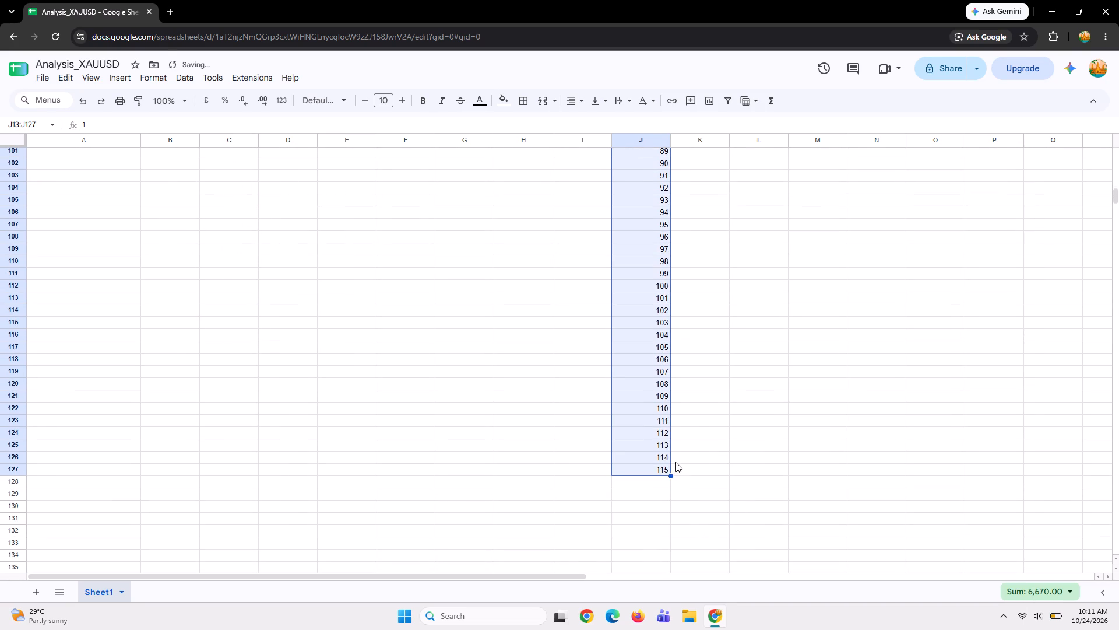
left_click_drag(671, 474, 670, 590)
left_click_drag(670, 590, 669, 590)
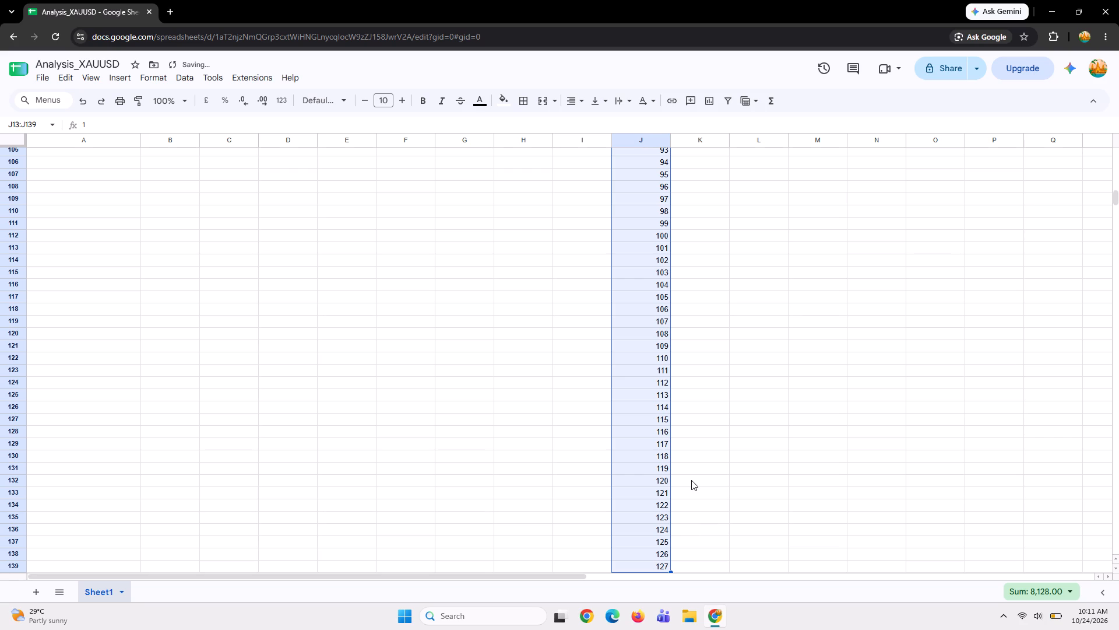
Delete the numbers 121 to 127 in J133:J139 so the trade series ends at 120.
left_click_drag(654, 495, 654, 575)
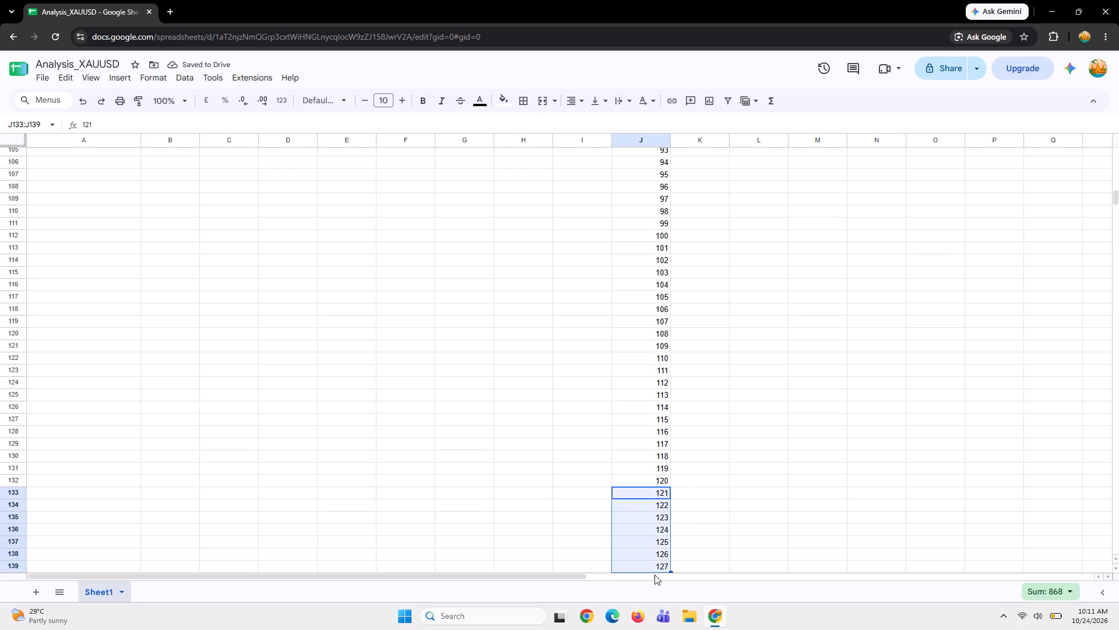
key("Delete")
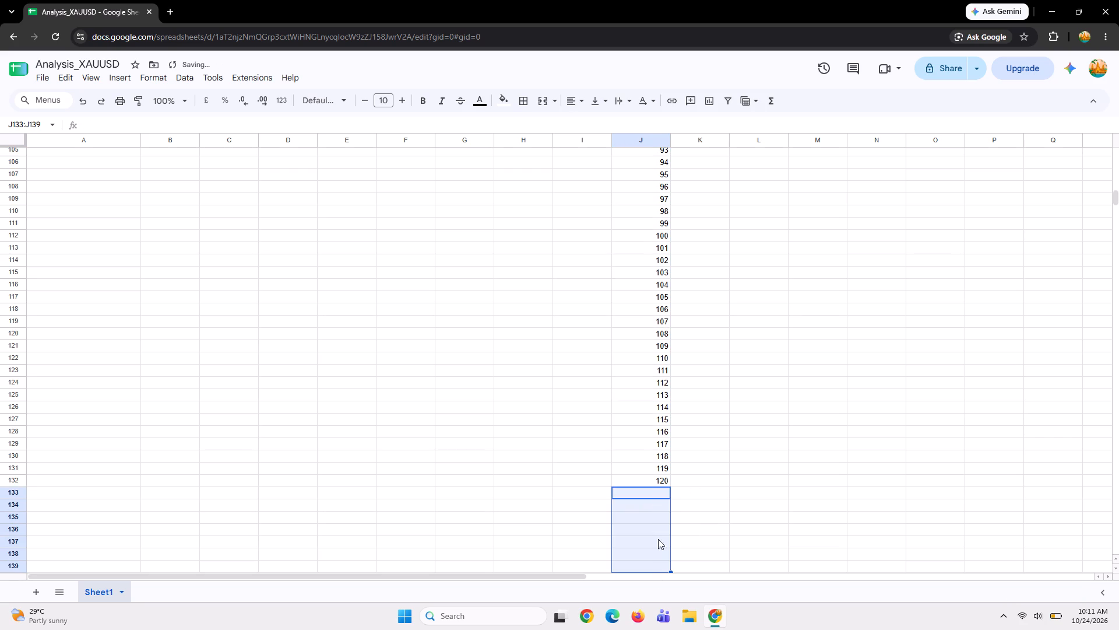
Change the heading in cell B13 of the capital table to "Day".
scroll(663, 435, "up", 14)
left_click(680, 286)
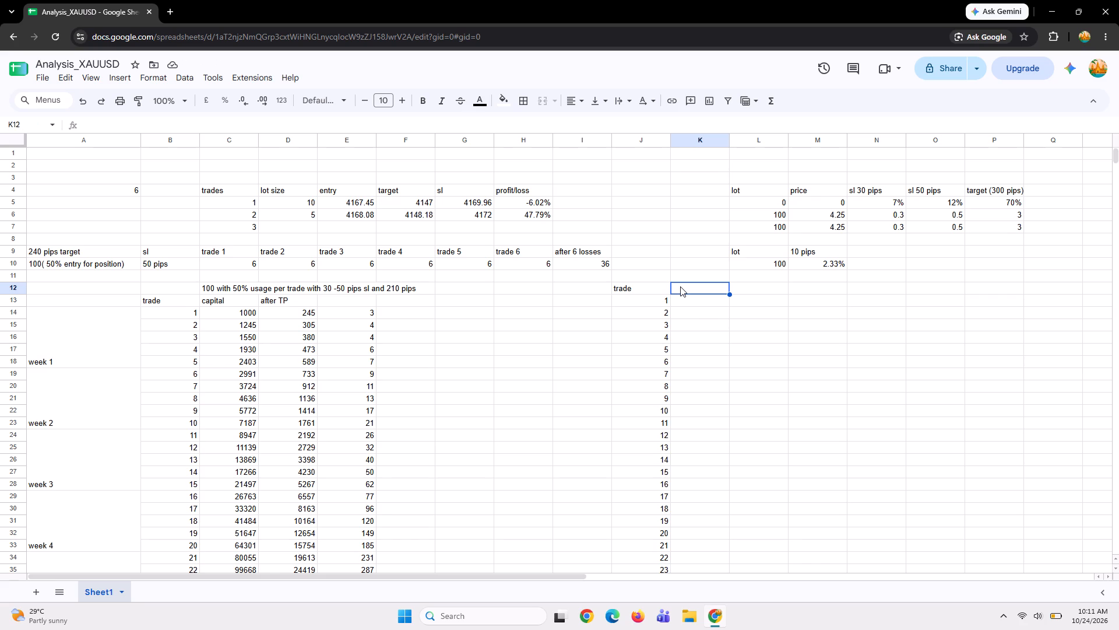
left_click(161, 296)
type("DAy")
key("BackSpace")
key("BackSpace")
type("ay")
key("Return")
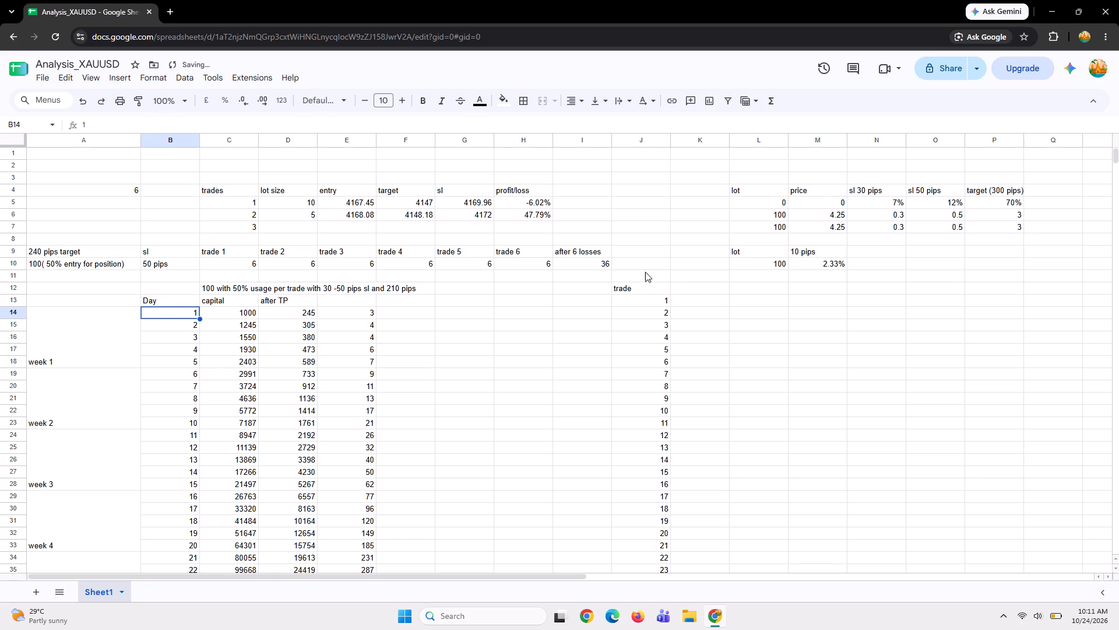
Add the heading "Day" in cell I12 and enter 1 below it in I13.
left_click(579, 285)
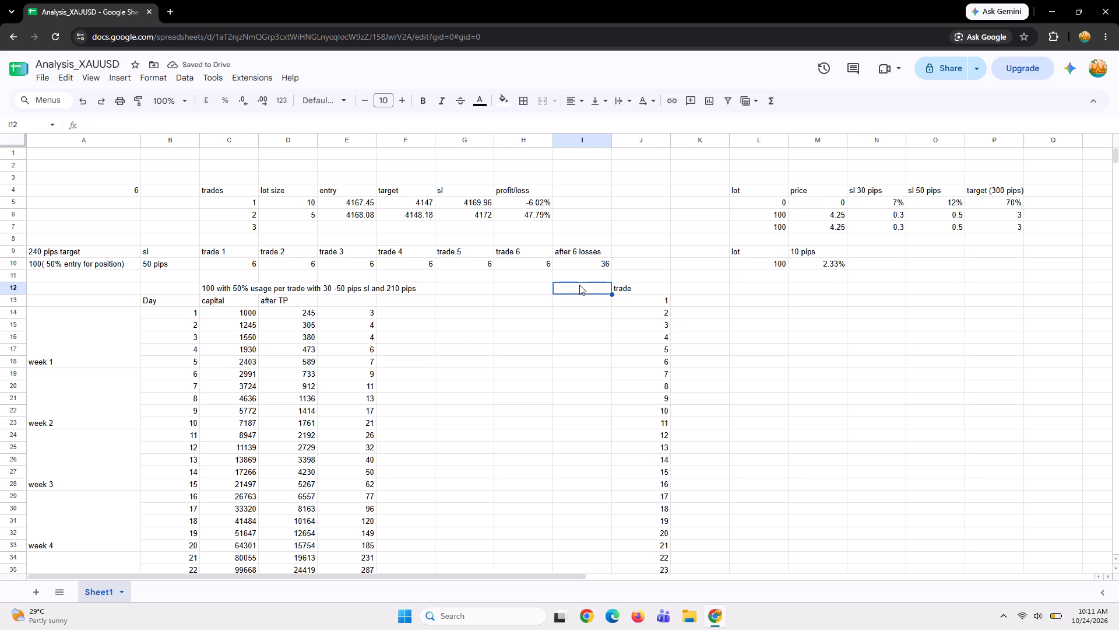
type("DAy")
key("BackSpace")
key("BackSpace")
type("ay")
left_click(573, 304)
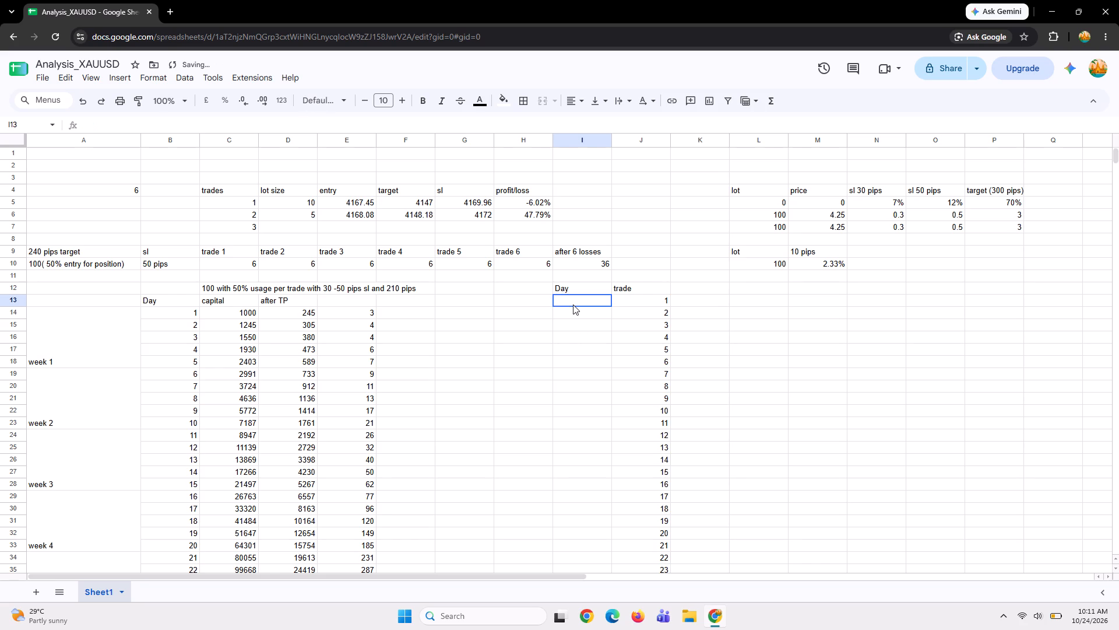
key("1")
key("Return")
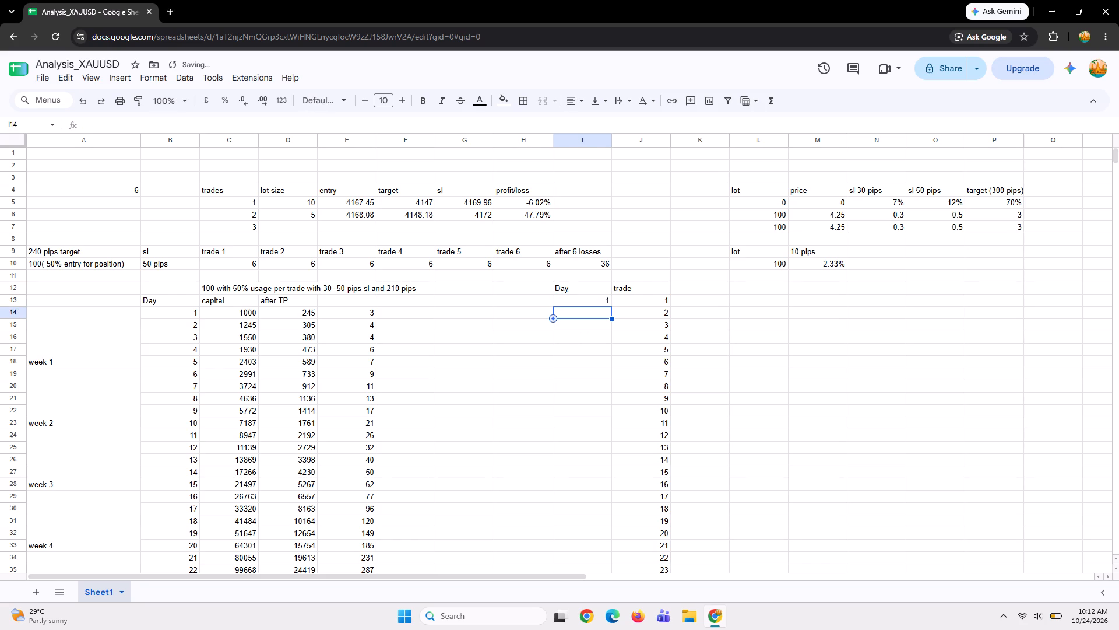
Merge cells I13:I15 so day 1 spans the first three trades.
left_click_drag(583, 300, 582, 323)
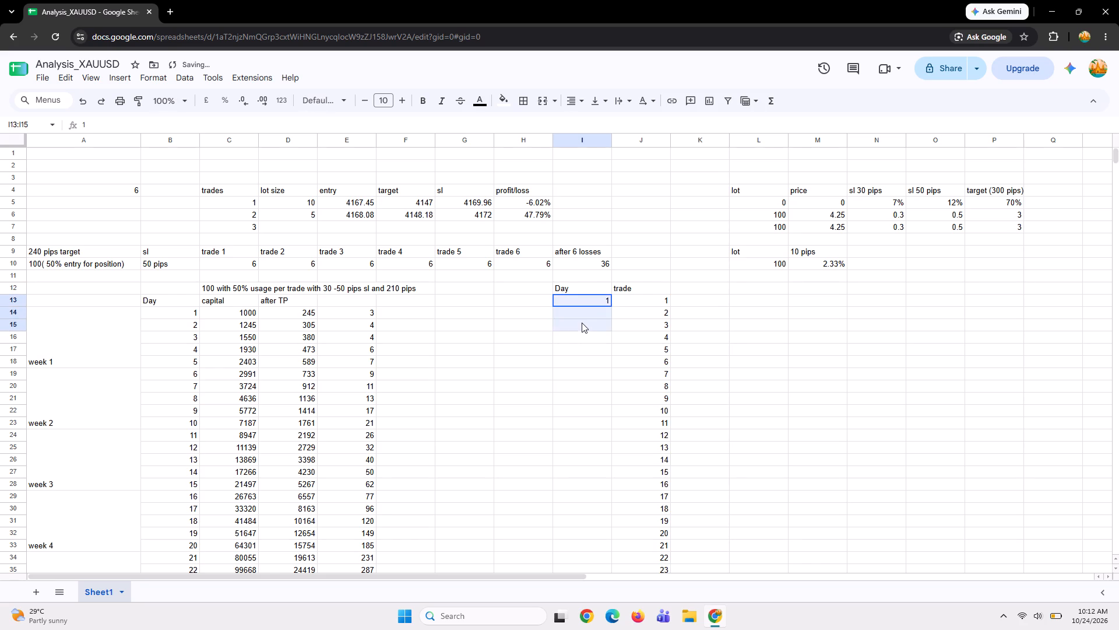
left_click_drag(582, 323, 582, 324)
left_click(541, 100)
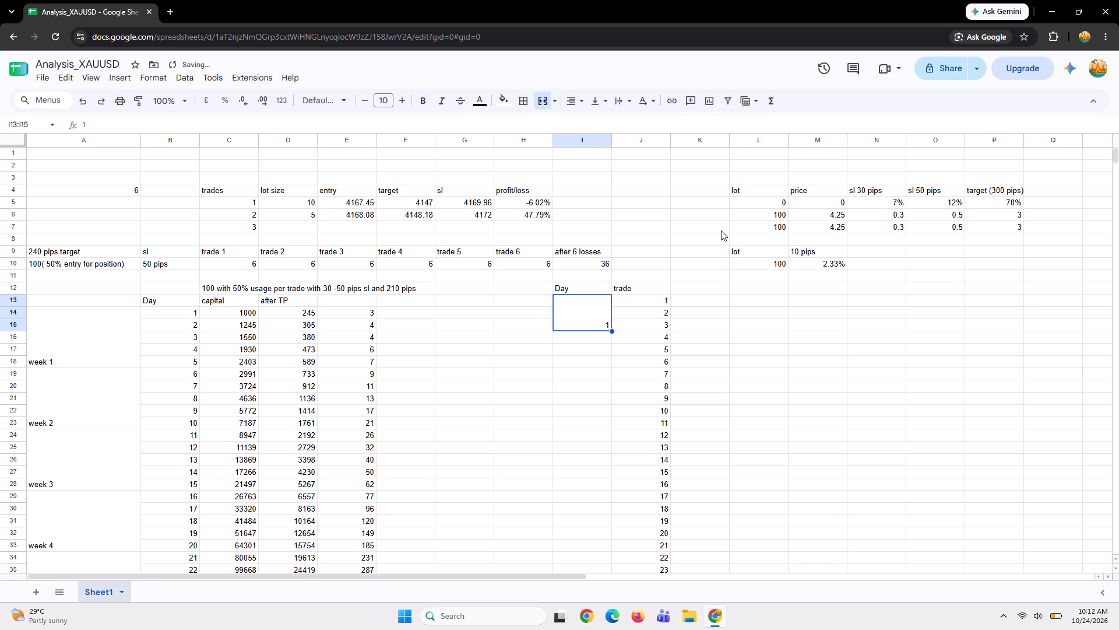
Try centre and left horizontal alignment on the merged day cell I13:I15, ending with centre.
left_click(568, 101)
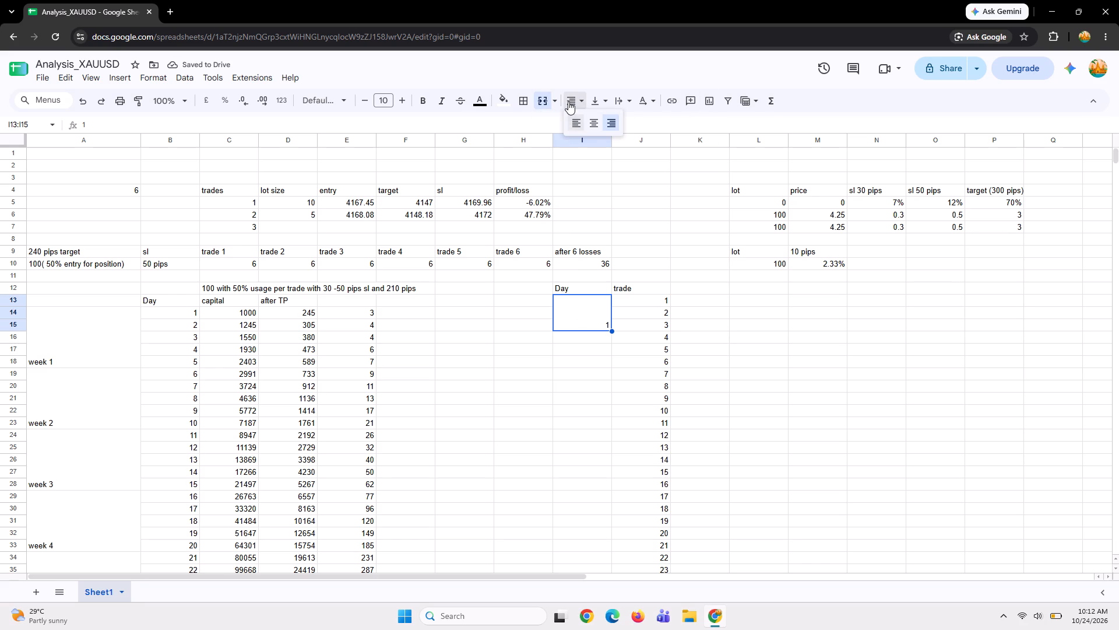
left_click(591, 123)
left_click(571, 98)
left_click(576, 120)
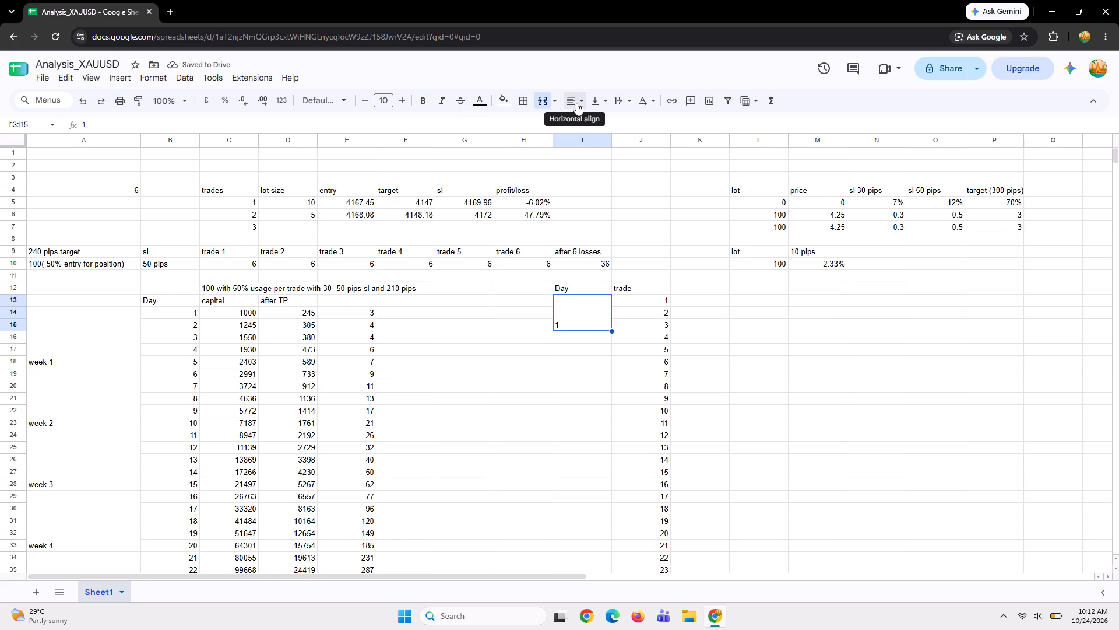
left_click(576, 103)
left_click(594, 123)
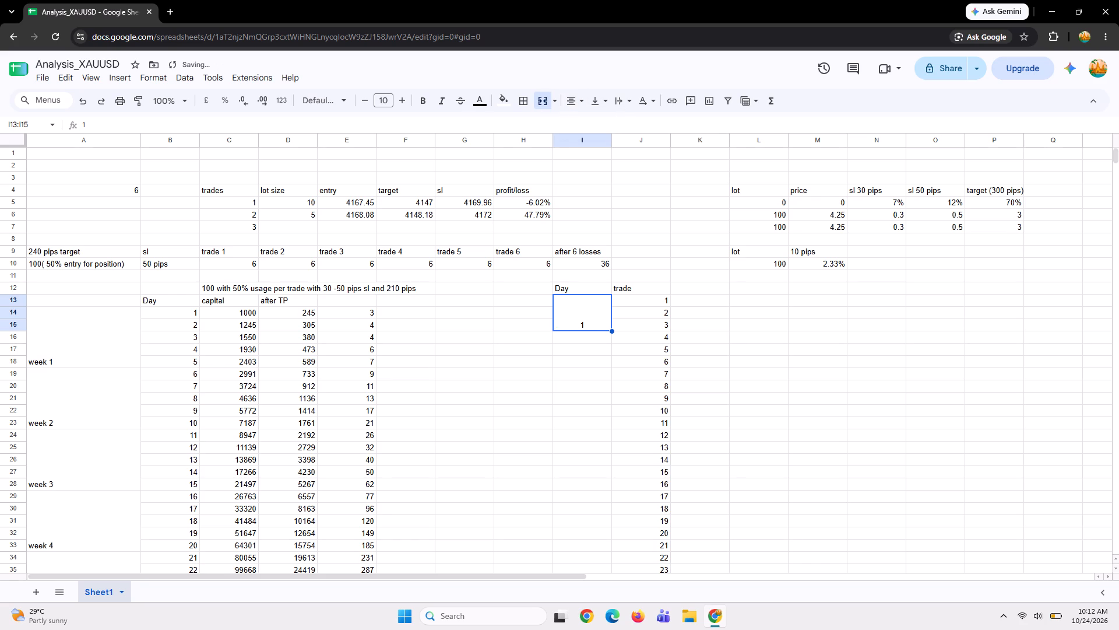
Apply left horizontal alignment to cell I21 and to the merged day cell I13:I15.
right_click(582, 394)
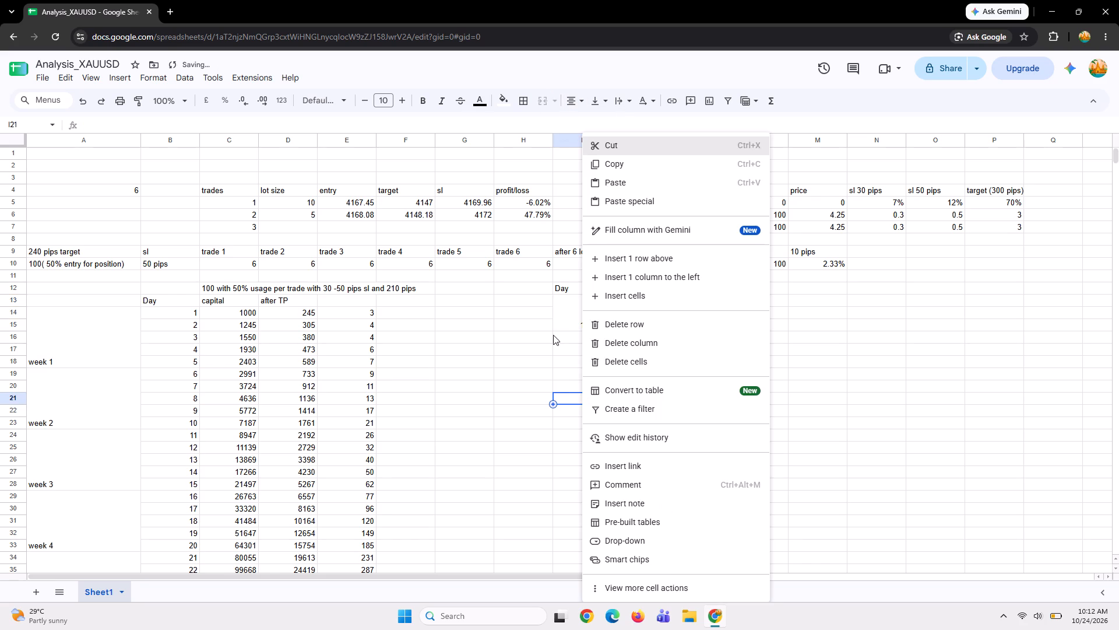
left_click(567, 99)
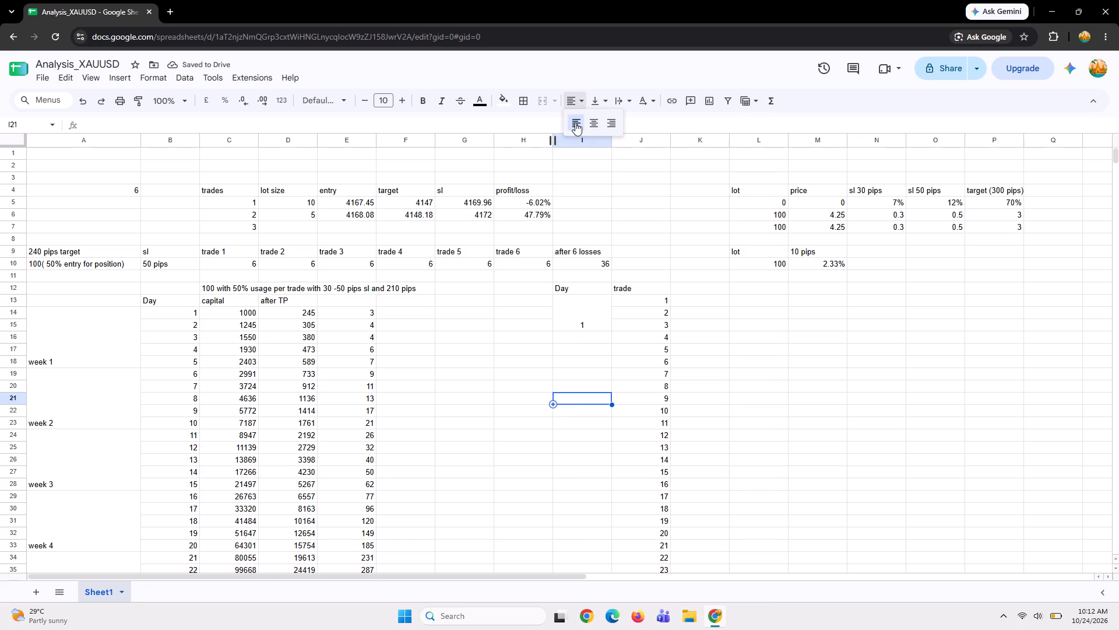
left_click(575, 123)
left_click(579, 306)
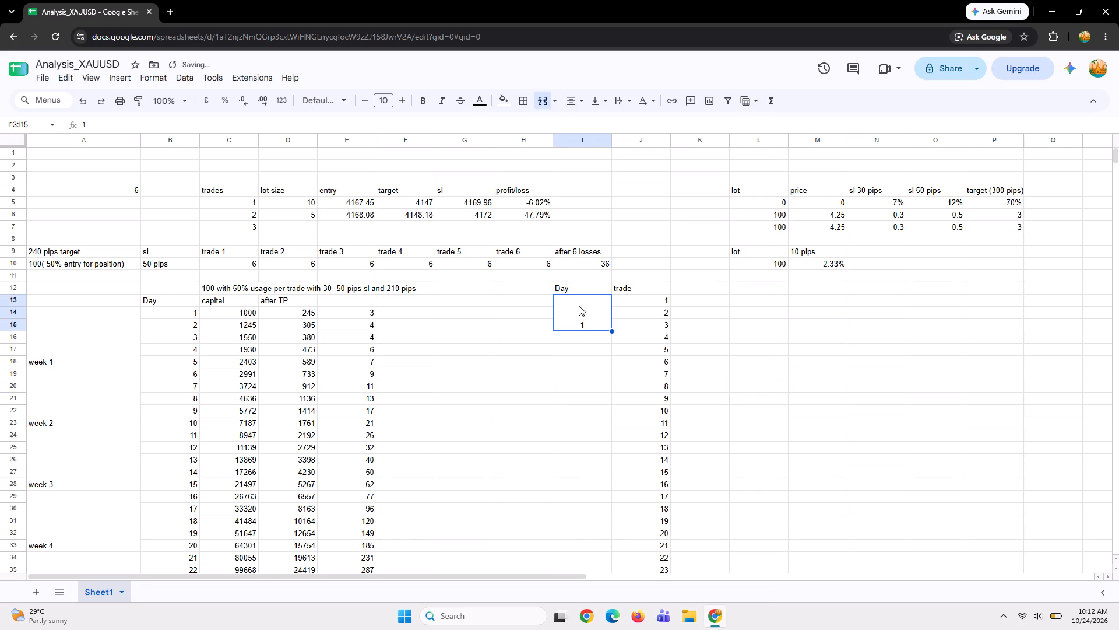
left_click(566, 97)
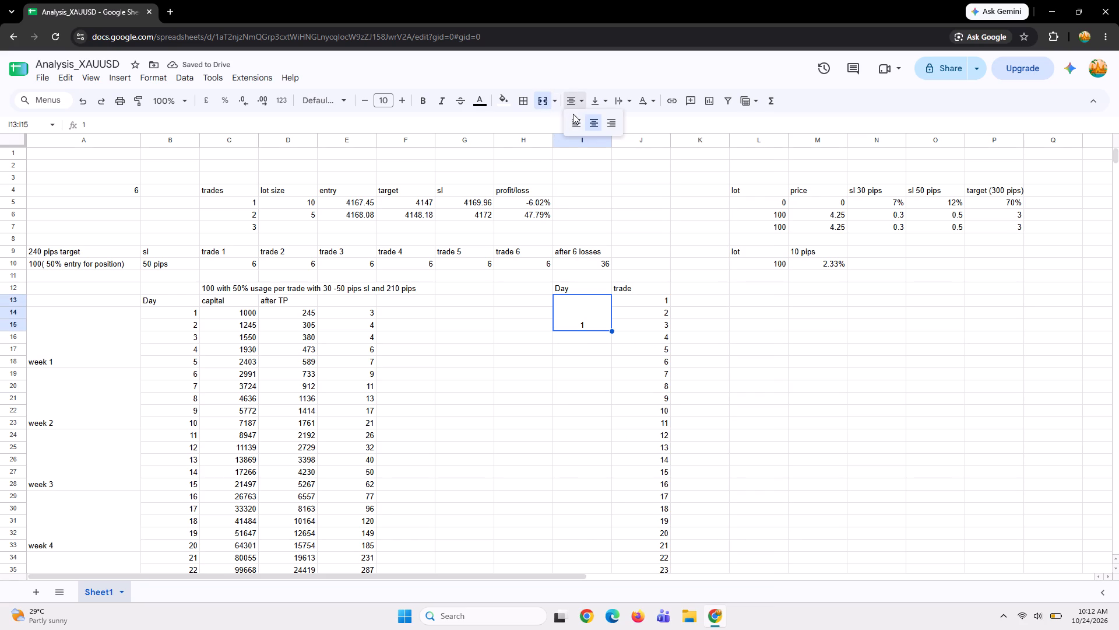
left_click(573, 114)
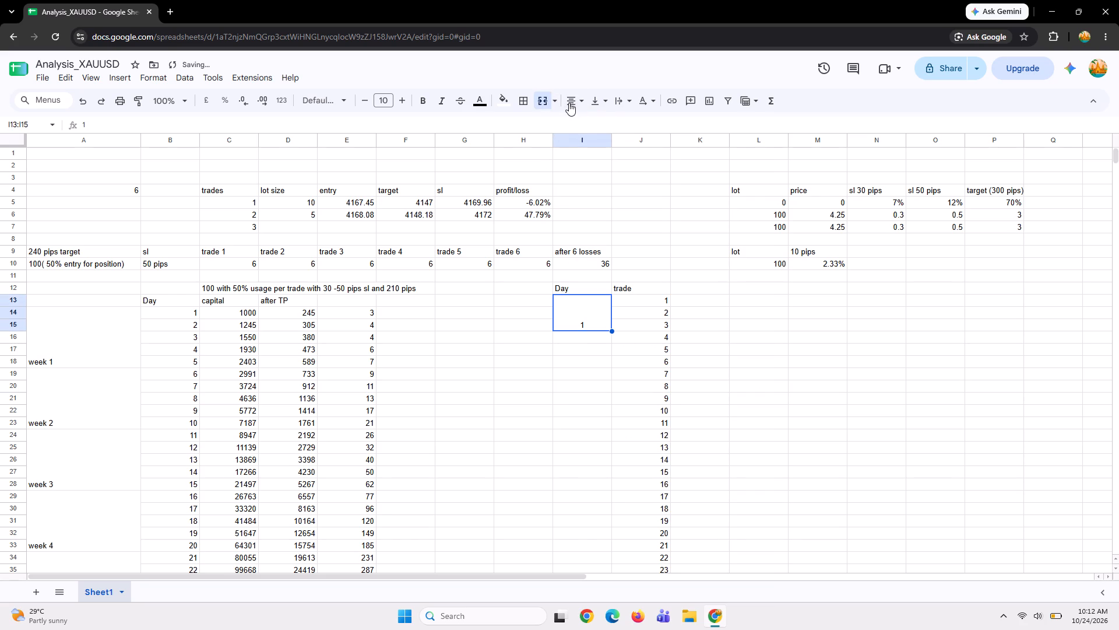
left_click(569, 103)
left_click(576, 124)
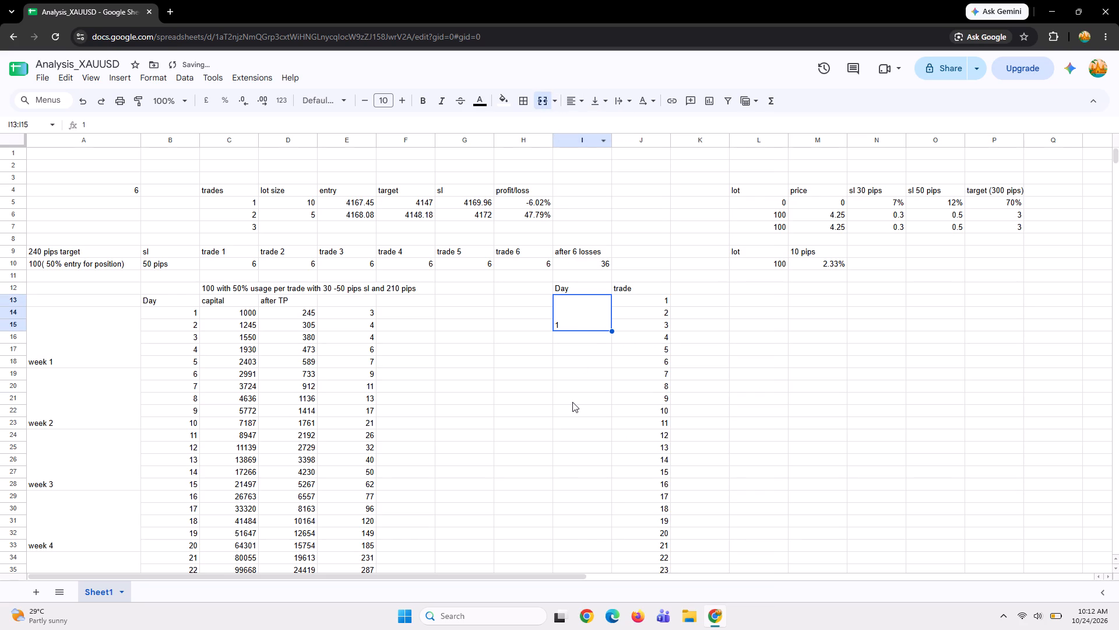
Fill the merged day cell I13:I15 down column I to row 33, and extend the fill to row 54.
left_click(572, 402)
left_click_drag(576, 317, 576, 326)
left_click_drag(611, 331, 611, 362)
left_click_drag(611, 362, 610, 525)
scroll(610, 525, "down", 2)
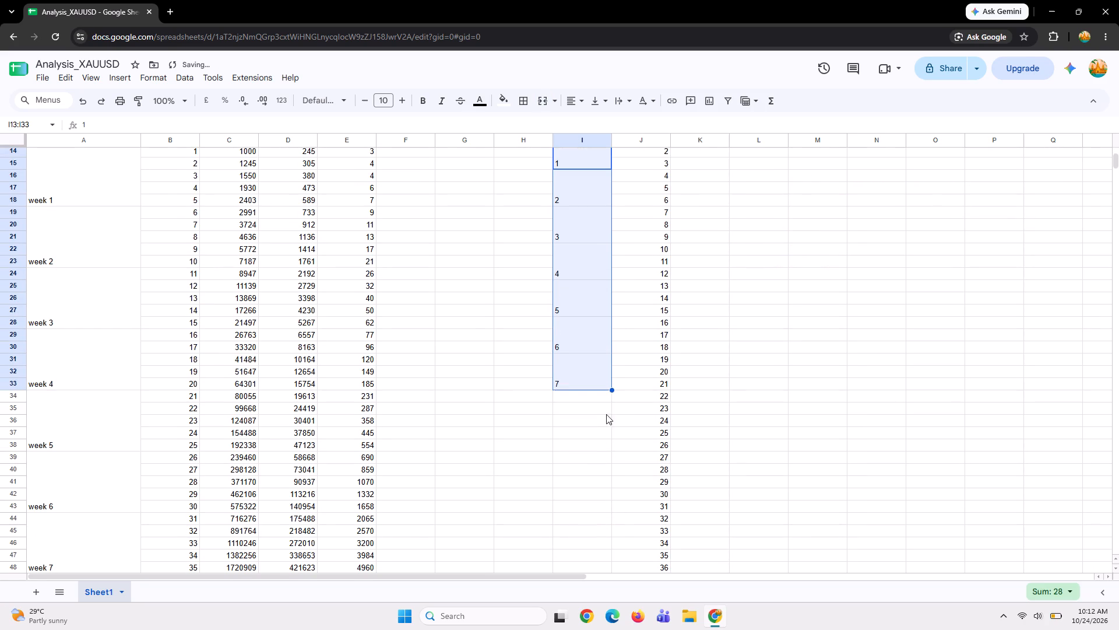
left_click_drag(611, 390, 600, 594)
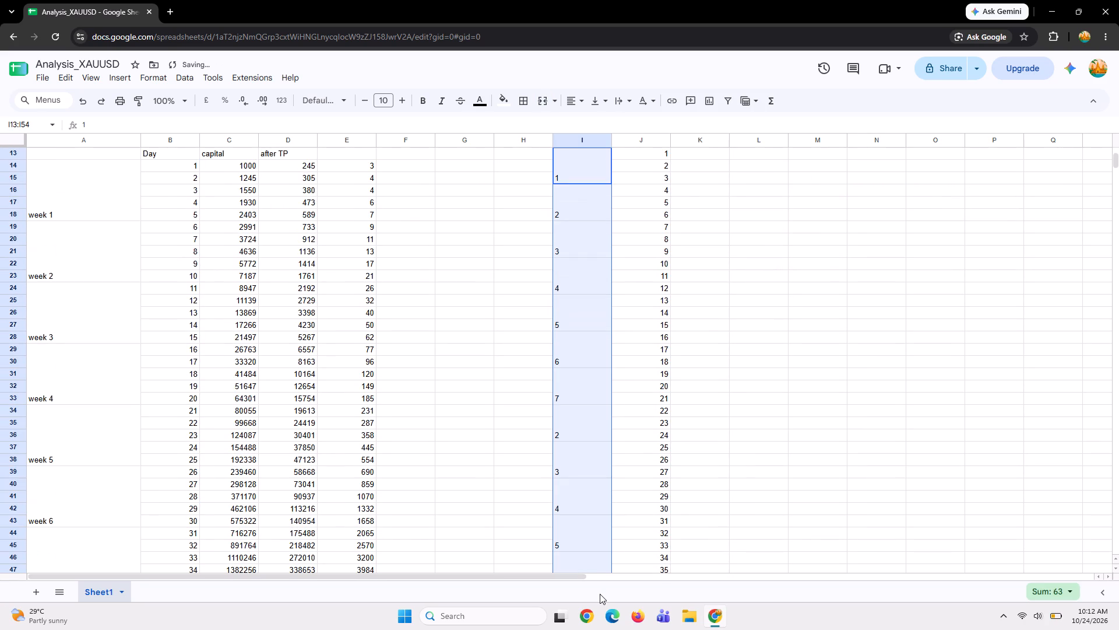
Fill the three merged day cells I13:I21 down column I to row 231.
scroll(599, 466, "up", 4)
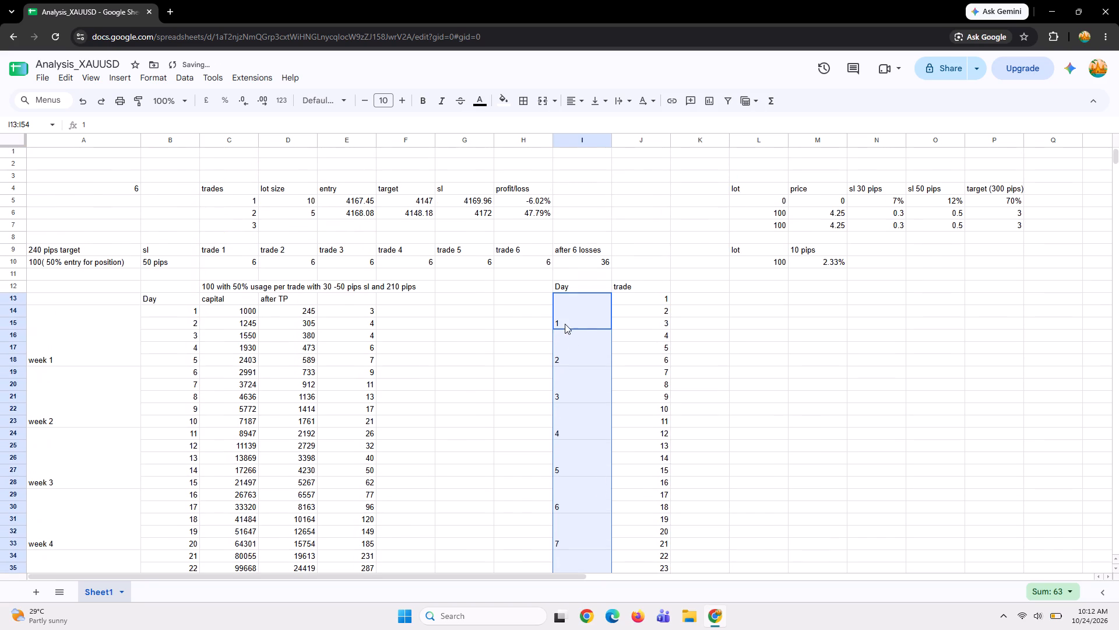
left_click_drag(575, 304, 574, 393)
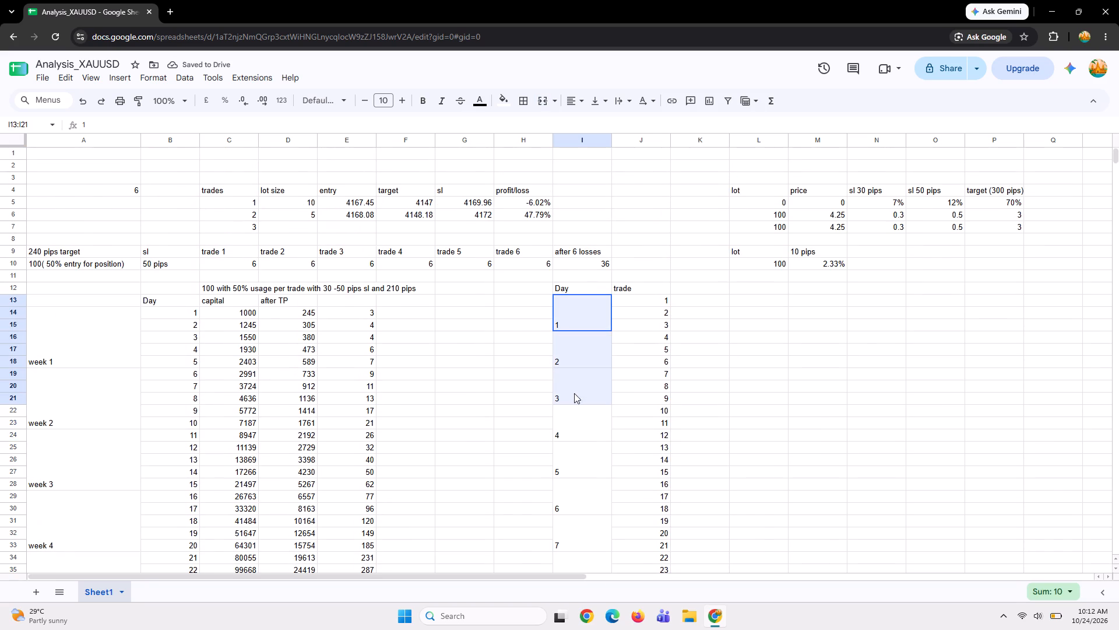
left_click_drag(574, 393, 574, 391)
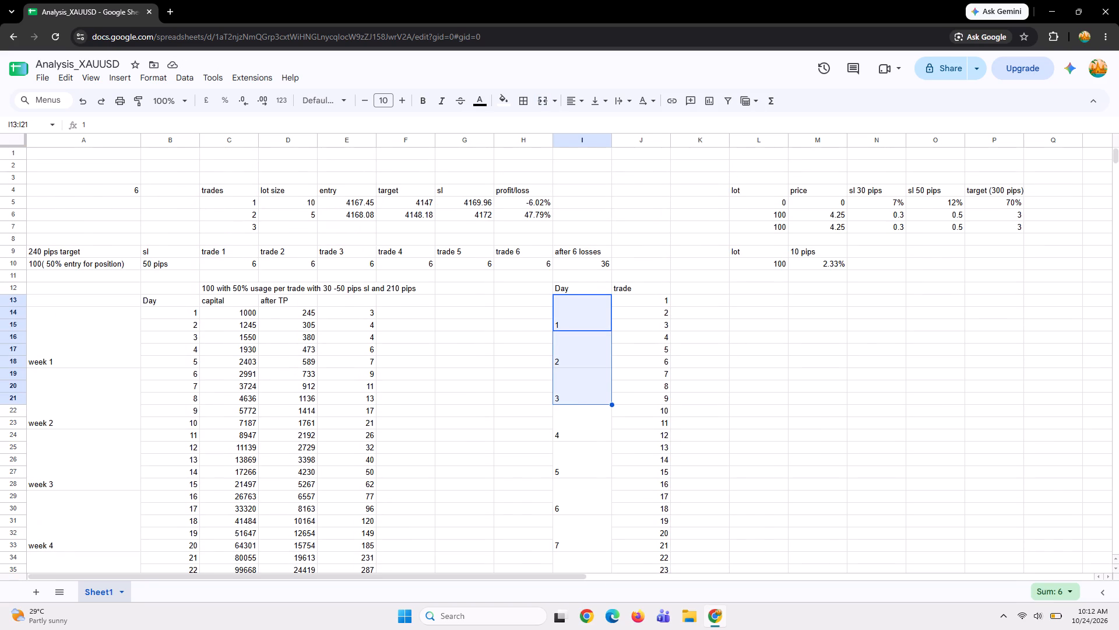
left_click_drag(611, 405, 592, 608)
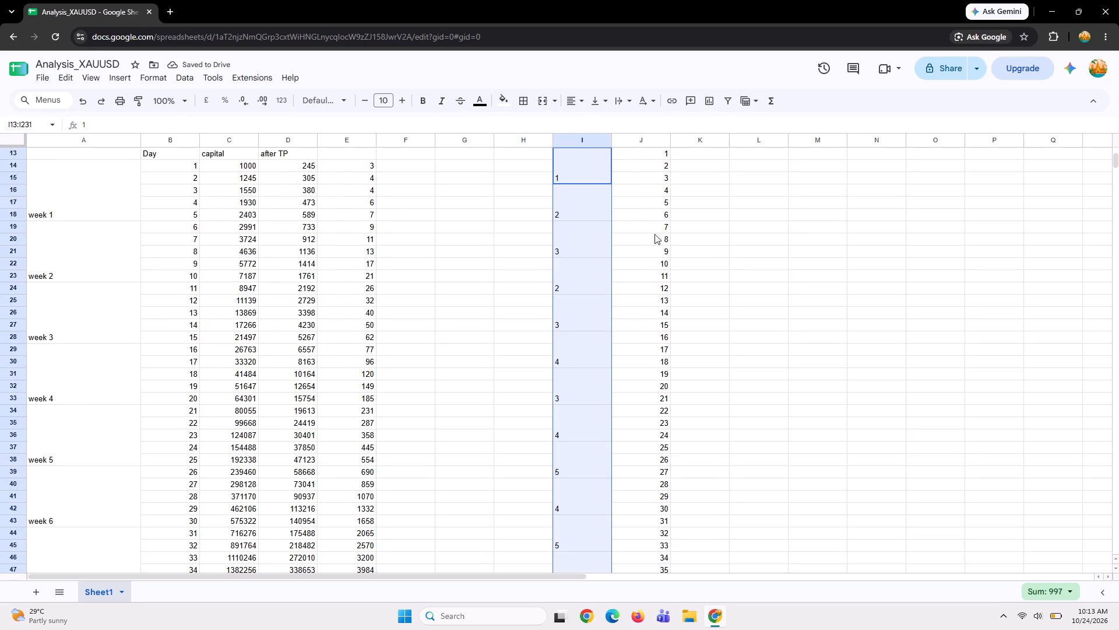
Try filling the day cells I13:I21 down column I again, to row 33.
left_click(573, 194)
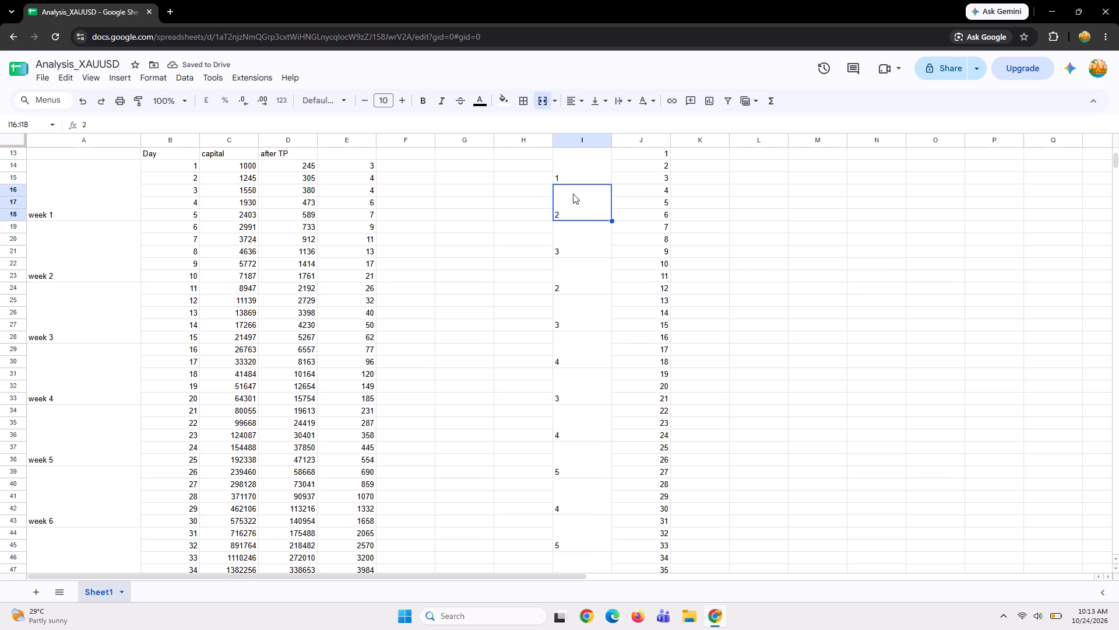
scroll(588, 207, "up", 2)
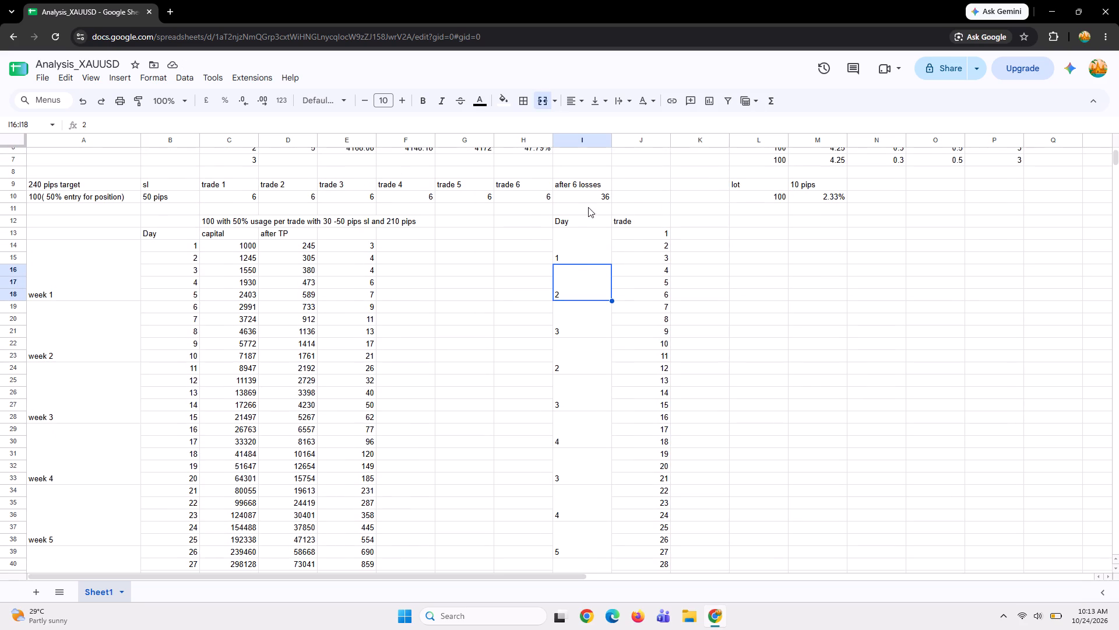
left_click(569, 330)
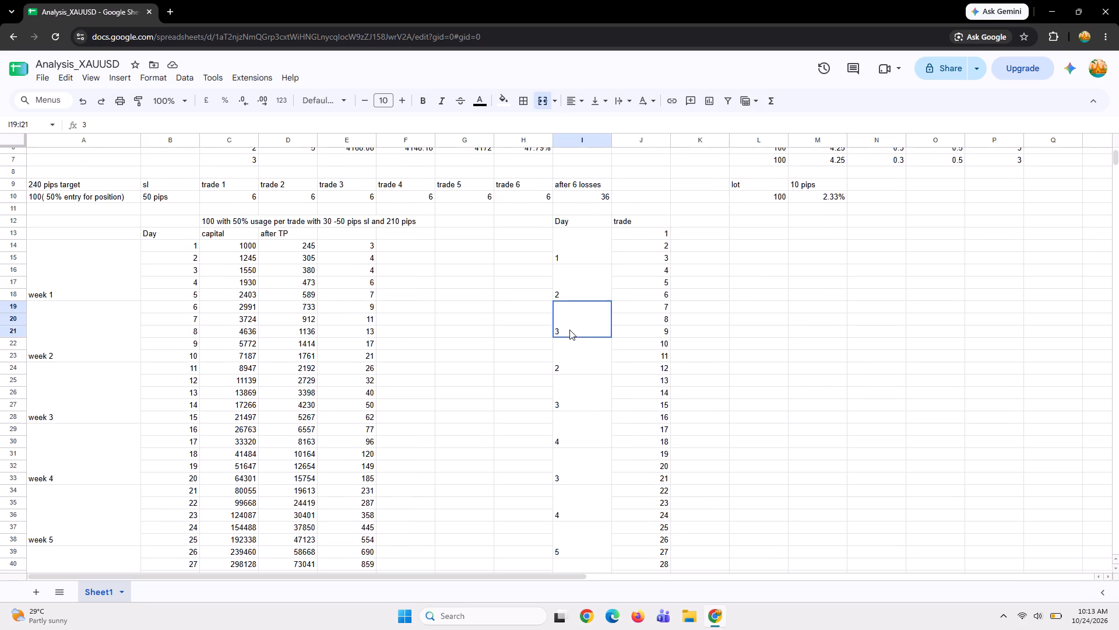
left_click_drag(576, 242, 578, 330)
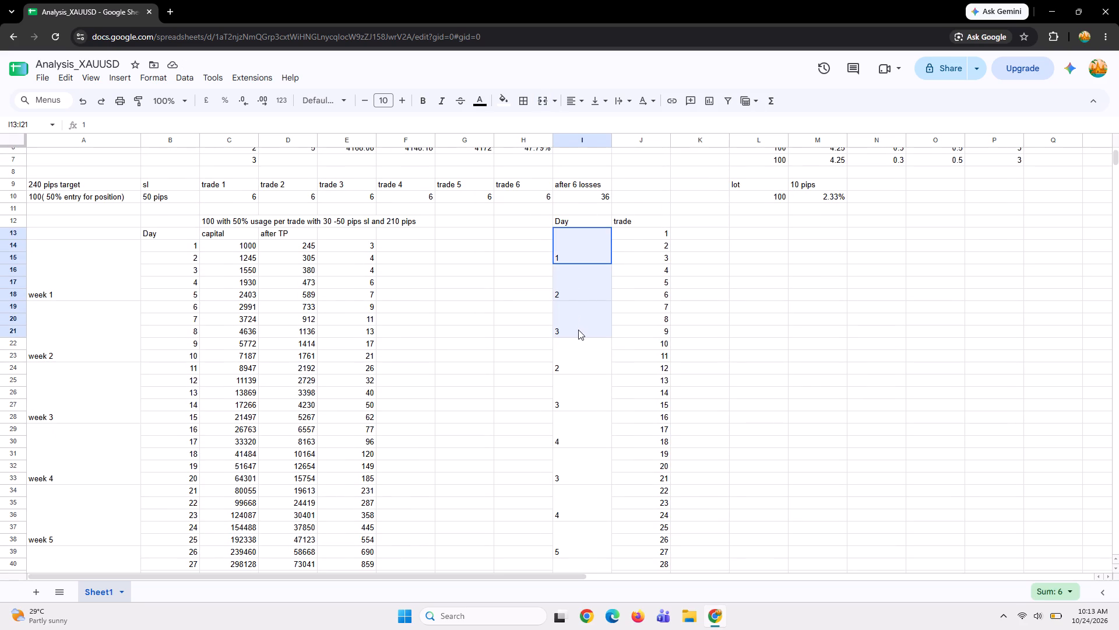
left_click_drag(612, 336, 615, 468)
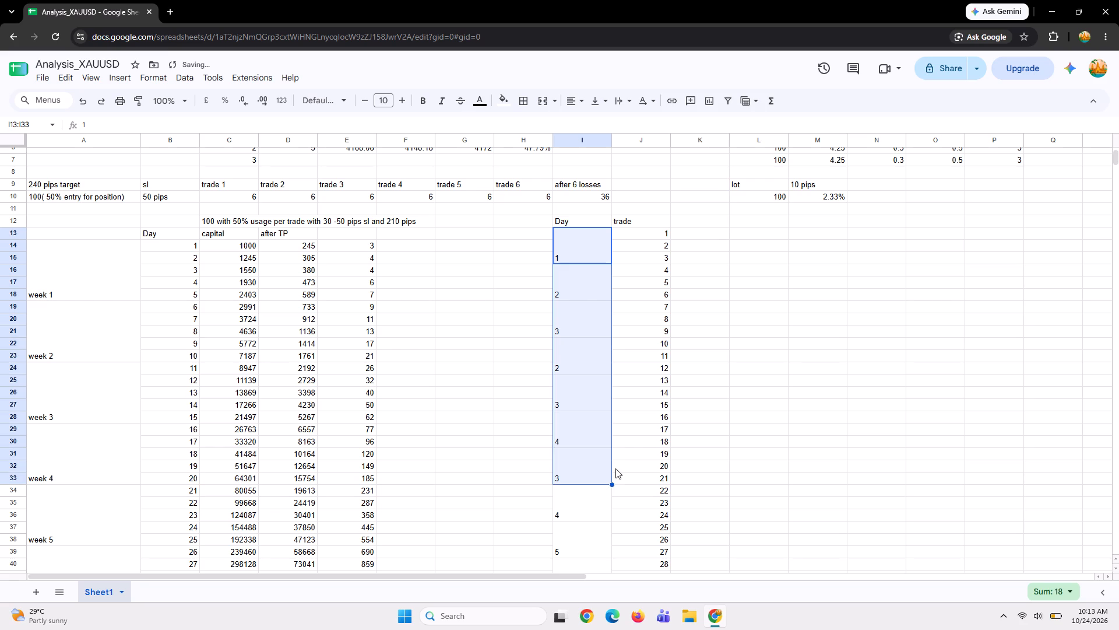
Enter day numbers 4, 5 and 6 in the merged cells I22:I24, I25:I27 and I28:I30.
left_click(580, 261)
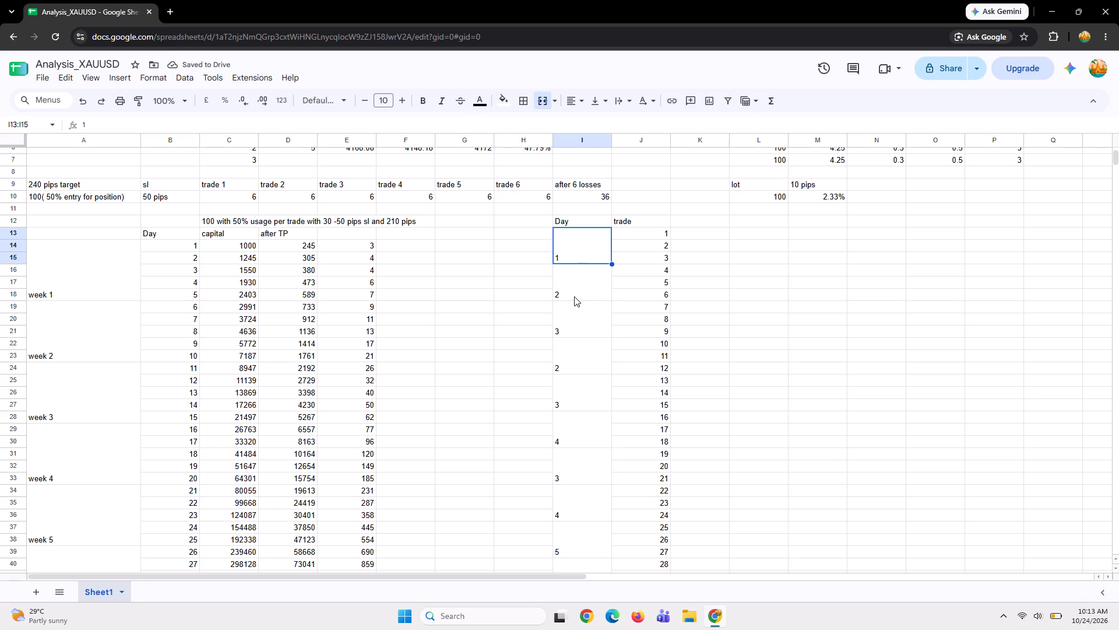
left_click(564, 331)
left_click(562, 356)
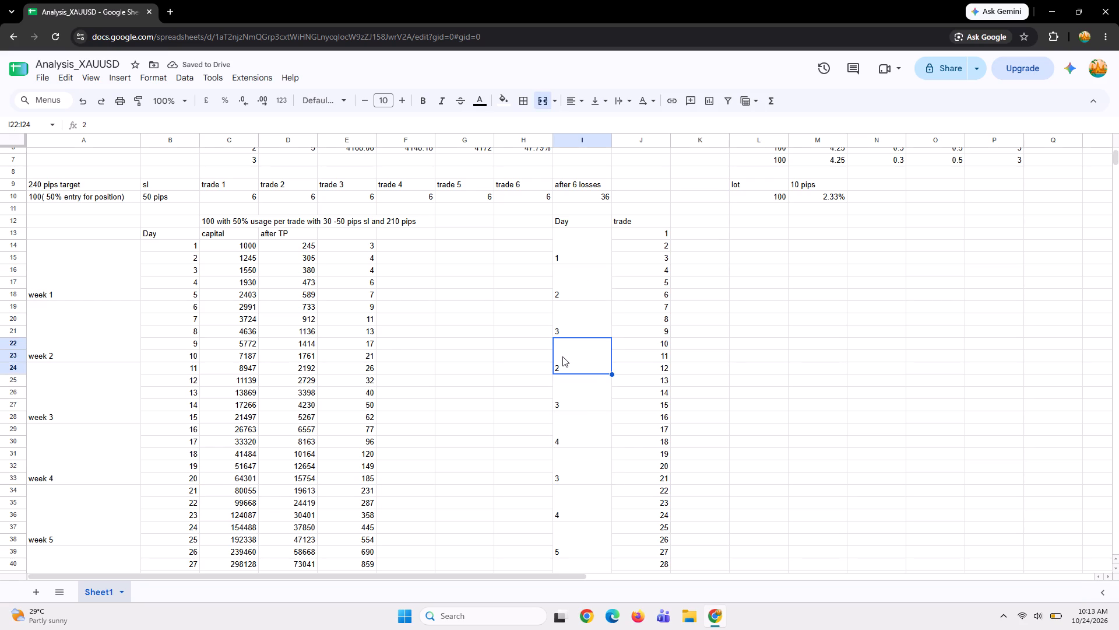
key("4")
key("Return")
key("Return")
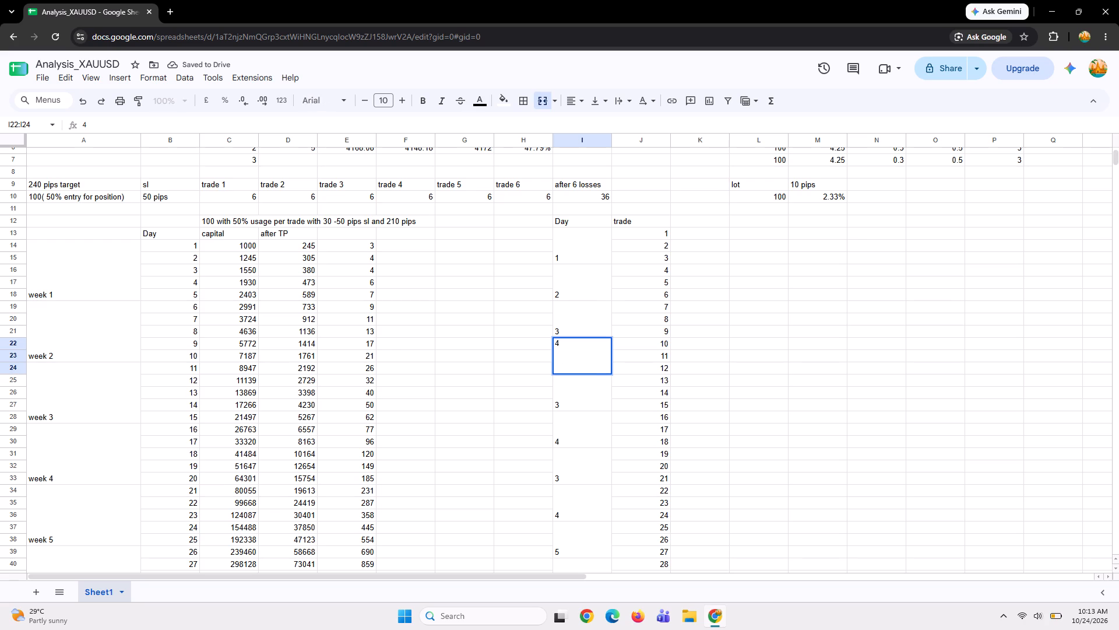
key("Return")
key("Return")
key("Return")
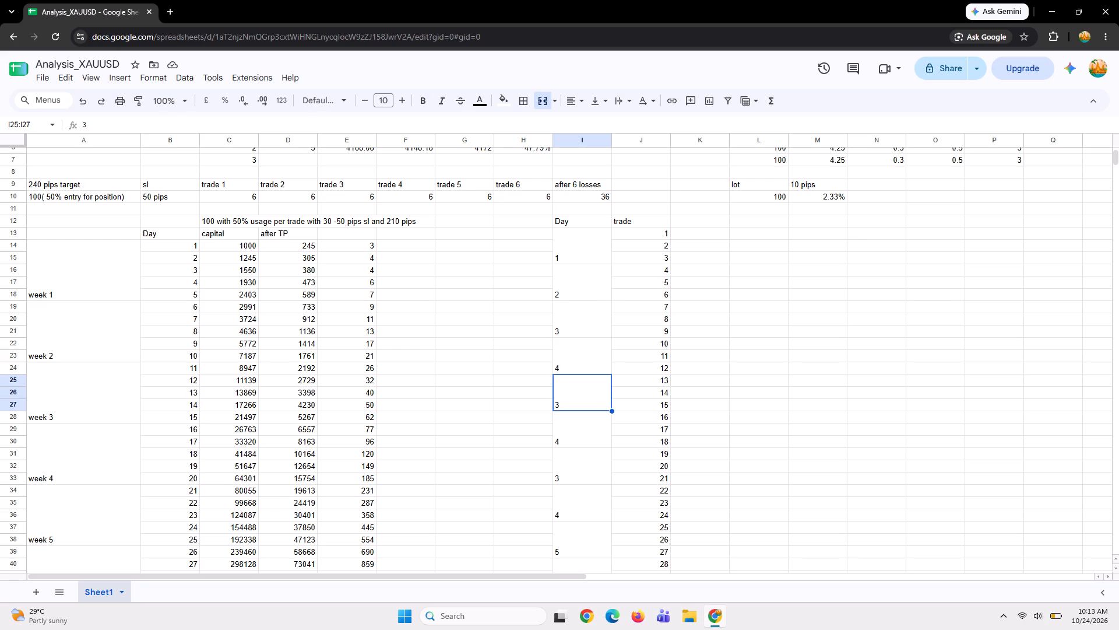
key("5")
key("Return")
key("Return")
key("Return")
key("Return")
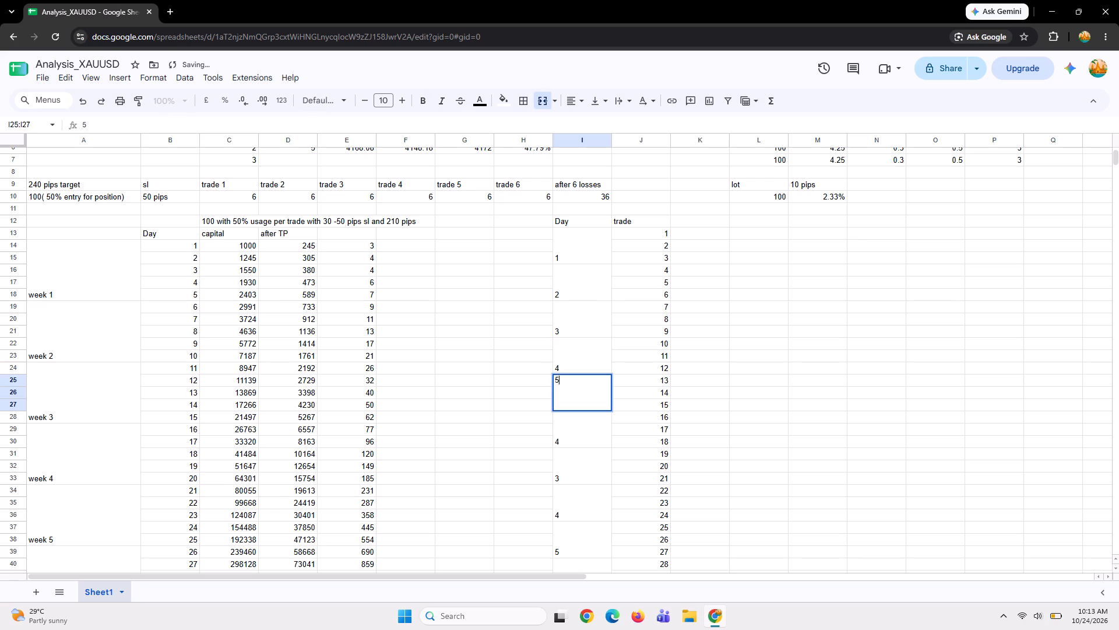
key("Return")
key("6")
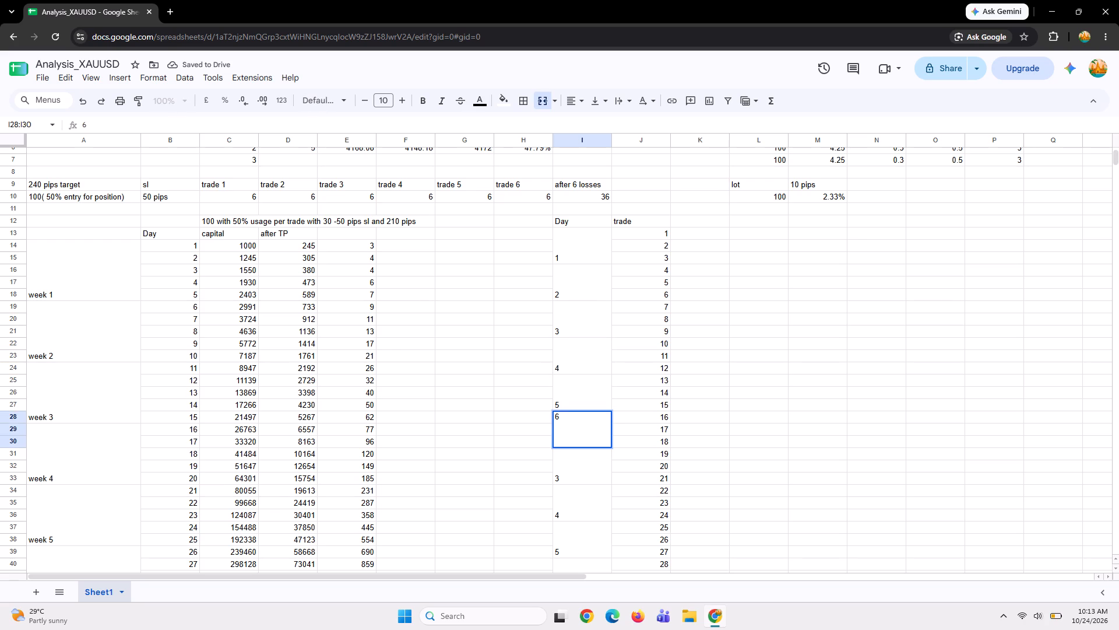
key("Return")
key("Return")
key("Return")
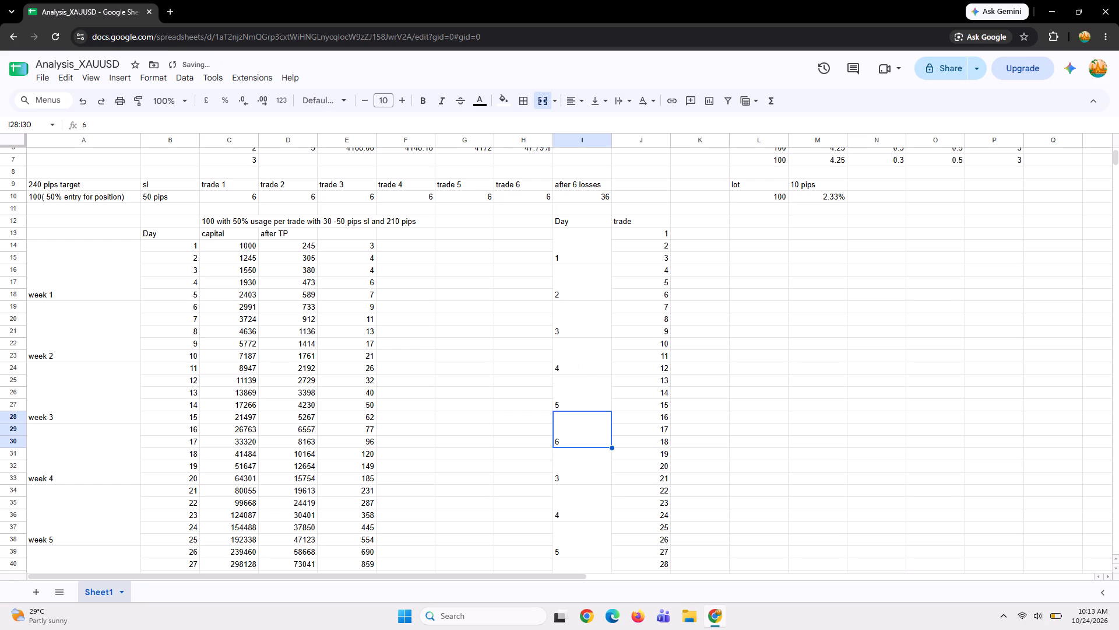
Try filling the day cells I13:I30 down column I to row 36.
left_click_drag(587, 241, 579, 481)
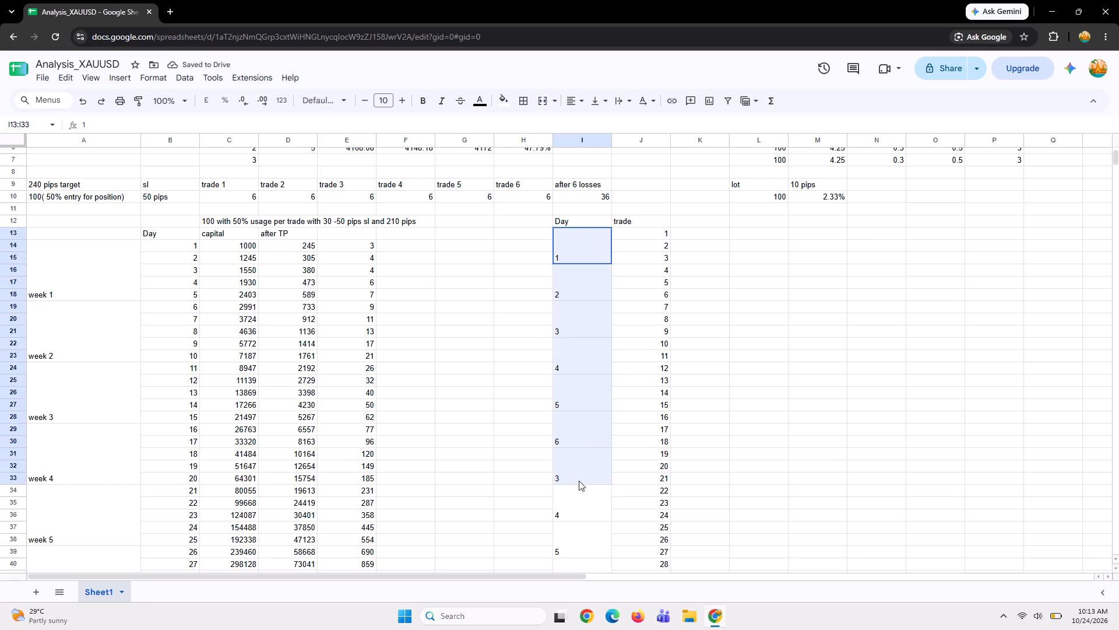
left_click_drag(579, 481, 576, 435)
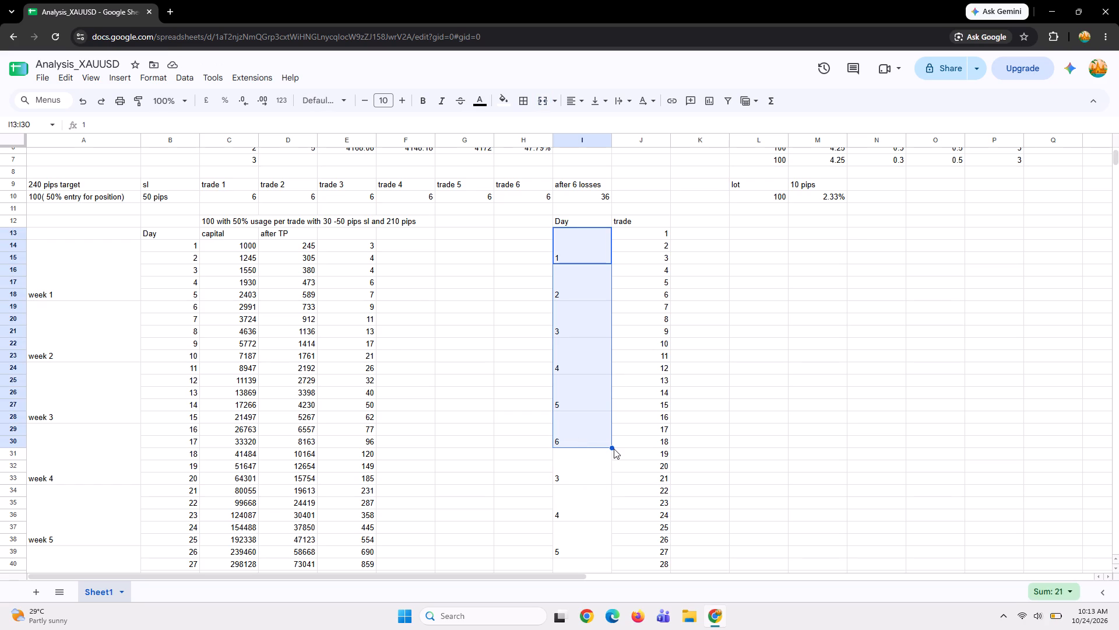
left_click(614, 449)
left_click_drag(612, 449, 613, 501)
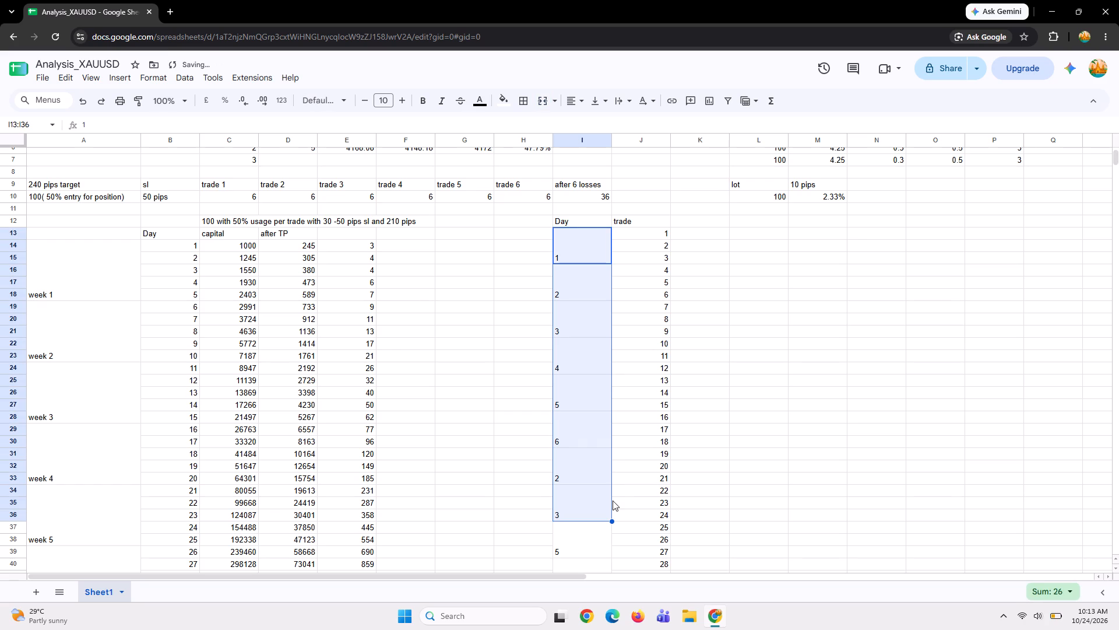
Clear all the day numbers from I13:I234.
scroll(613, 501, "down", 3)
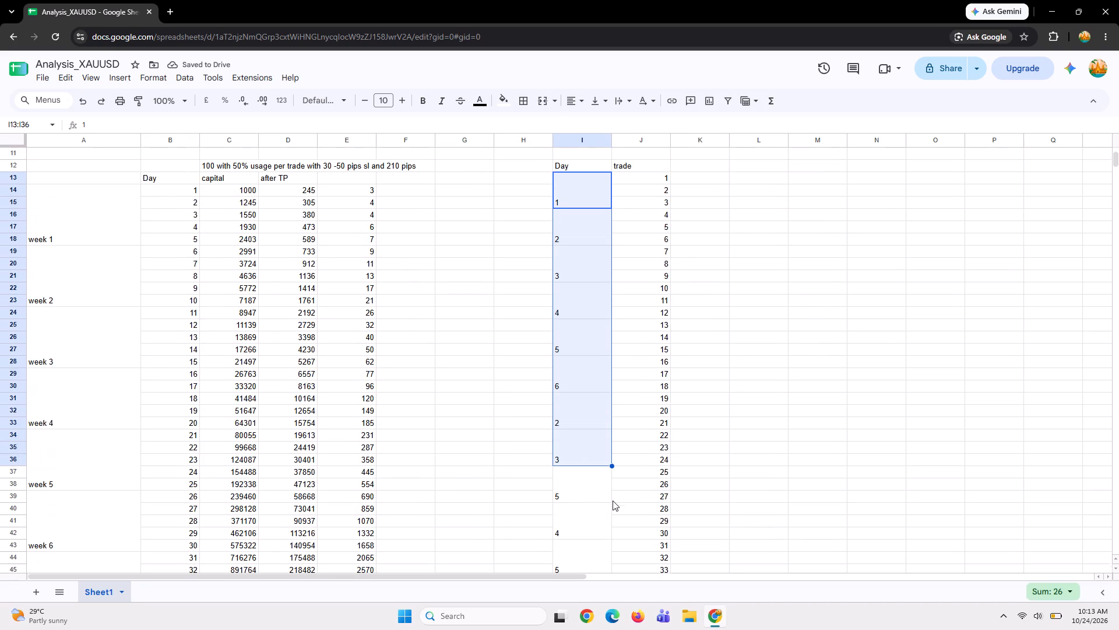
scroll(613, 501, "down", 7)
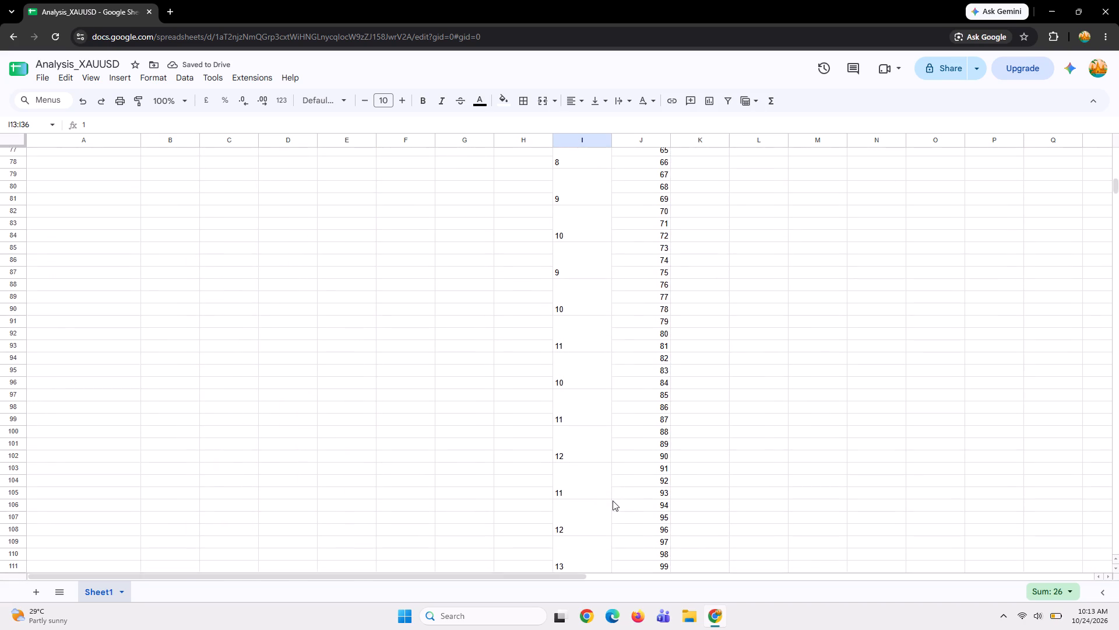
scroll(613, 501, "down", 7)
scroll(613, 501, "up", 10)
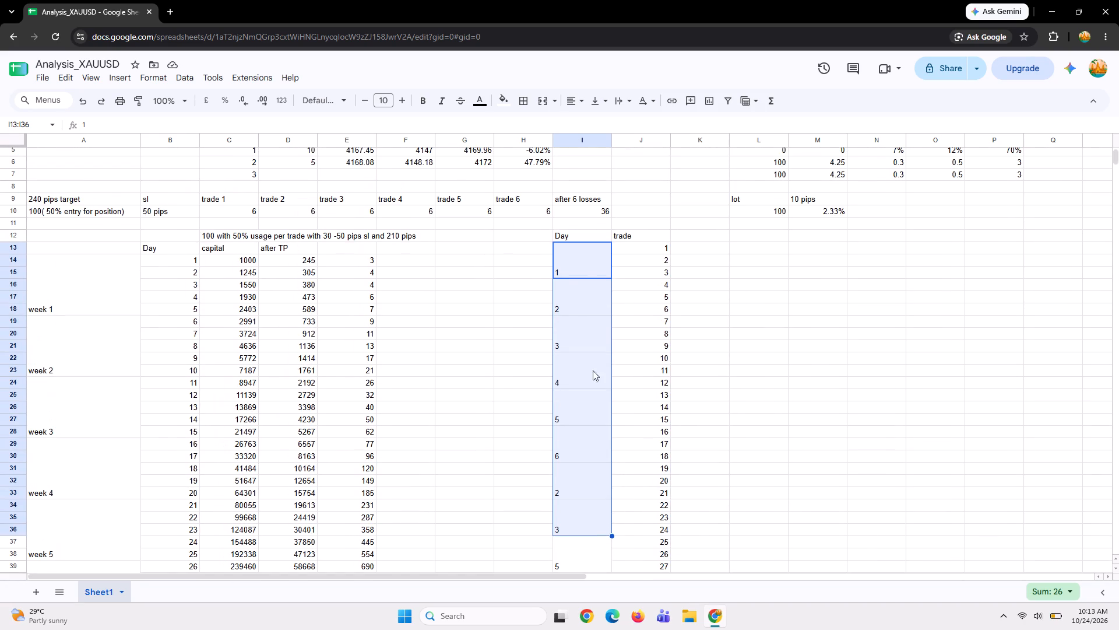
left_click_drag(580, 267, 559, 629)
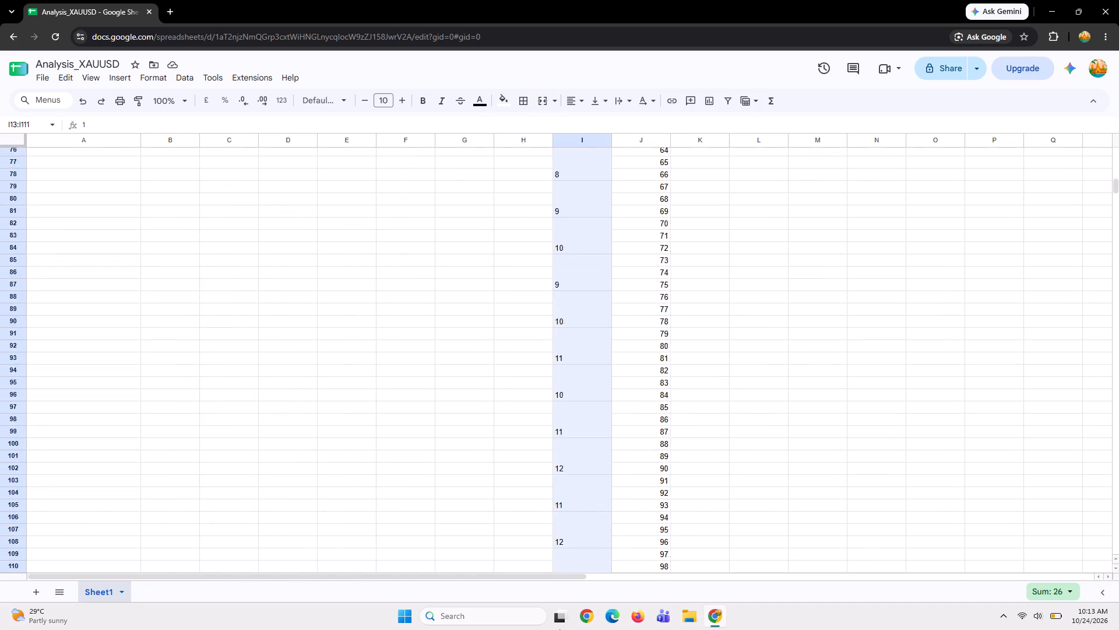
left_click_drag(559, 629, 551, 444)
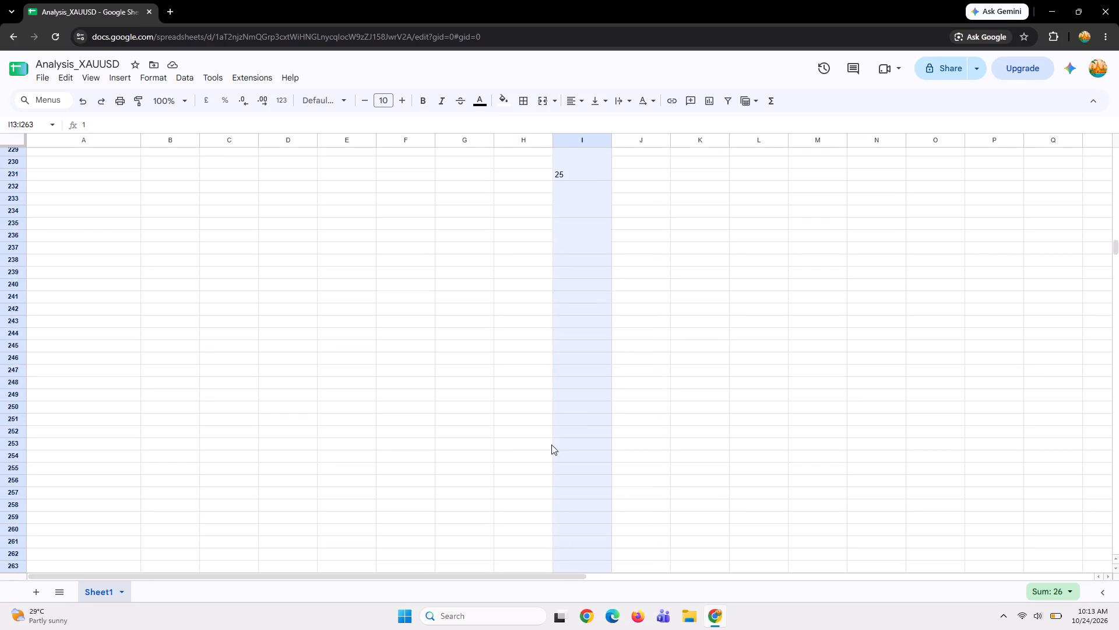
left_click_drag(551, 444, 569, 184)
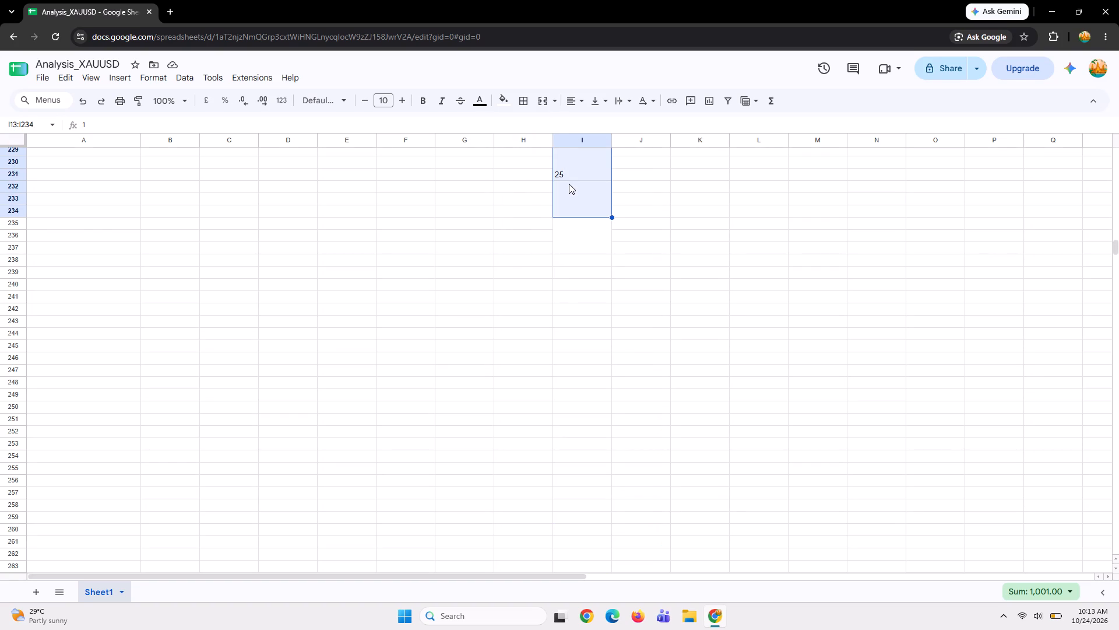
key("Delete")
scroll(569, 184, "up", 9)
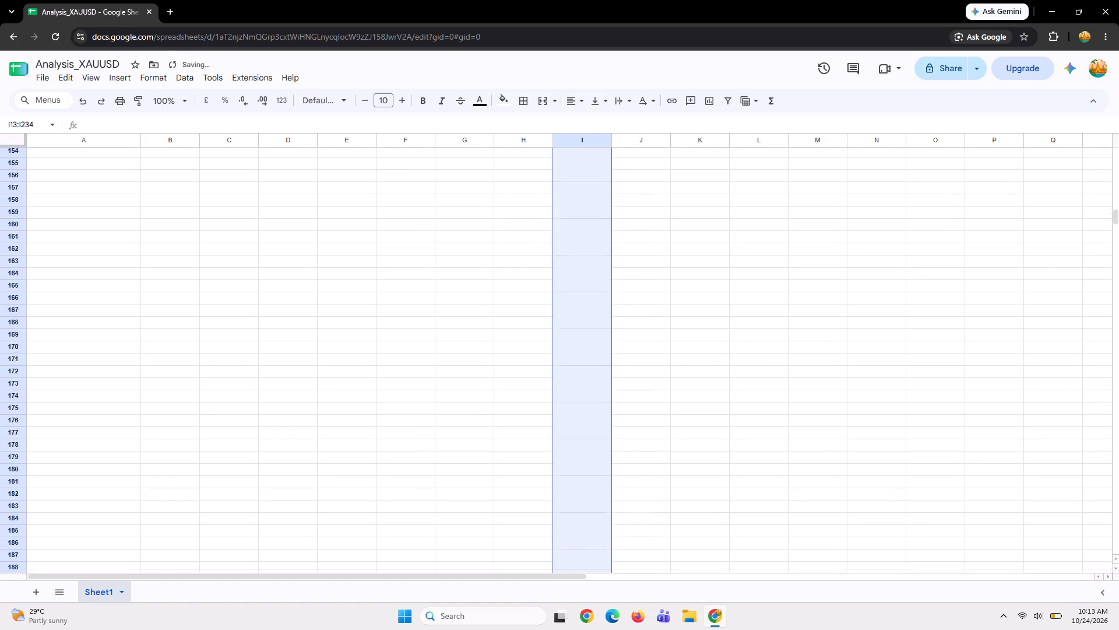
scroll(569, 184, "up", 14)
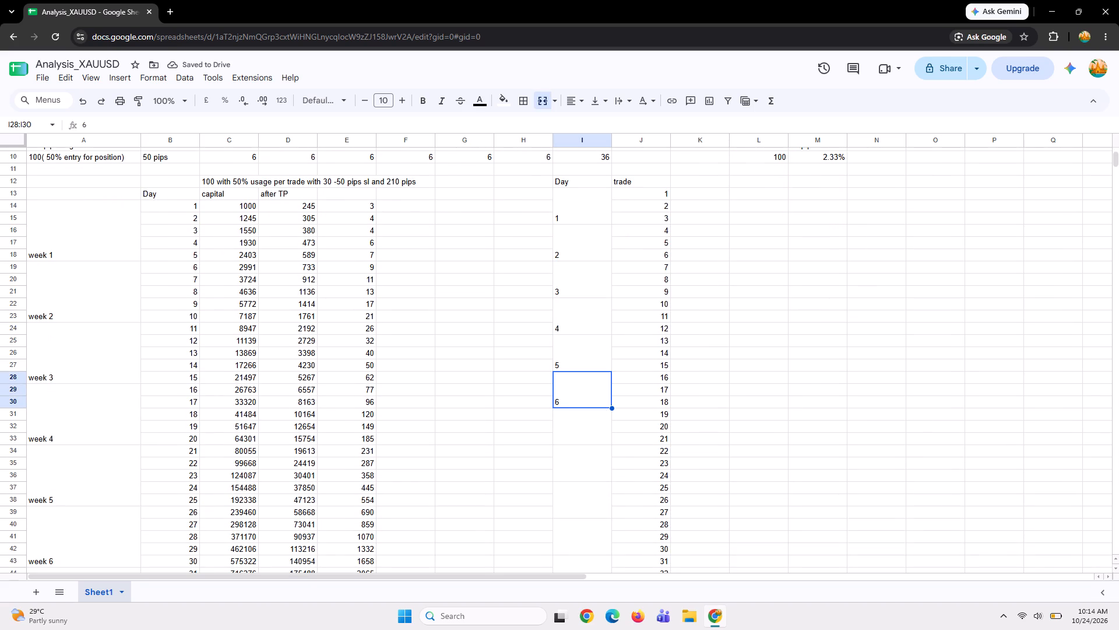
left_click(614, 409)
left_click_drag(612, 409, 612, 606)
left_click_drag(612, 606, 612, 607)
Extend the day series from I46:I48 down column I to row 237, numbering days 13 to 75.
scroll(649, 452, "down", 3)
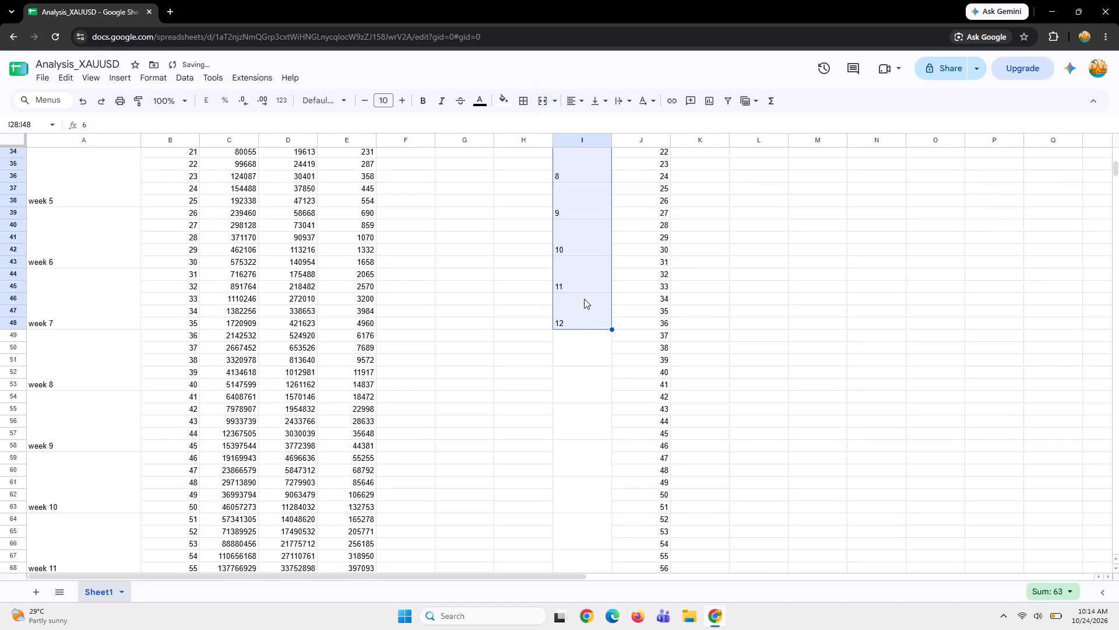
left_click(584, 299)
left_click_drag(612, 329, 587, 629)
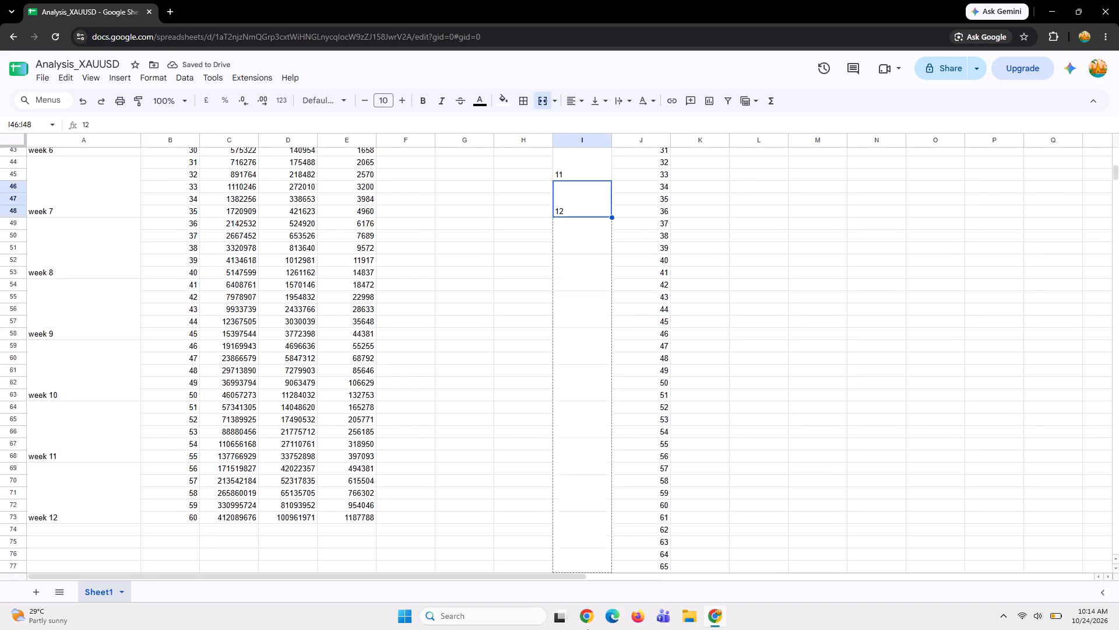
left_click_drag(587, 629, 586, 577)
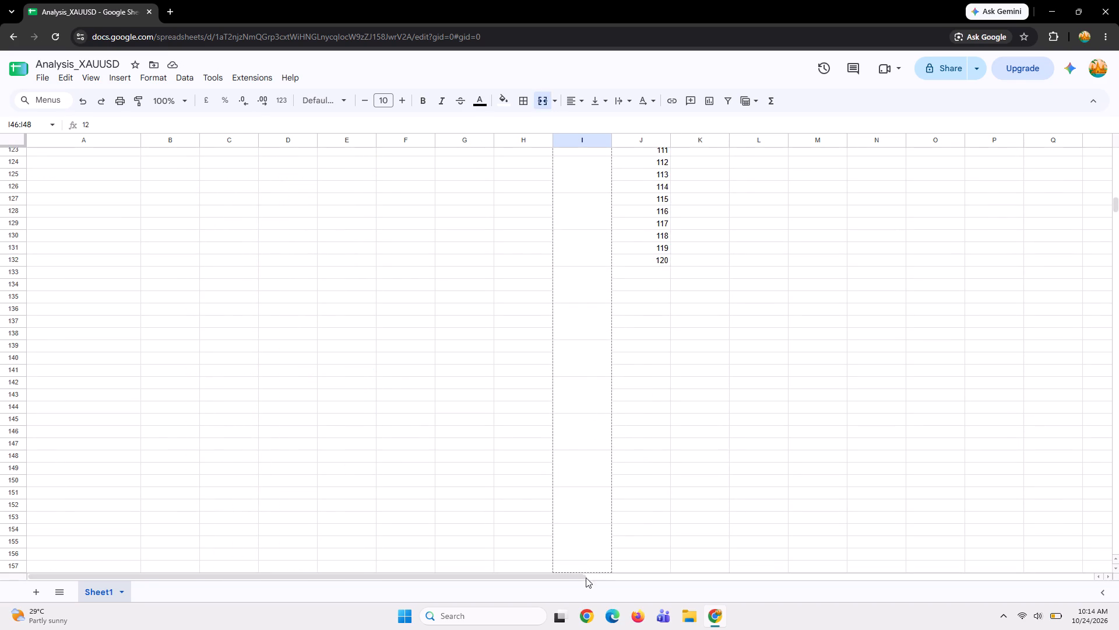
left_click_drag(586, 577, 587, 601)
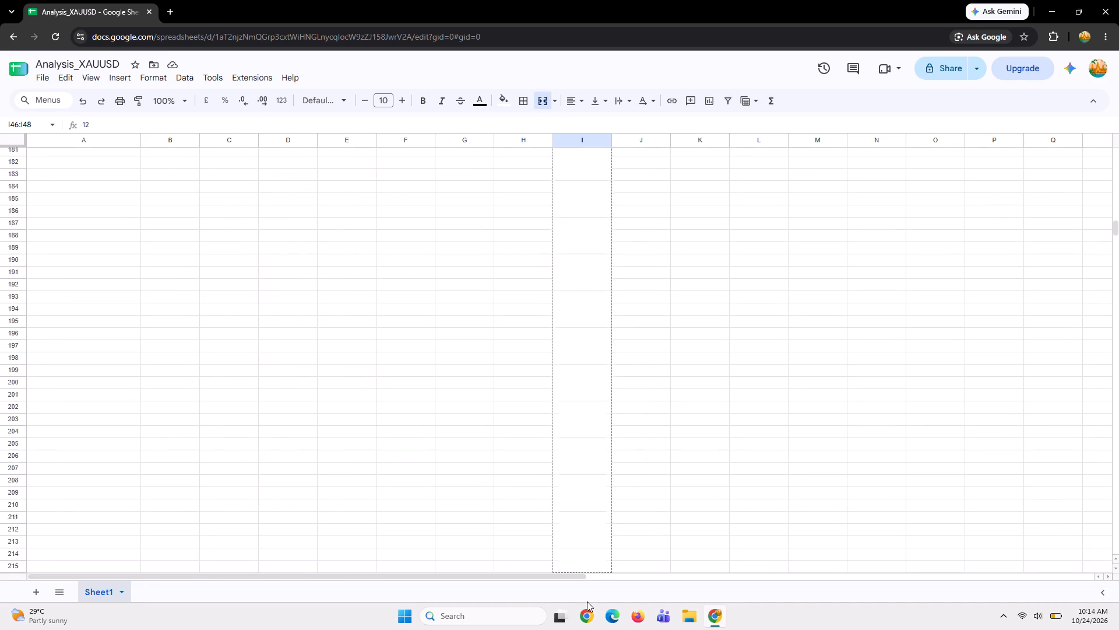
left_click_drag(587, 601, 590, 201)
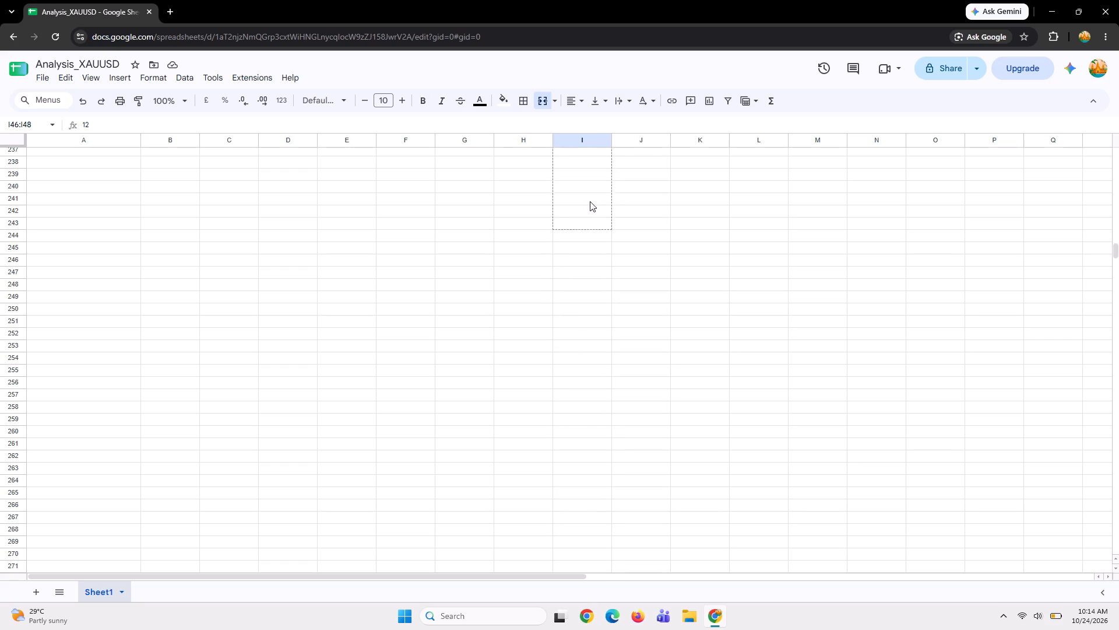
left_click_drag(590, 201, 578, 282)
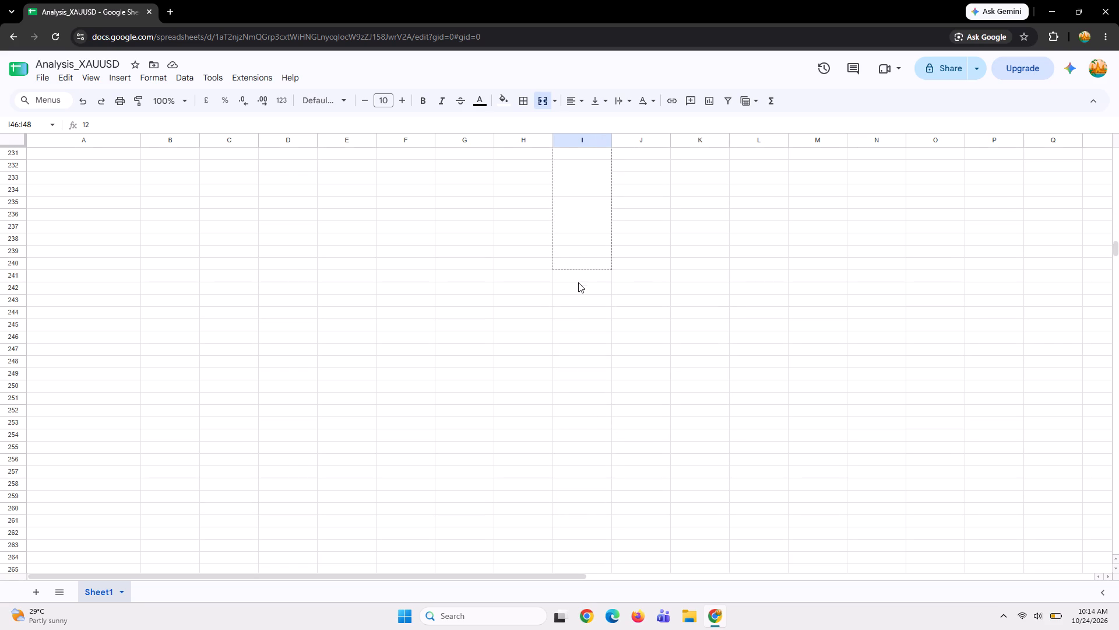
left_click_drag(578, 282, 575, 232)
Review the filled day numbers in column I from the end of the series back to its start.
scroll(608, 414, "down", 11)
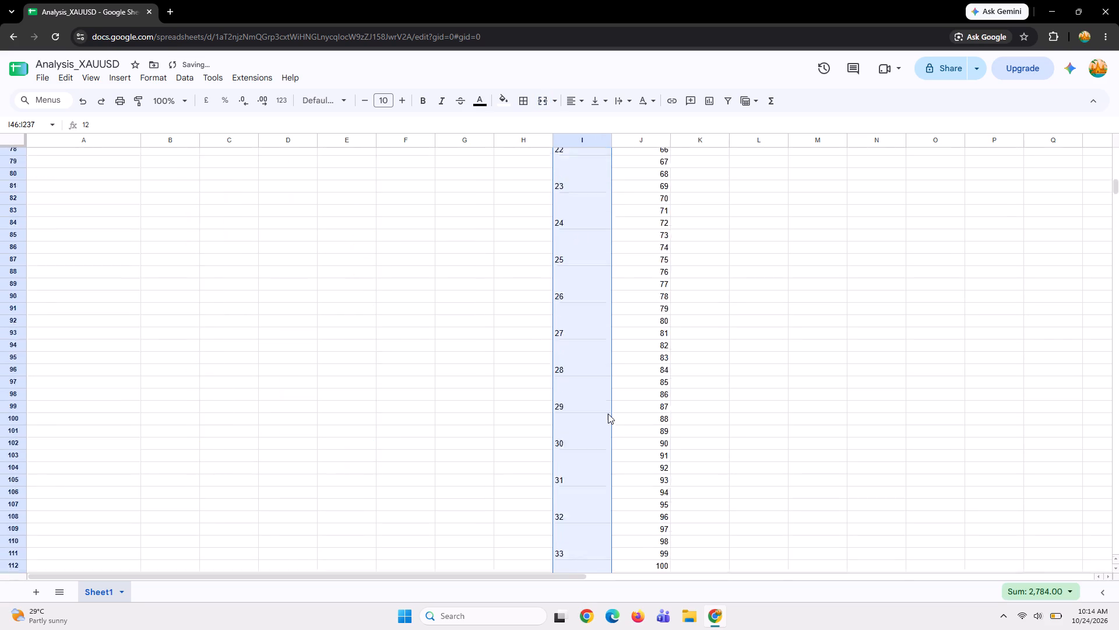
scroll(608, 414, "down", 9)
scroll(608, 414, "up", 3)
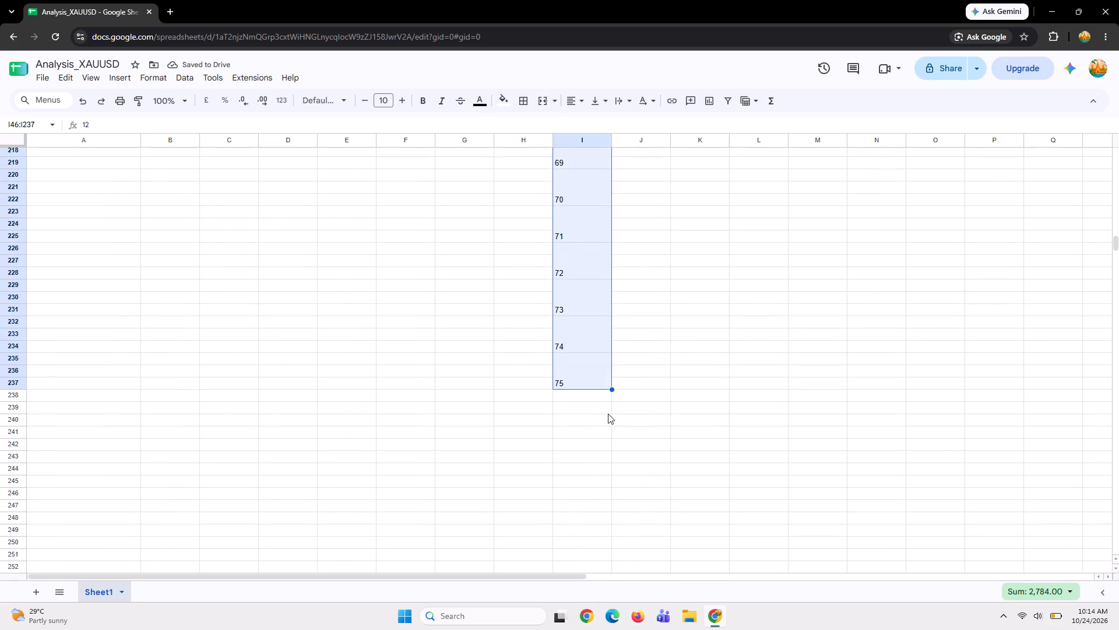
scroll(608, 414, "up", 2)
scroll(583, 303, "up", 8)
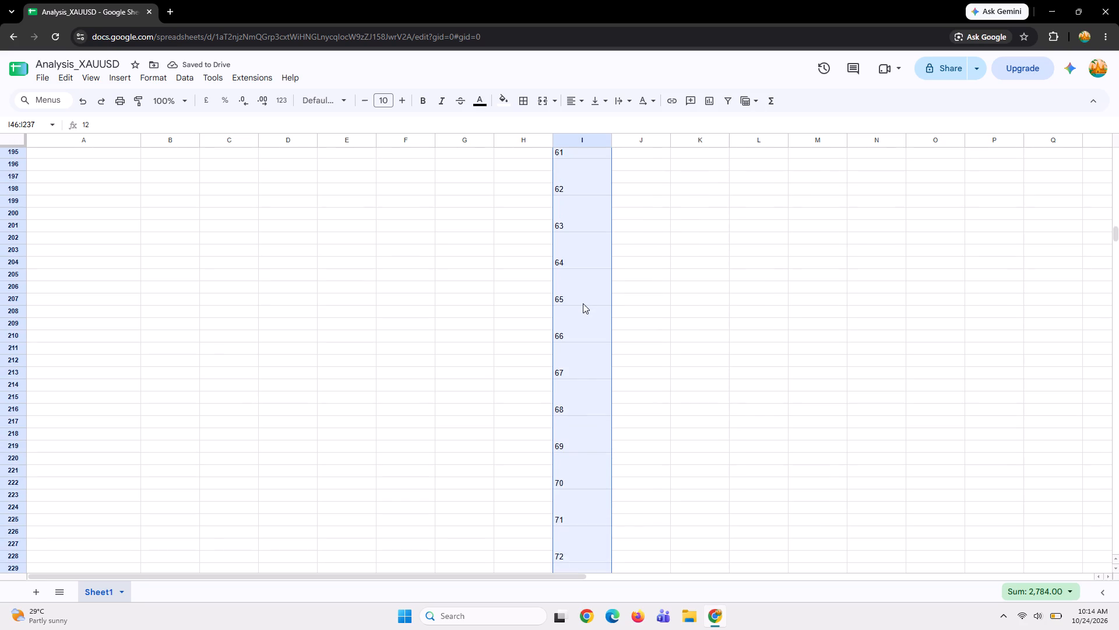
scroll(583, 303, "up", 12)
scroll(583, 303, "down", 1)
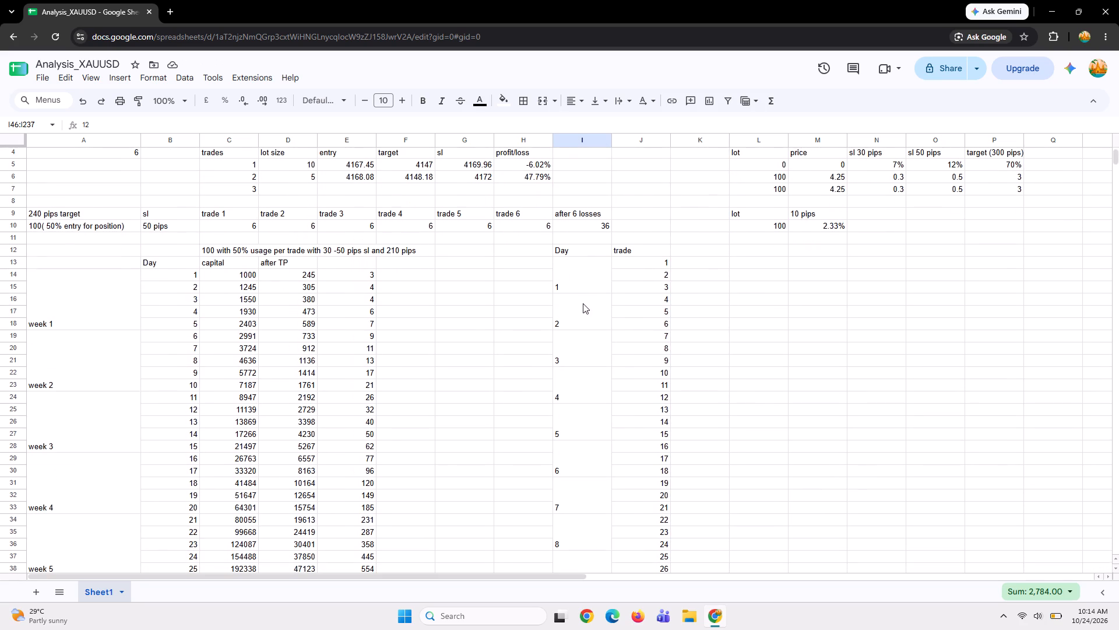
Add the headers sl in K12 and tp in L12 beside the trade column.
left_click(698, 267)
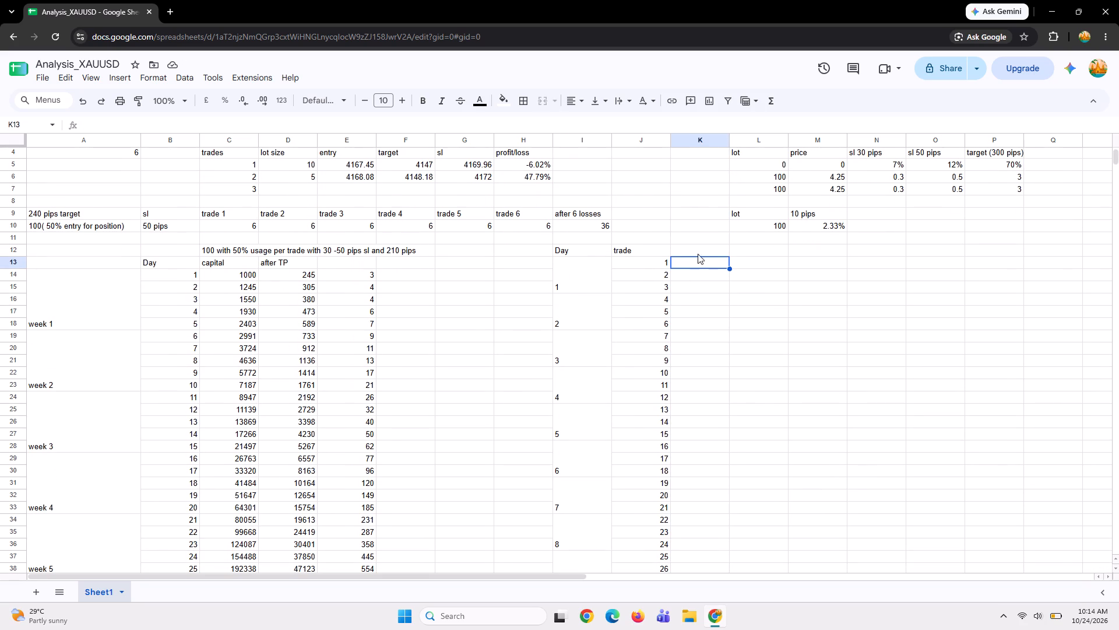
left_click(698, 252)
type("al")
key("Return")
key("BackSpace")
key("BackSpace")
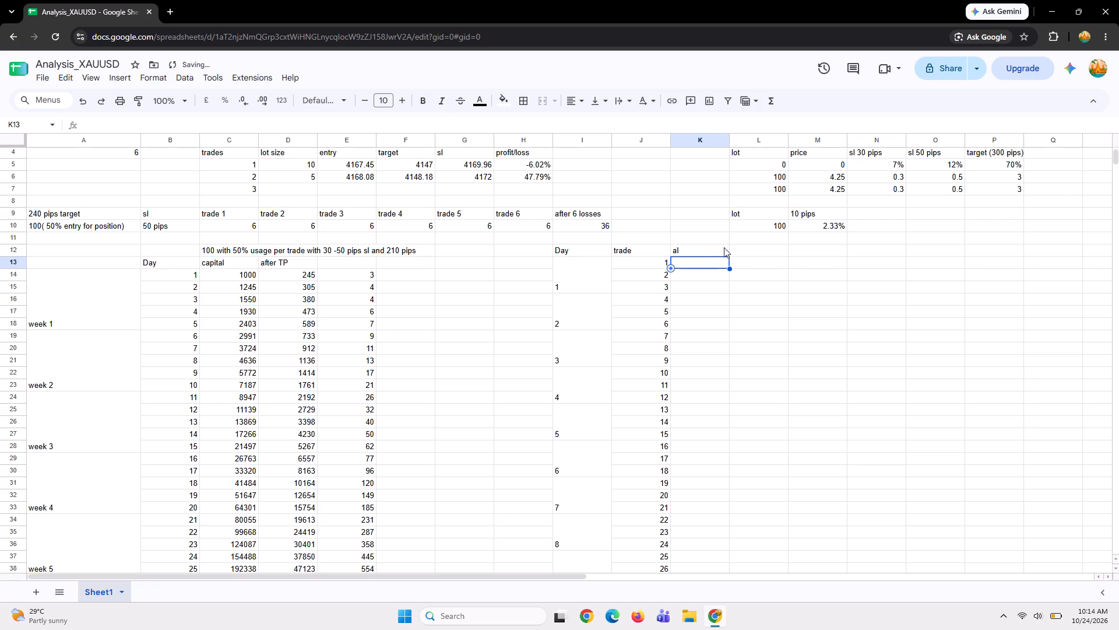
left_click(716, 249)
type("sl")
key("Return")
left_click(770, 250)
type("tp")
key("Return")
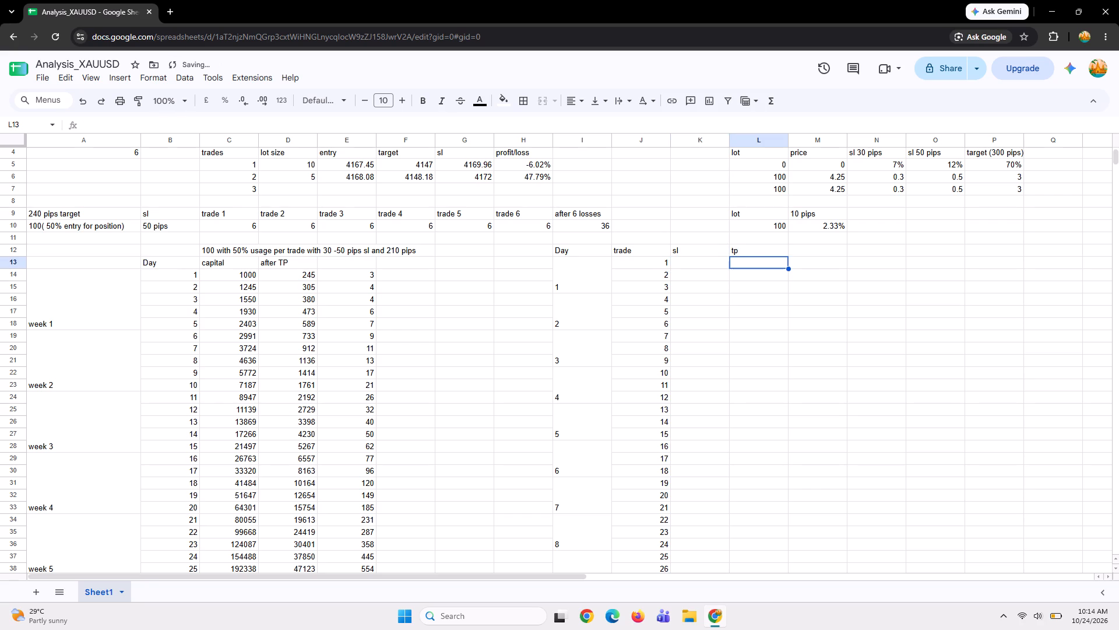
Enter an sl value of 0.05 for trades 1, 2 and 3 in K13:K15.
left_click(696, 263)
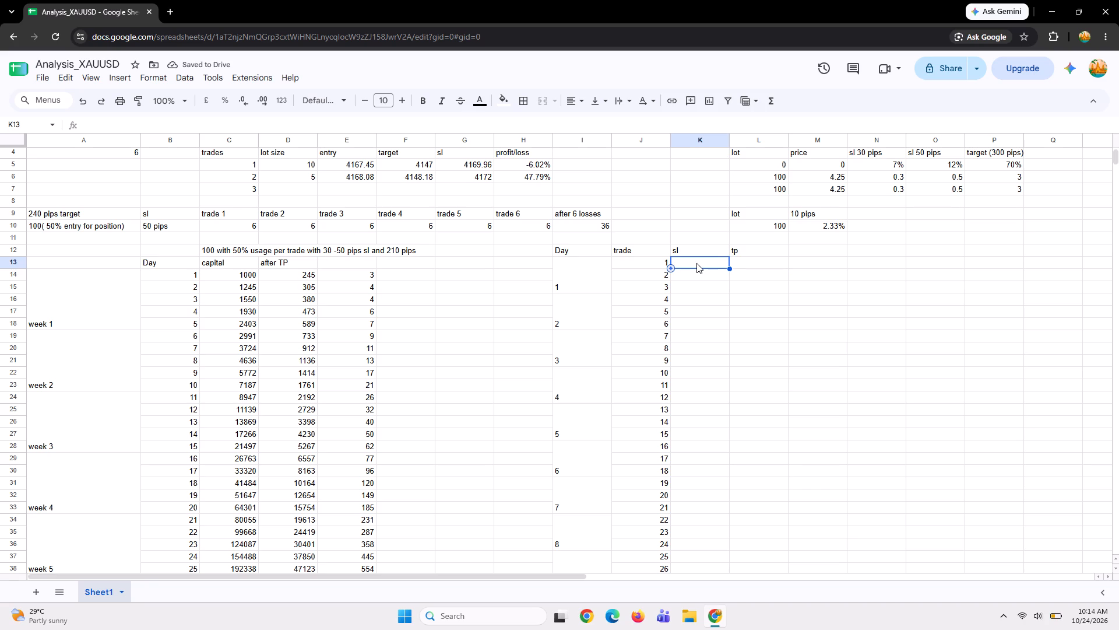
type("0.")
type("05")
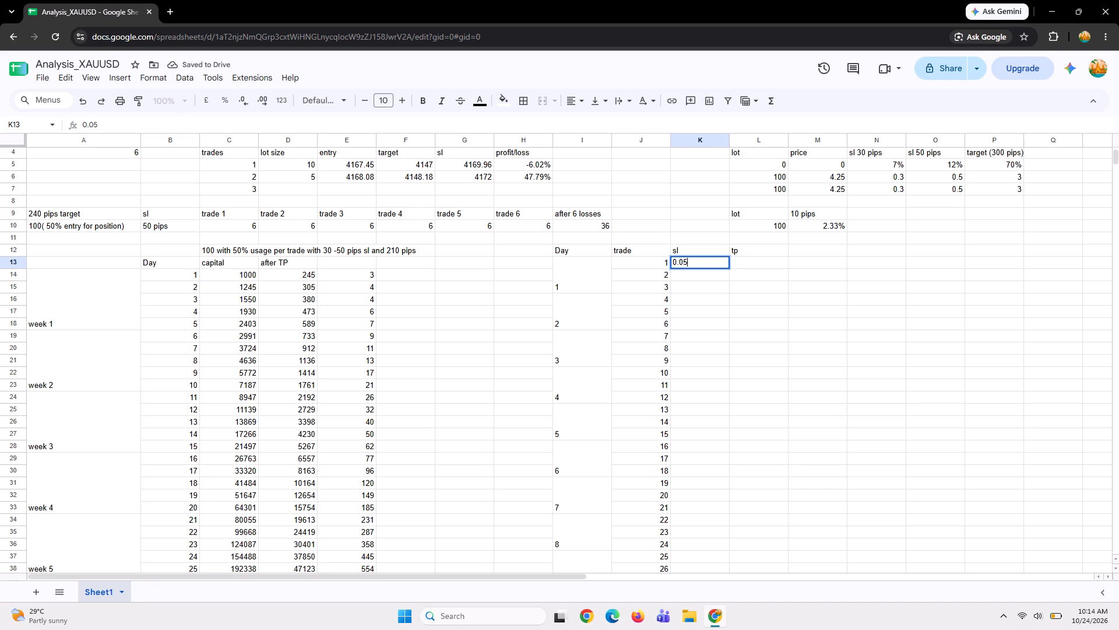
left_click(703, 275)
type("0.05")
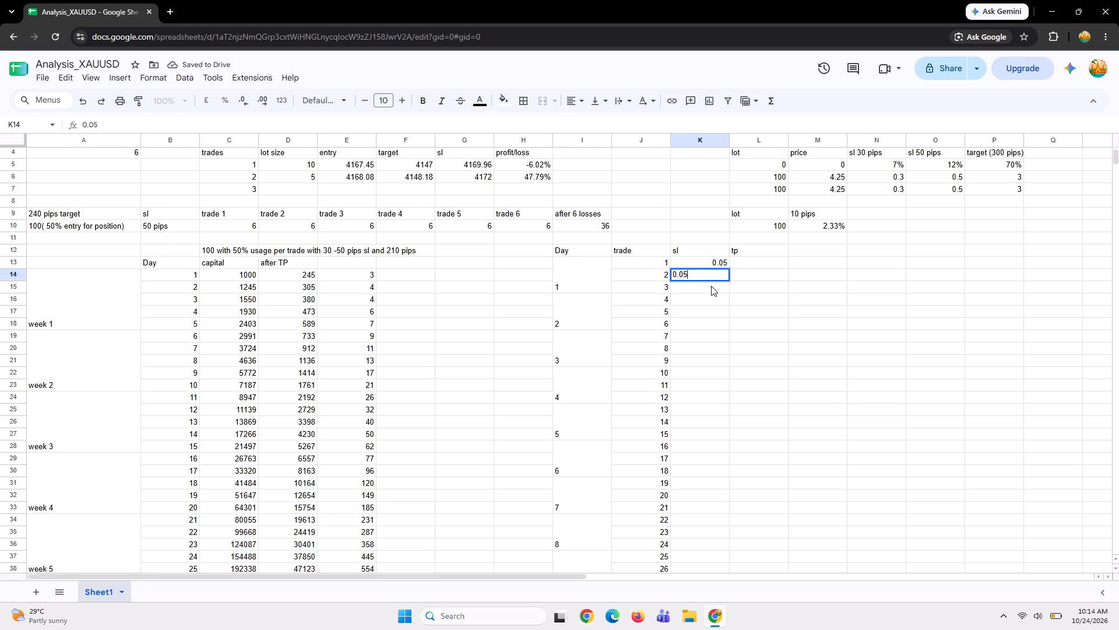
left_click(711, 286)
type("0.05")
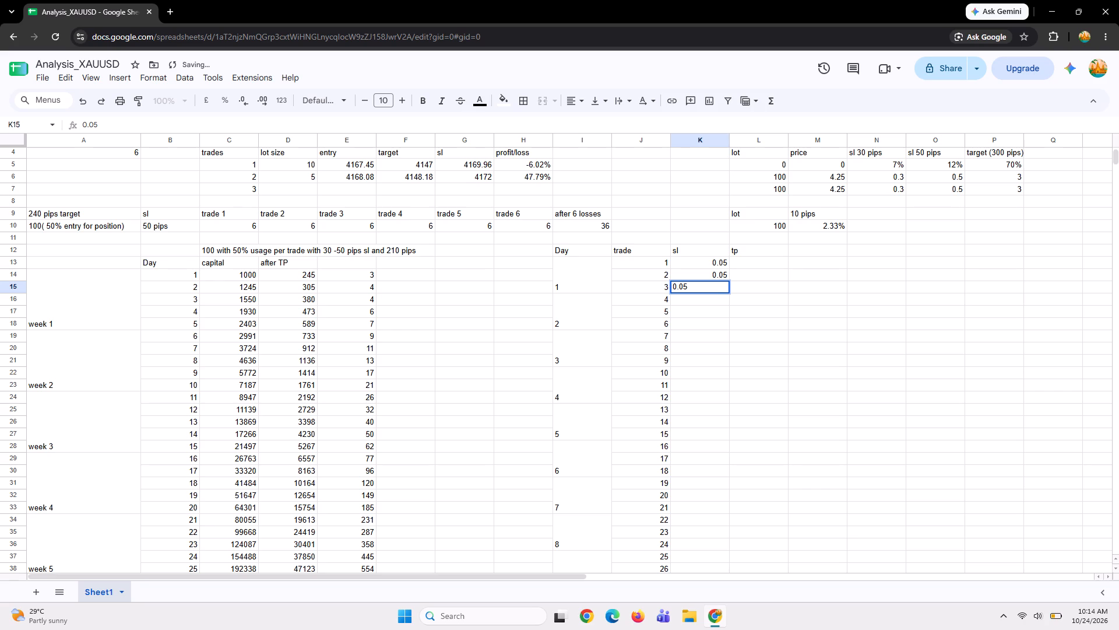
Enter sl values of 0.025 for trades 4 and 5 and 0 for trade 6 in K16:K18.
left_click(712, 300)
type("0.0")
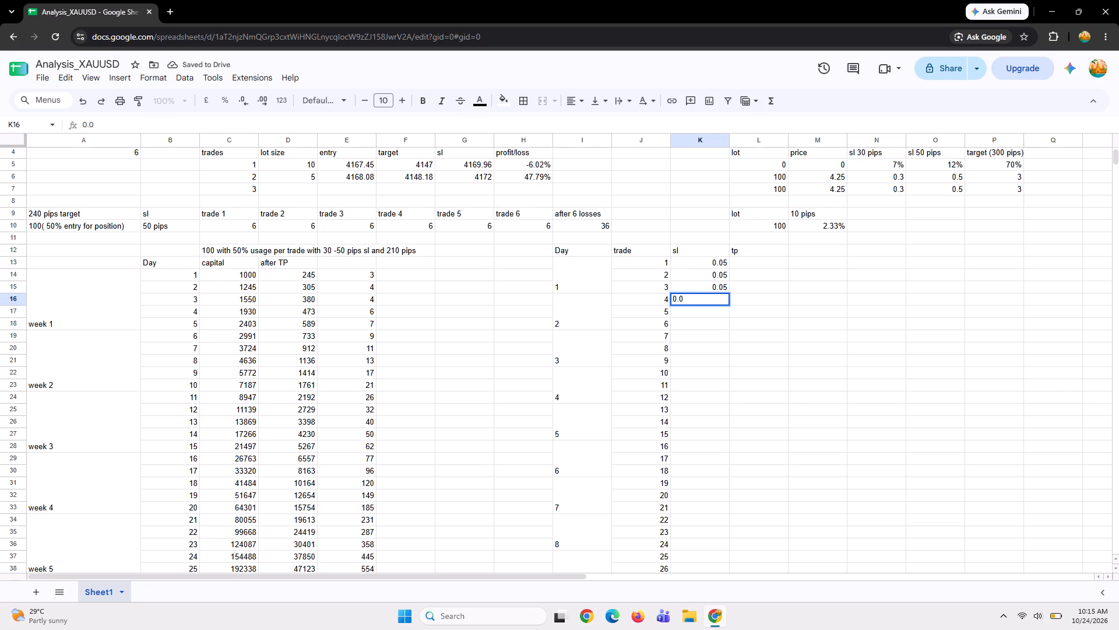
key("BackSpace")
key("BackSpace")
key("period")
type("025")
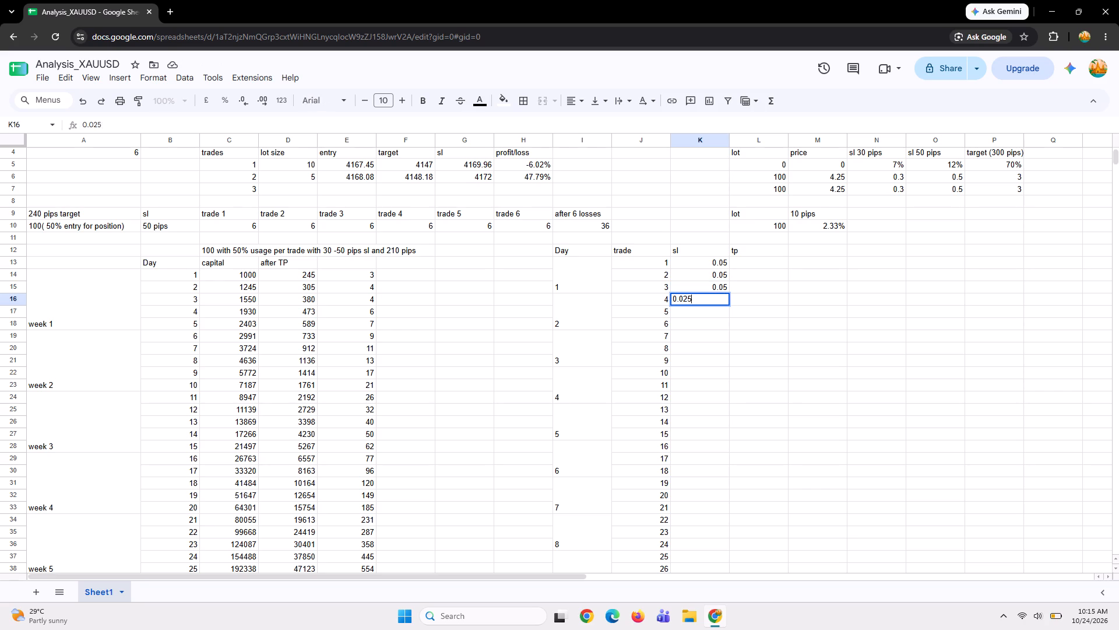
left_click(706, 311)
type("0.")
type("025")
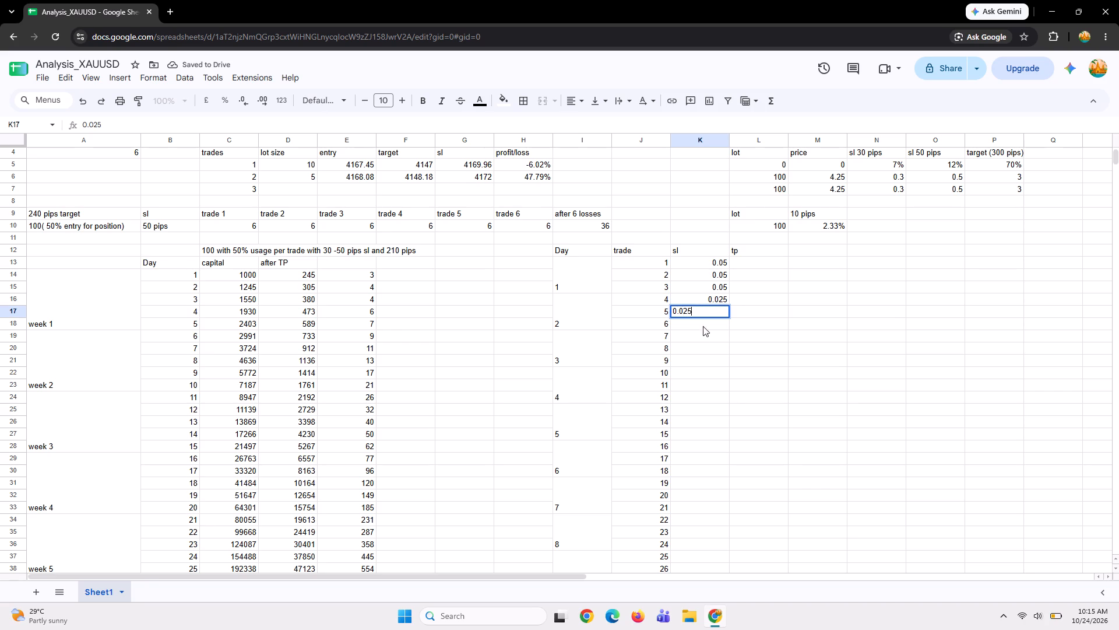
left_click(702, 324)
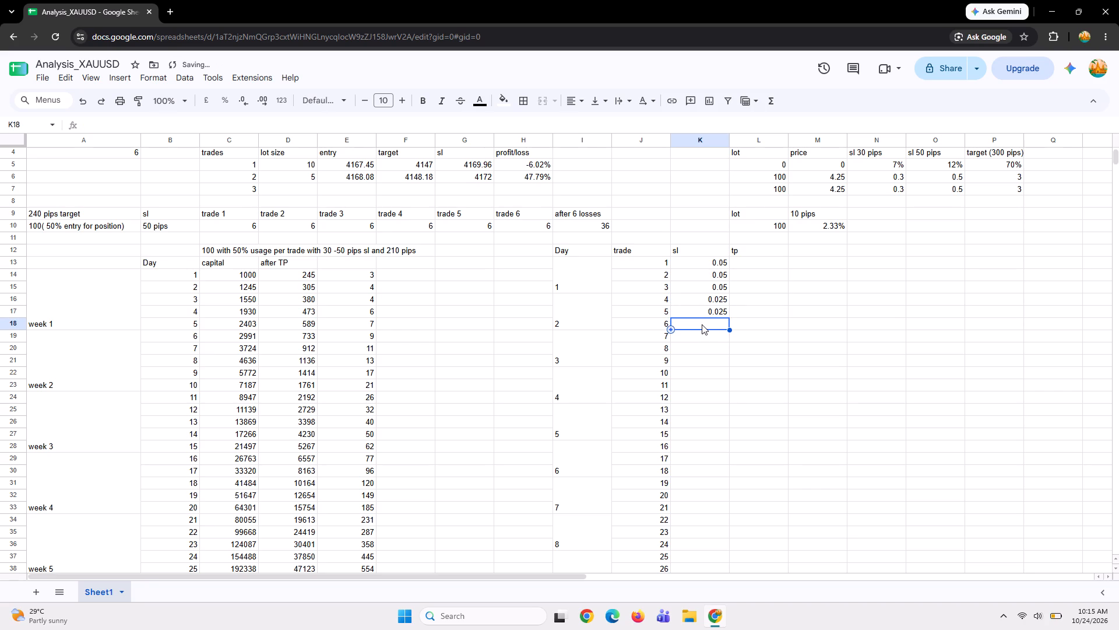
key("0")
left_click(755, 324)
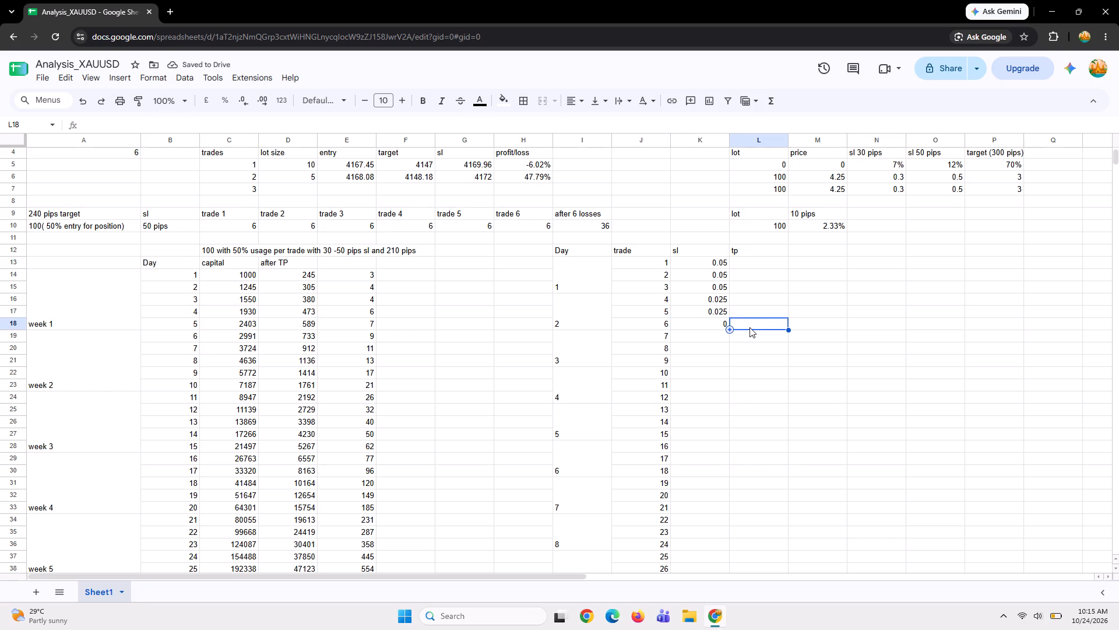
Open Calculator and multiply 0.025 by 4.
type("cal")
key("Return")
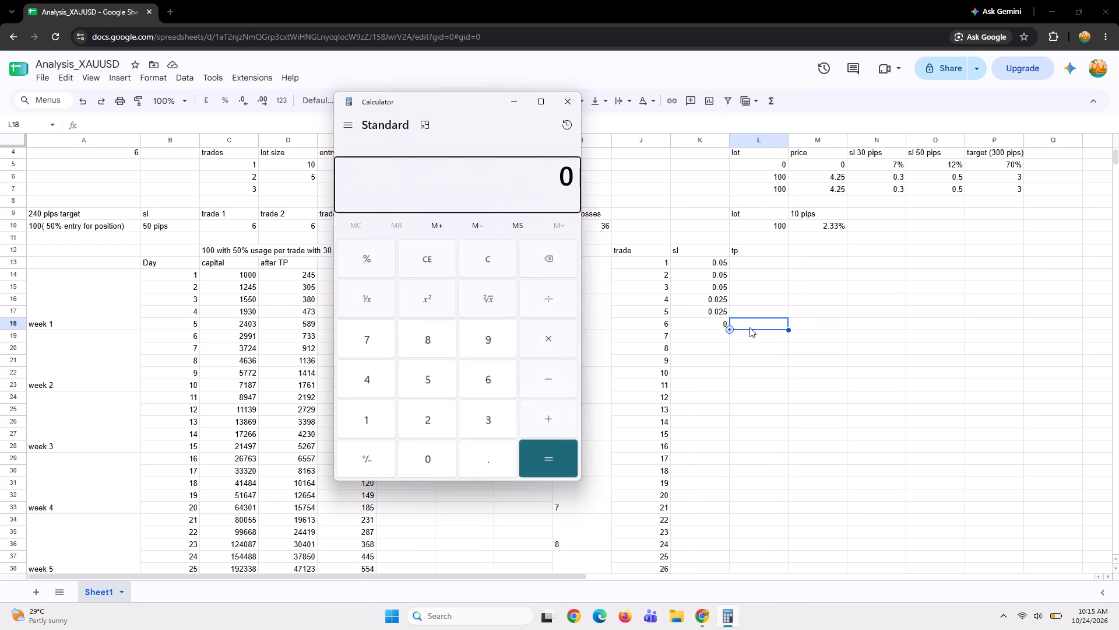
type("0.0")
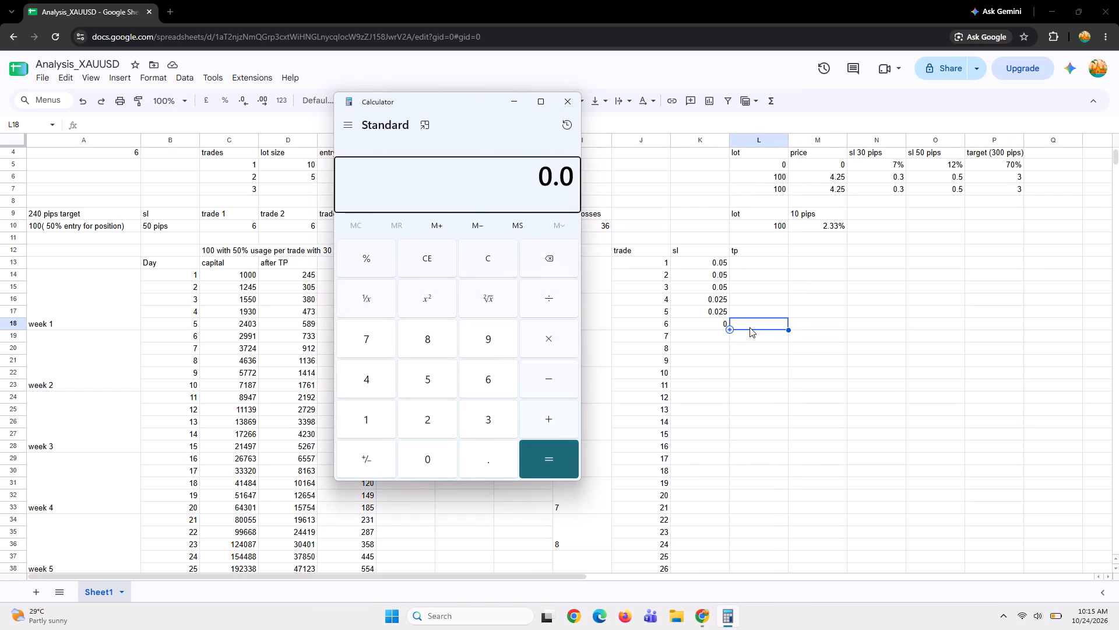
type("25")
type("*4")
key("Return")
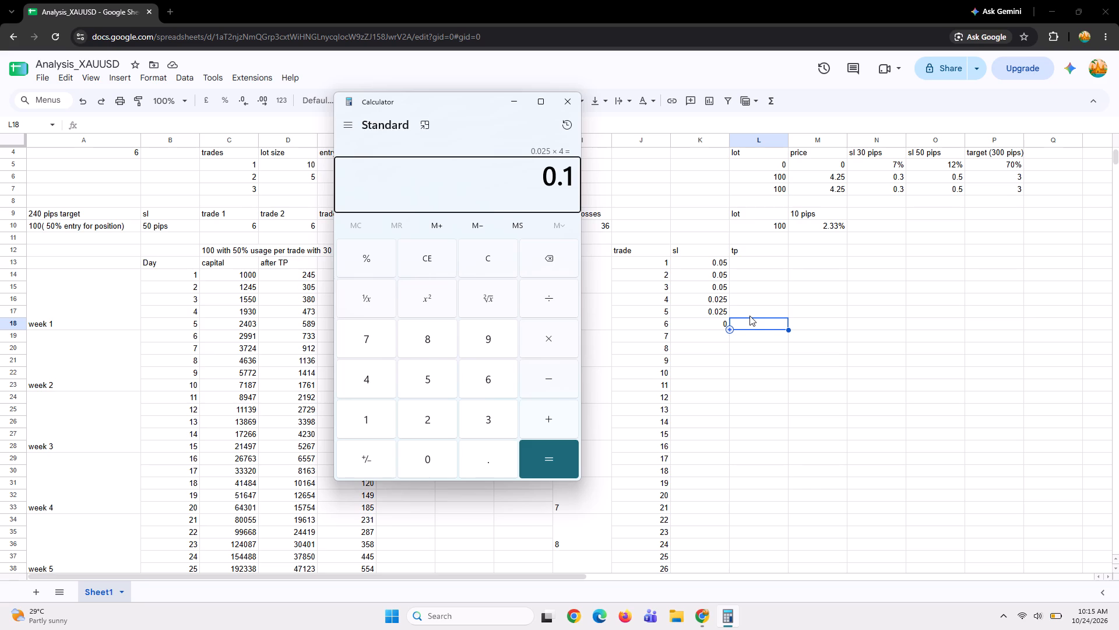
Return to the spreadsheet and enter tp values of 0.1 for trade 6 and 0 for trades 1 to 5 in L13:L18.
left_click(749, 326)
type("0.1")
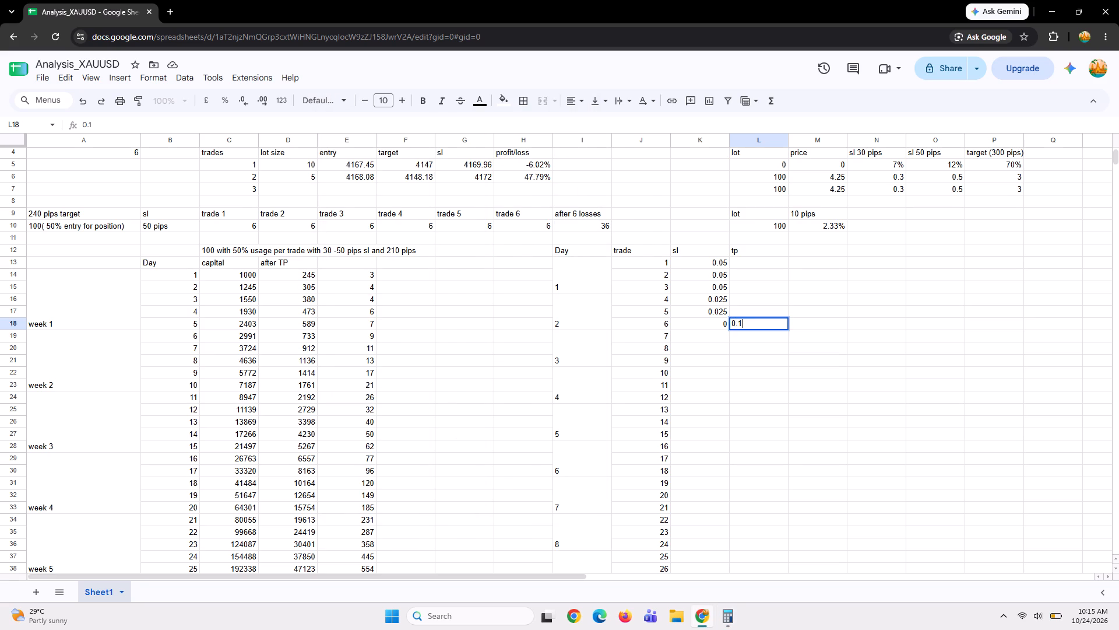
left_click(759, 307)
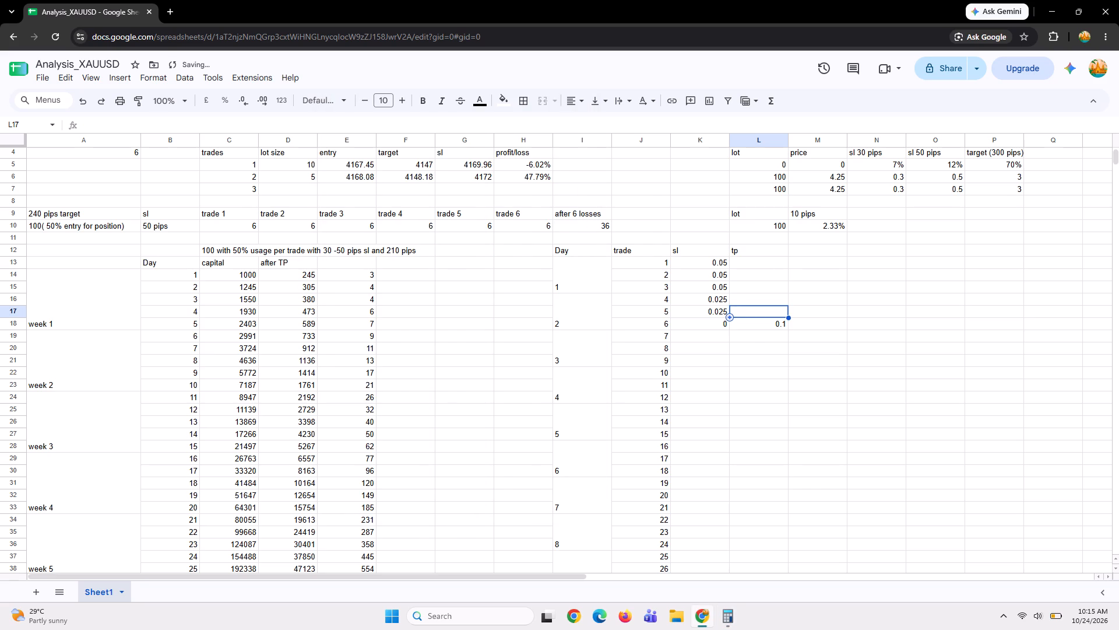
key("0")
left_click(763, 298)
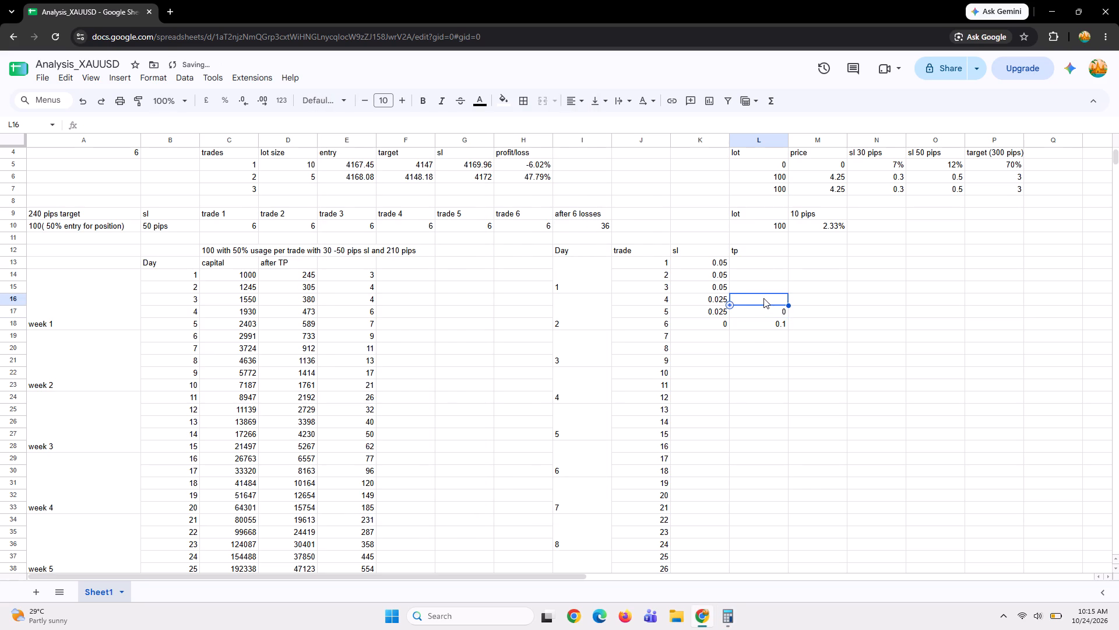
key("0")
left_click(763, 289)
key("0")
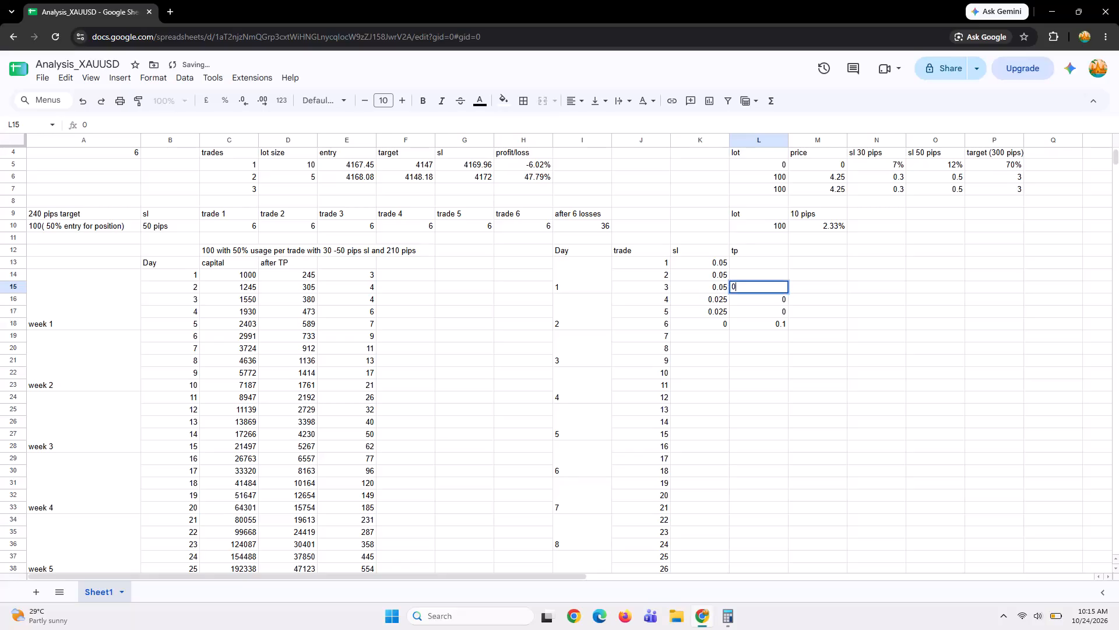
left_click(767, 271)
key("0")
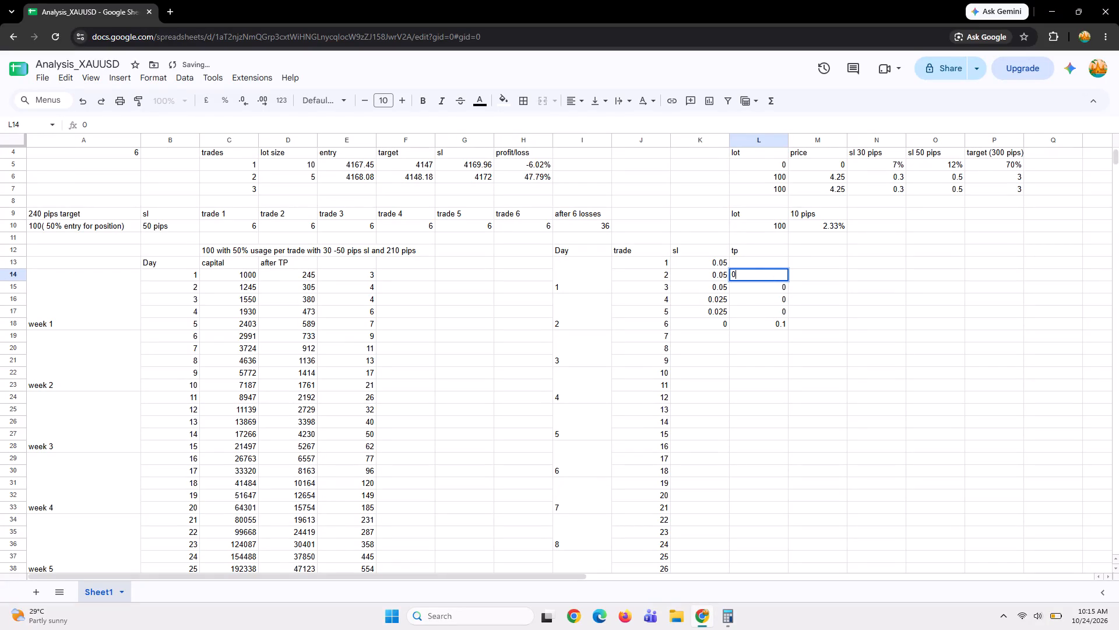
left_click(768, 263)
key("0")
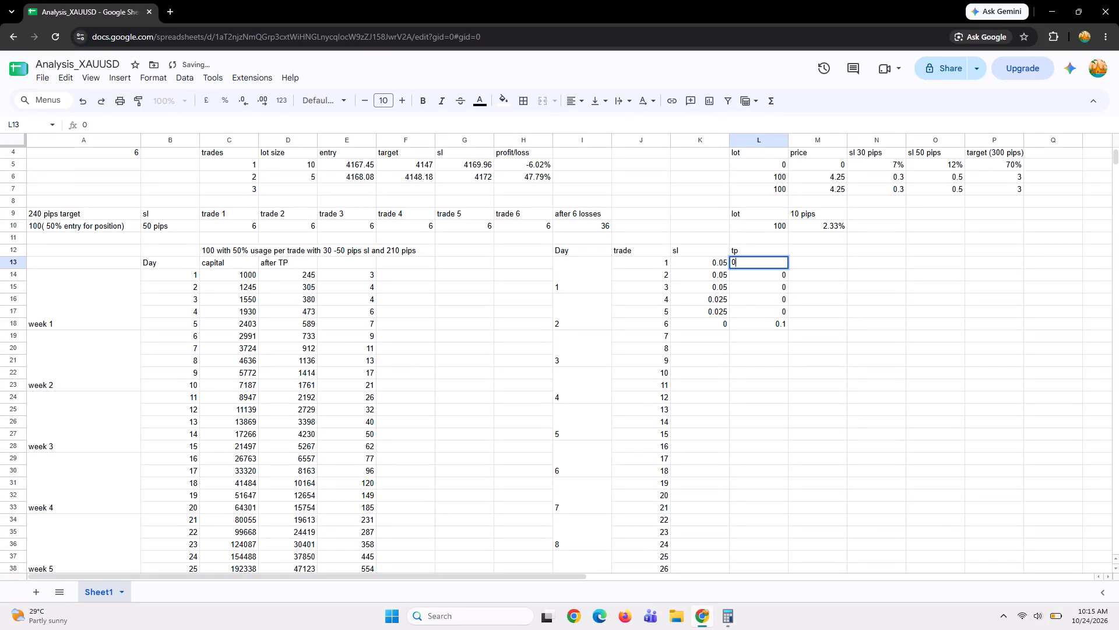
left_click(818, 262)
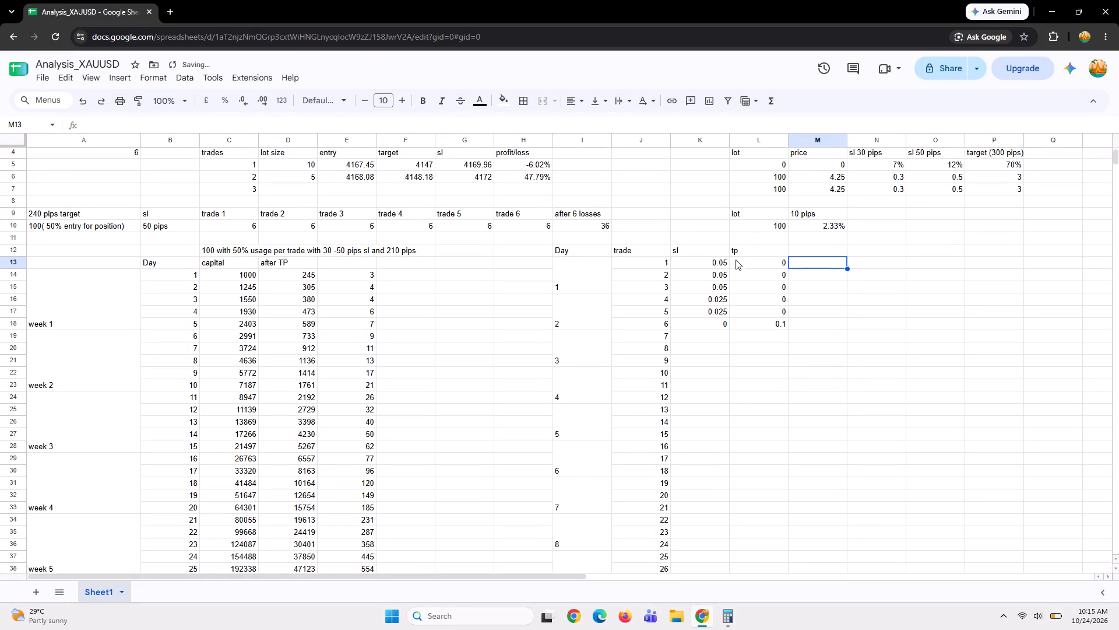
Move the sl and tp block K12:L18 one column over to start at L12, freeing column K beside the trades.
scroll(736, 260, "up", 1)
scroll(736, 260, "down", 3)
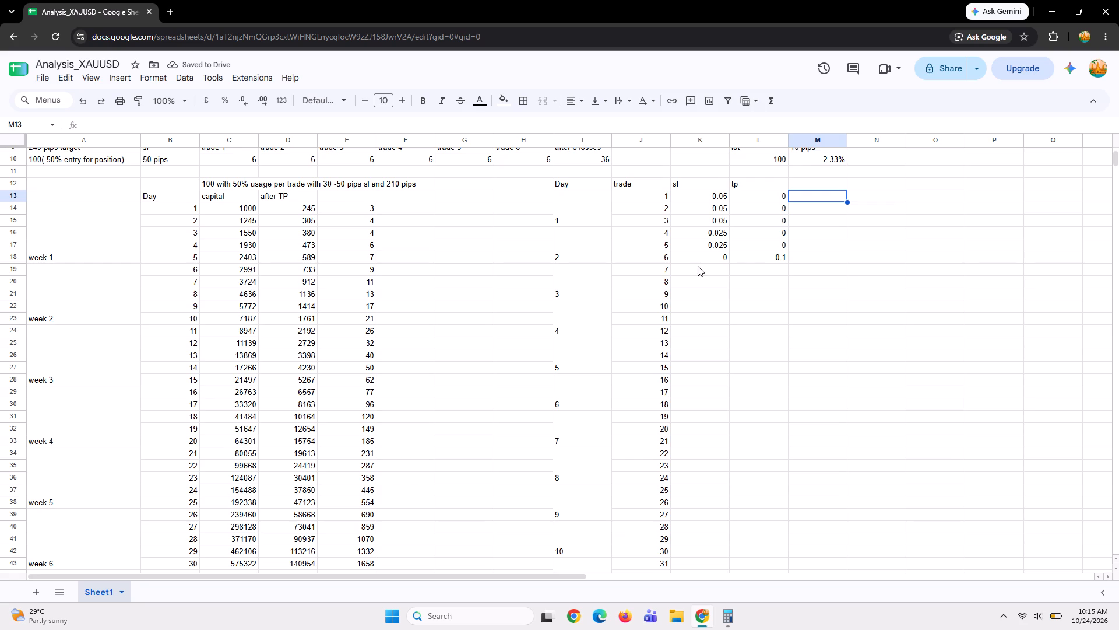
left_click(698, 266)
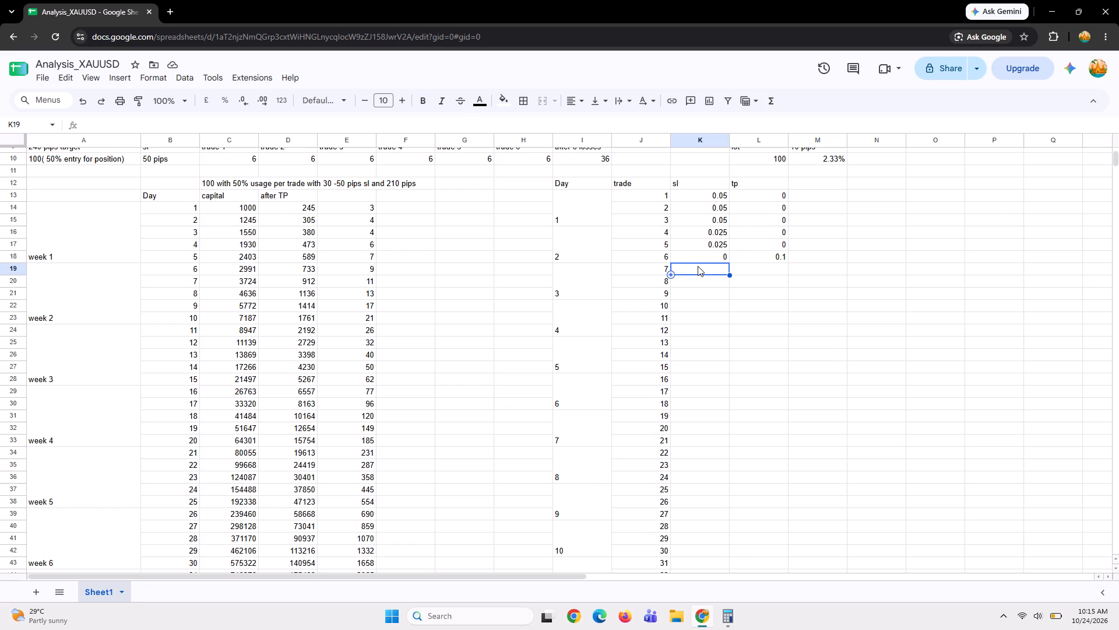
left_click(716, 180)
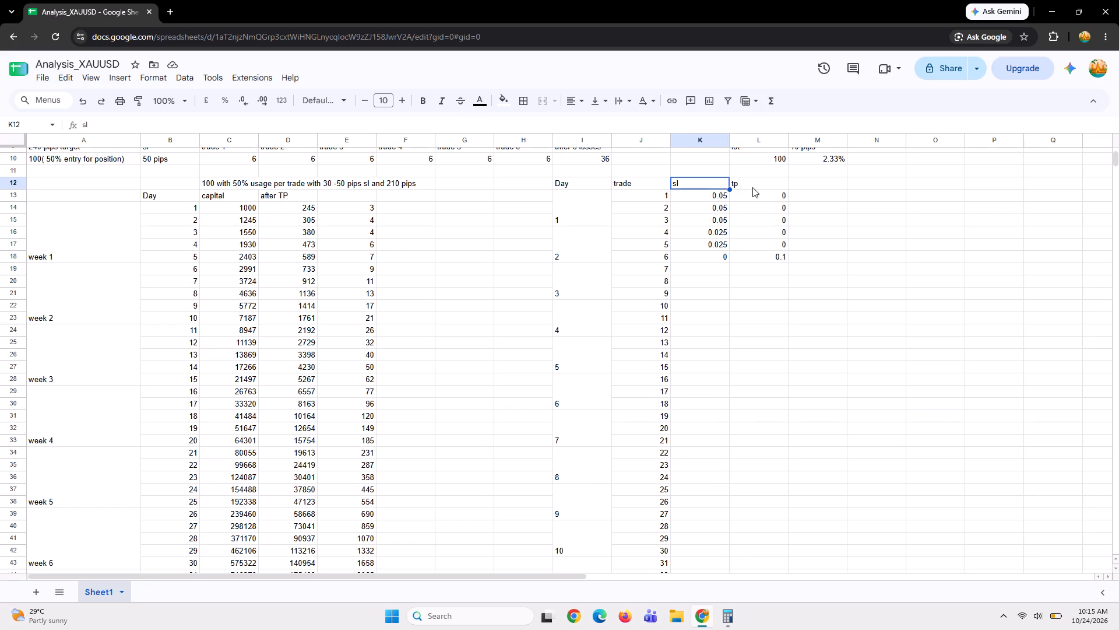
left_click_drag(699, 185, 715, 188)
left_click_drag(715, 188, 755, 261)
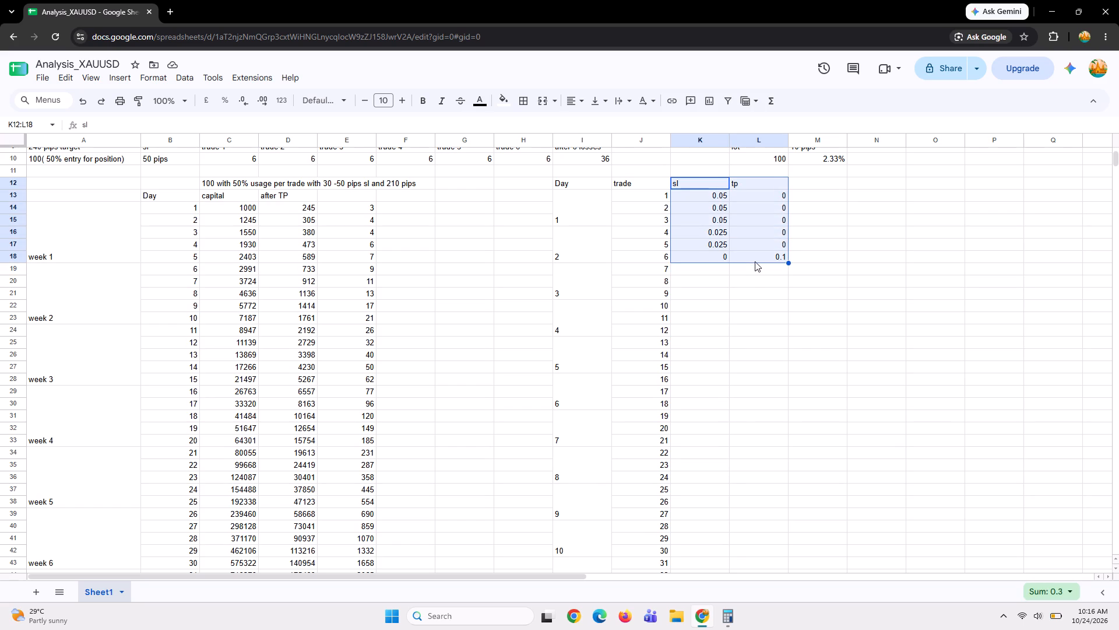
key("ctrl+x")
left_click(757, 178)
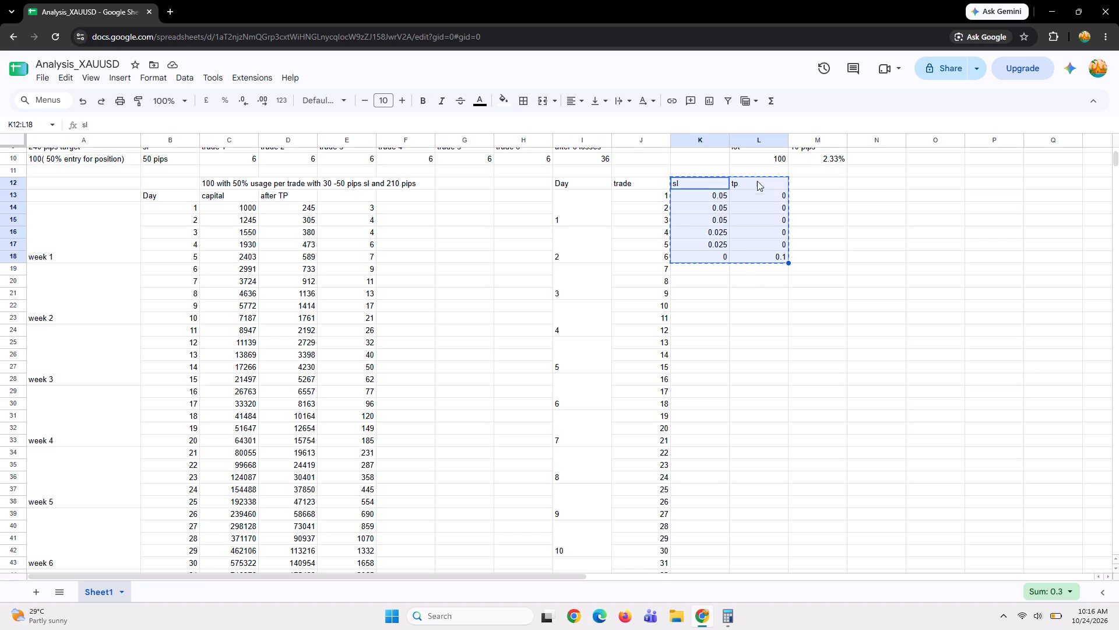
left_click(756, 189)
key("ctrl+v")
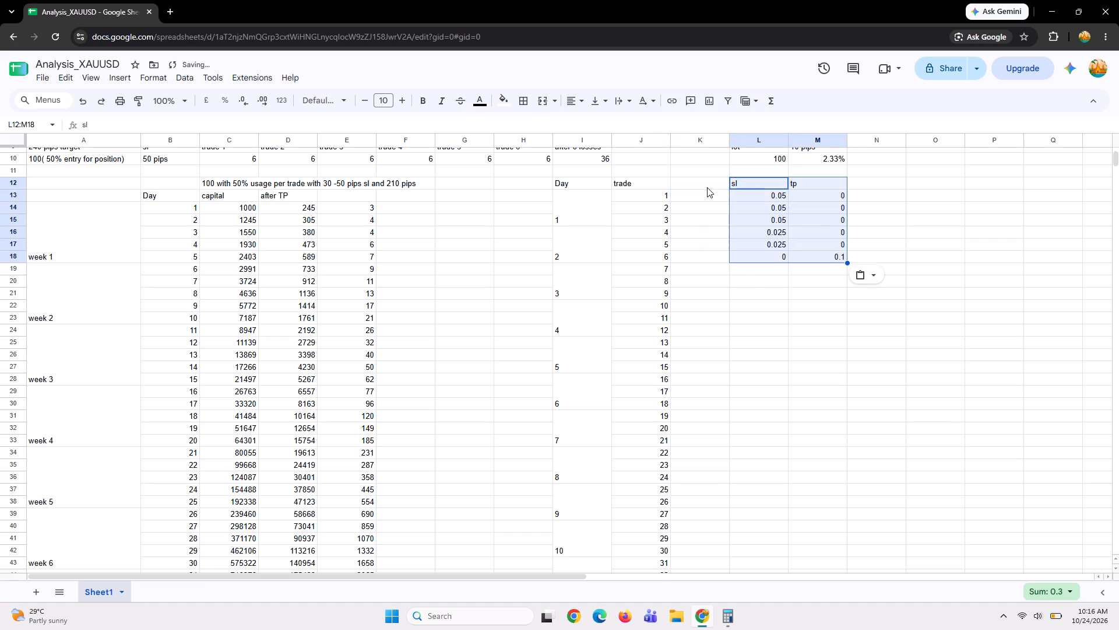
Add the header risk in K12 and enter a risk of 0.05 for trades 1, 2 and 3 in K13:K15.
left_click(703, 187)
type("risk")
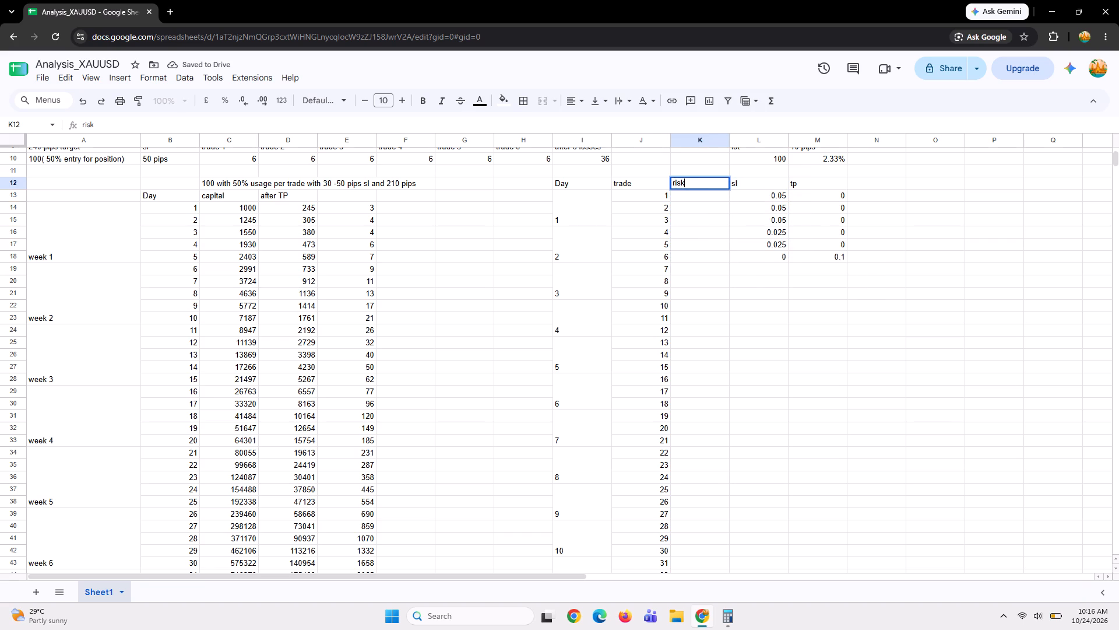
left_click(700, 198)
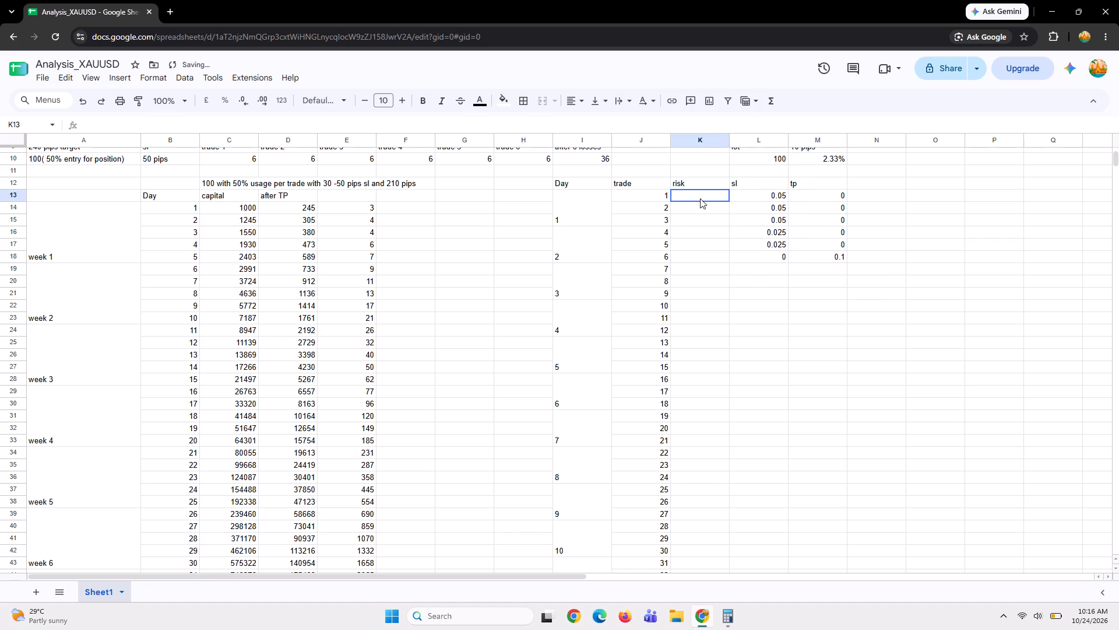
type("0.0")
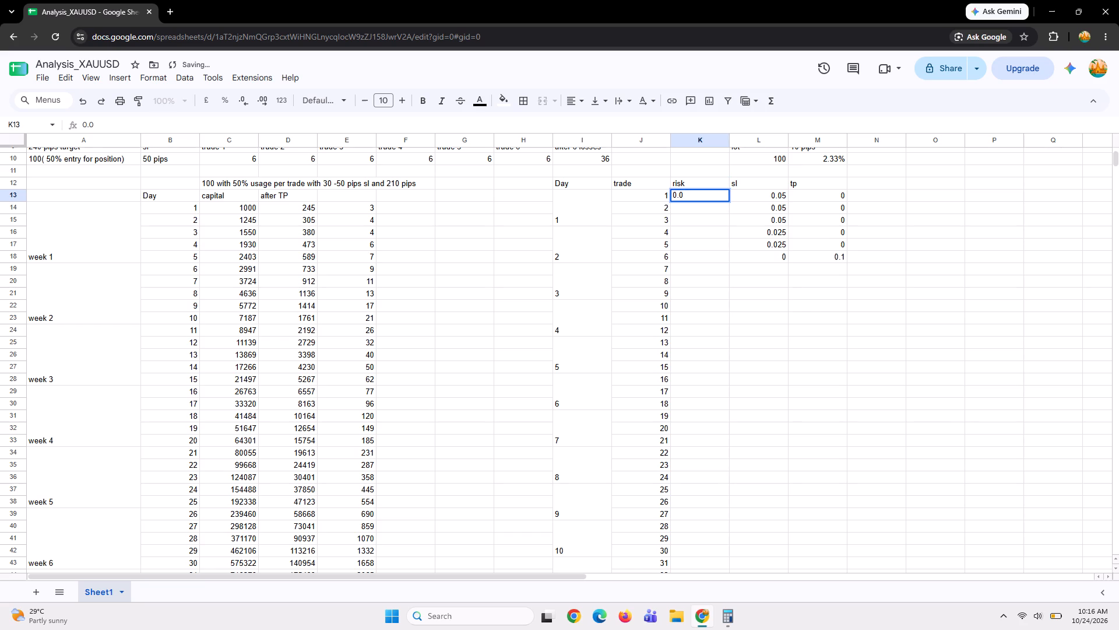
key("5")
key("Tab")
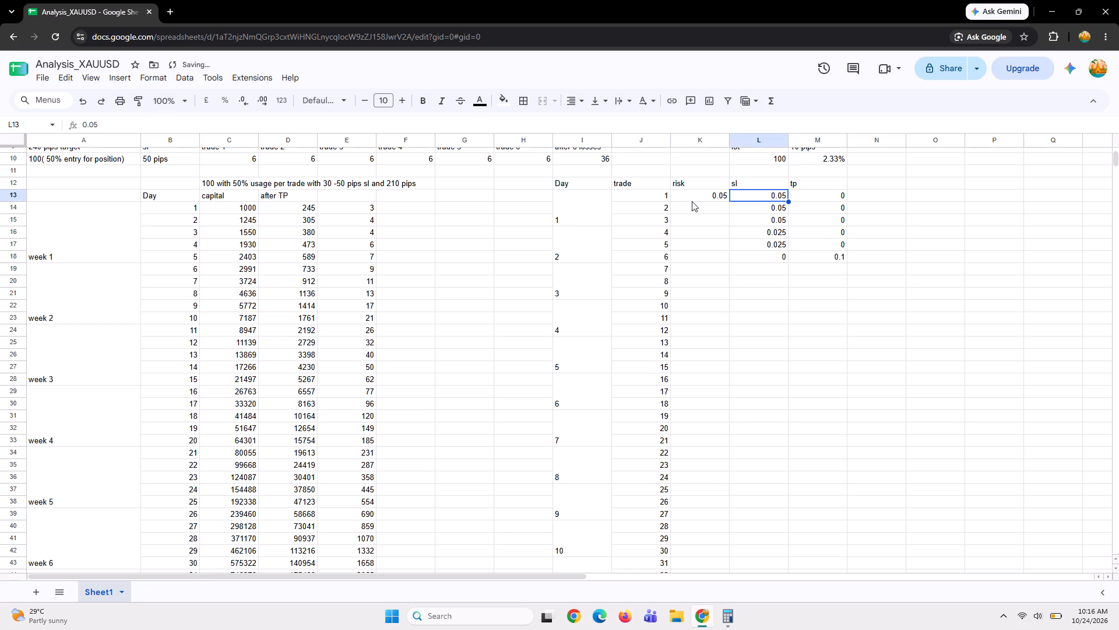
left_click(690, 203)
type("0.0")
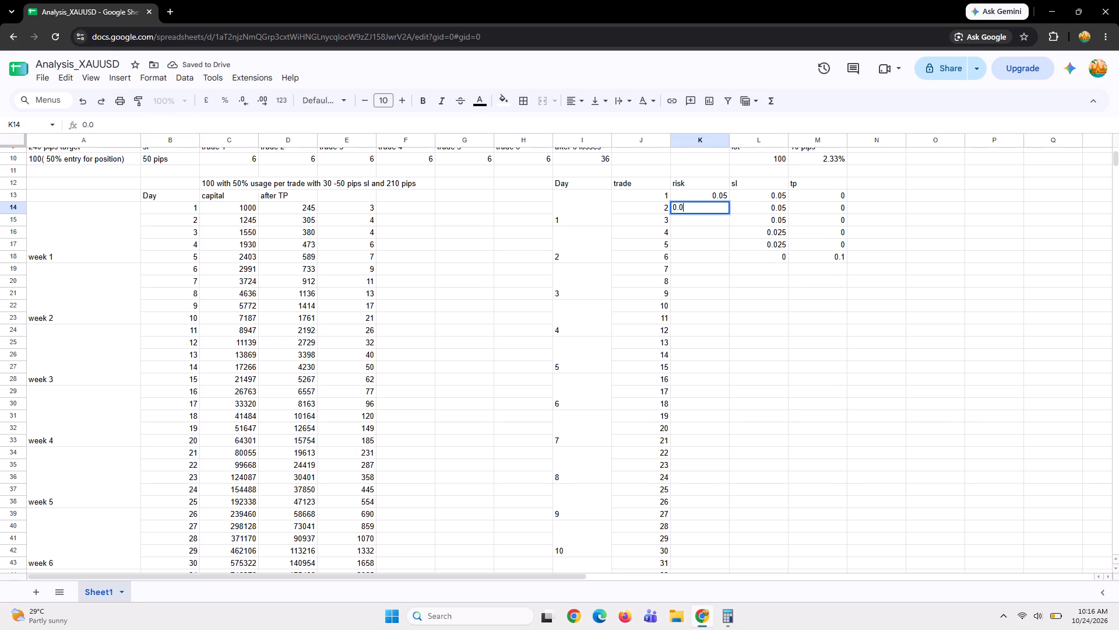
key("5")
left_click(694, 222)
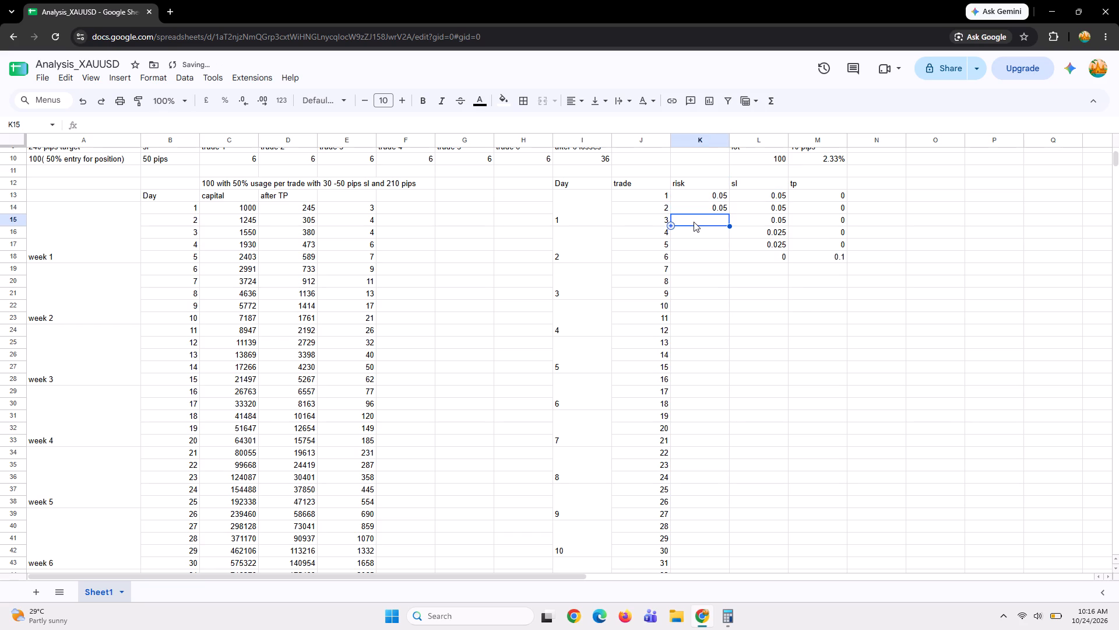
type("0.05")
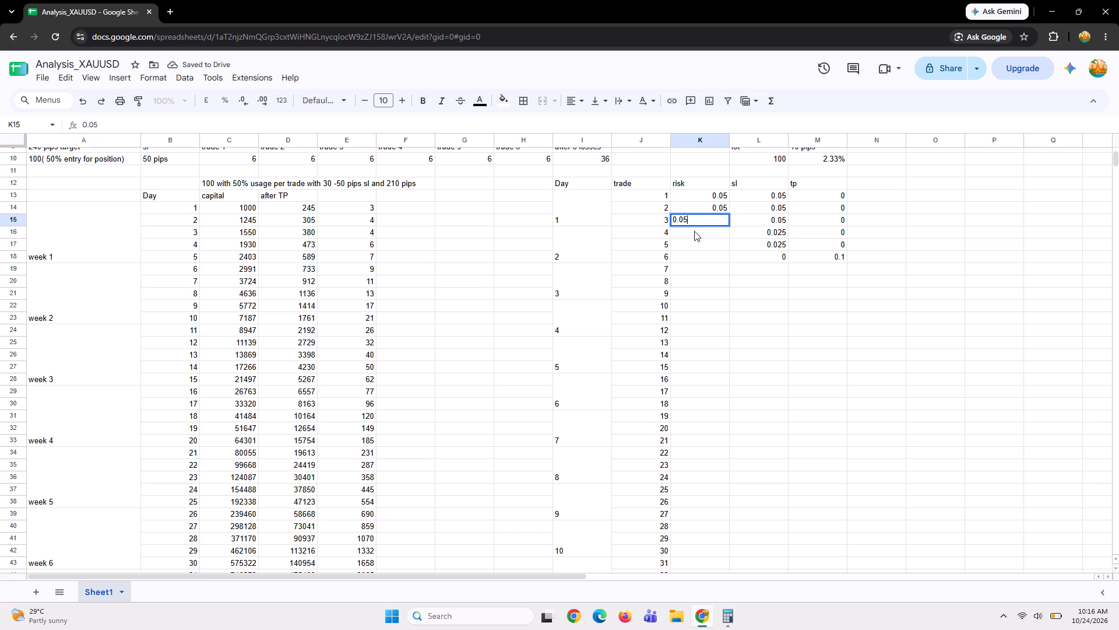
Enter a risk of 0.025 for trades 4, 5 and 6 in K16:K18.
left_click(694, 231)
type("0.")
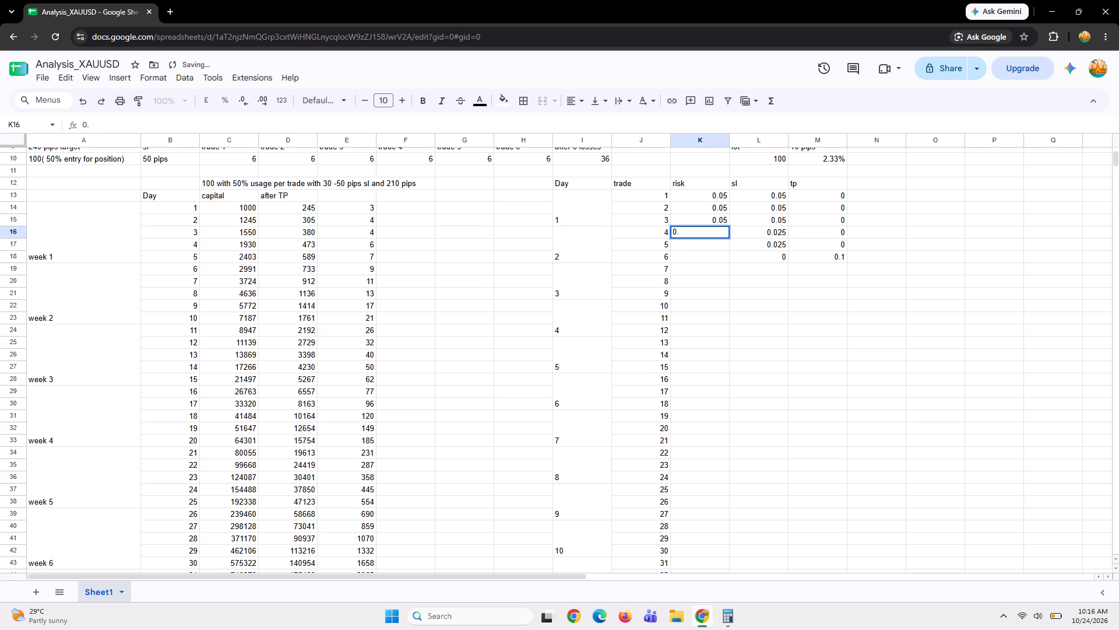
type("025")
key("Return")
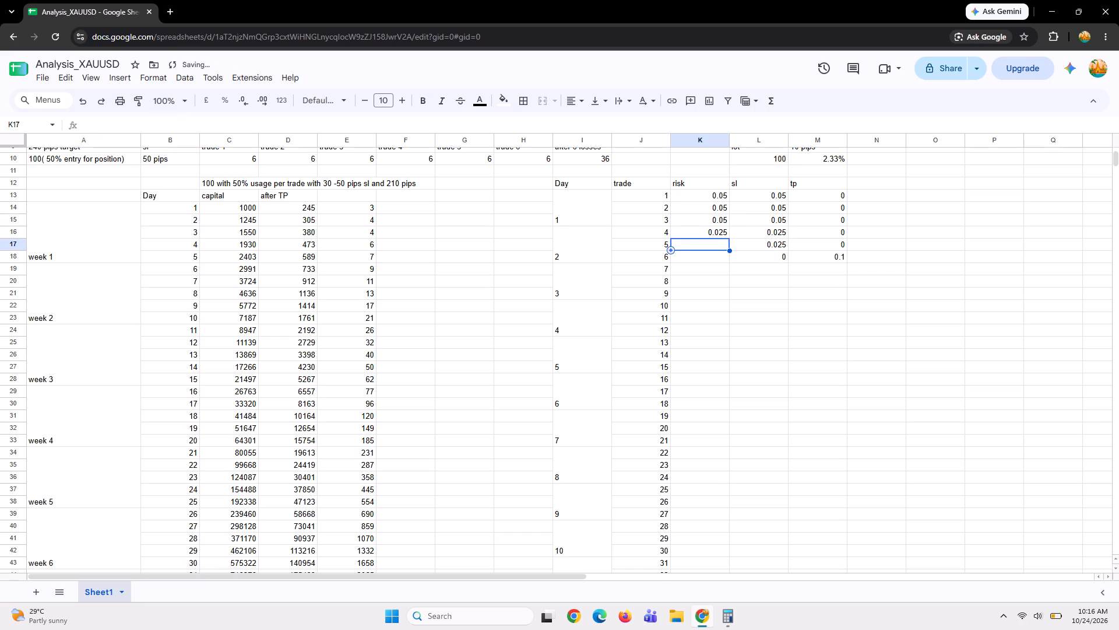
type("0.025")
key("Return")
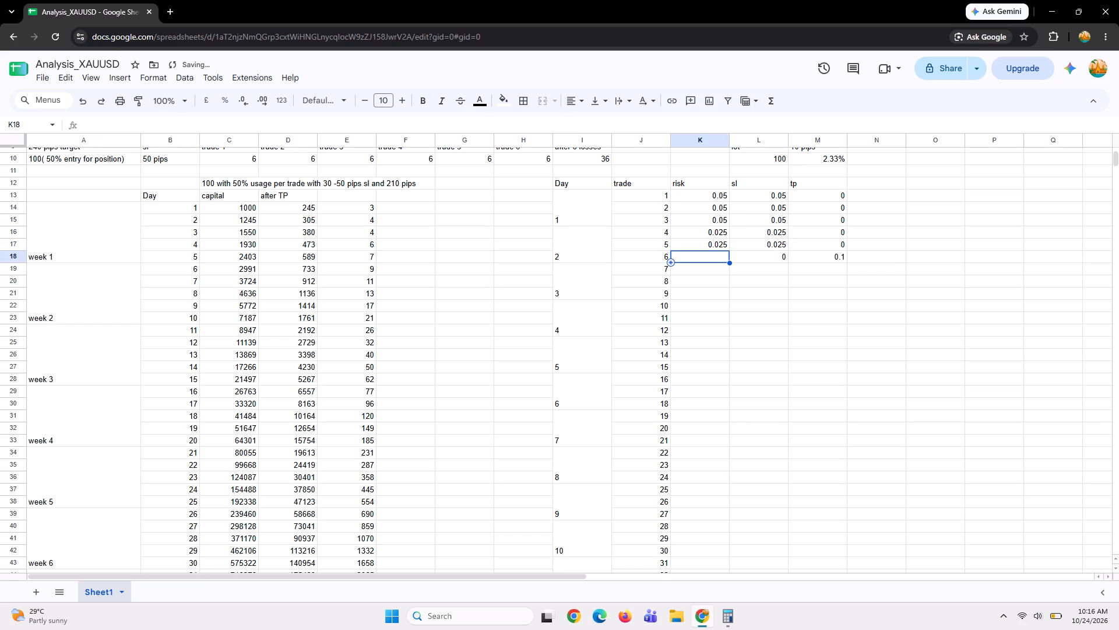
type("0.025")
key("Return")
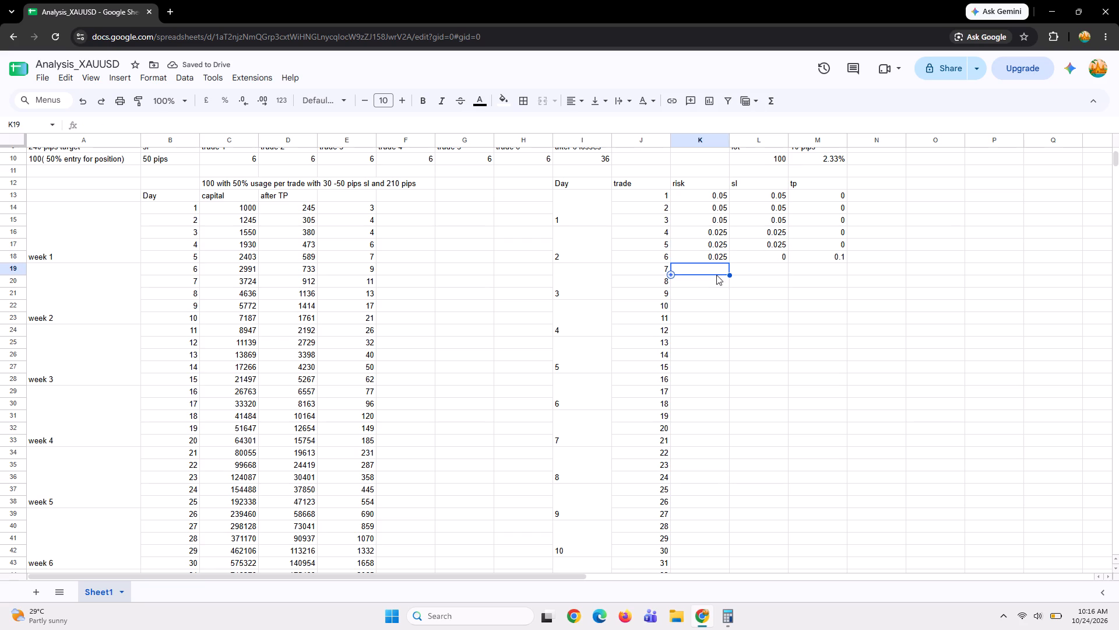
Fill in trade 7 in row 19 with risk 0.025, sl 0 and tp 0.1.
type("0.025")
left_click(762, 265)
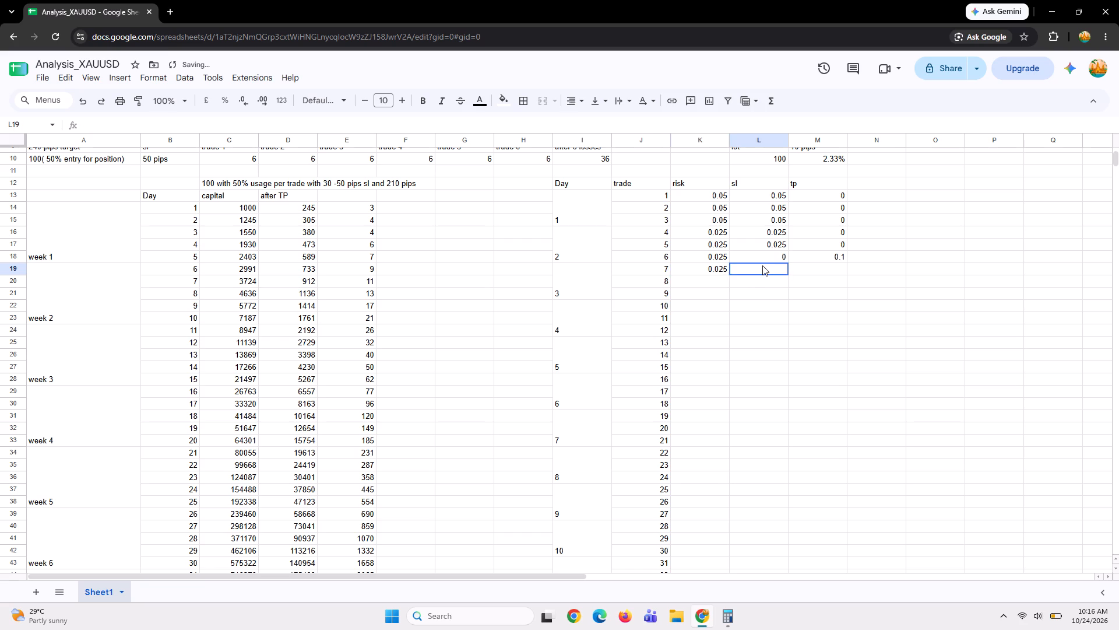
key("0")
left_click(825, 269)
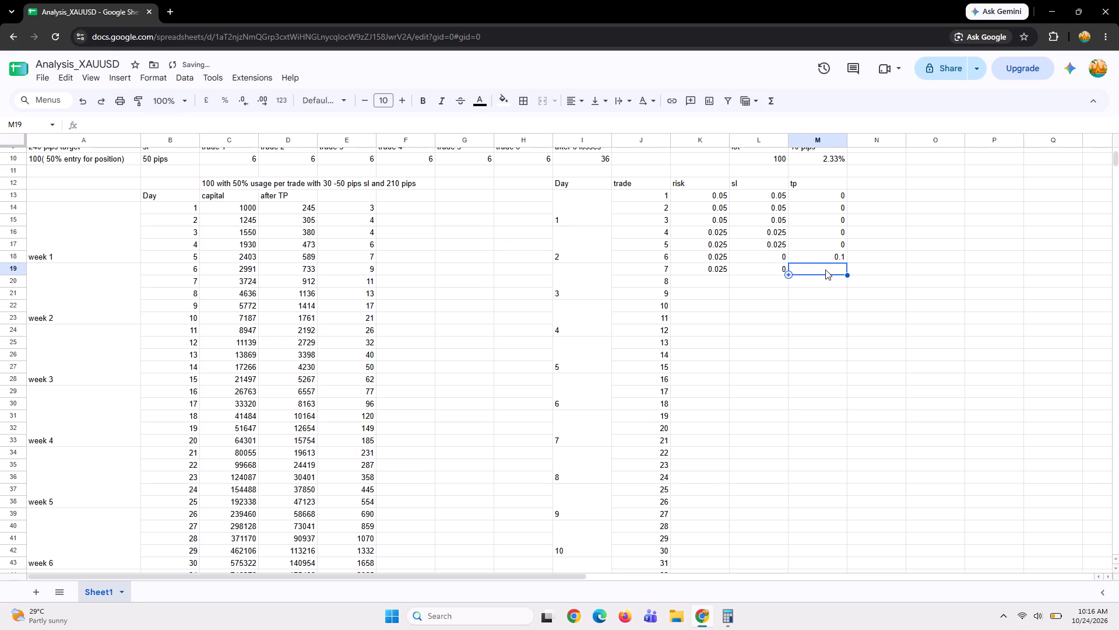
type("0.1")
key("Return")
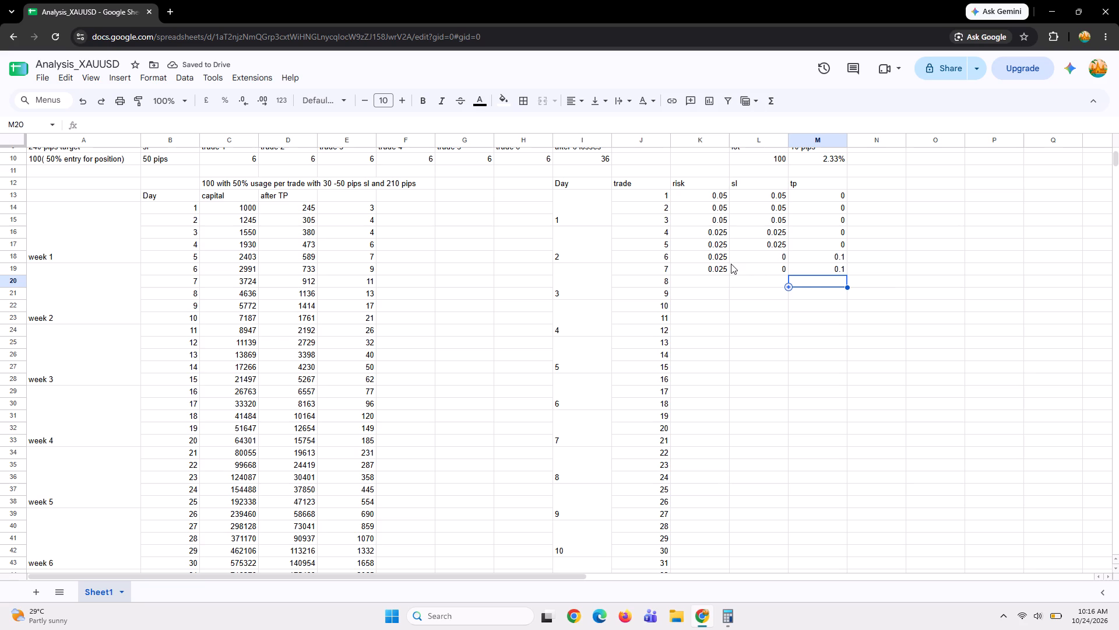
left_click(860, 191)
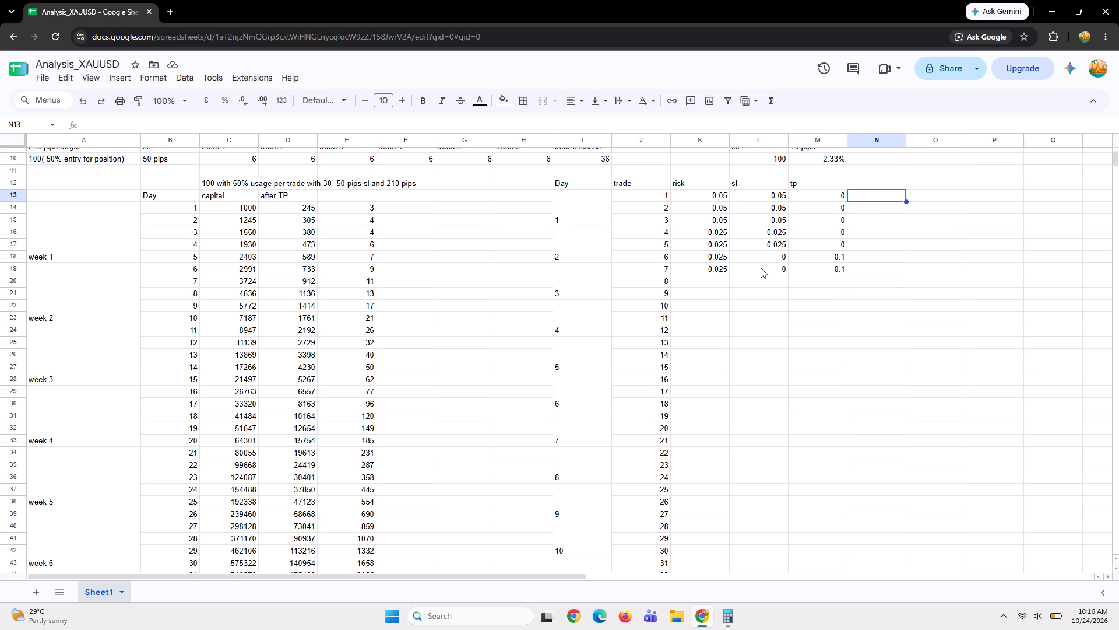
Fill in trade 8 in row 20 with risk 0.05, sl 0 and tp 0.2.
left_click(695, 281)
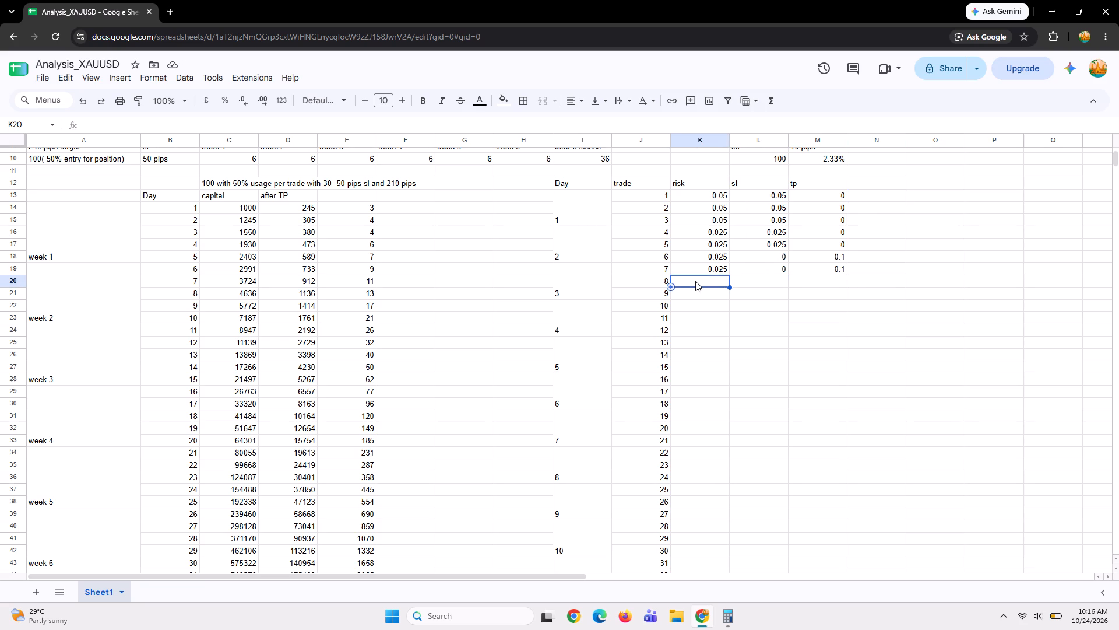
scroll(897, 262, "left", 1)
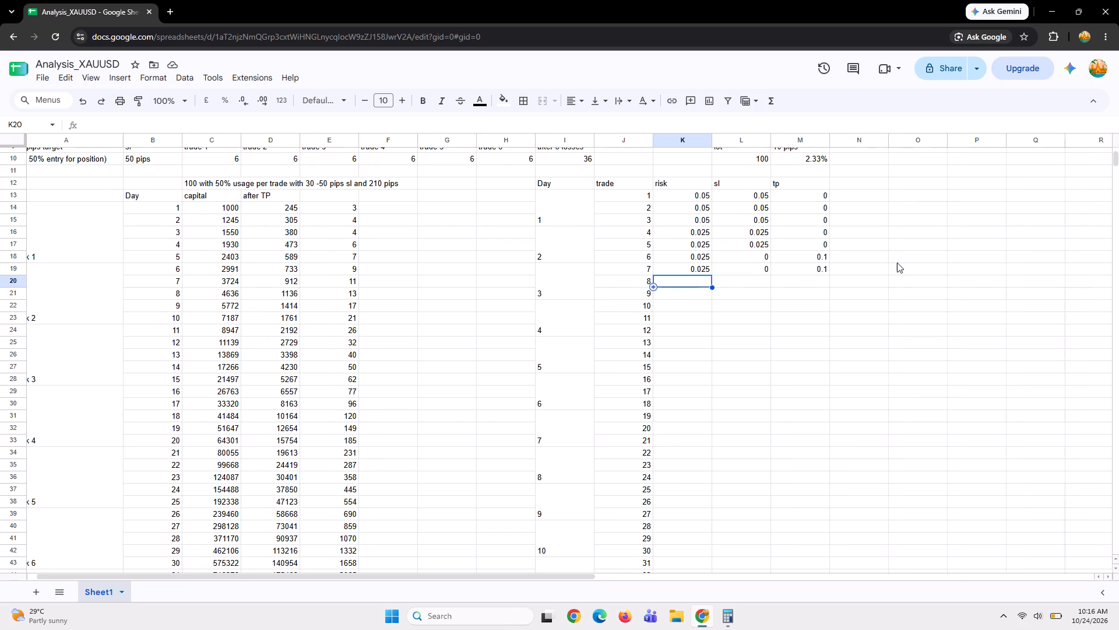
scroll(897, 262, "left", 2)
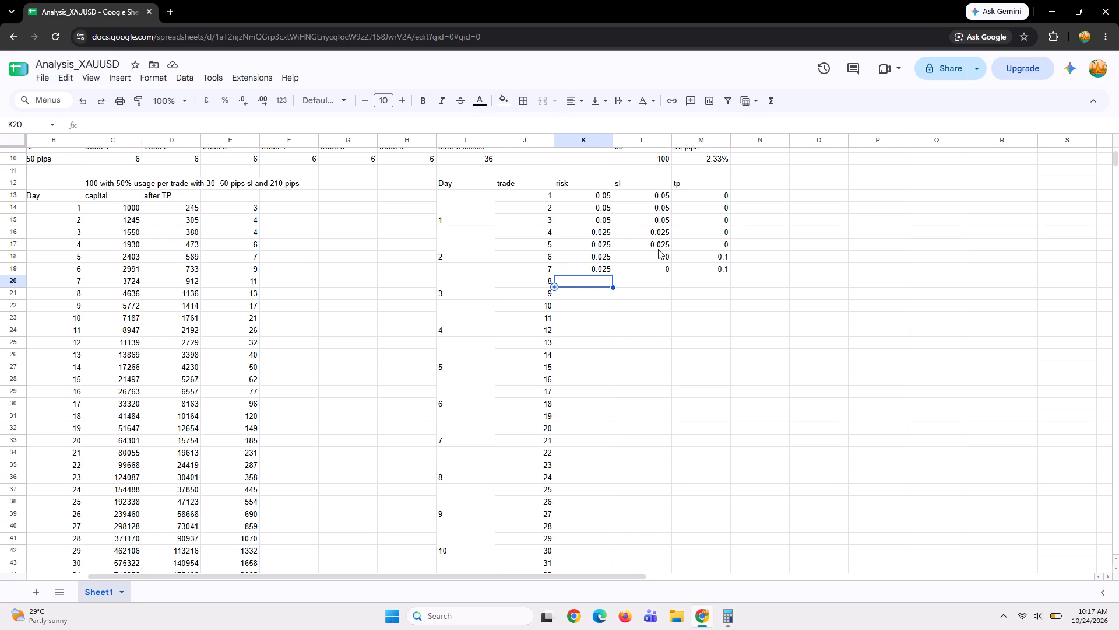
left_click(593, 284)
type("0.02")
key("BackSpace")
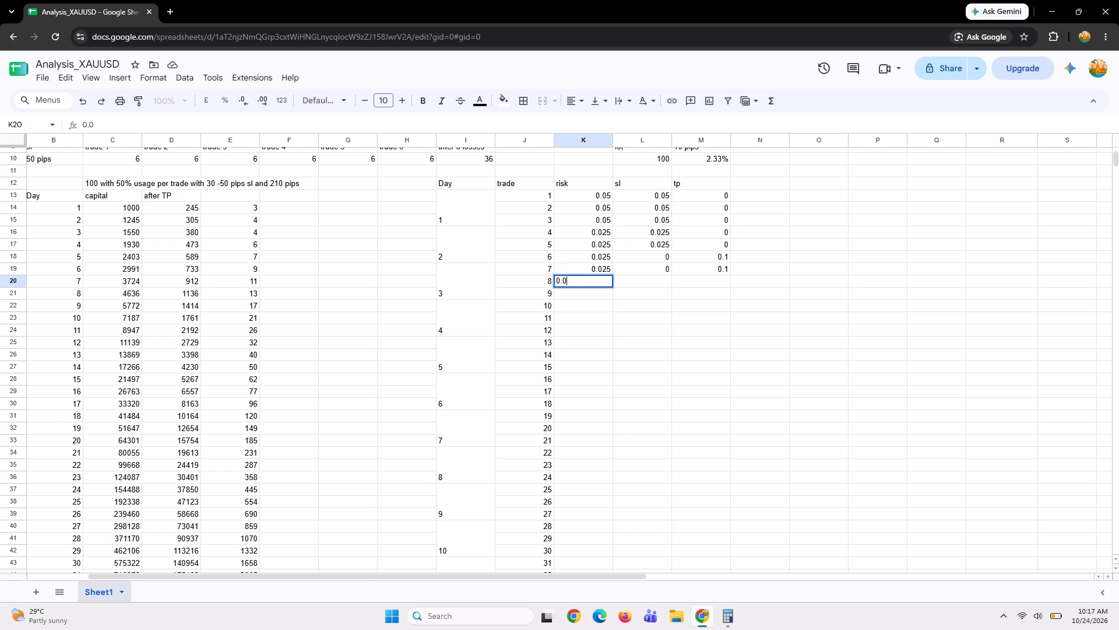
key("5")
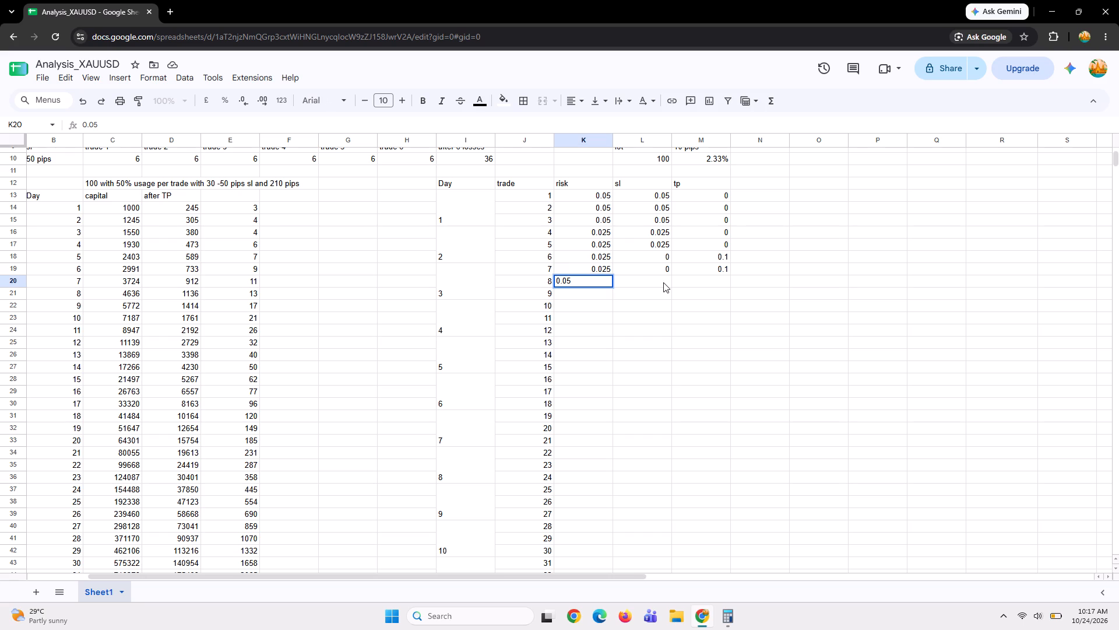
left_click(663, 282)
key("0")
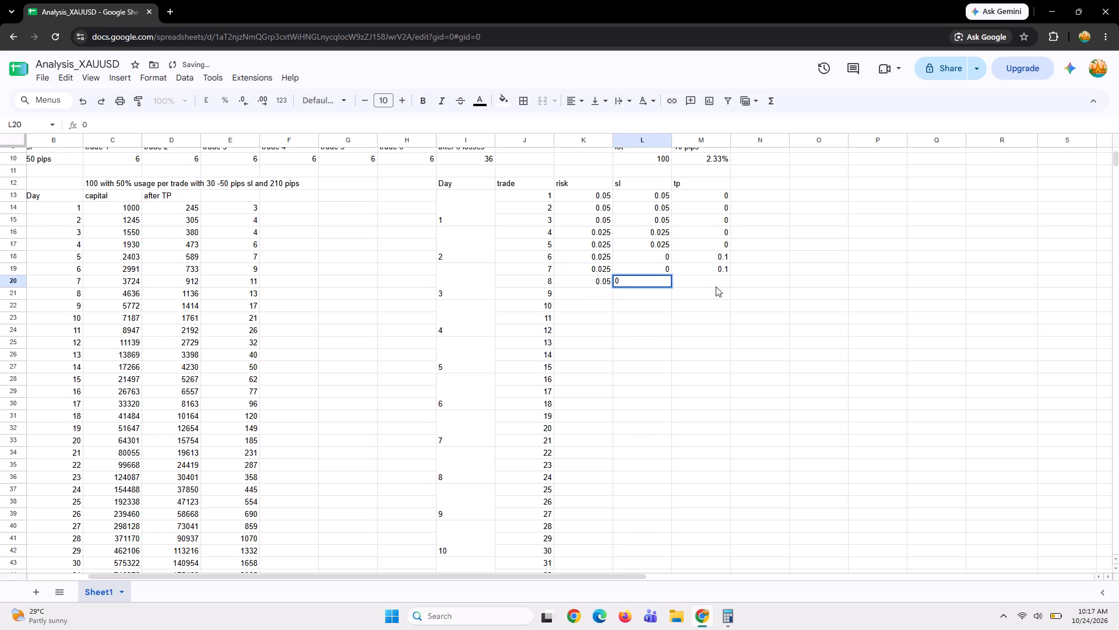
left_click(716, 285)
type("0.")
key("2")
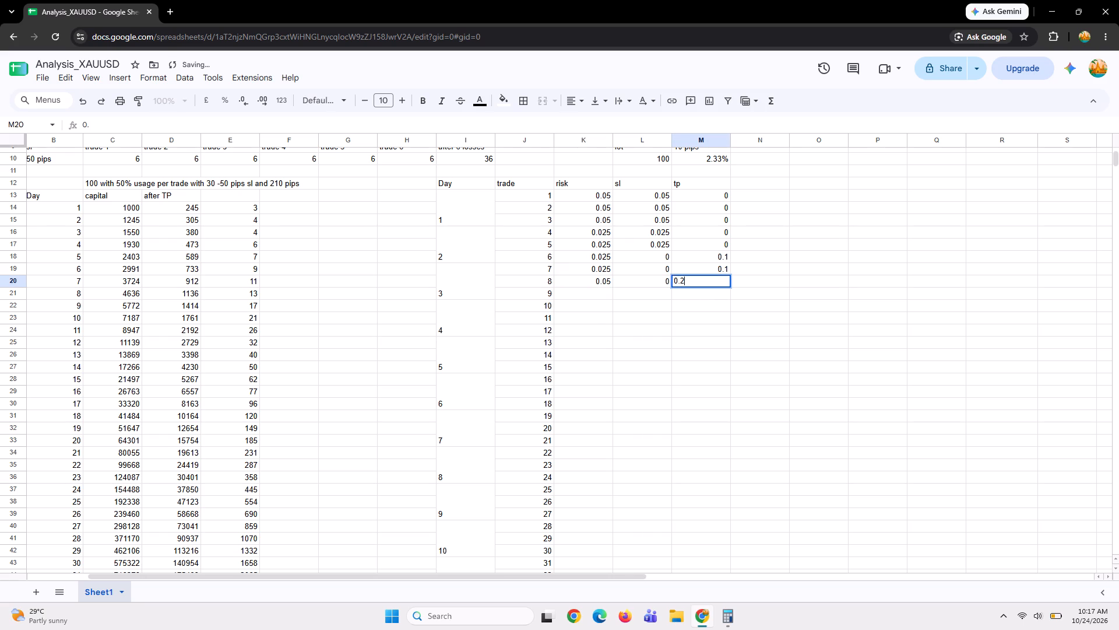
Fill in trades 9 and 10 in rows 21 and 22, each with risk 0.05, sl 0 and tp 0.2.
left_click(594, 296)
type("0.05")
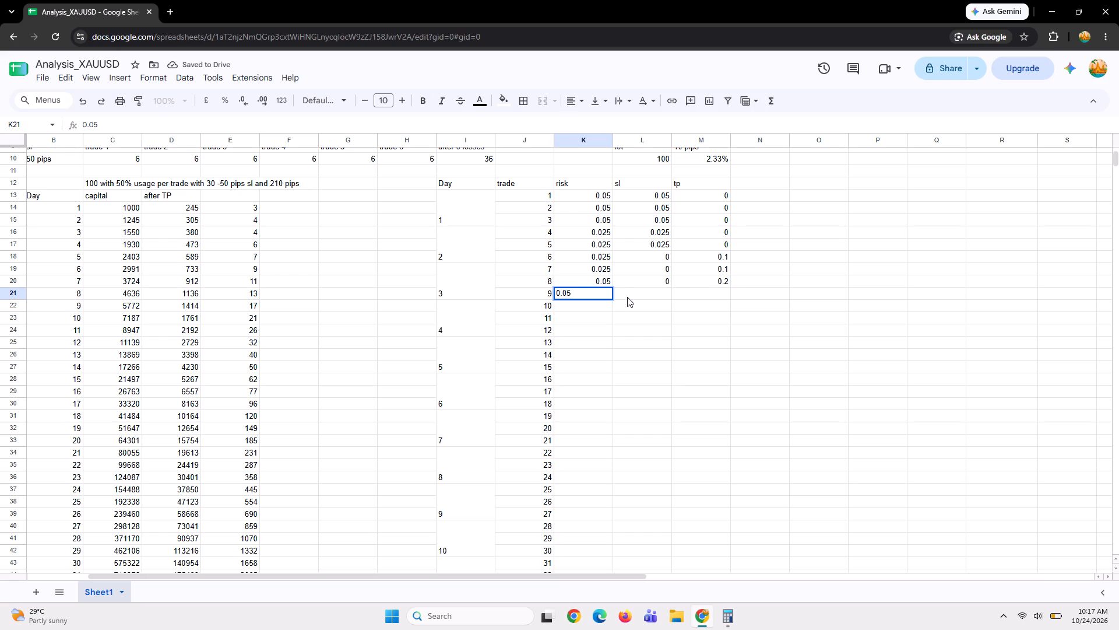
left_click(627, 297)
key("0")
left_click(685, 290)
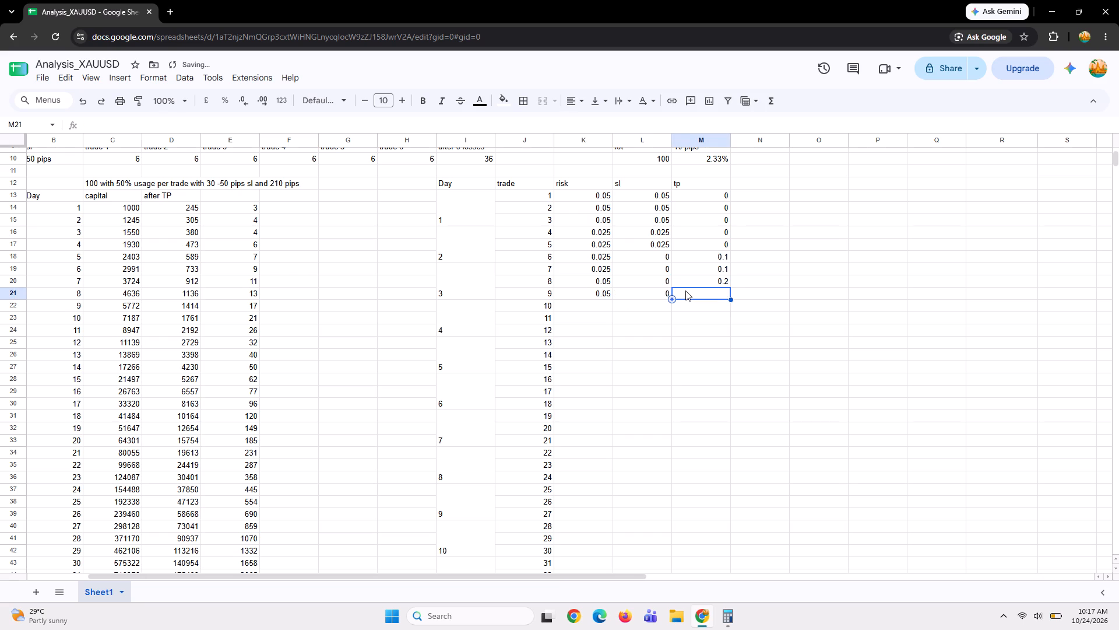
type("0.2")
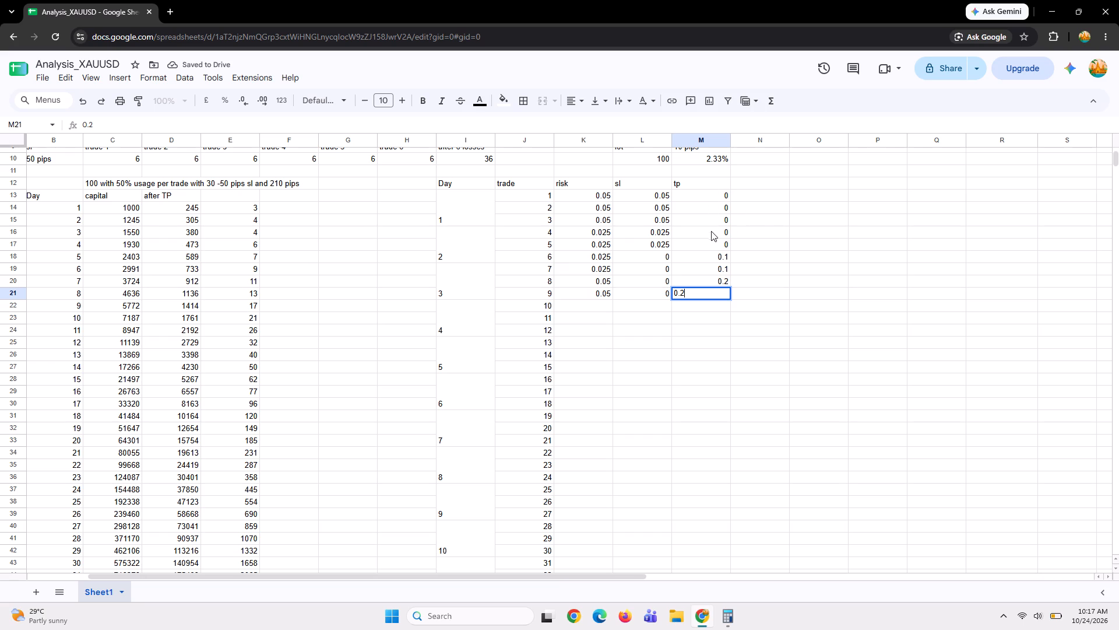
left_click(589, 306)
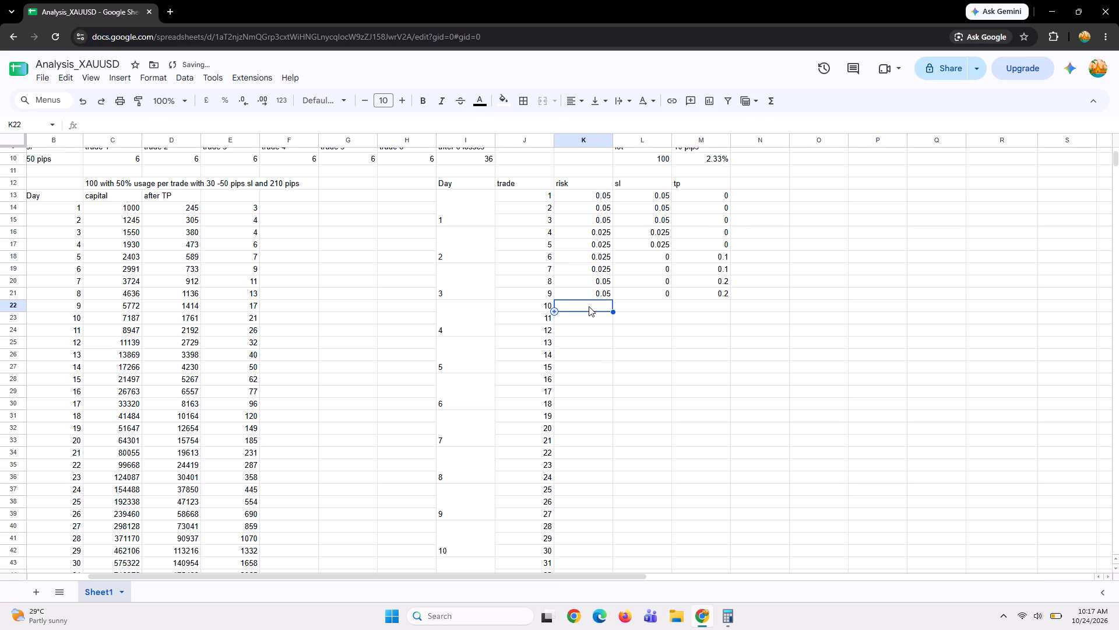
type("0.05")
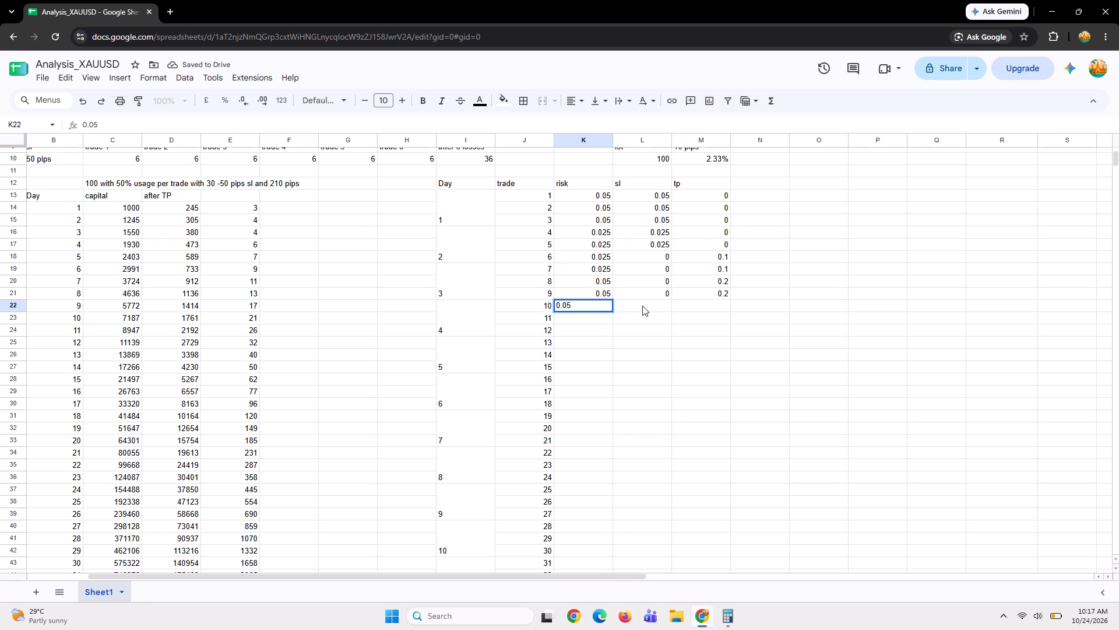
left_click(642, 306)
key("0")
left_click(701, 302)
type("0.2")
Fill in trades 11 and 12 in rows 23 and 24, each with risk 0.05, sl 0 and tp 0.02.
left_click(594, 317)
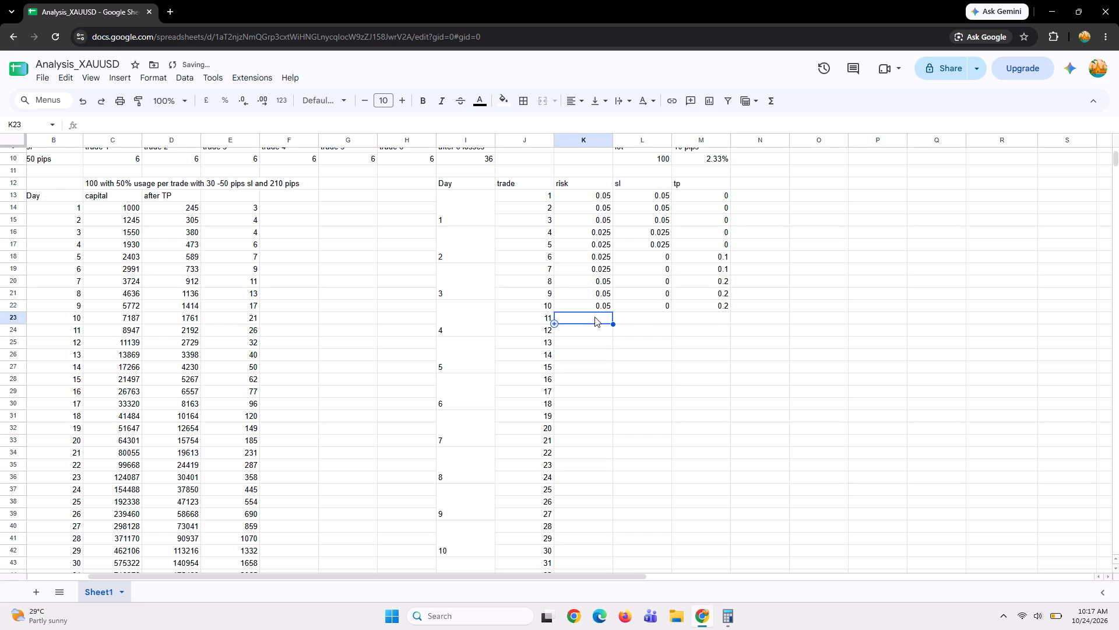
type("0.05")
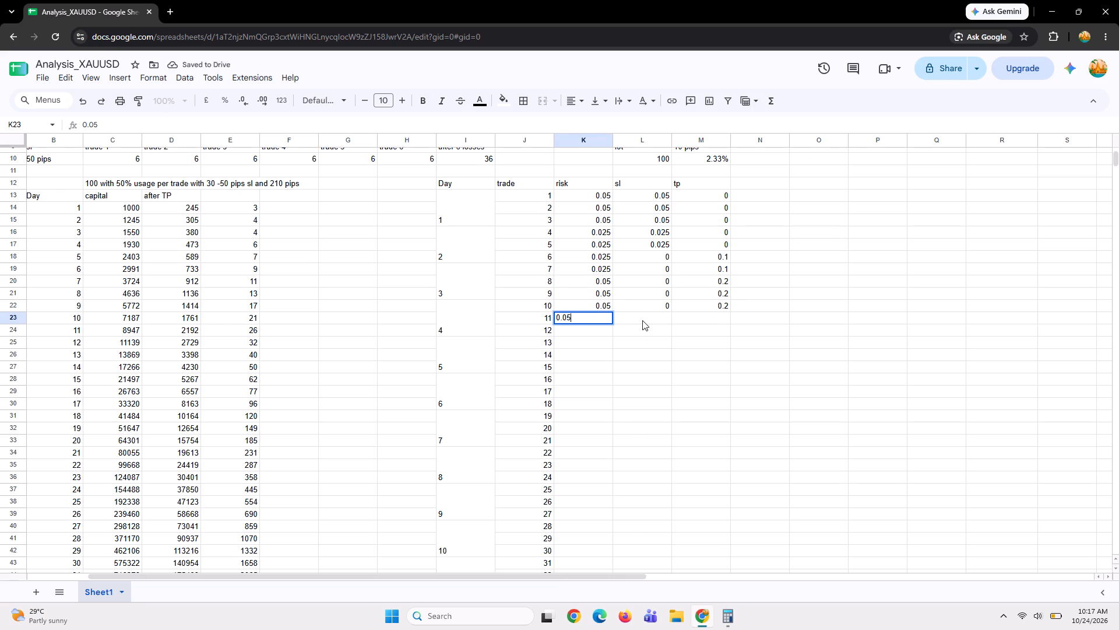
left_click(642, 320)
key("0")
left_click(686, 320)
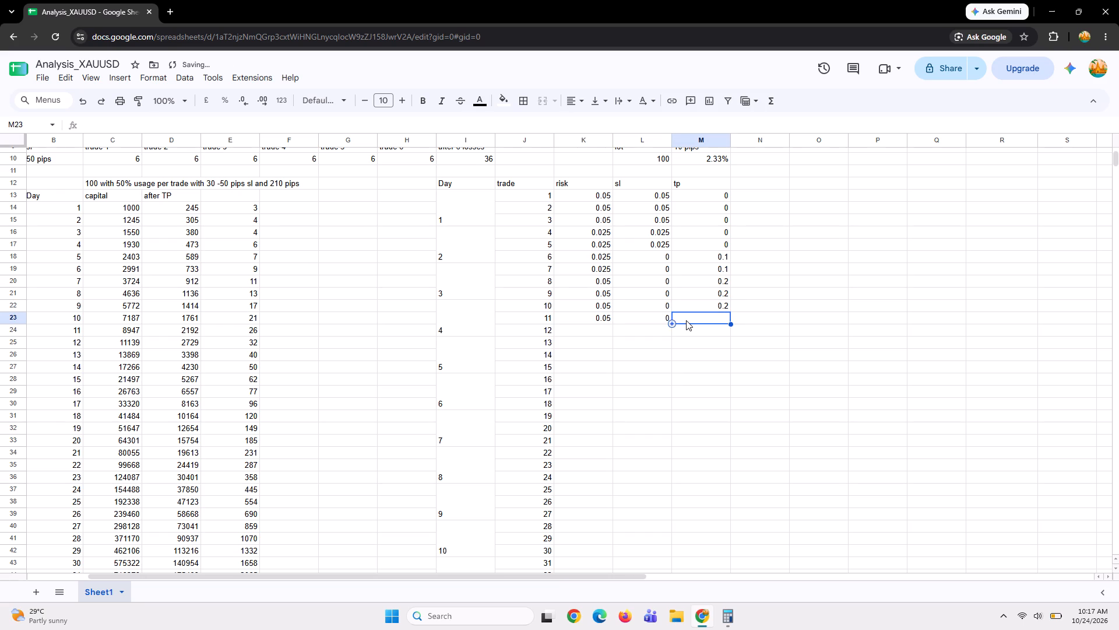
type("0.02")
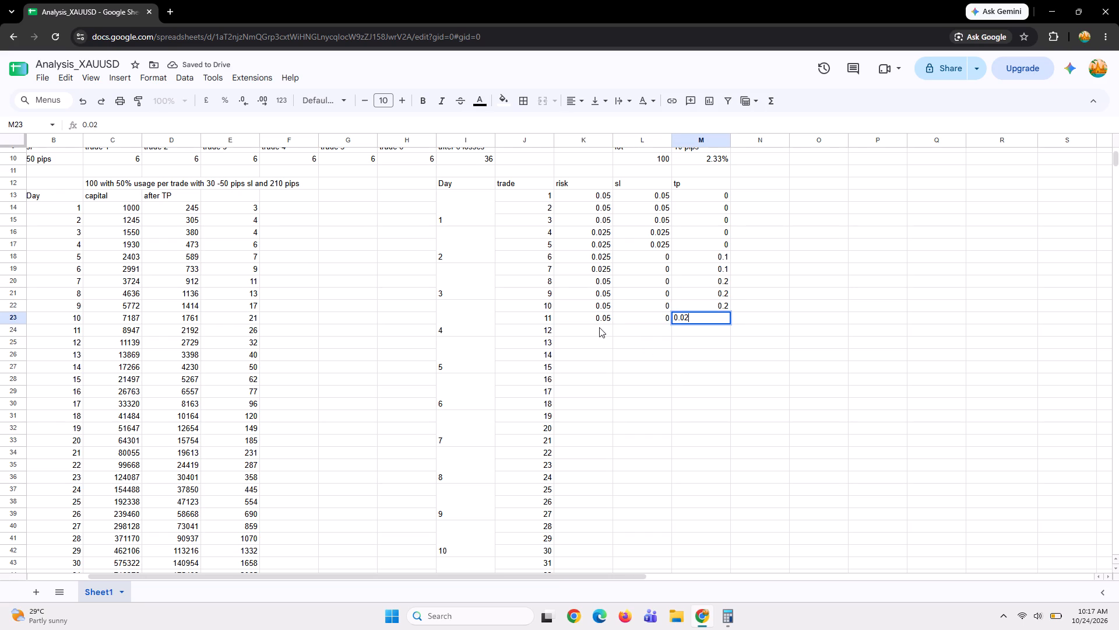
left_click(599, 327)
type("0.05")
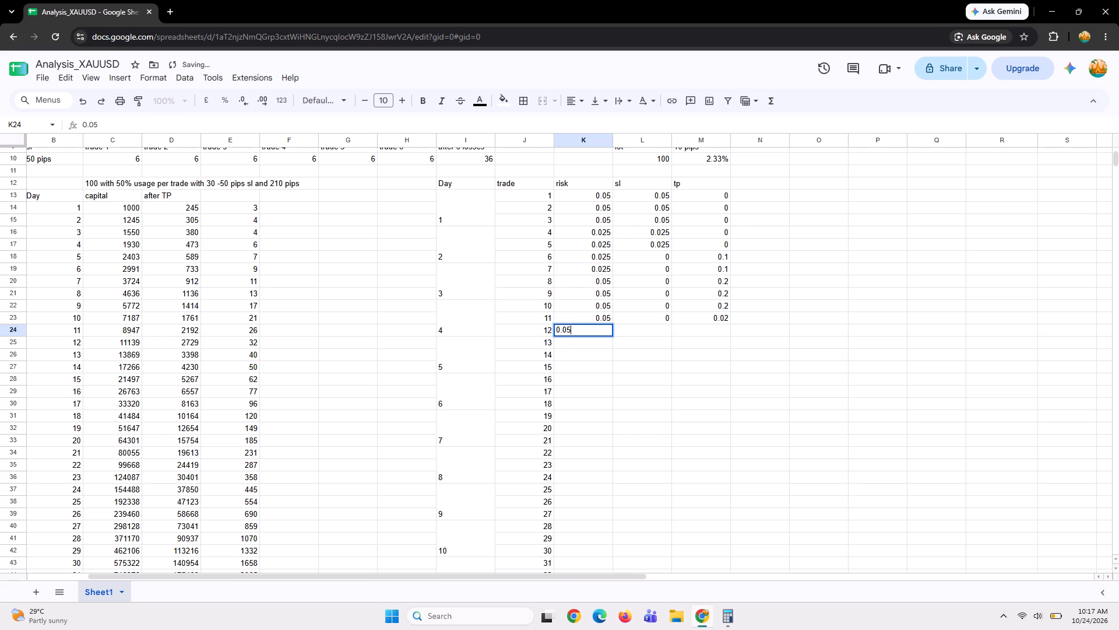
left_click(648, 329)
key("0")
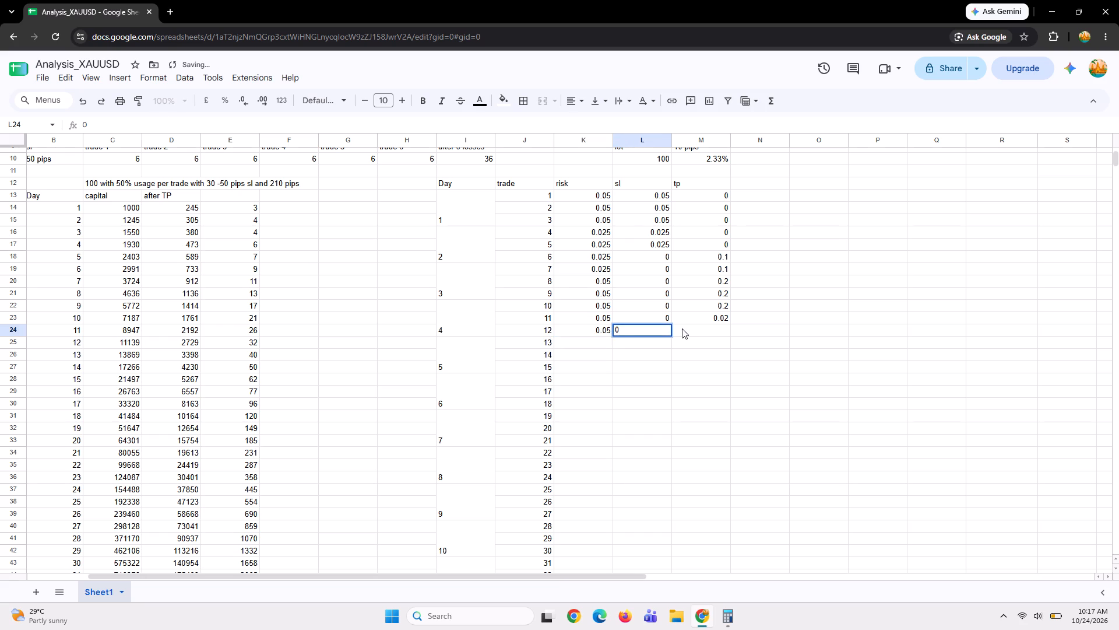
left_click(687, 328)
type("0.02")
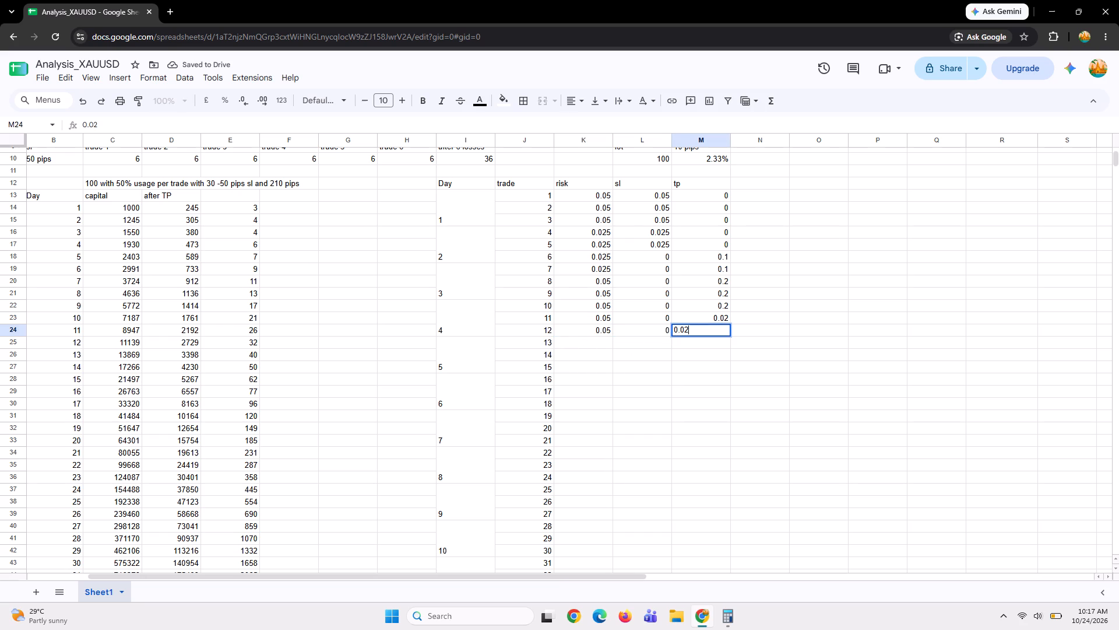
Set the tp of trades 11 and 12 in M23:M24 to 0.2.
left_click(702, 314)
type("0.")
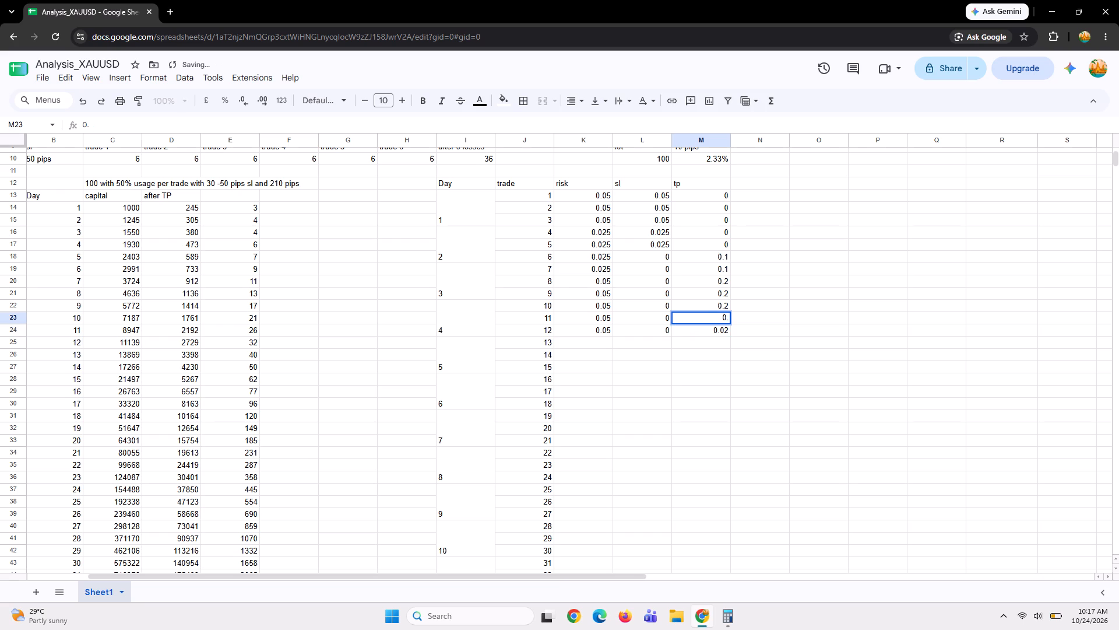
key("2")
left_click(703, 331)
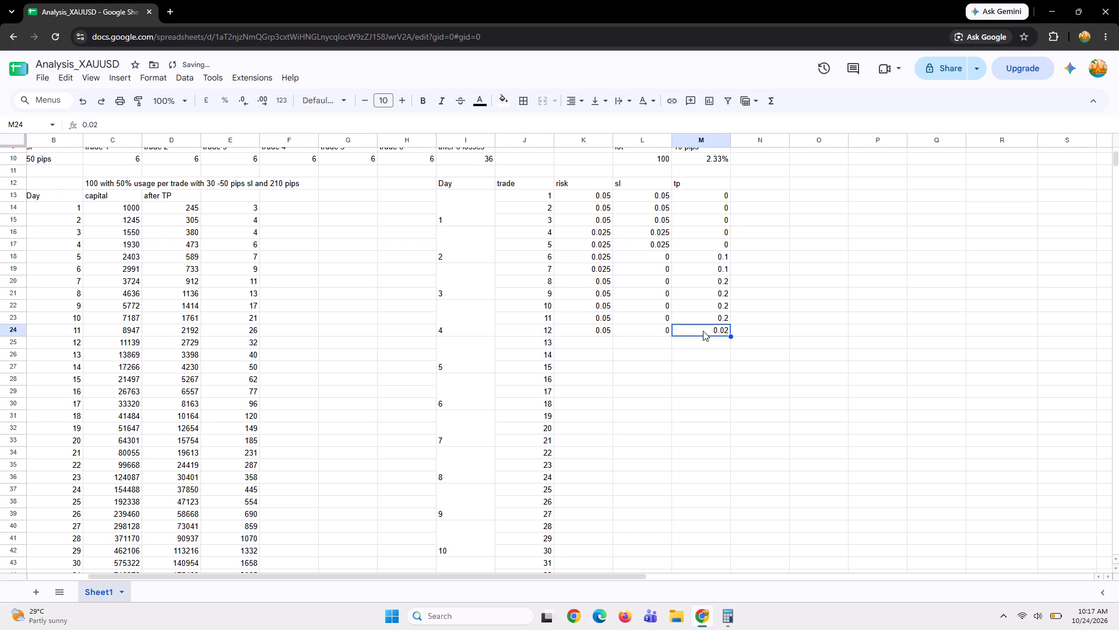
type("0.2")
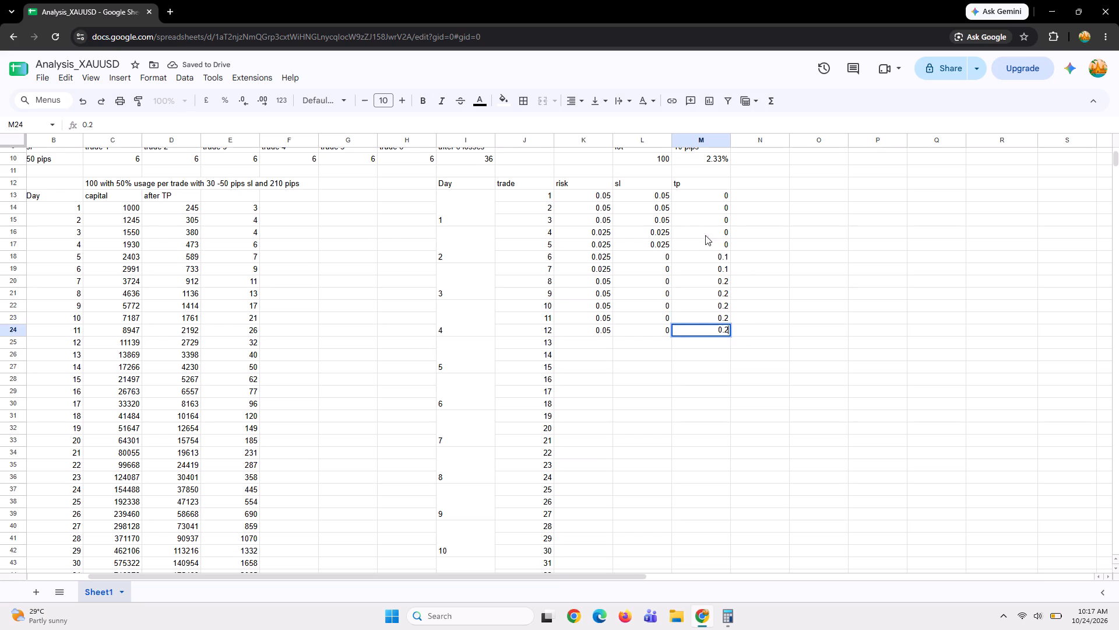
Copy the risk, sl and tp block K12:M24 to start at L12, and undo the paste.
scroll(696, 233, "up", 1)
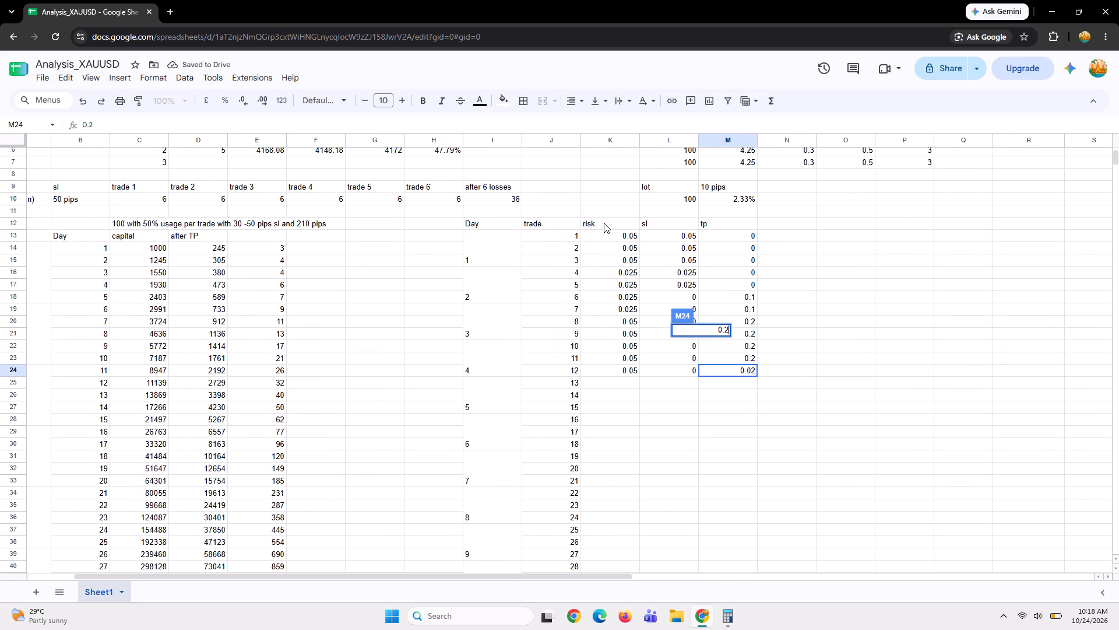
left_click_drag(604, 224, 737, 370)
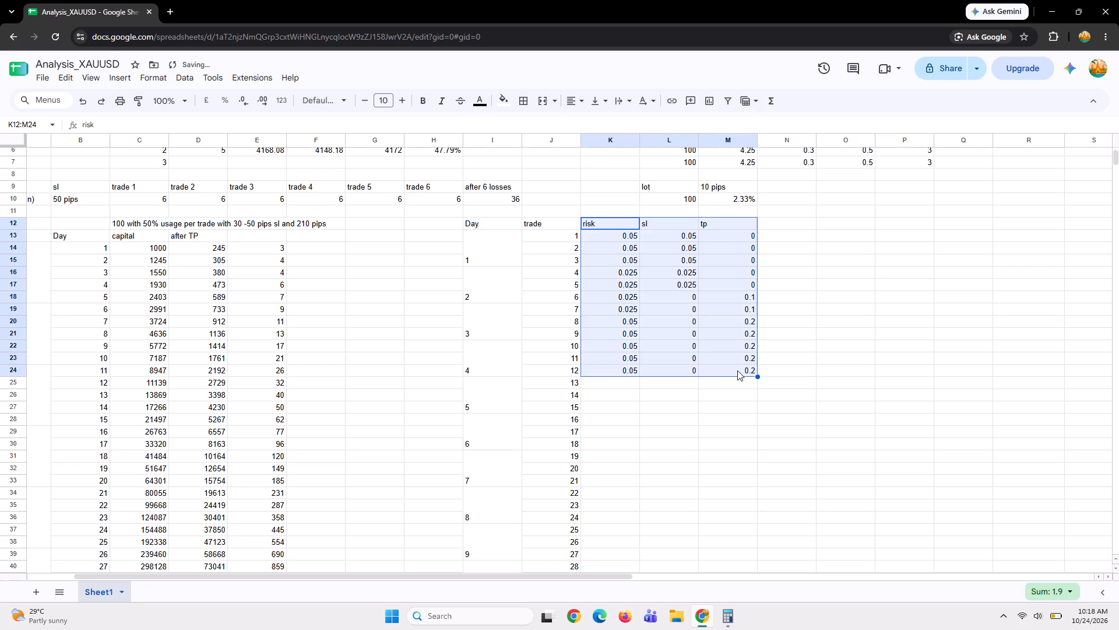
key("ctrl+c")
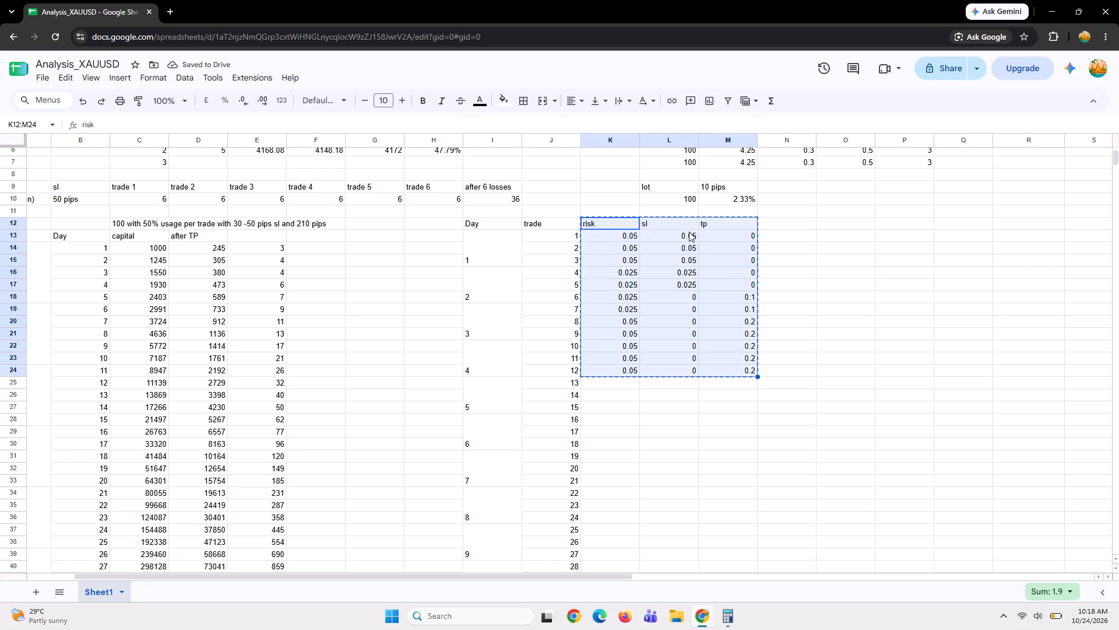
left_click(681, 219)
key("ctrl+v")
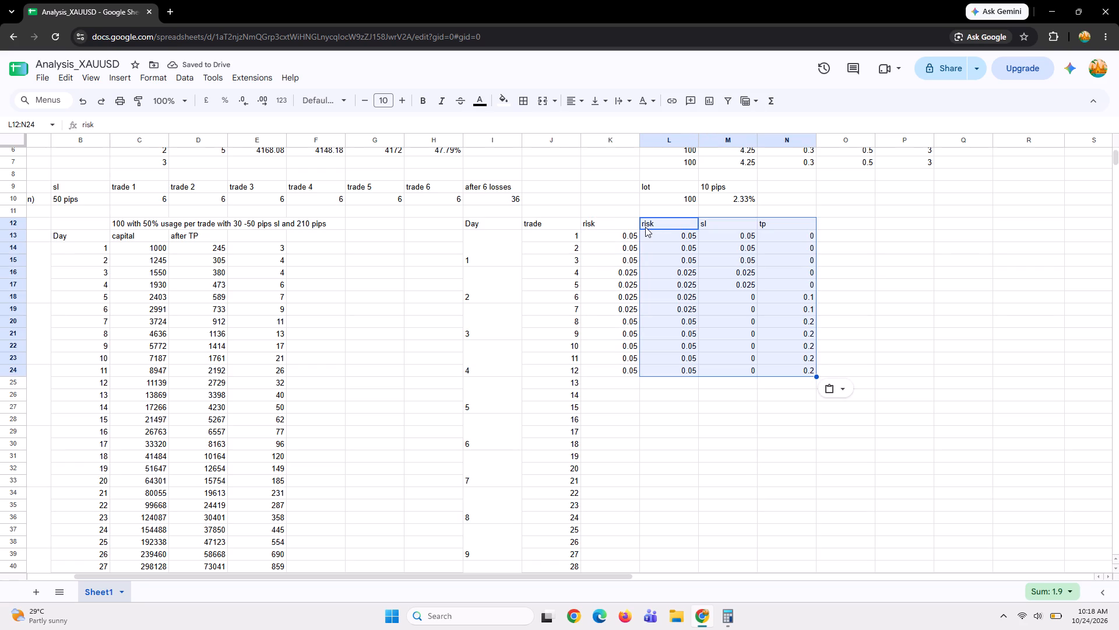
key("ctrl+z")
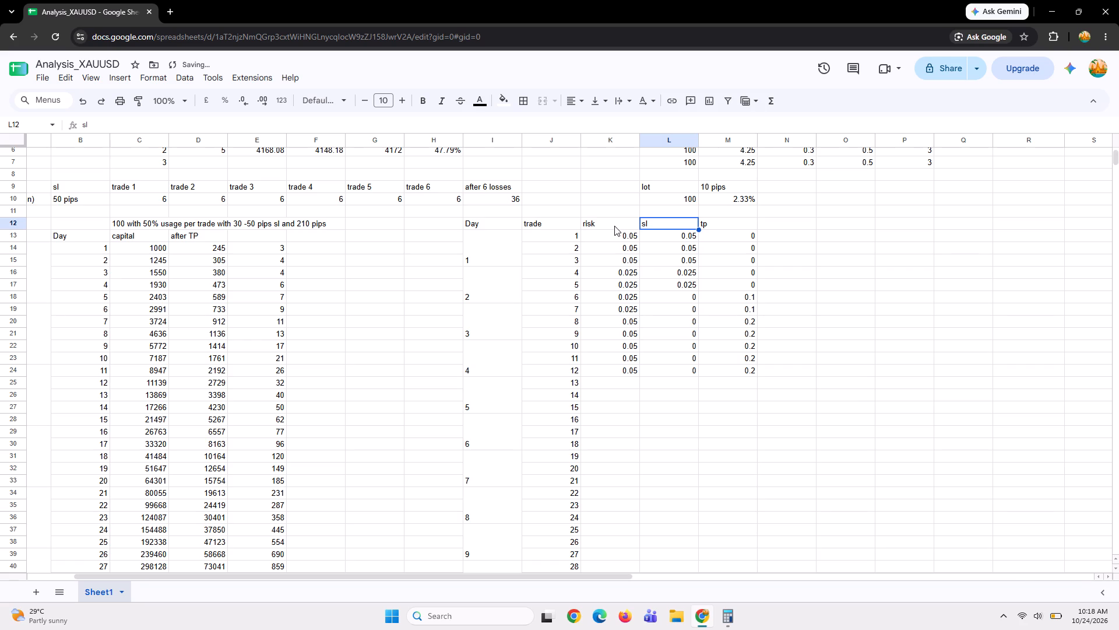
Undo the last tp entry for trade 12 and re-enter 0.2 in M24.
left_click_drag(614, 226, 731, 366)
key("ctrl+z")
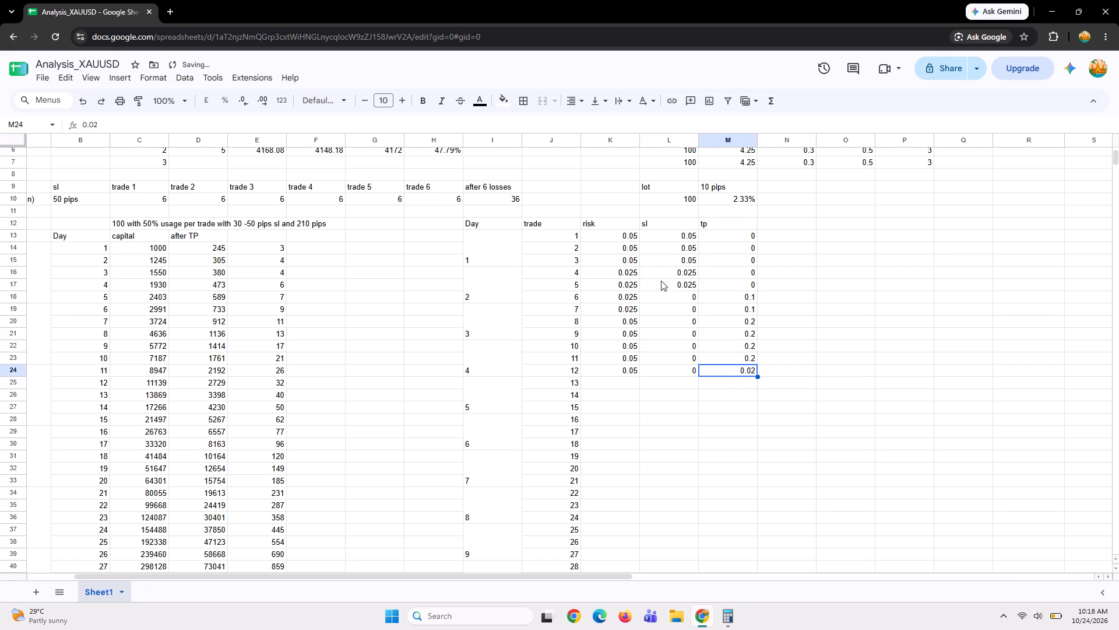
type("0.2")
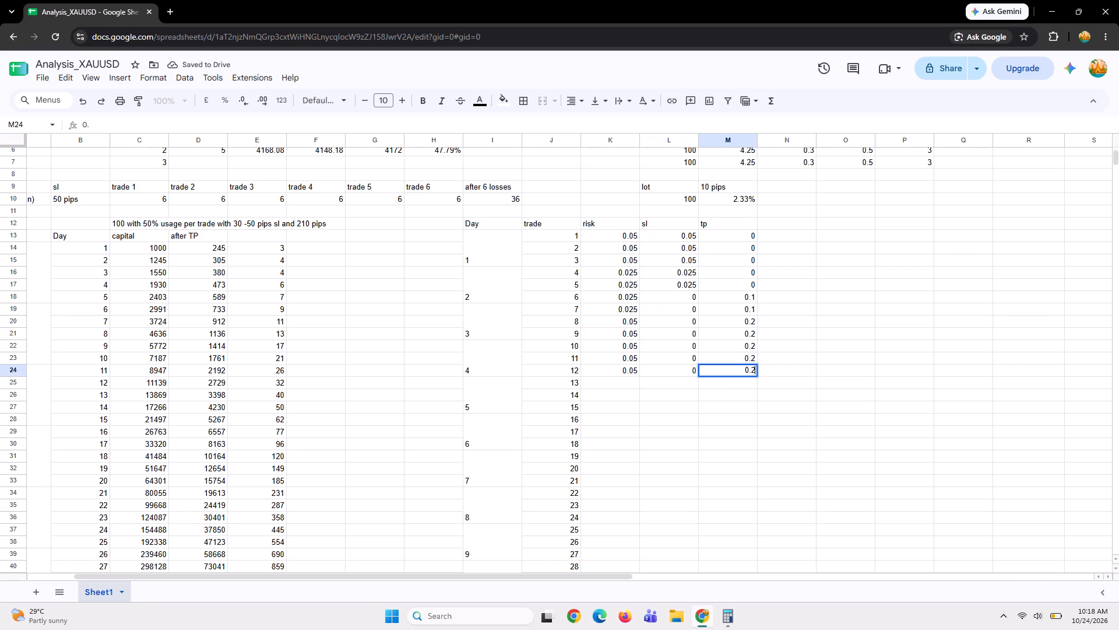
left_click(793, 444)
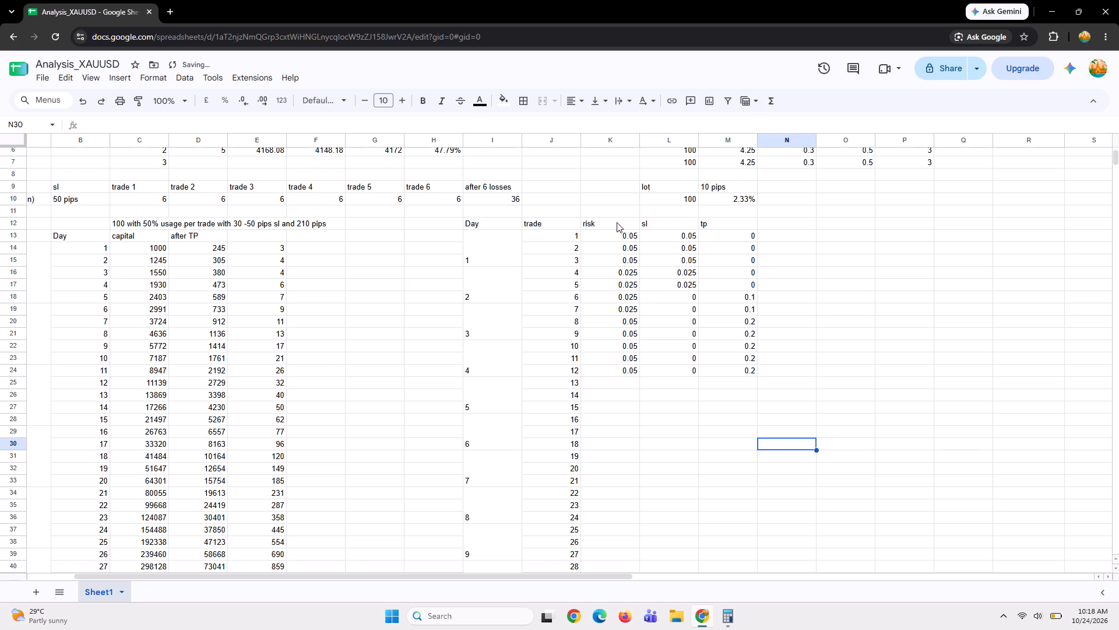
Move the risk, sl and tp block K12:M24 one column over to start at L12, freeing column K.
left_click_drag(617, 222, 737, 370)
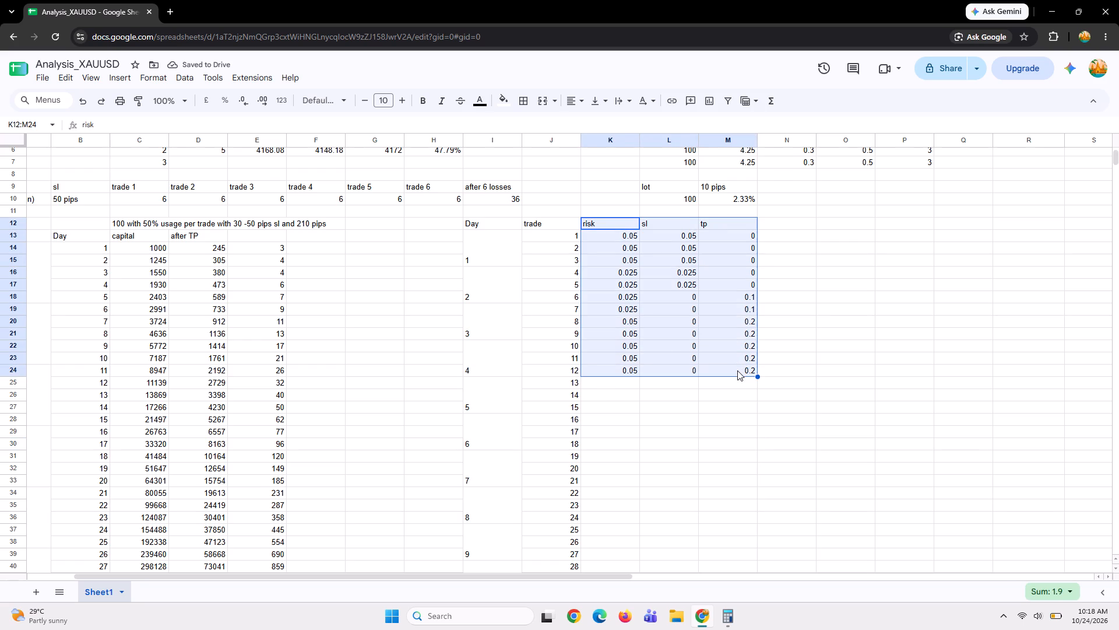
key("ctrl+x")
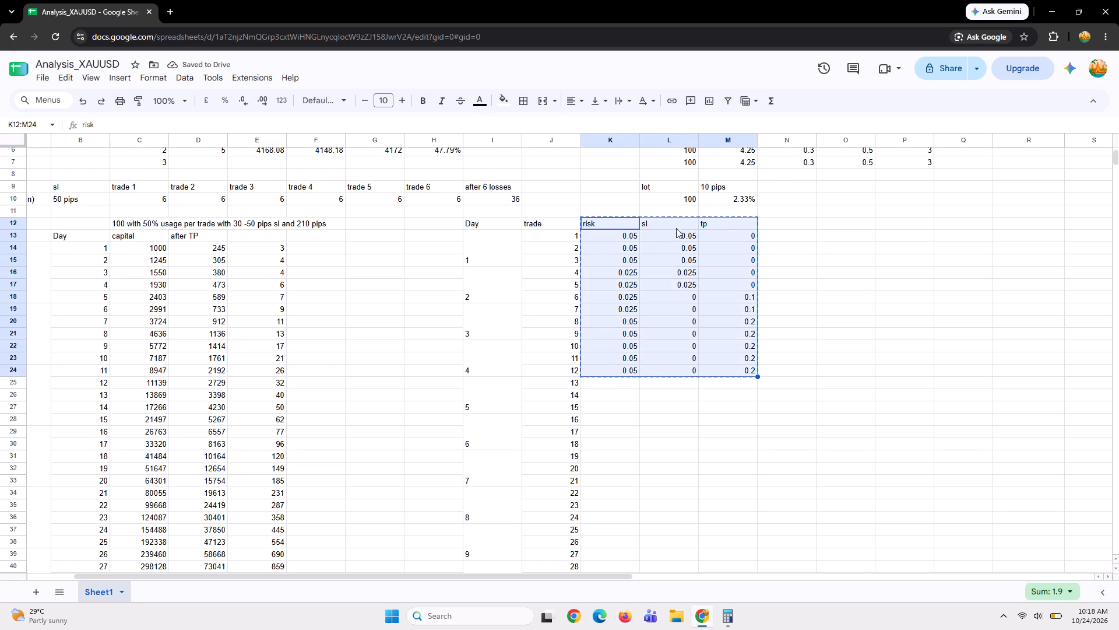
left_click(674, 221)
key("ctrl+v")
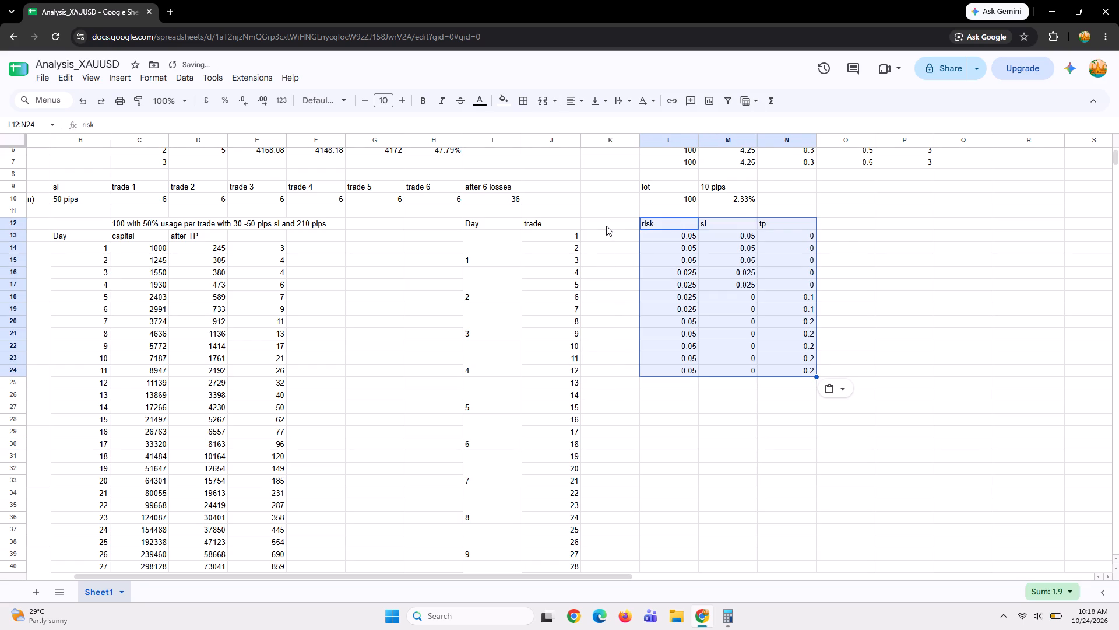
Add the header capital in K12 and enter 100 as trade 1's capital in K13.
left_click(606, 226)
type("capital")
key("Return")
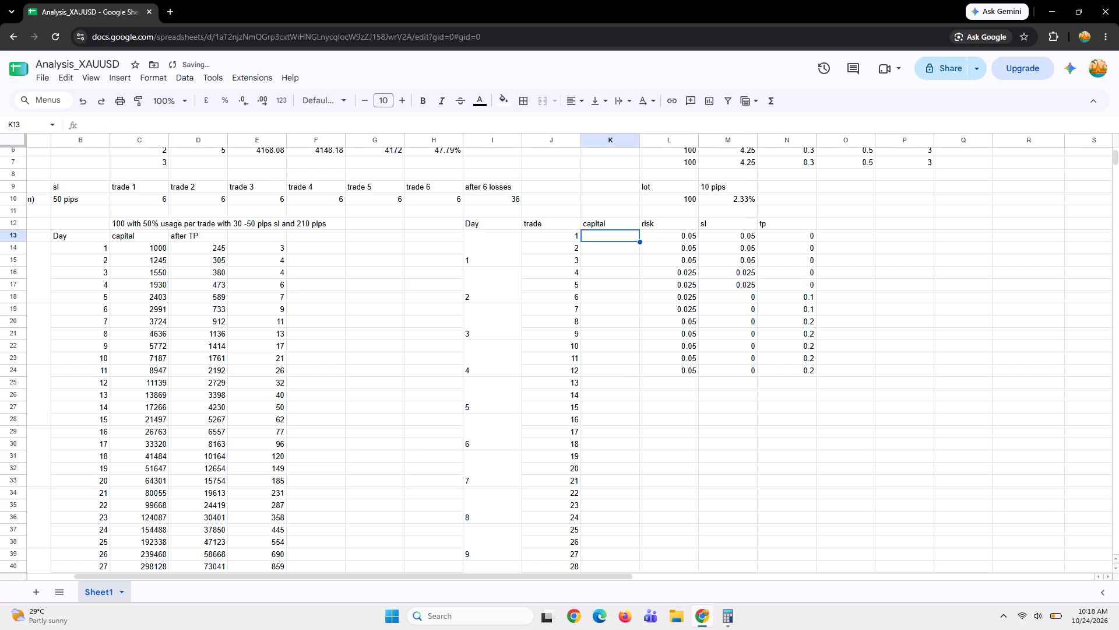
type("100")
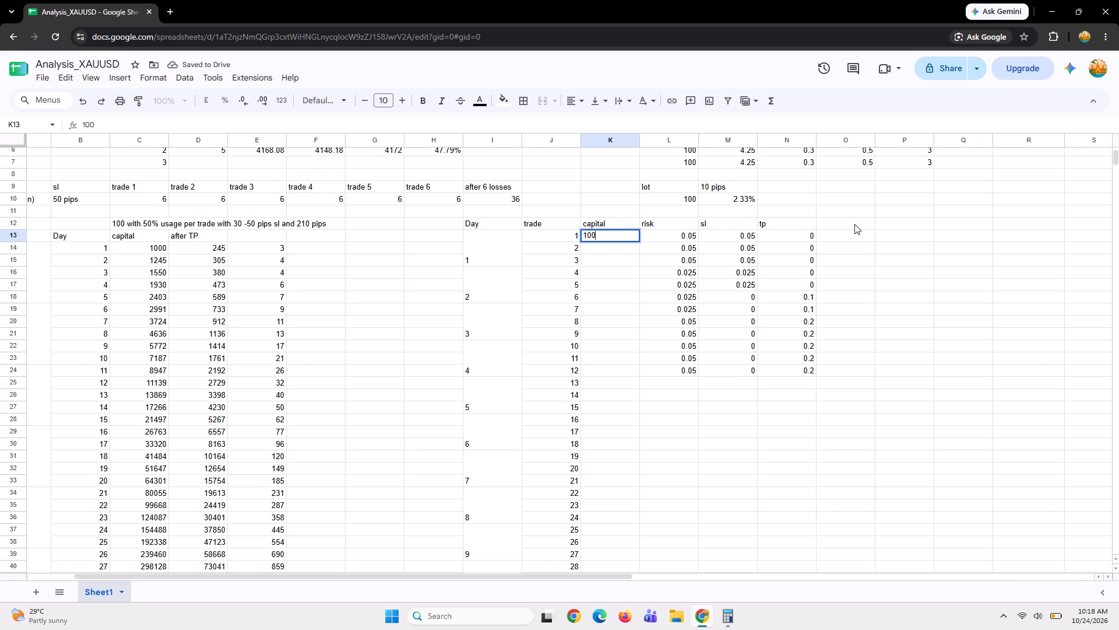
Add the header after trade in O12, beside the tp column.
left_click(854, 224)
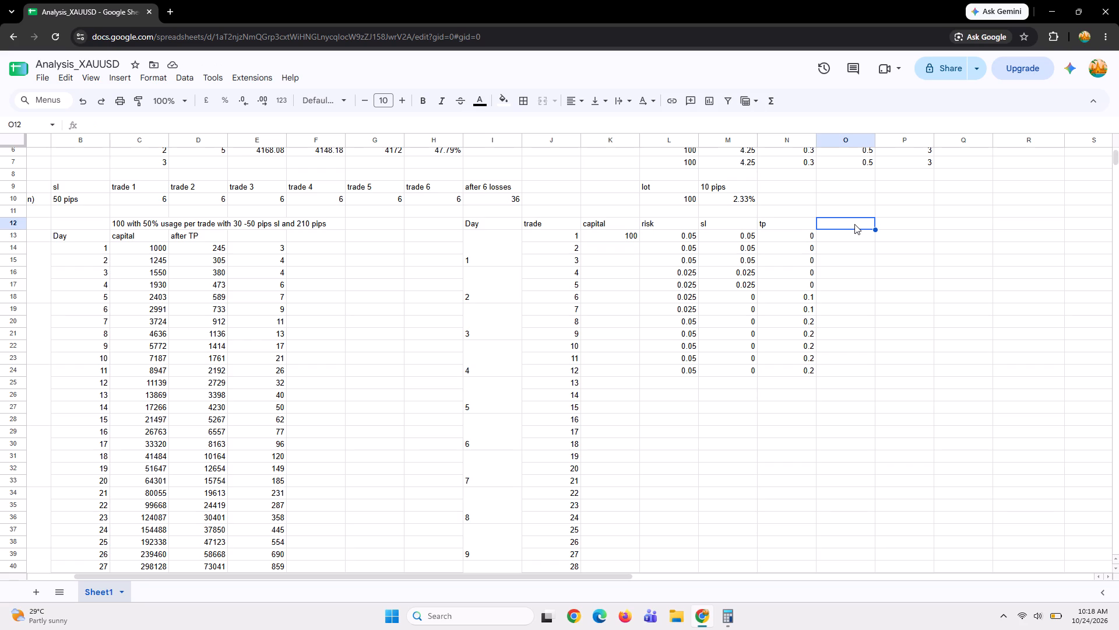
type("after")
key("space")
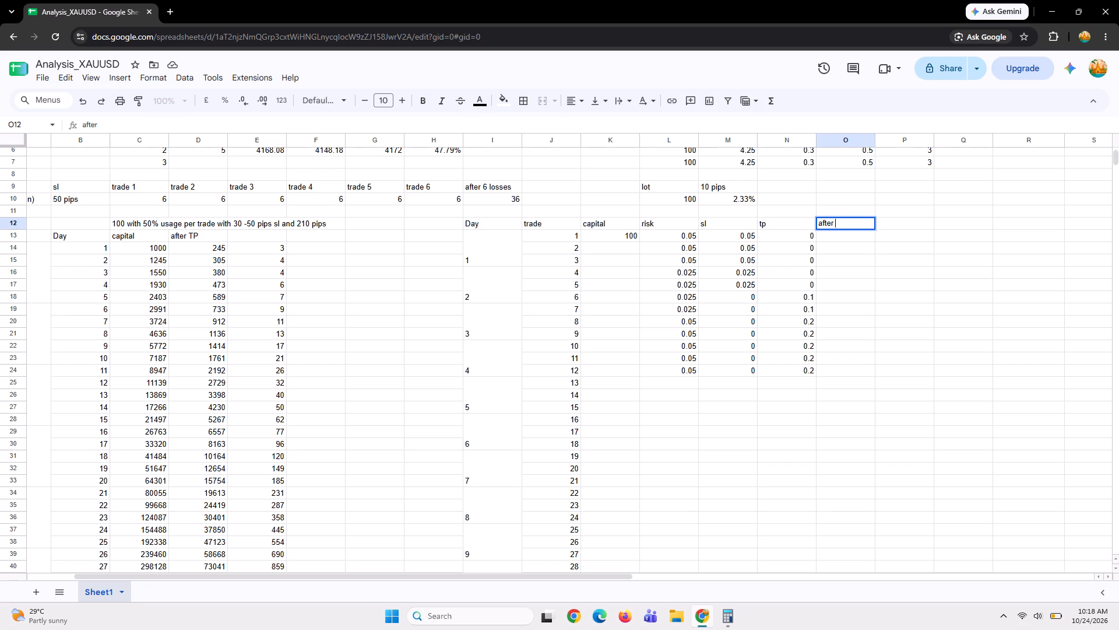
type("trade")
key("Return")
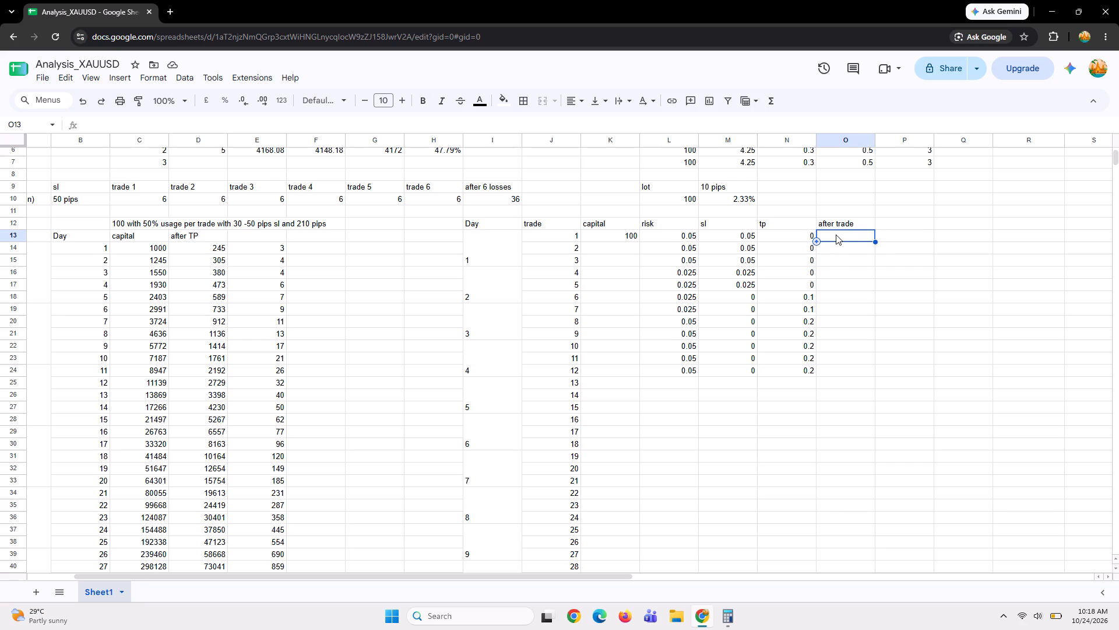
Enter trade 1's after trade formula in O13 as capital minus capital times sl plus capital times tp: =(K13-(K13*M13)+(K13*N13)).
left_click(836, 235)
key("equal")
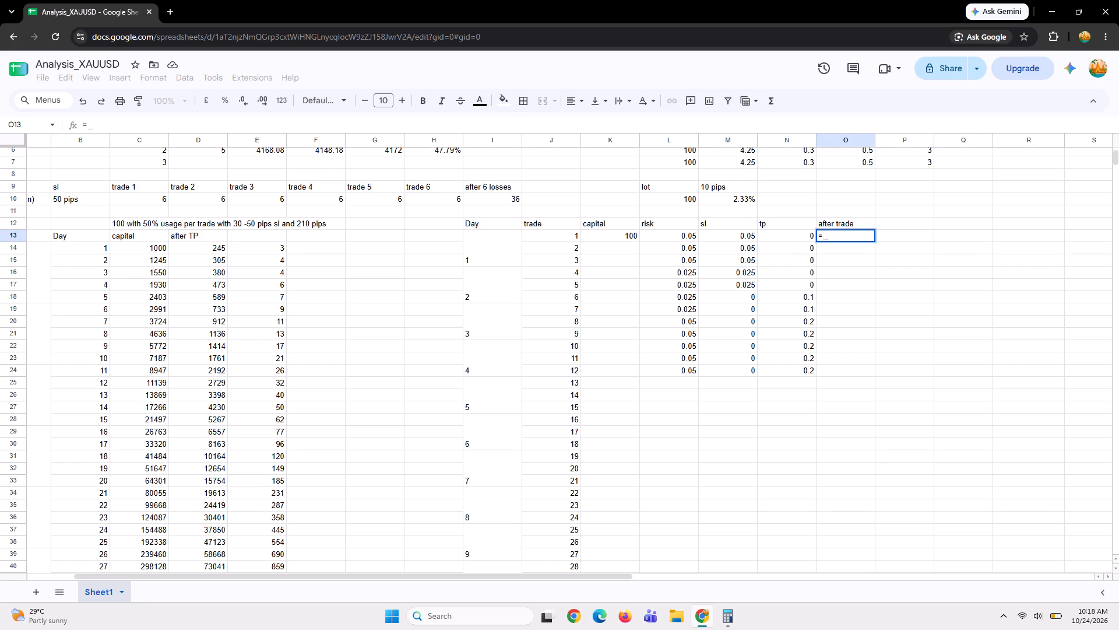
key("shift+parenleft")
key("Left")
key("Left")
key("Left")
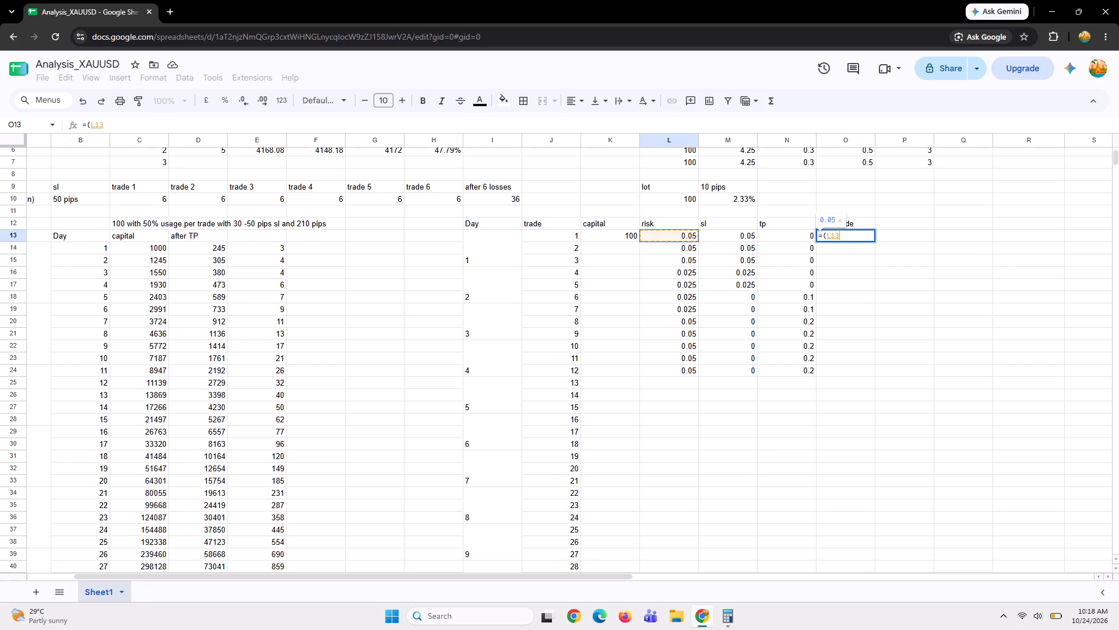
key("Left")
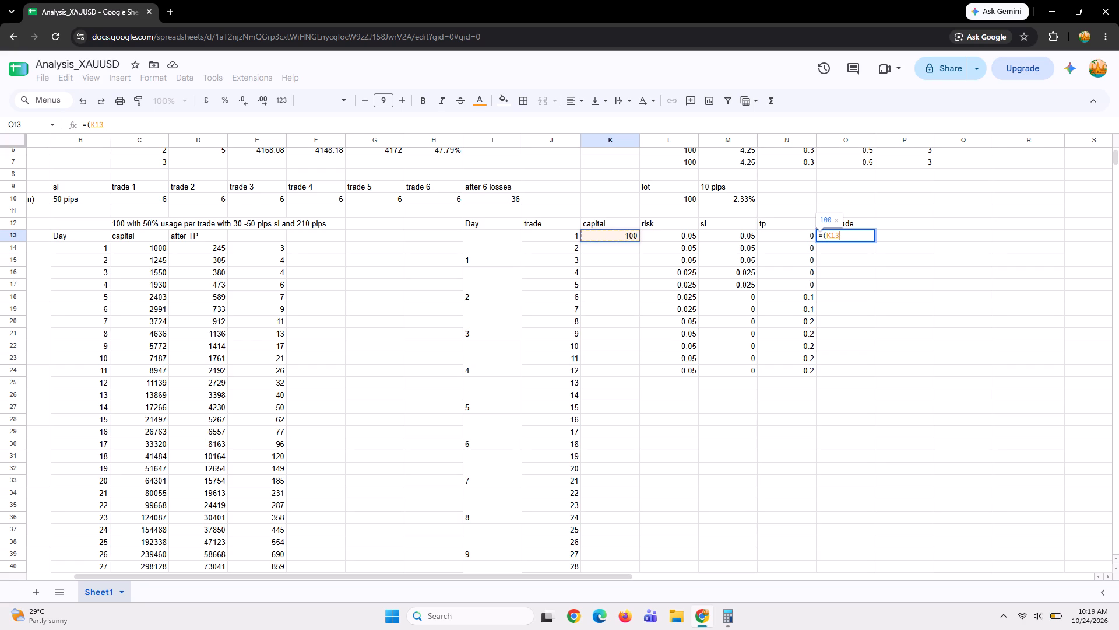
key("minus")
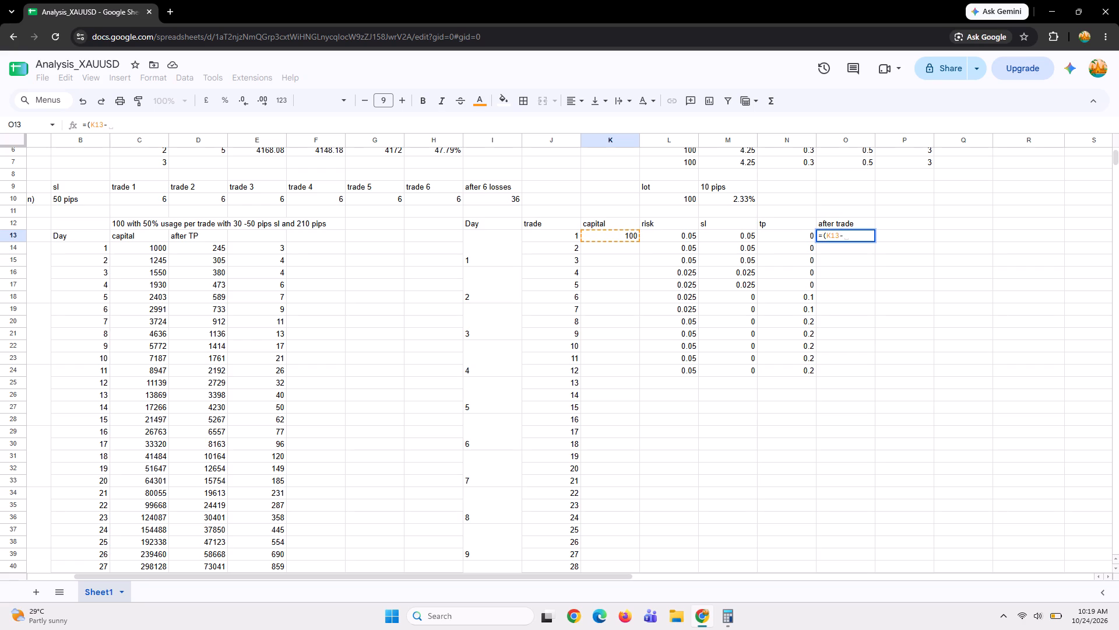
key("Right")
key("Right")
key("Left")
key("Left")
key("Left")
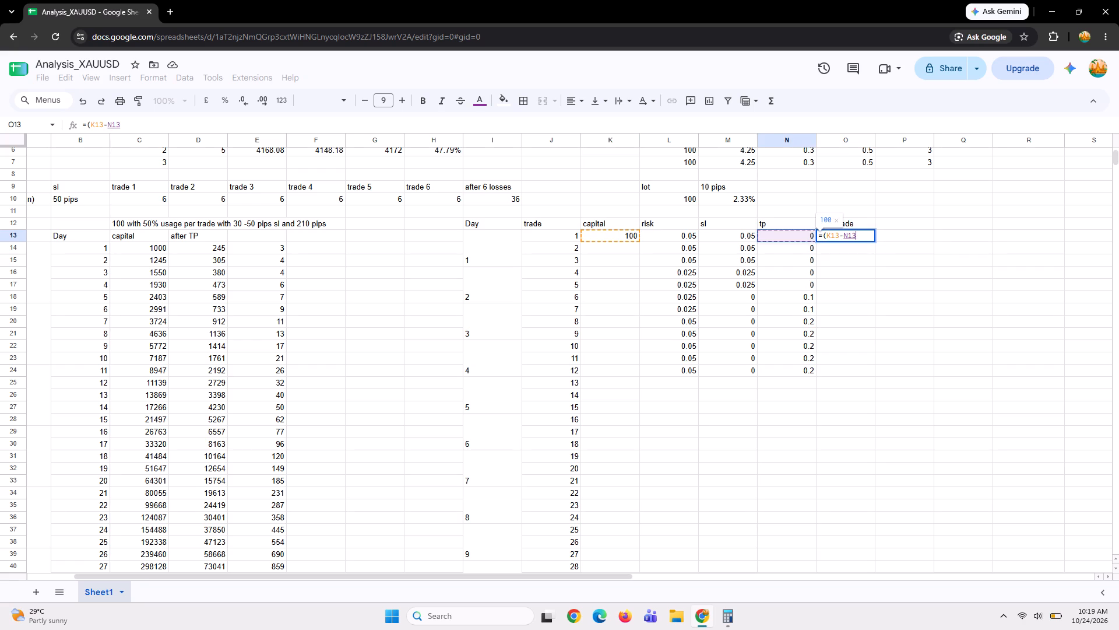
key("Left")
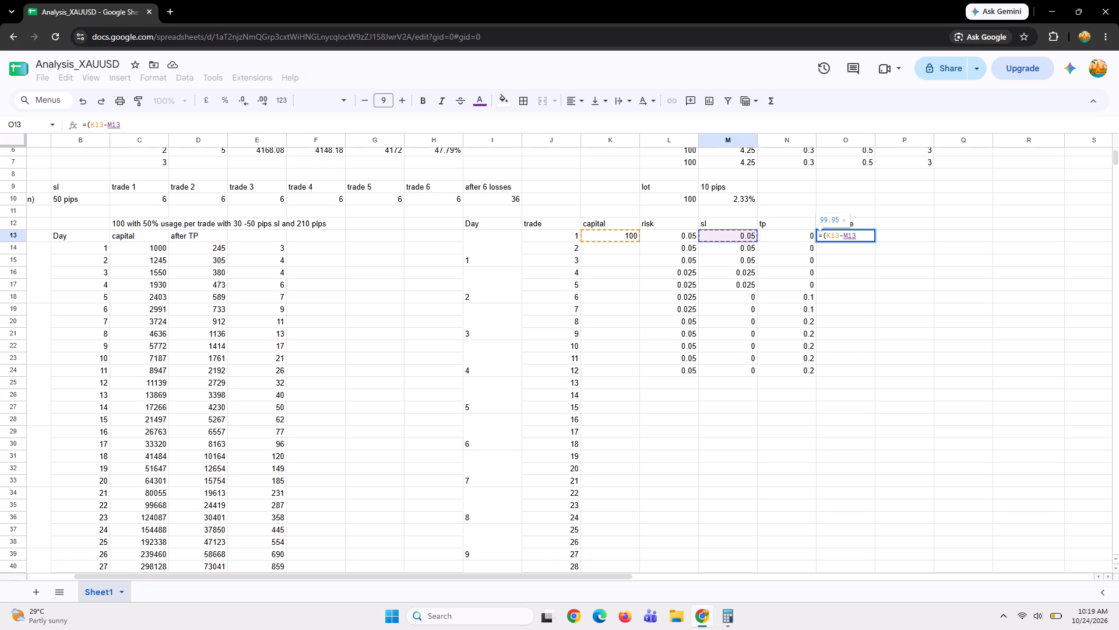
key("Left")
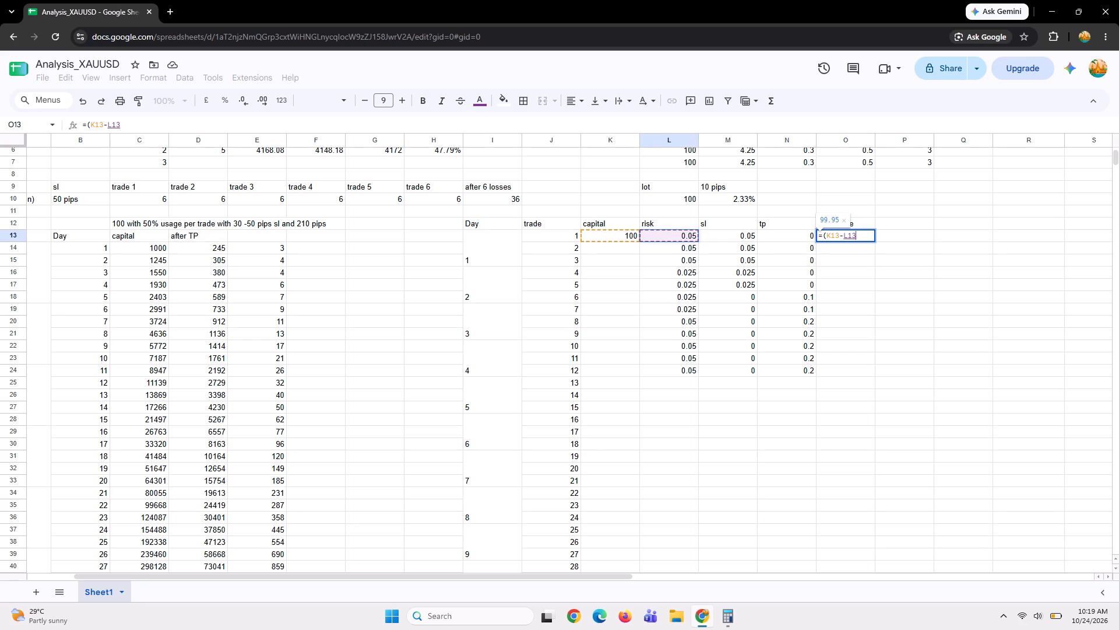
key("BackSpace")
key("BackSpace")
key("BackSpace")
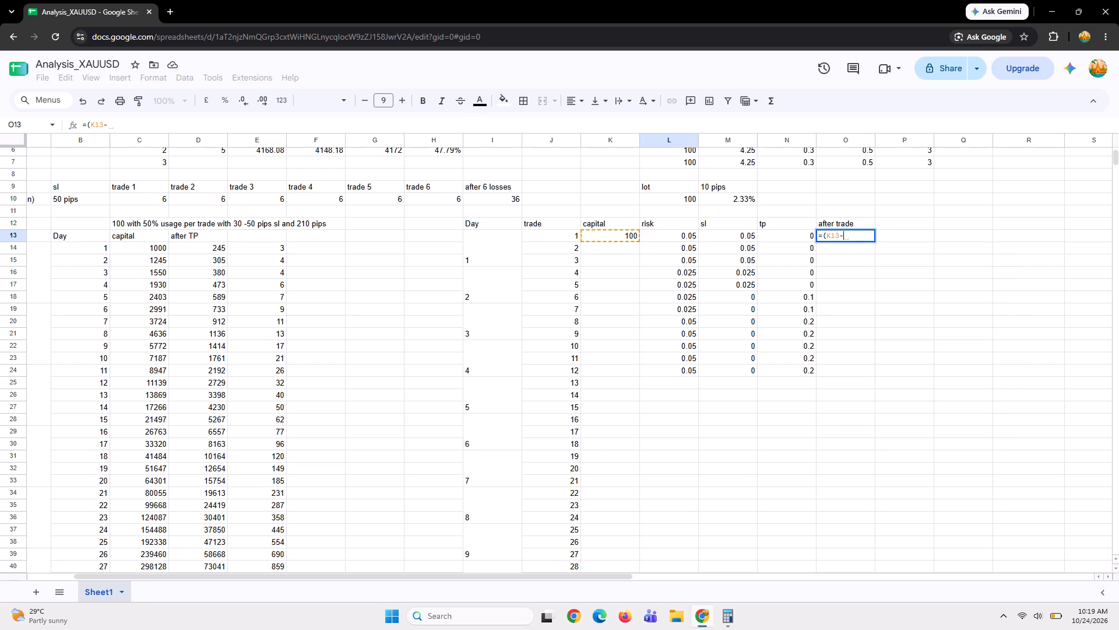
key("shift+parenleft")
left_click(665, 238)
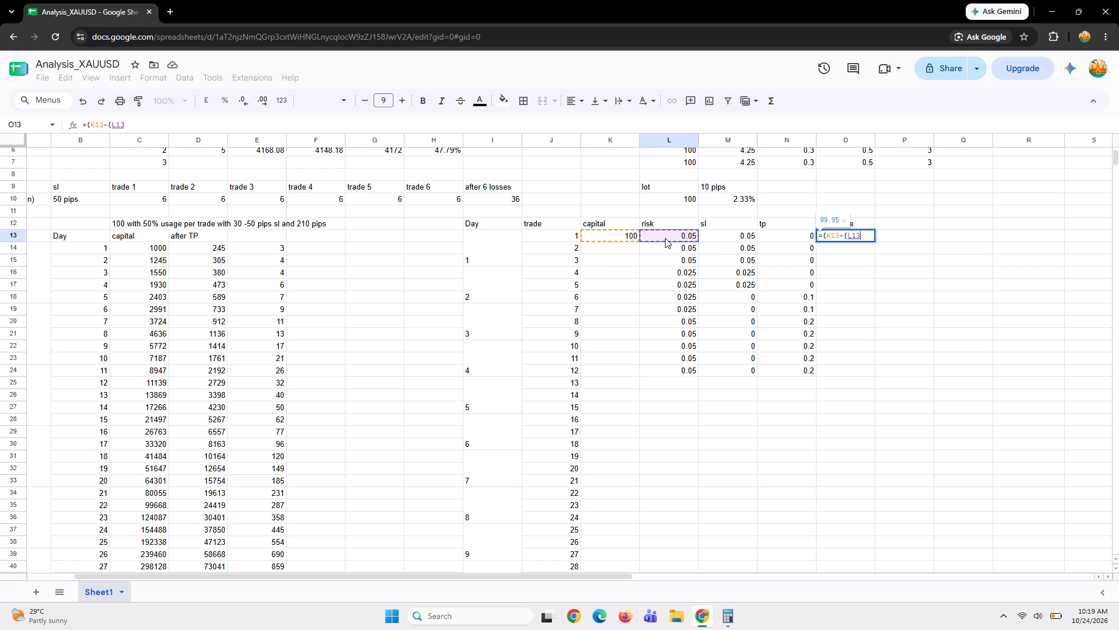
left_click(600, 237)
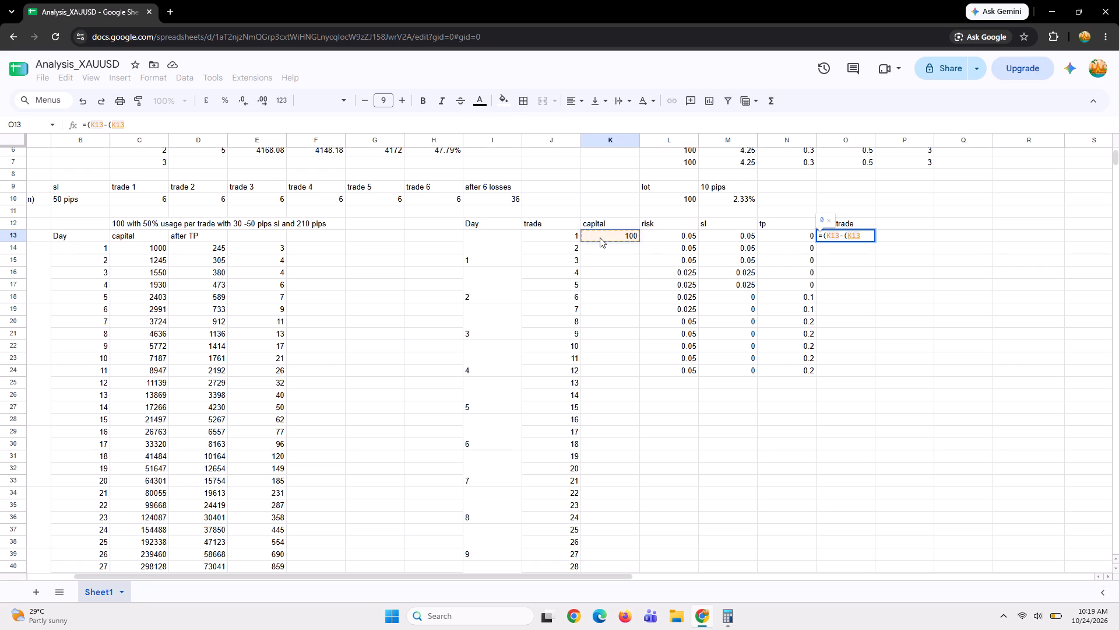
key("asterisk")
key("Right")
key("Right")
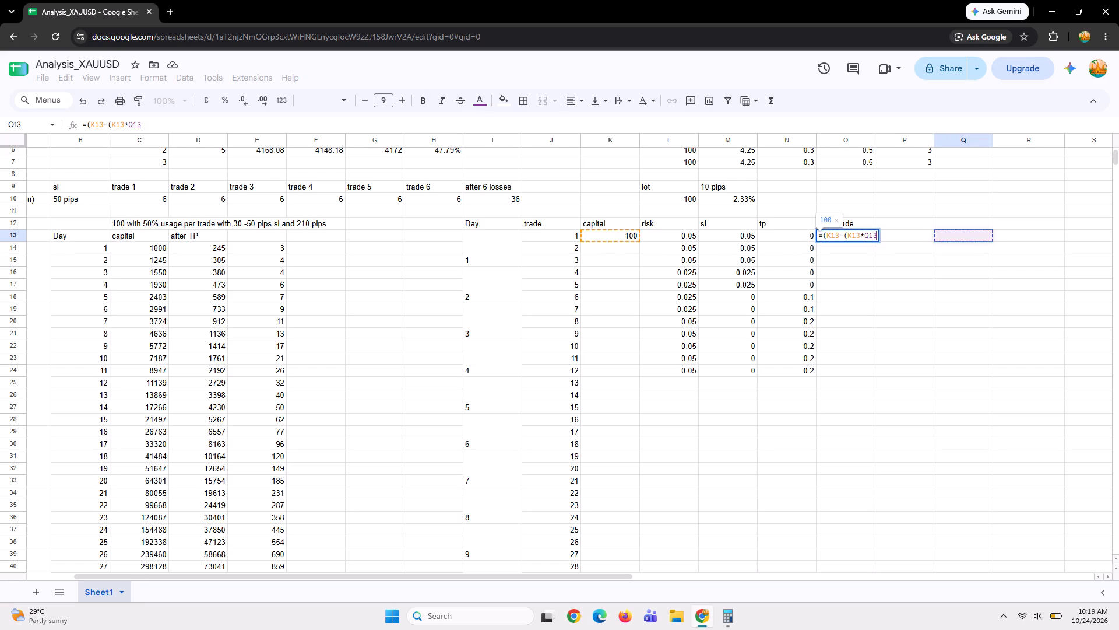
key("Left")
key("Left")
key("Left")
key("Left")
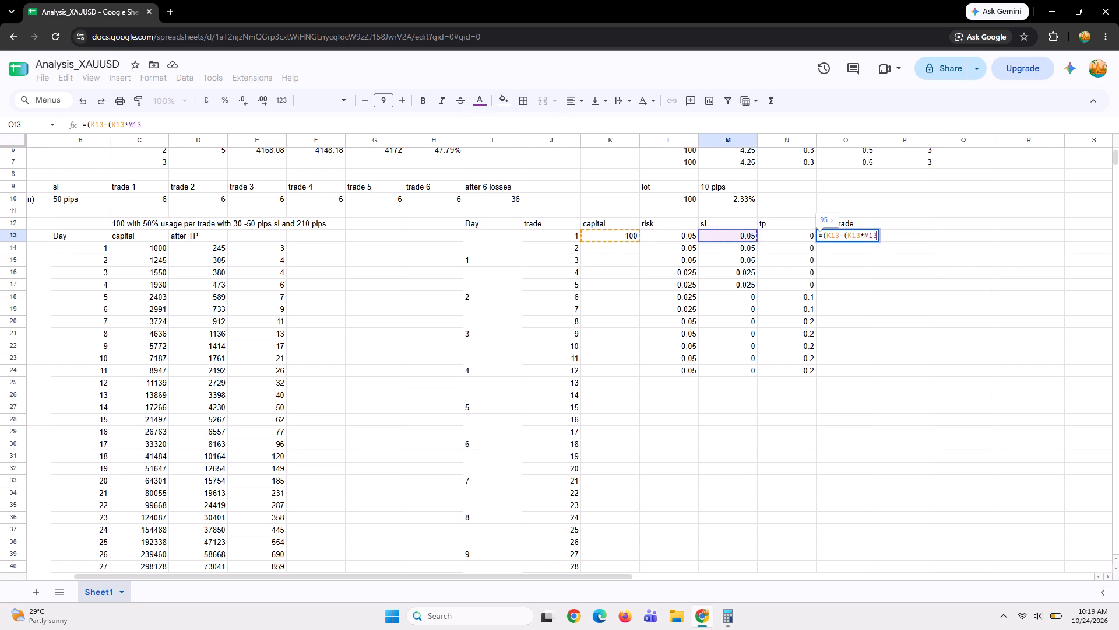
key("shift+parenright")
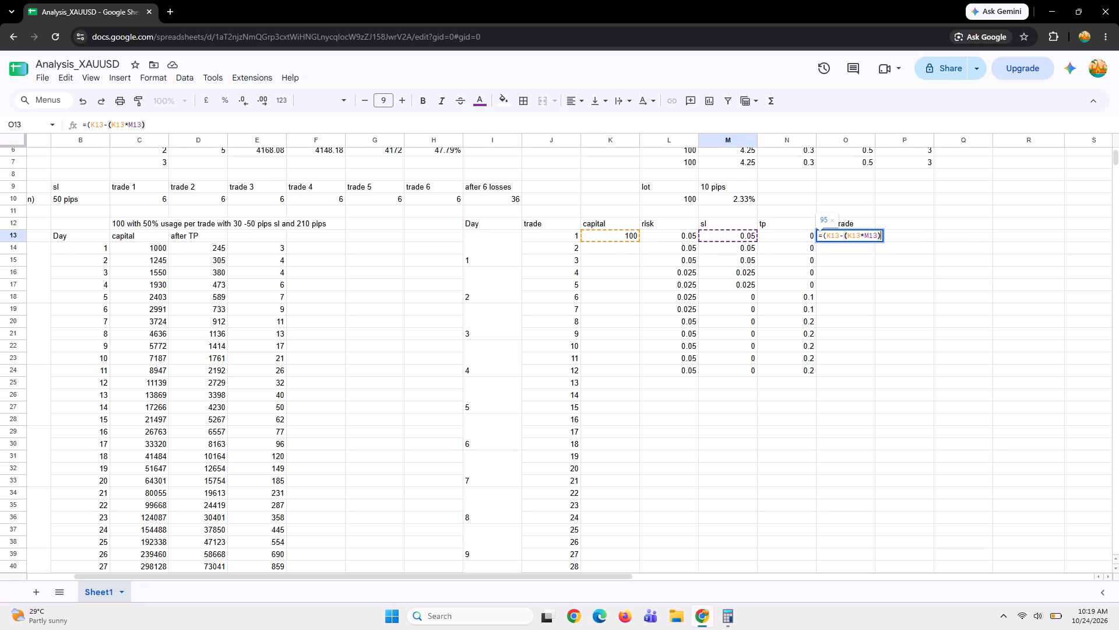
key("plus")
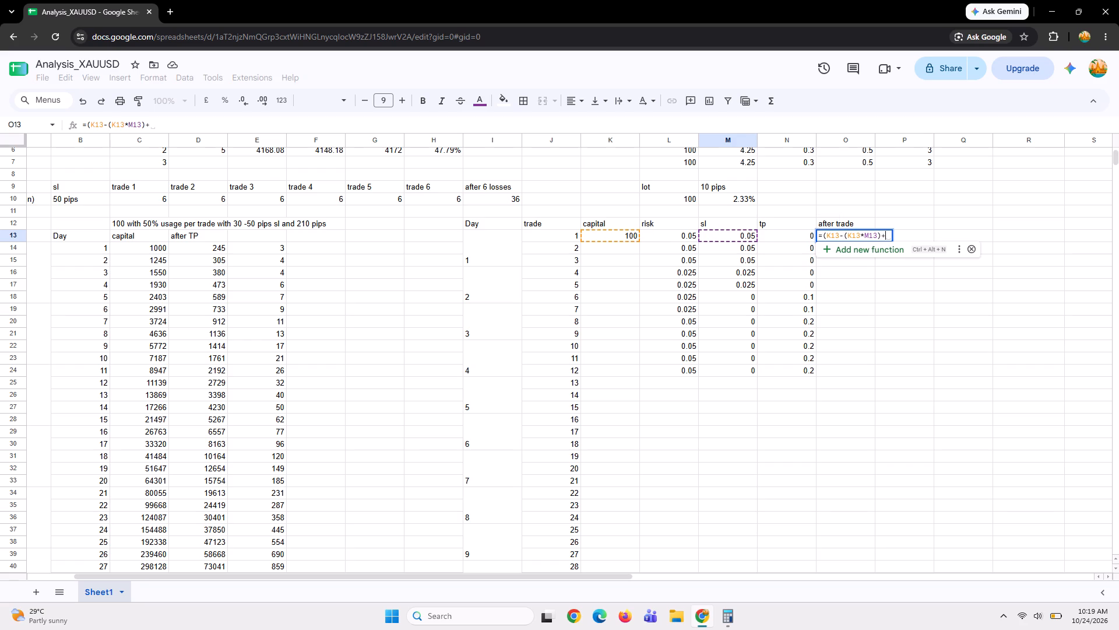
key("shift+parenleft")
key("shift+parenright")
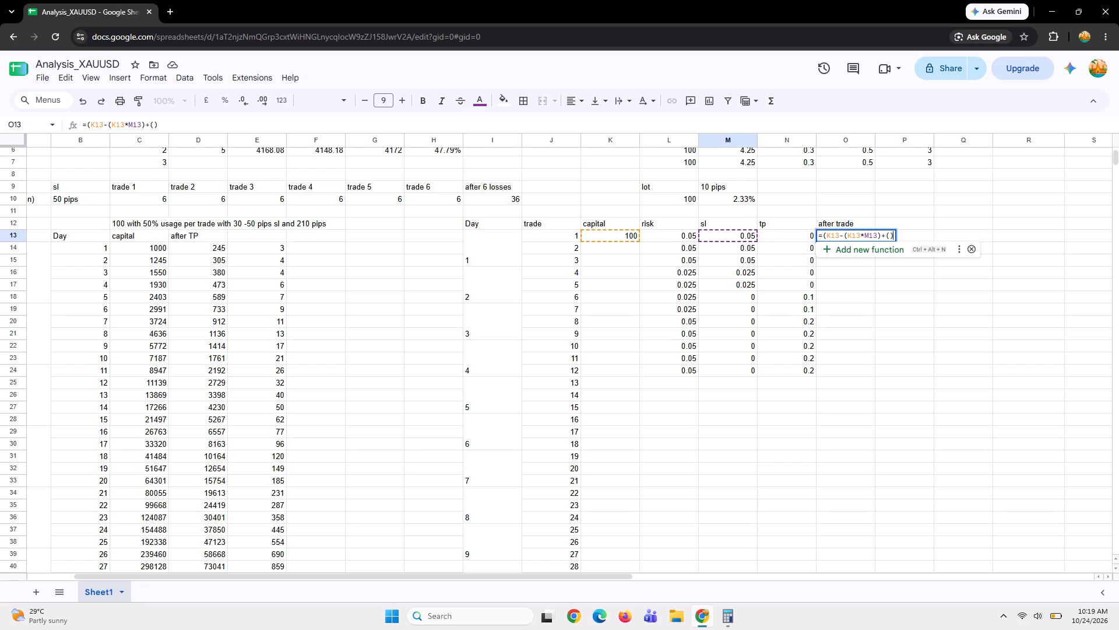
key("Left")
left_click(603, 235)
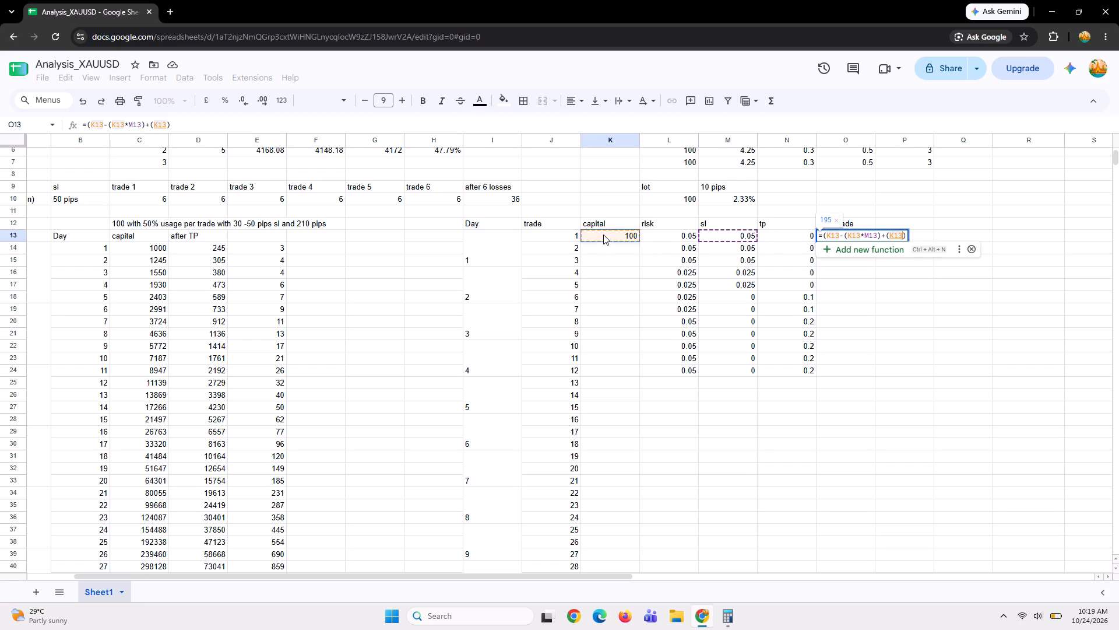
key("asterisk")
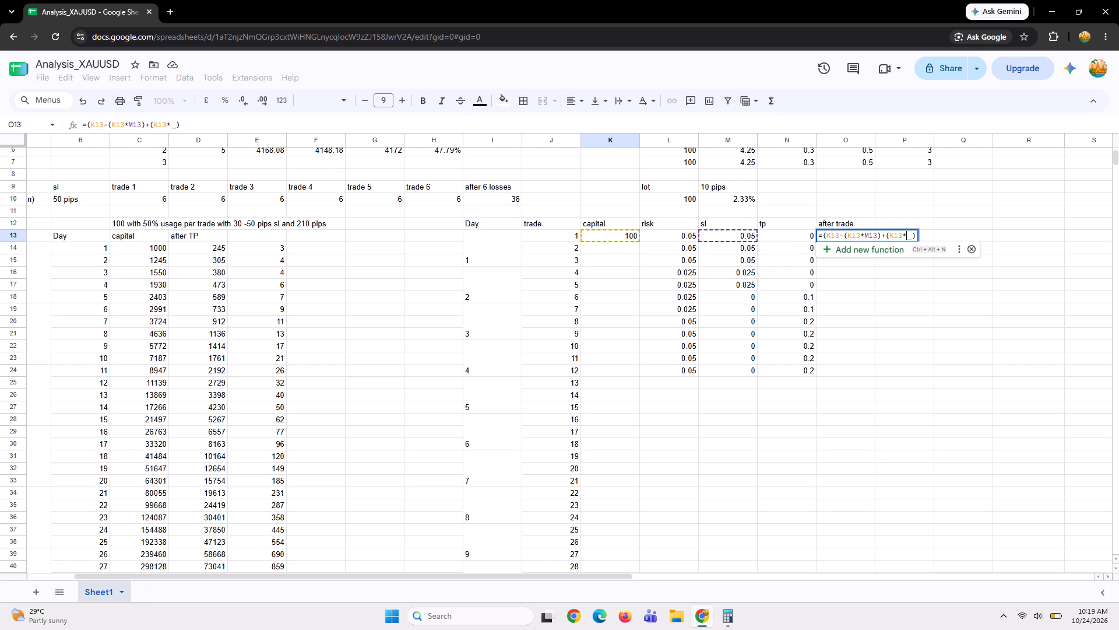
left_click_drag(800, 229, 792, 239)
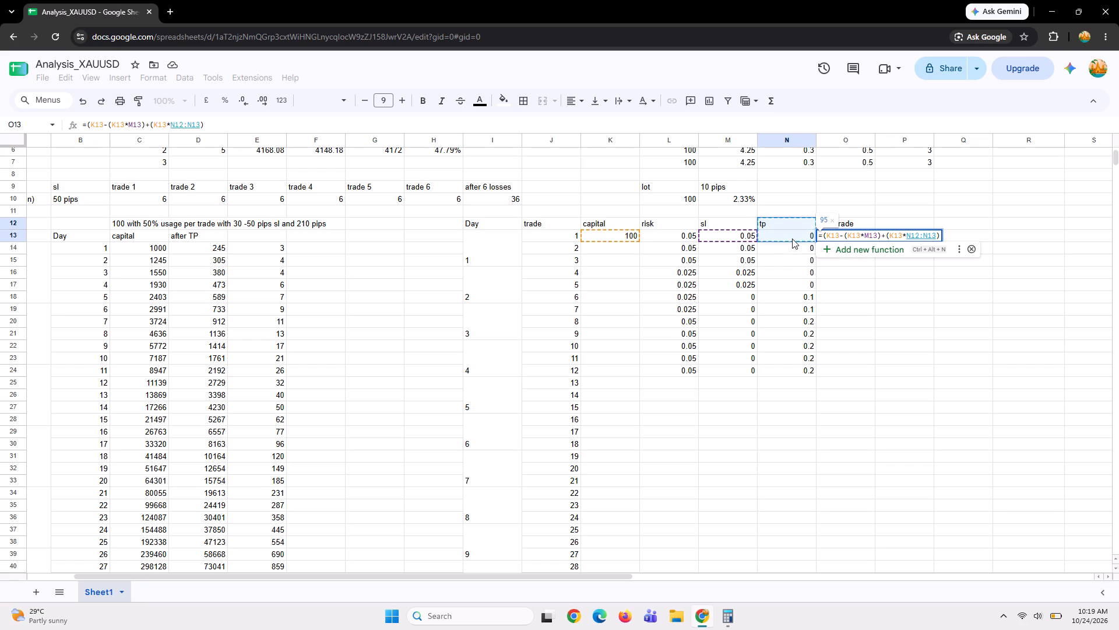
left_click(793, 238)
key("Return")
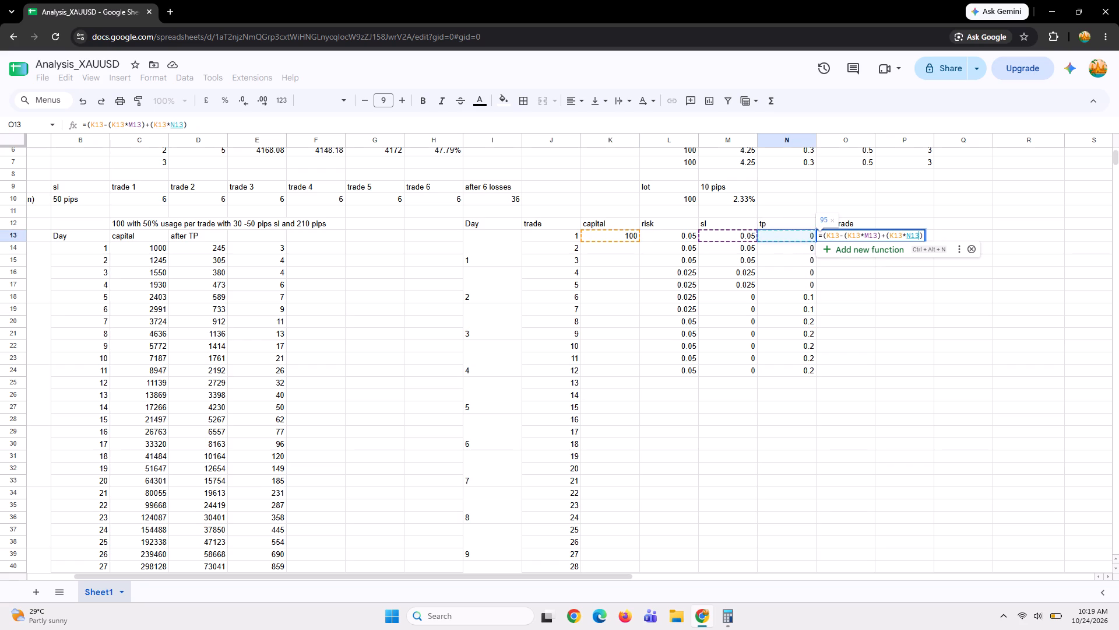
left_click(899, 219)
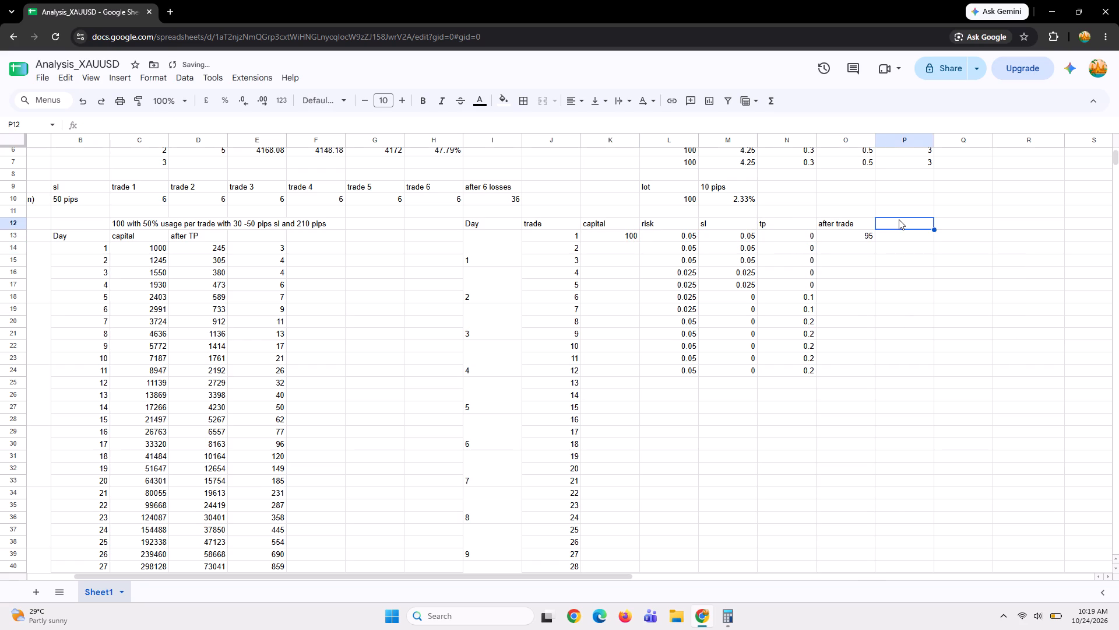
left_click(842, 232)
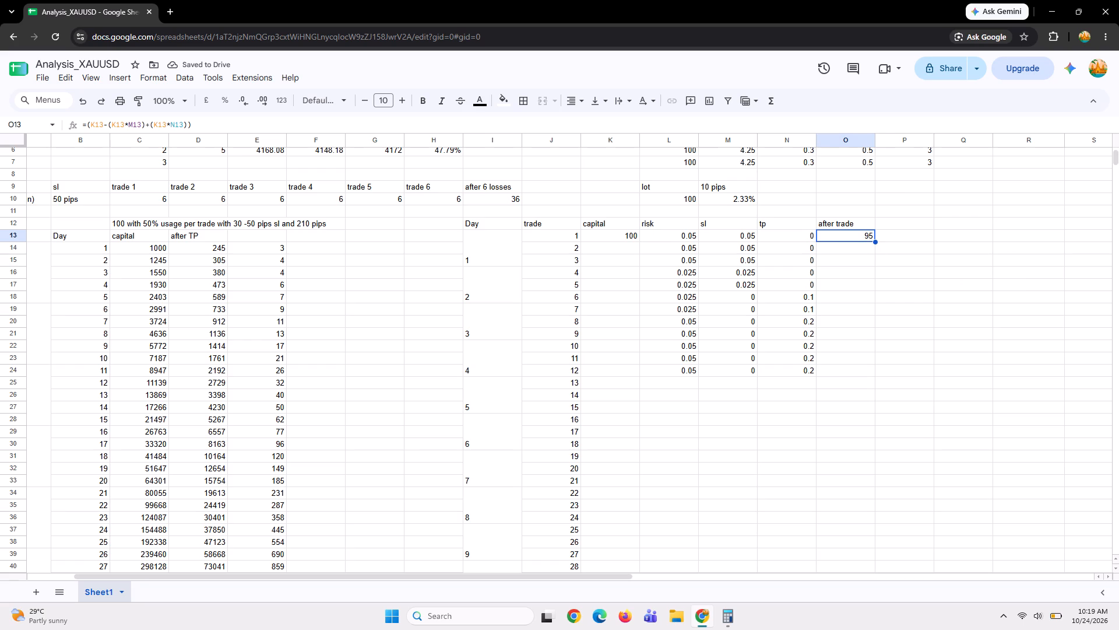
Link trade 2's capital in K14 to trade 1's after trade result with =O13.
left_click(620, 241)
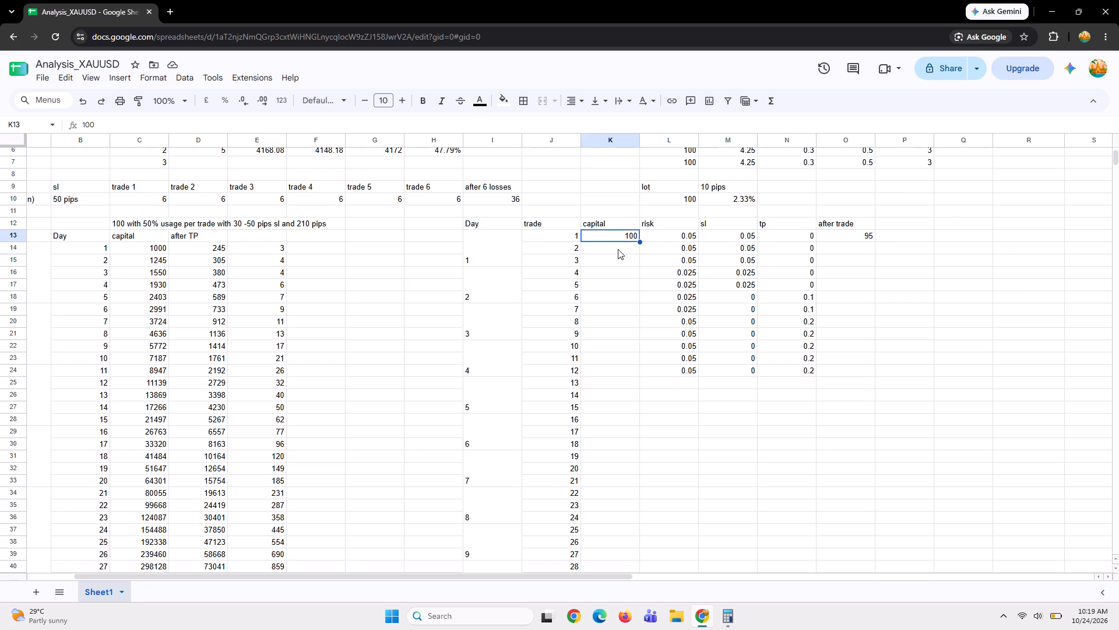
left_click(617, 250)
key("equal")
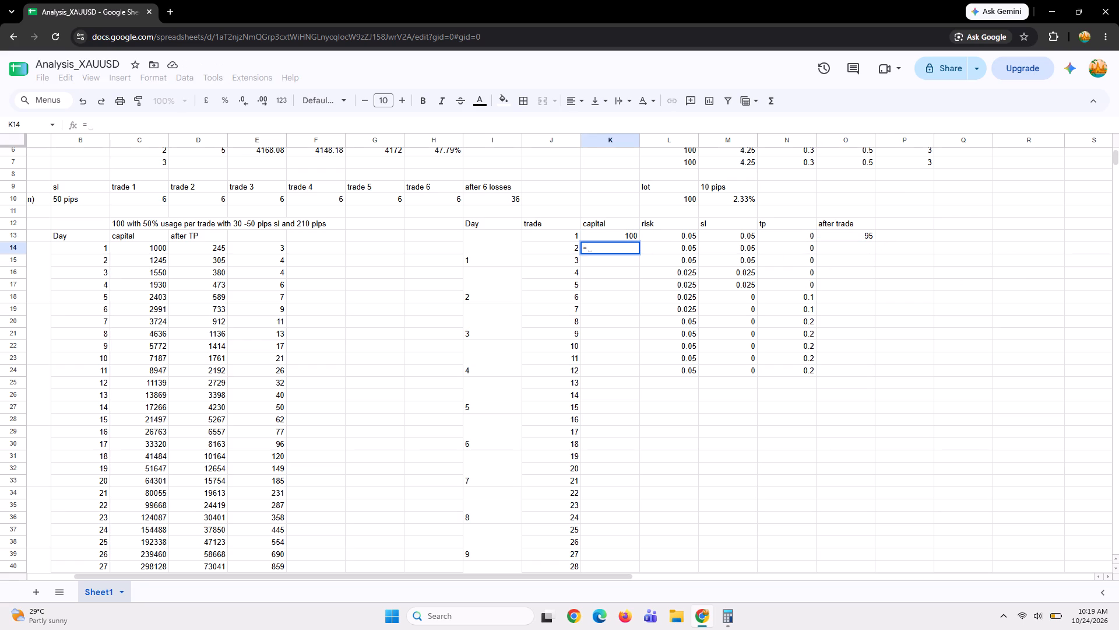
left_click(839, 234)
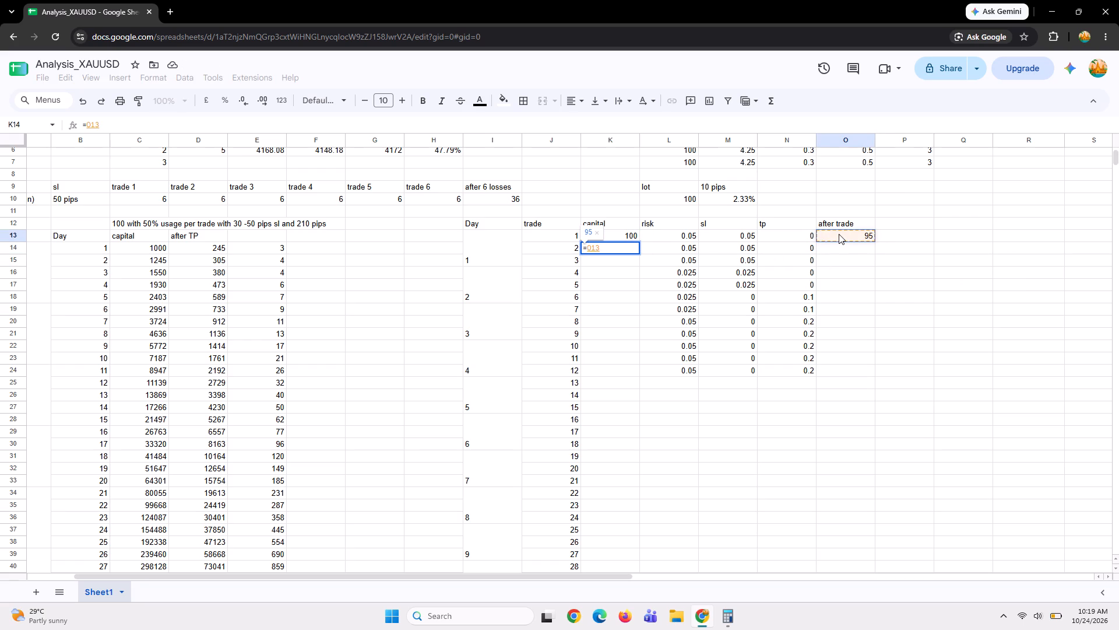
key("Return")
Fill the after trade formula from O13 down to O24, covering trades 1 to 12.
left_click(869, 286)
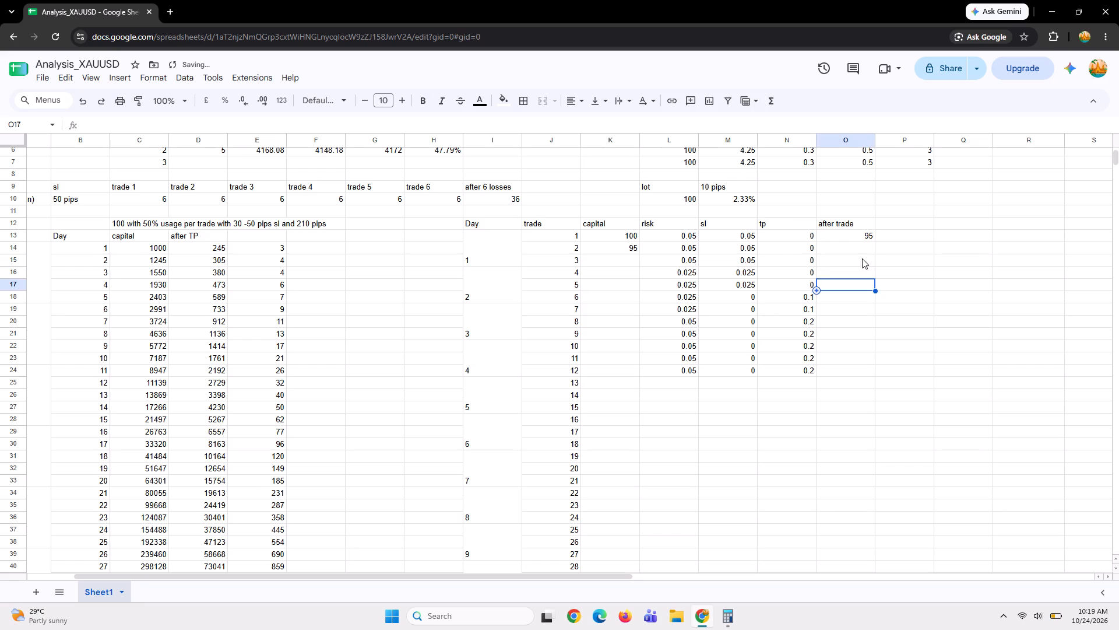
left_click(849, 230)
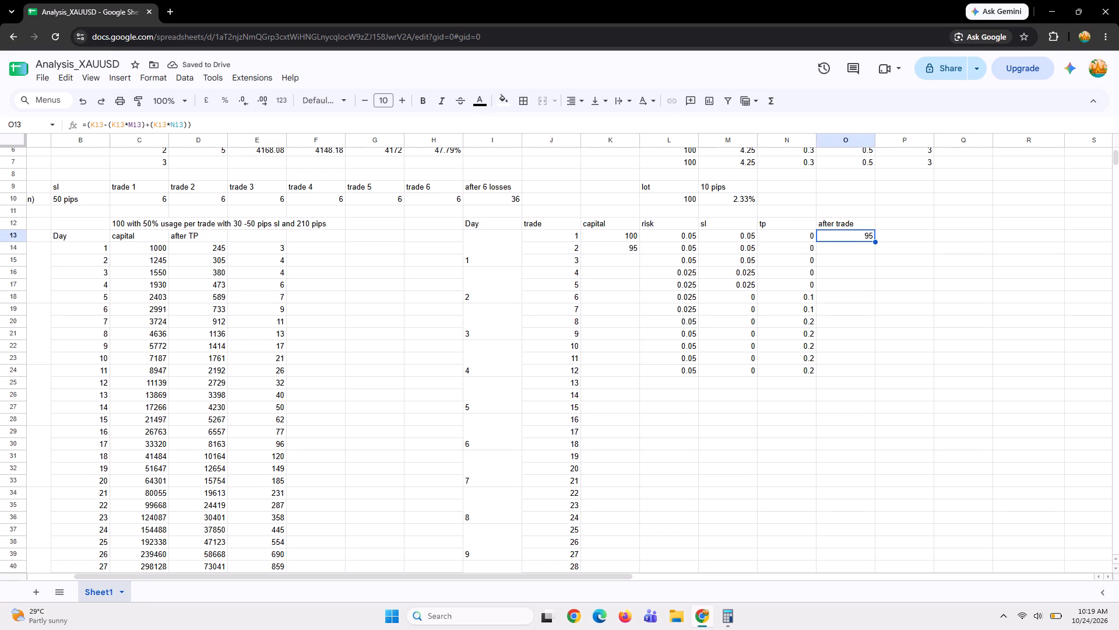
left_click_drag(874, 240, 860, 370)
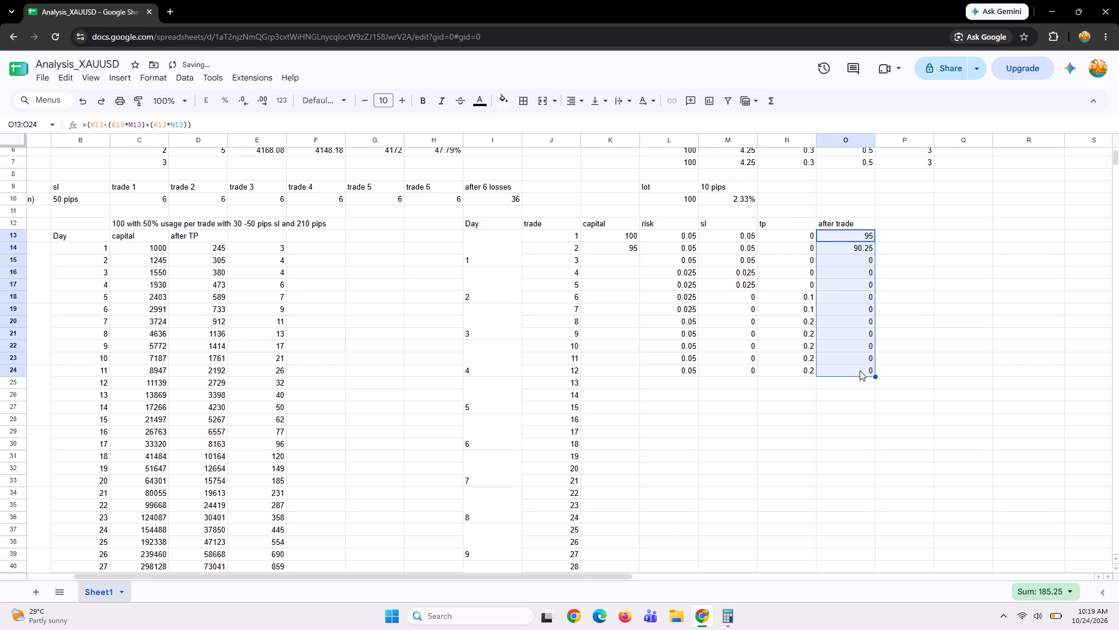
Fill the capital link from K14 down to K24 so each trade starts from the previous trade's result.
left_click(625, 250)
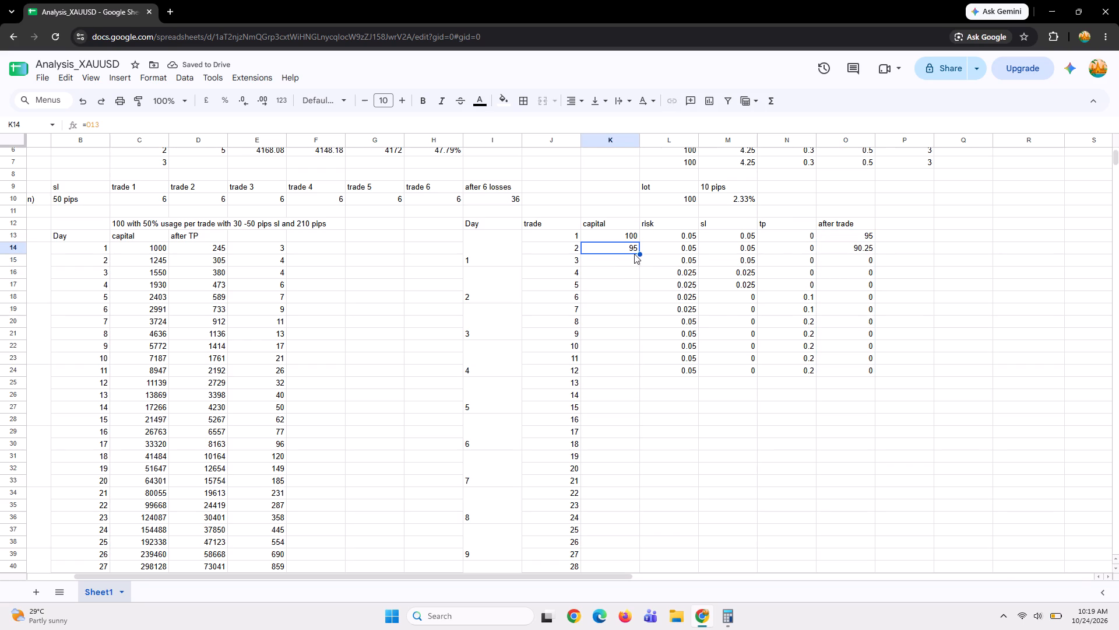
left_click_drag(639, 254, 634, 375)
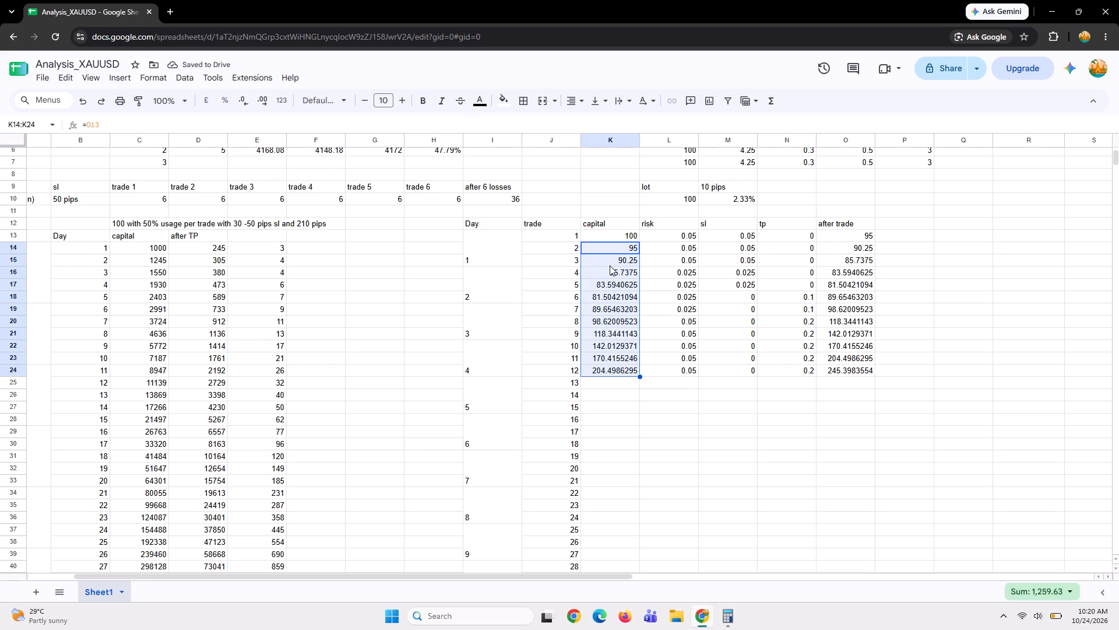
scroll(689, 415, "down", 1)
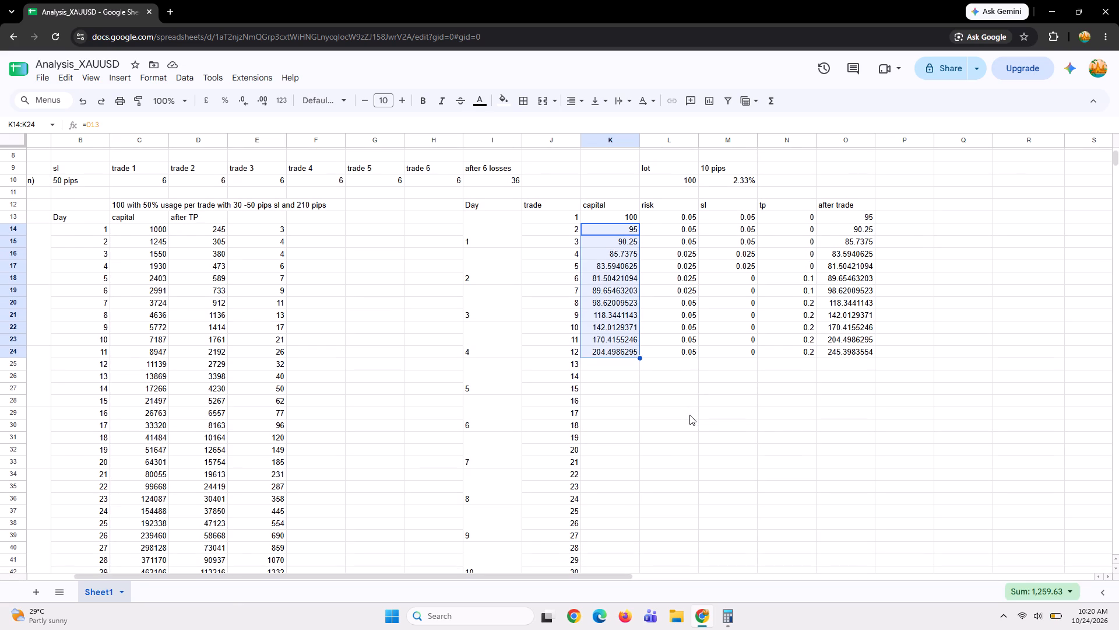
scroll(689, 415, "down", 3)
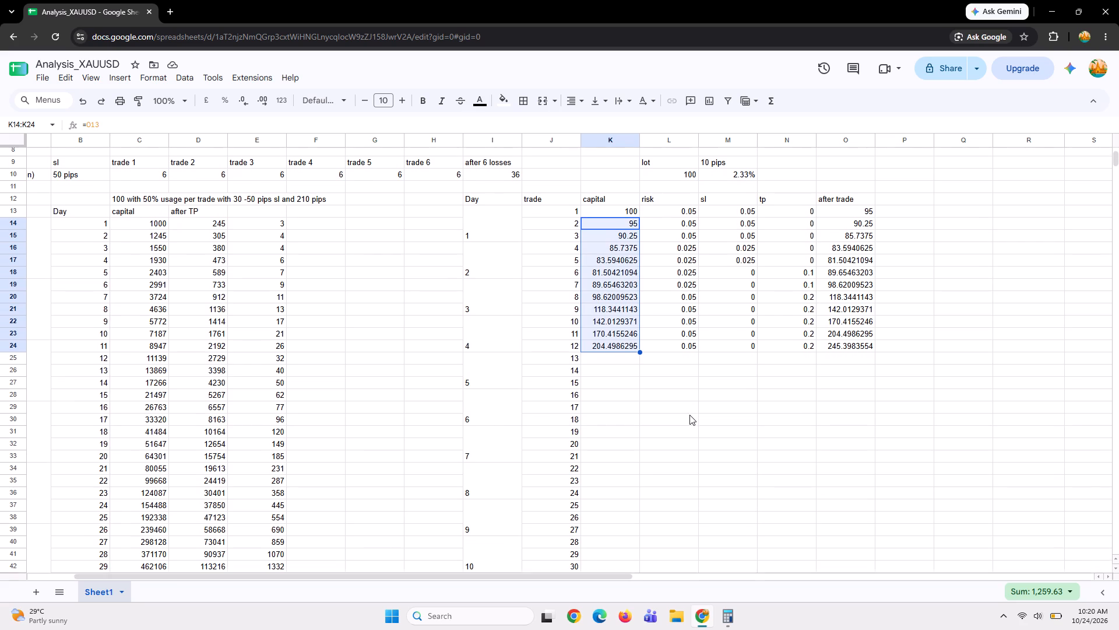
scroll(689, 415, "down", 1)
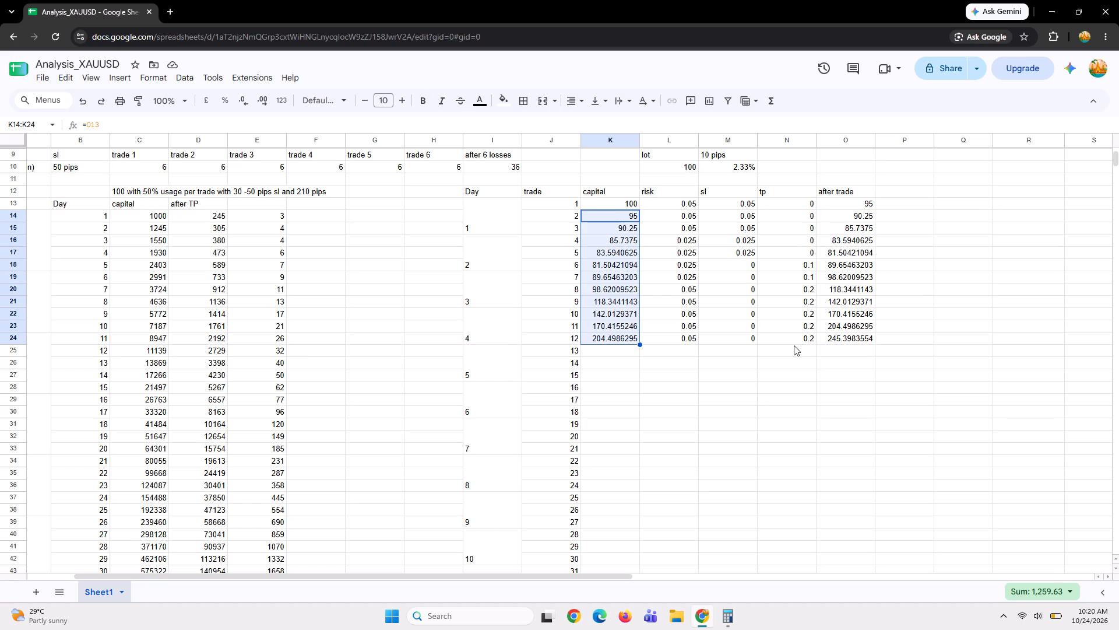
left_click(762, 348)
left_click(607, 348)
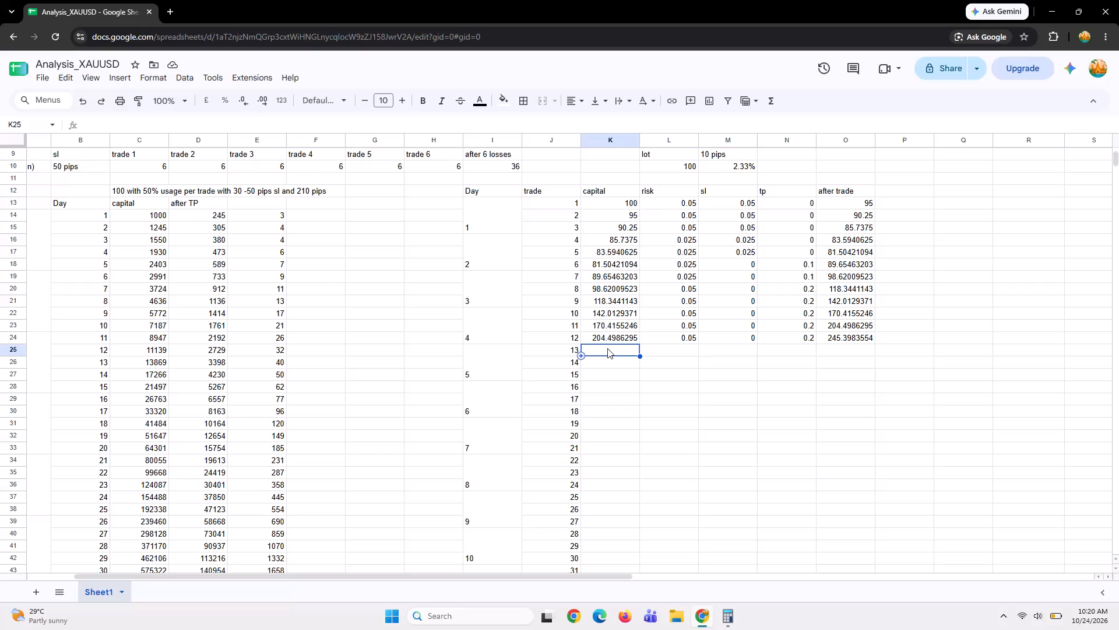
Switch to the Calculator and close it.
left_click(722, 616)
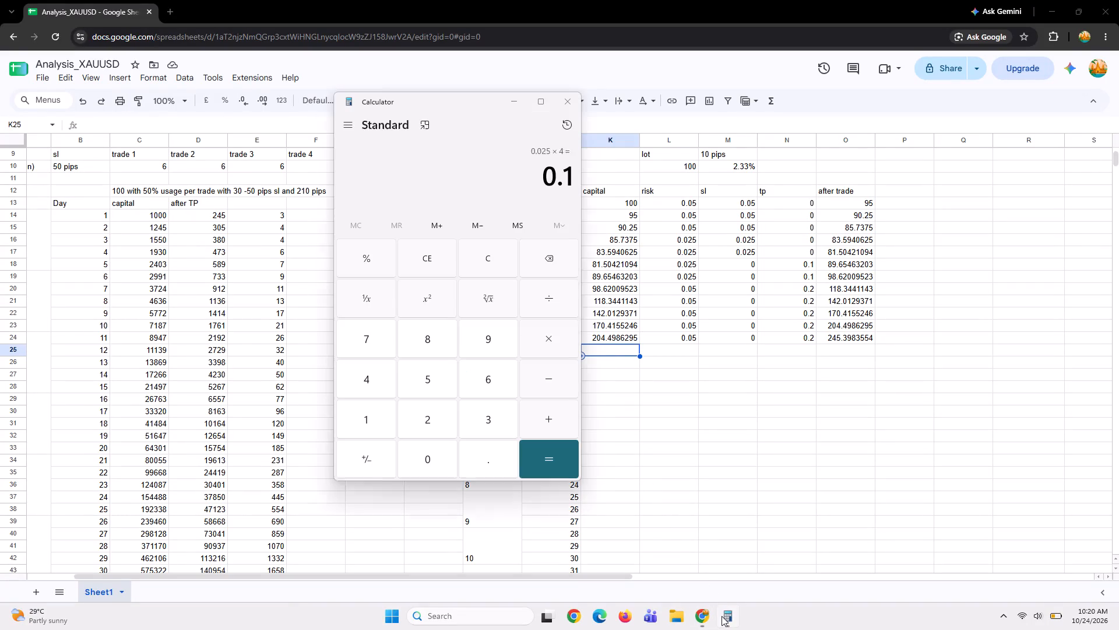
left_click(569, 103)
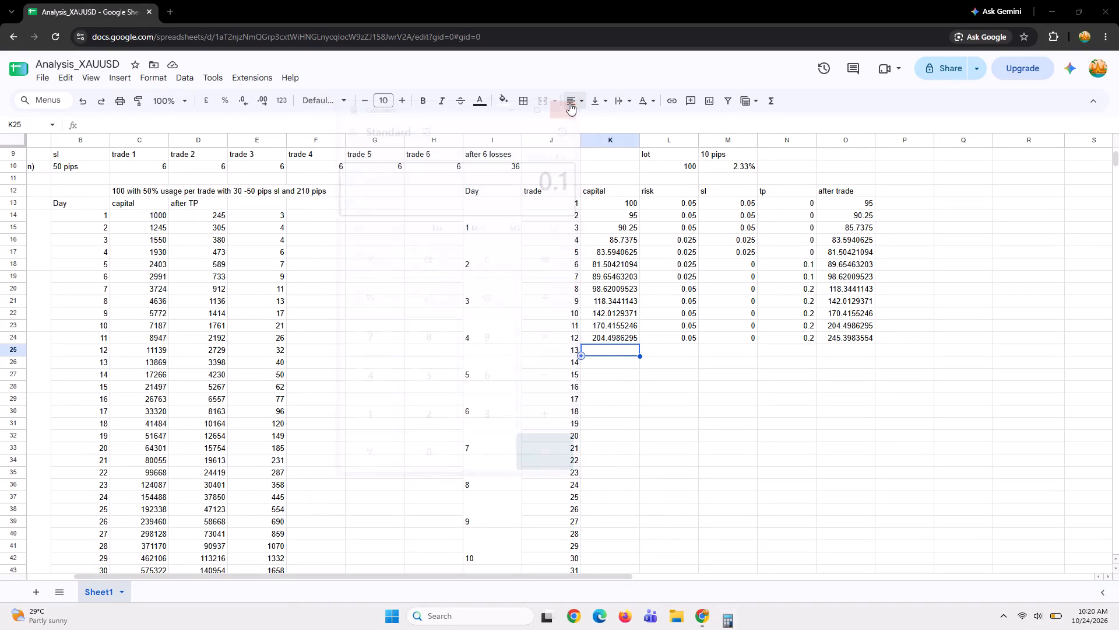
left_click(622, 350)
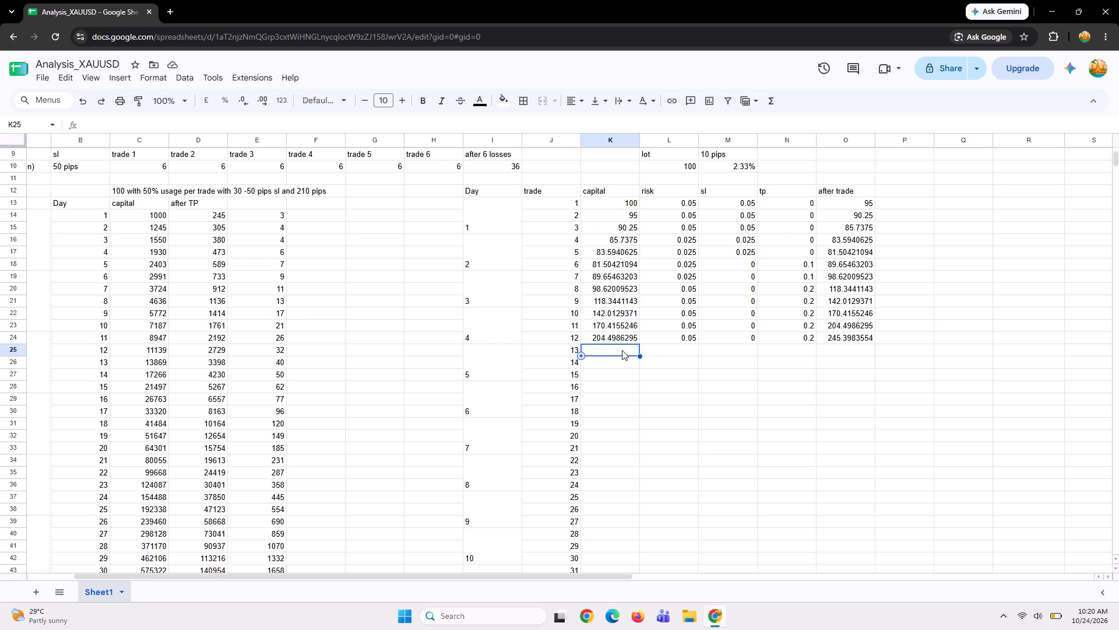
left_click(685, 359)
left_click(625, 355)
Select the empty cell Q12 in the trade plan's header row, two columns past the after trade heading.
scroll(722, 377, "up", 2)
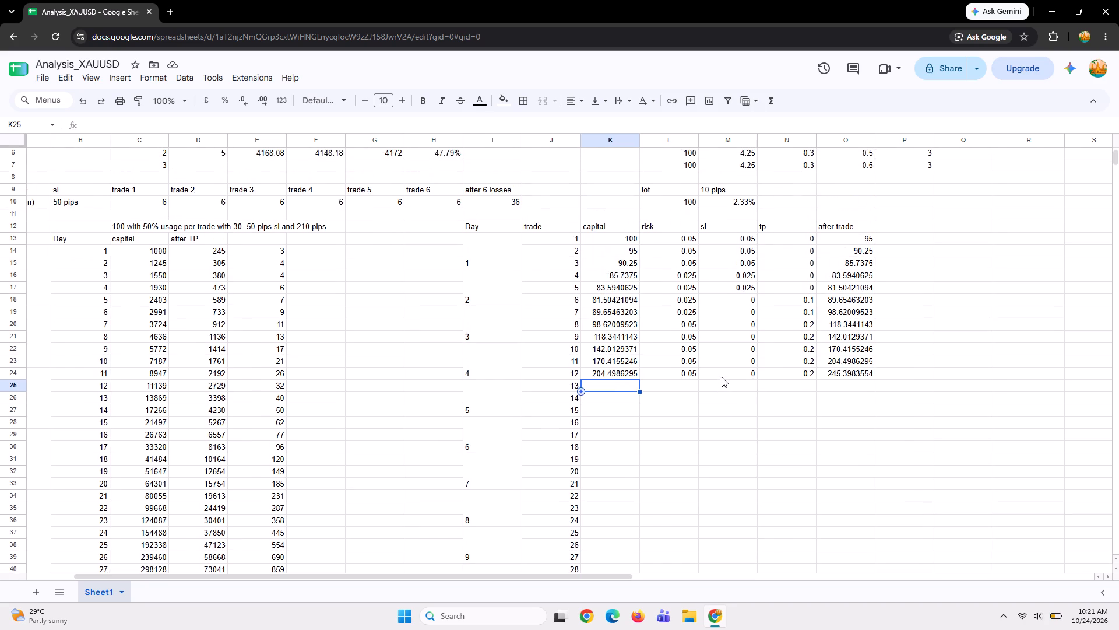
scroll(722, 377, "up", 3)
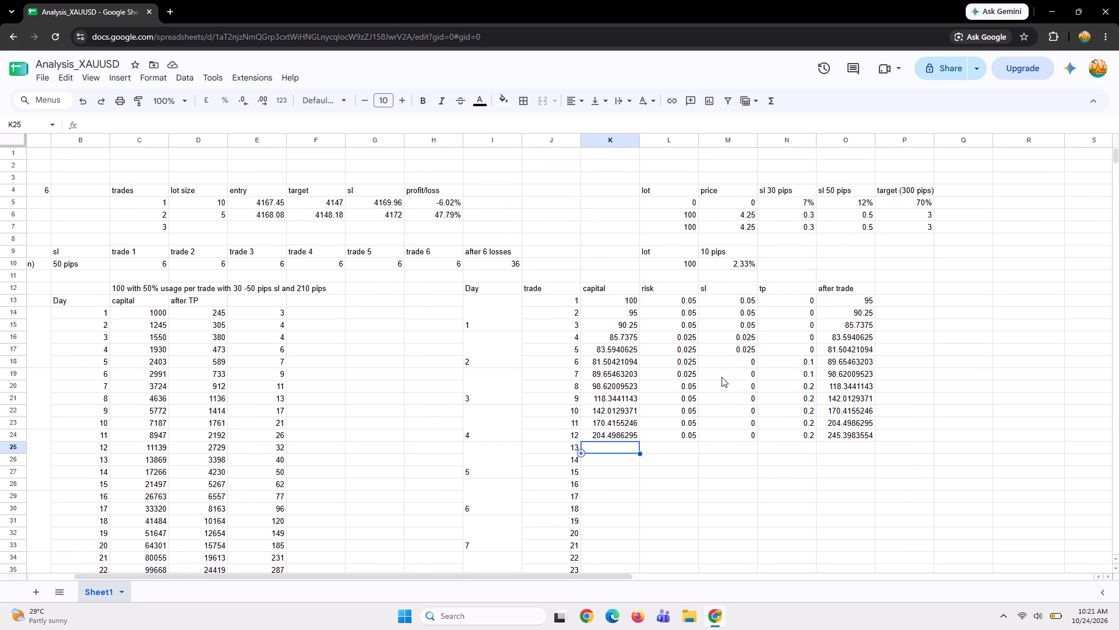
left_click(959, 283)
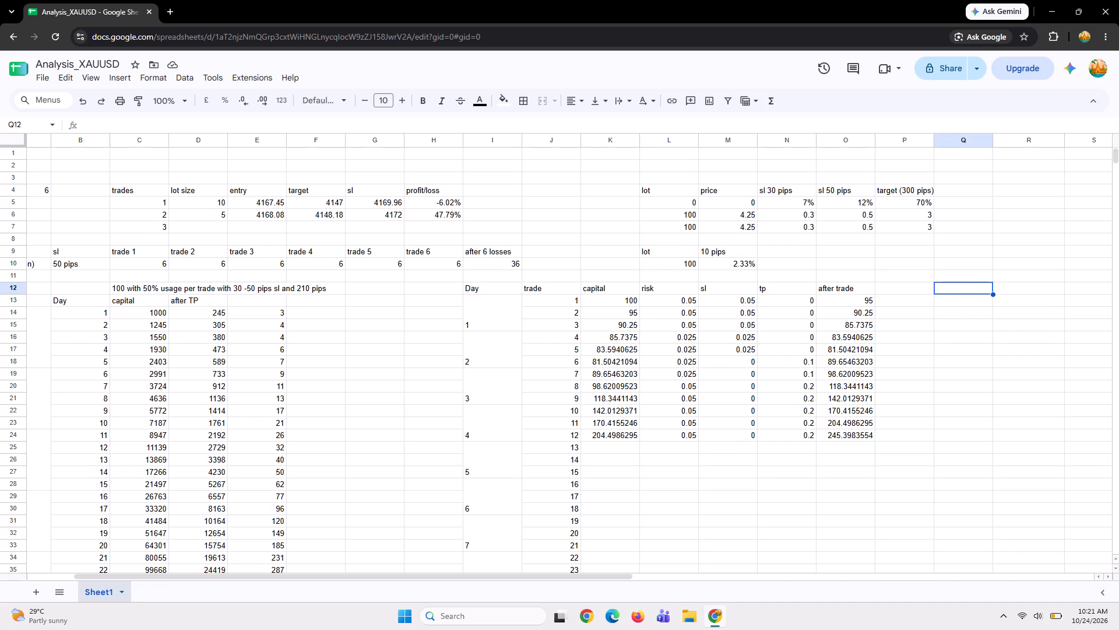
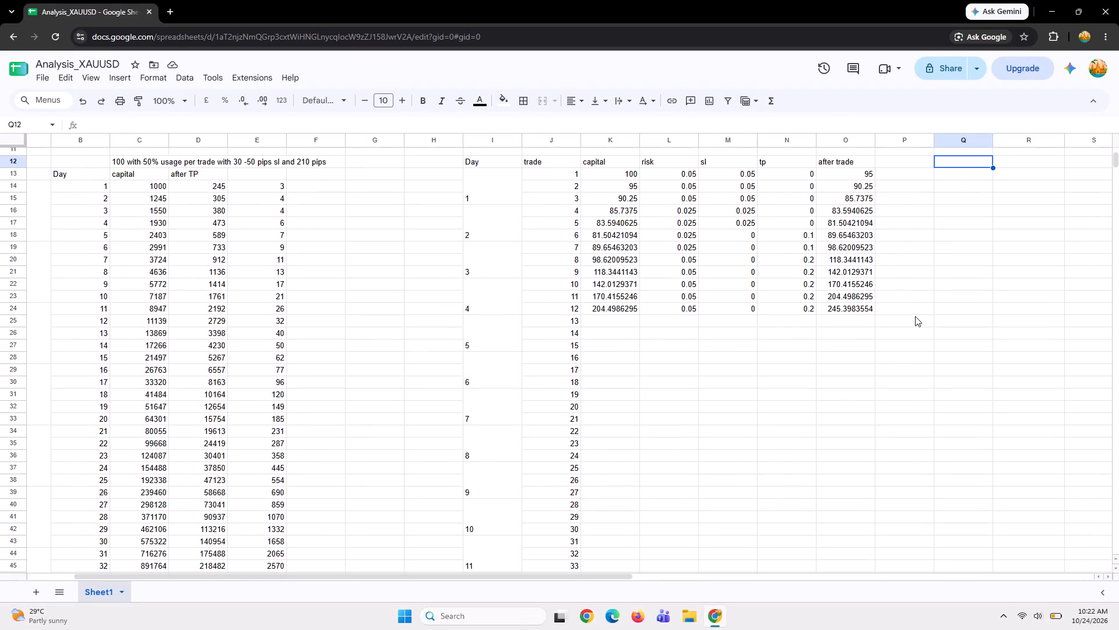
Fill the capital link from K24 down to K29, covering trades 13 to 17.
left_click(908, 318)
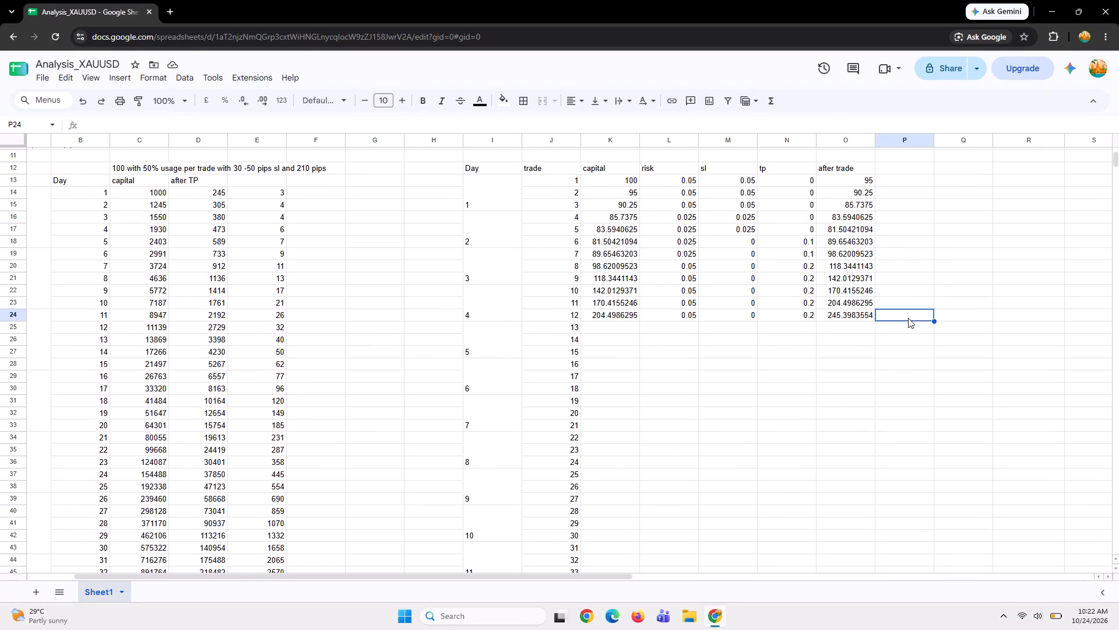
left_click(615, 329)
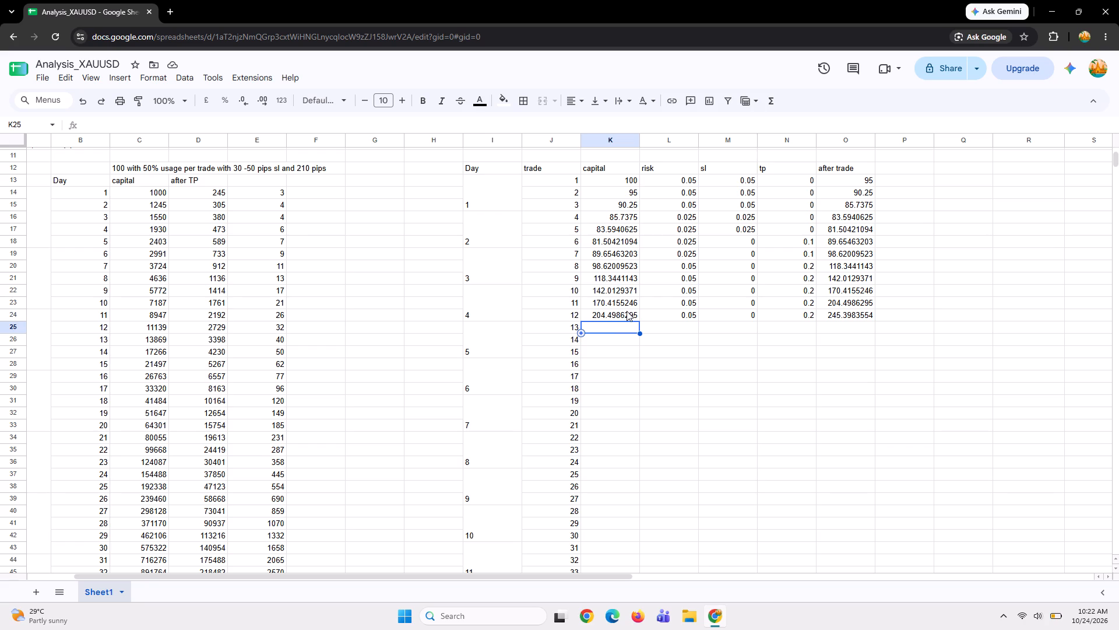
left_click(627, 313)
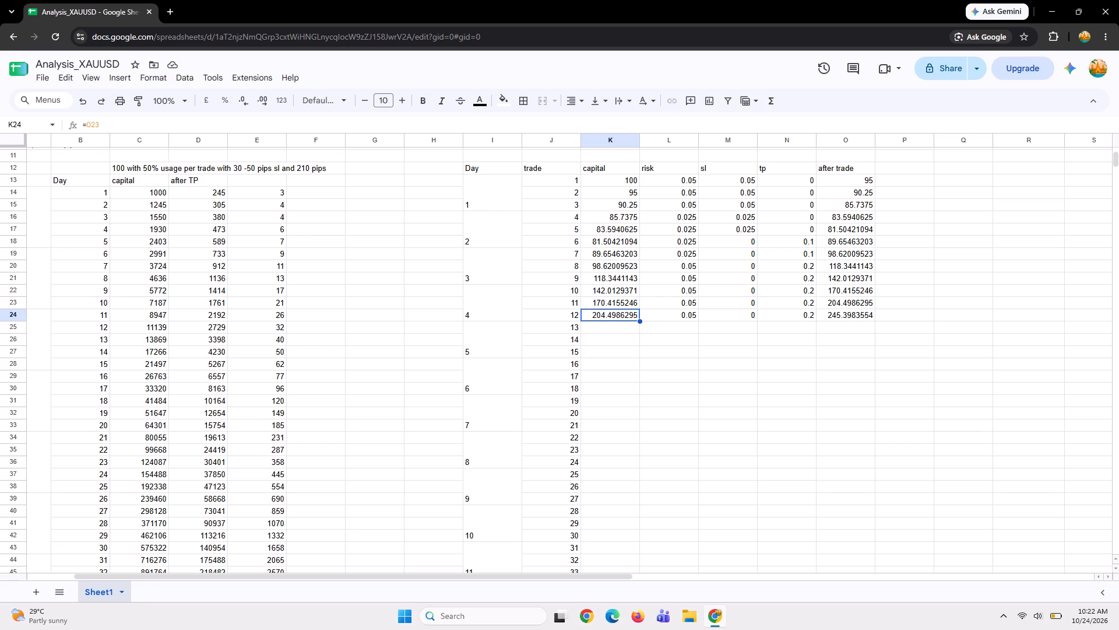
left_click_drag(639, 321, 640, 377)
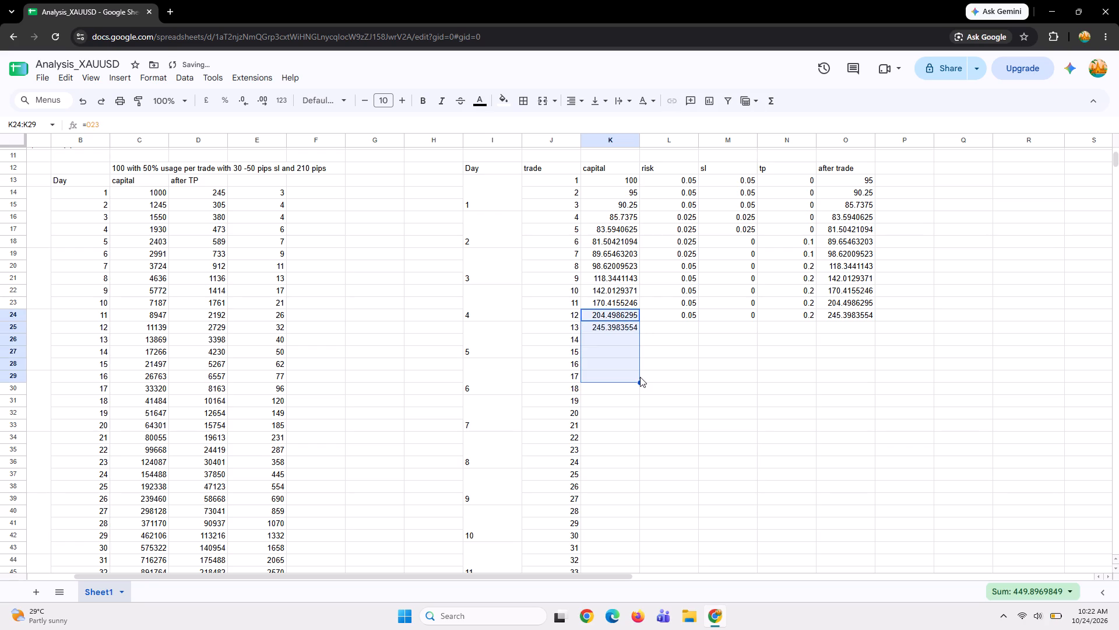
Fill the after trade formula from O24 down to O35, covering trades 13 to 23.
left_click(842, 314)
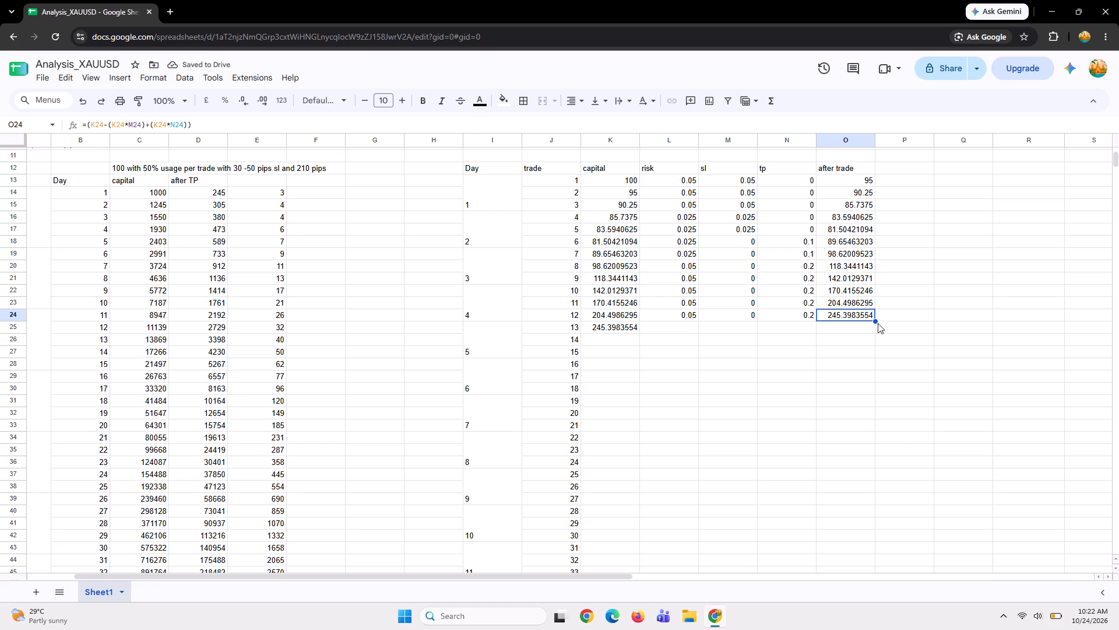
left_click_drag(875, 322, 871, 454)
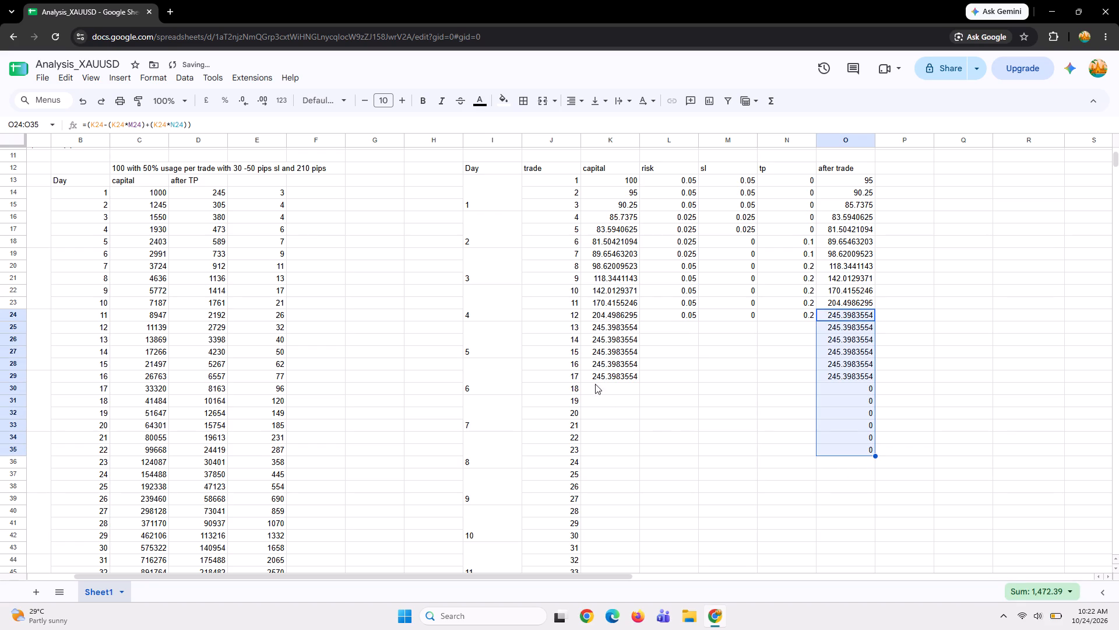
Fill the capital link from K29 down to K192, far beyond the rows with after trade formulas.
left_click(603, 377)
left_click_drag(639, 383, 638, 419)
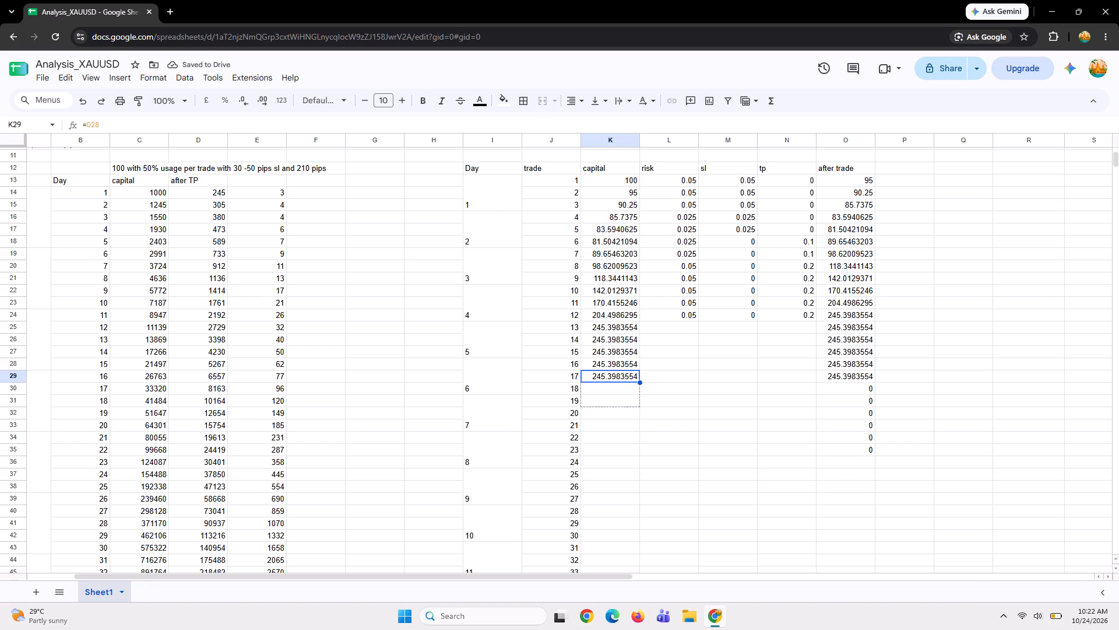
left_click_drag(638, 419, 635, 607)
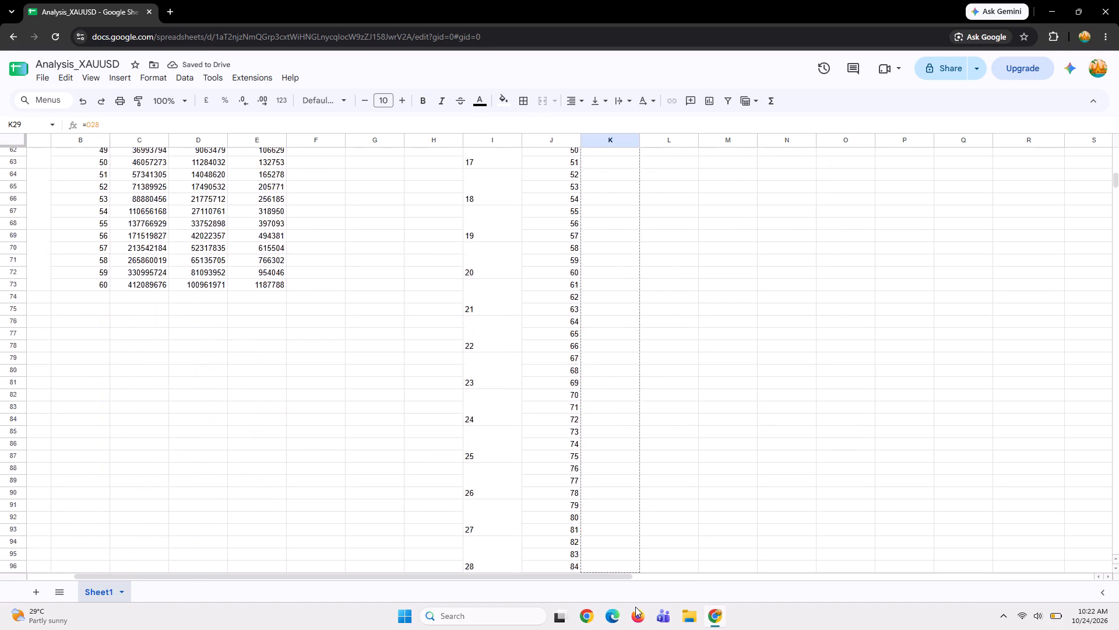
left_click_drag(635, 607, 619, 493)
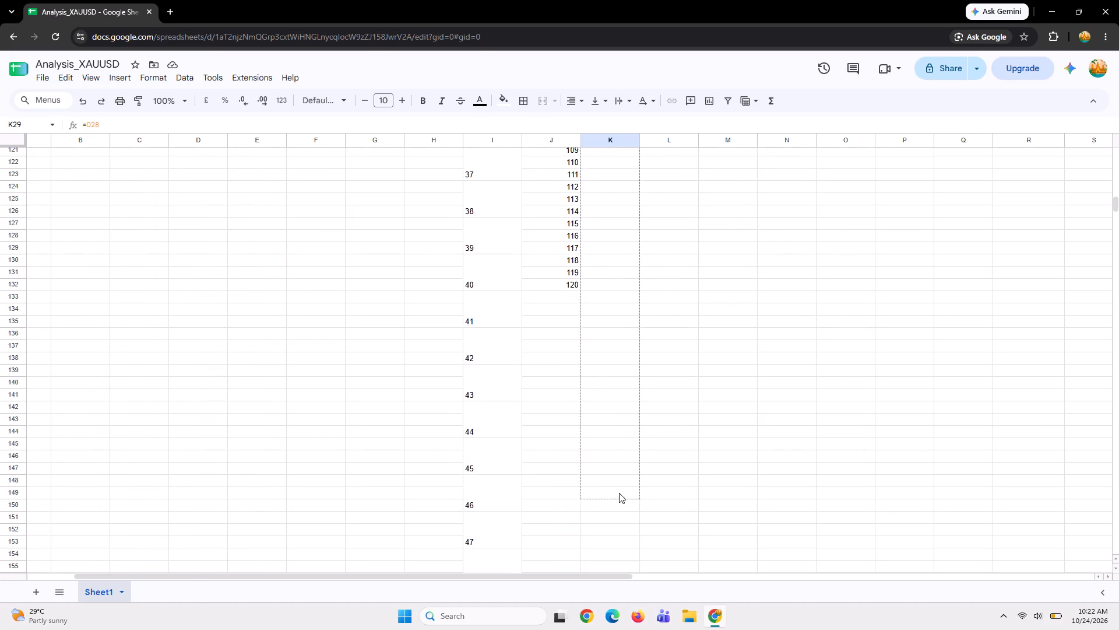
left_click_drag(619, 493, 623, 444)
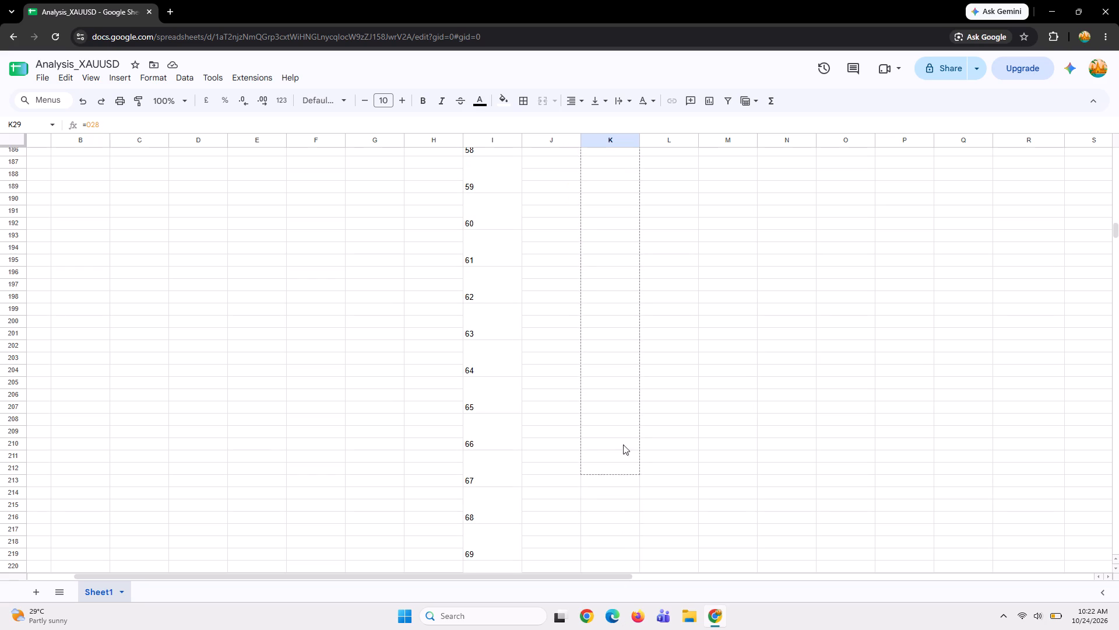
left_click_drag(623, 444, 599, 225)
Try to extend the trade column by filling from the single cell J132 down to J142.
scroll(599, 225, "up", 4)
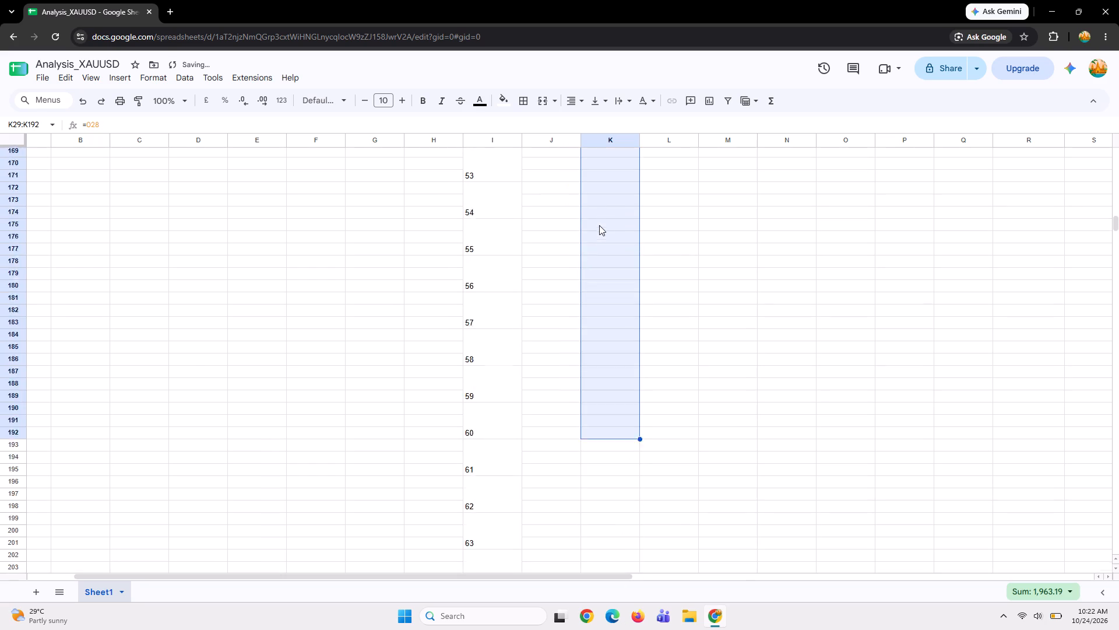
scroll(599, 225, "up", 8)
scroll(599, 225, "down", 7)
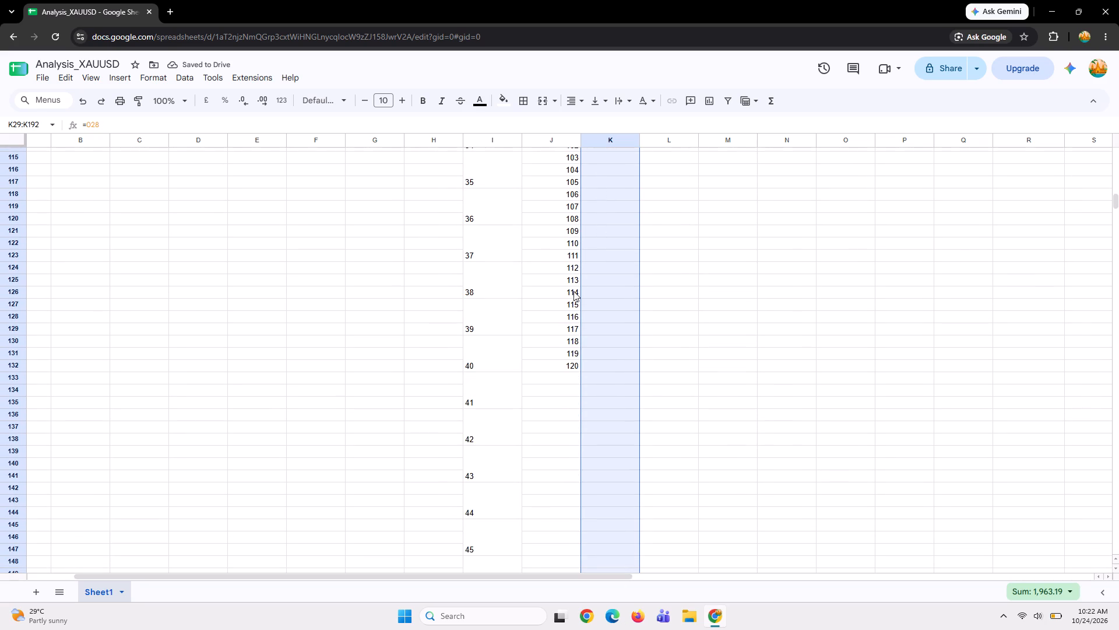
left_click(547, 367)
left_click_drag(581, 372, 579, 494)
Continue the trade numbering down to J237, alongside day 75, using trades 117 to 119 in J129:J131 as the series.
scroll(579, 494, "down", 1)
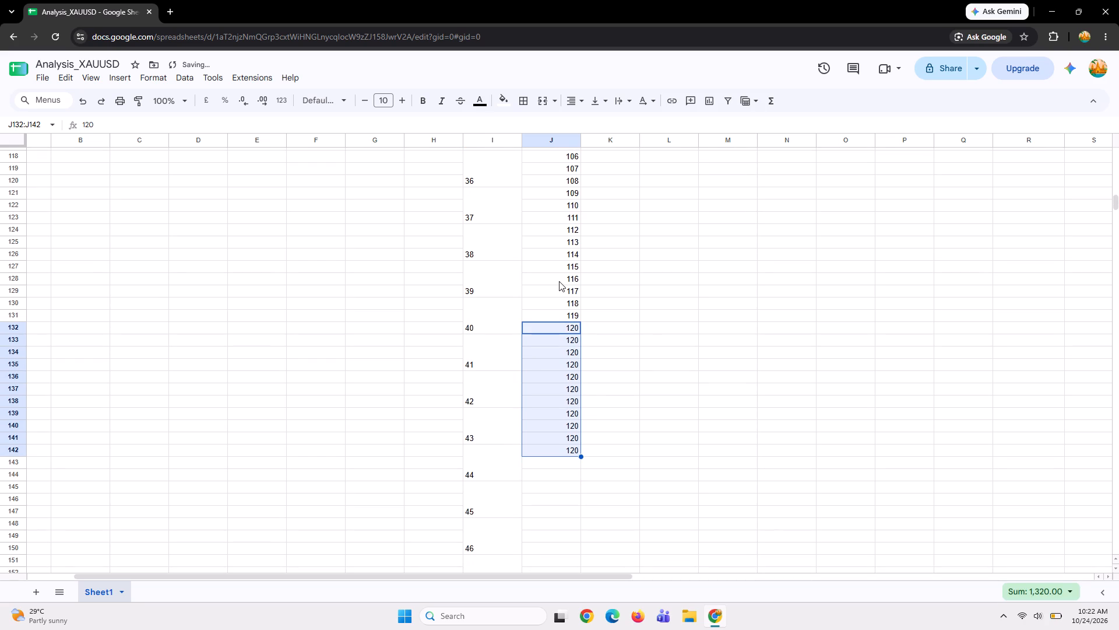
left_click_drag(559, 291, 559, 317)
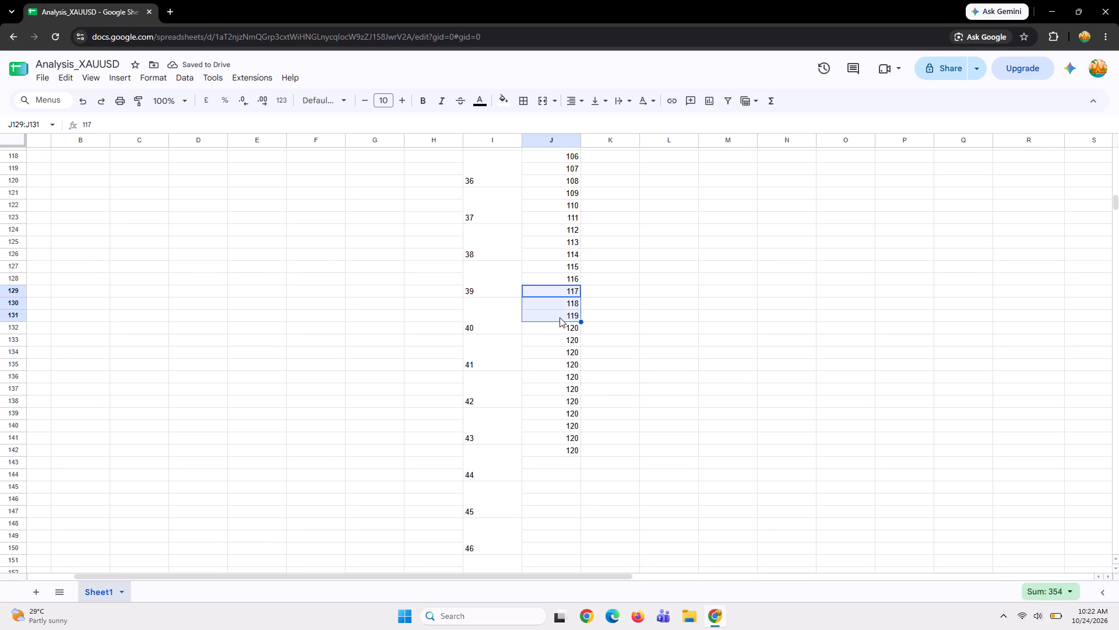
left_click_drag(582, 321, 578, 471)
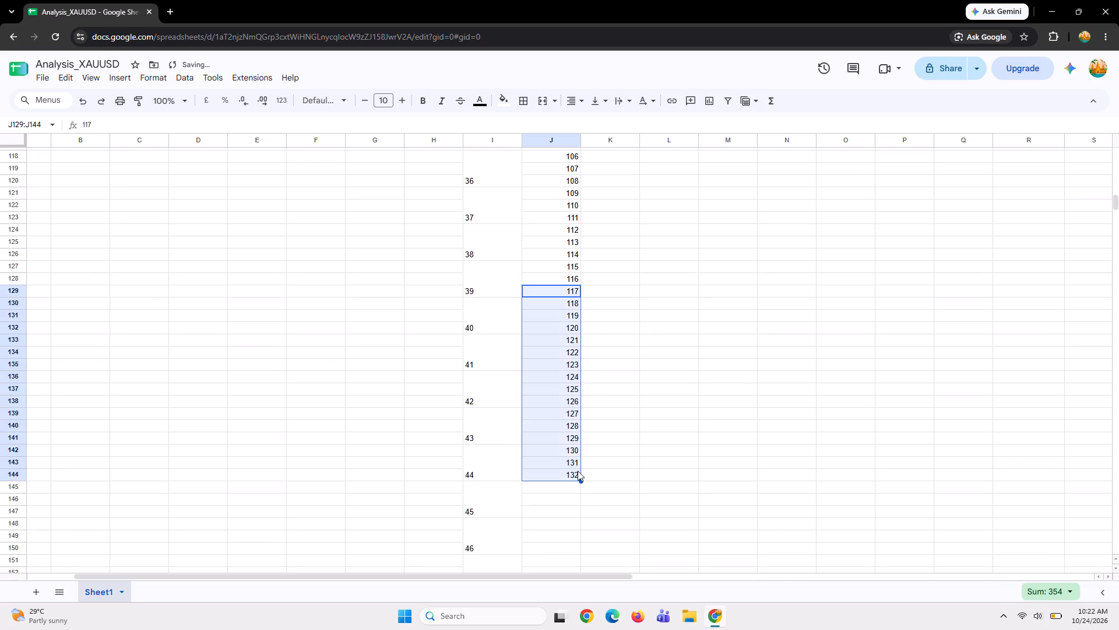
scroll(553, 471, "down", 1)
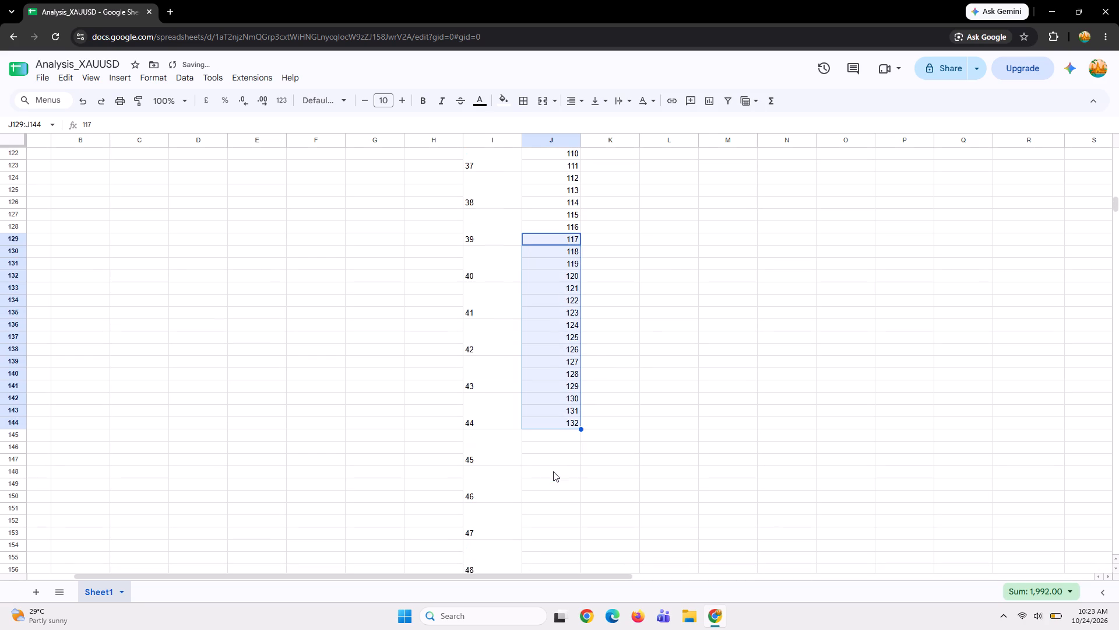
scroll(553, 471, "down", 1)
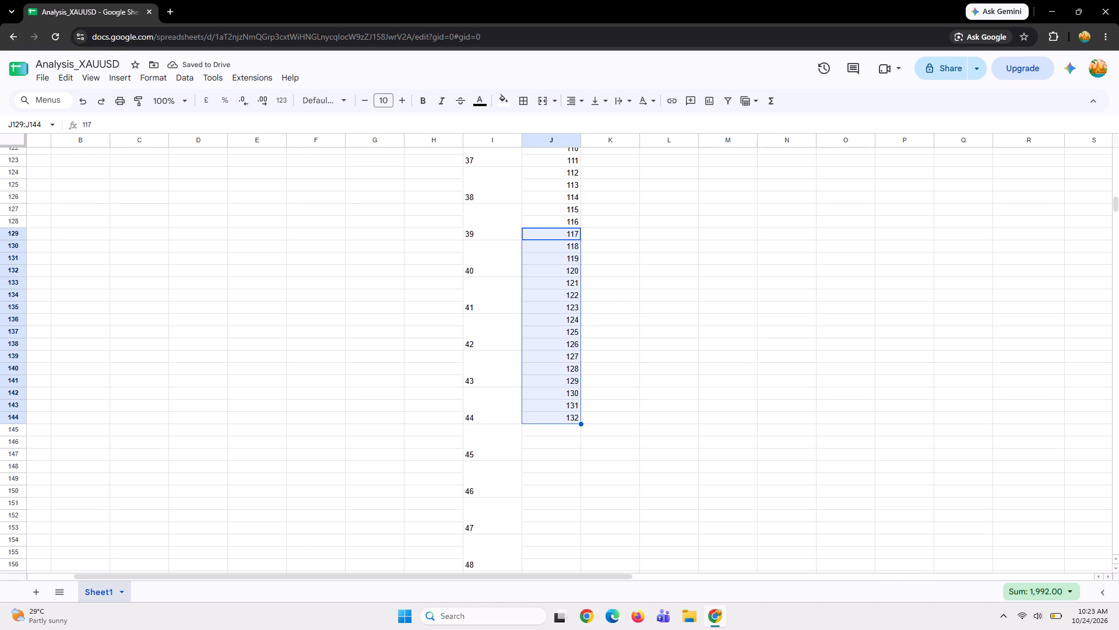
left_click_drag(580, 424, 578, 608)
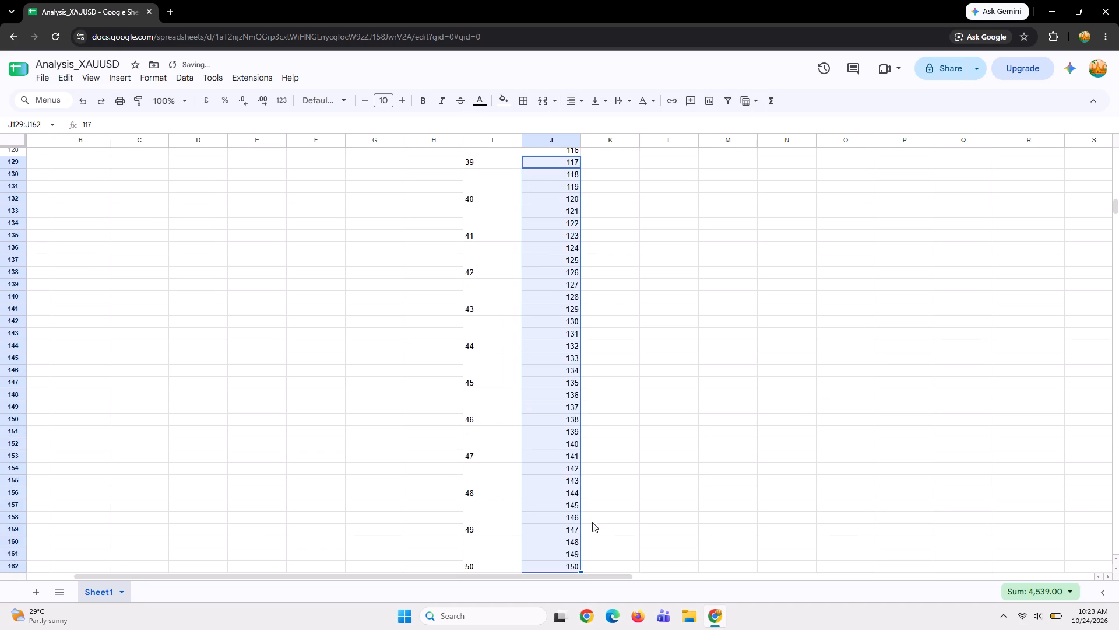
scroll(597, 475, "down", 4)
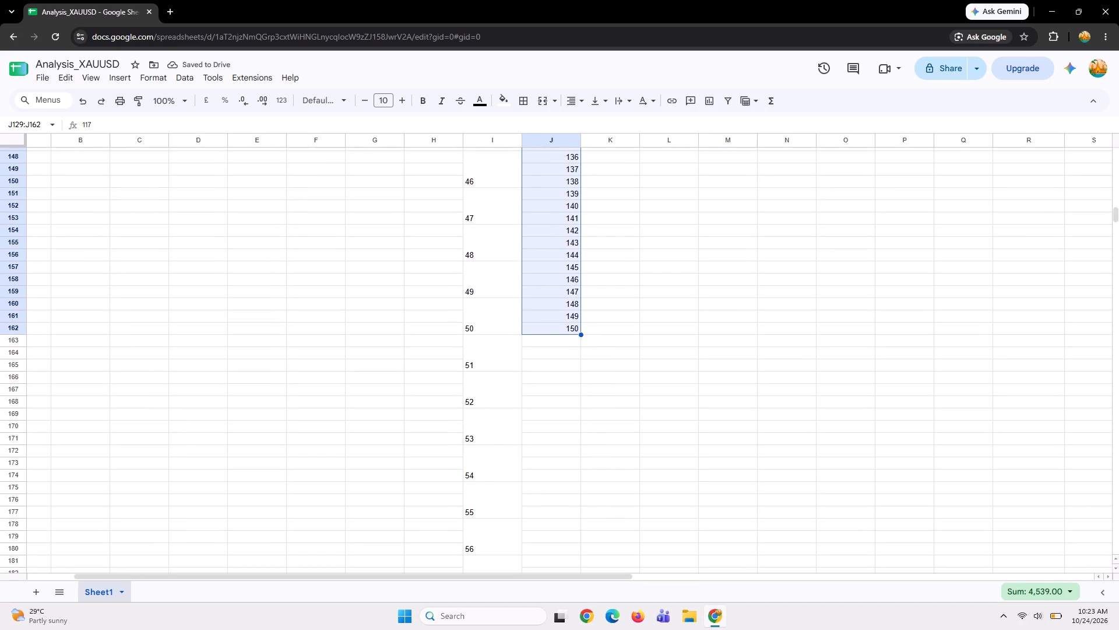
left_click_drag(581, 335, 561, 626)
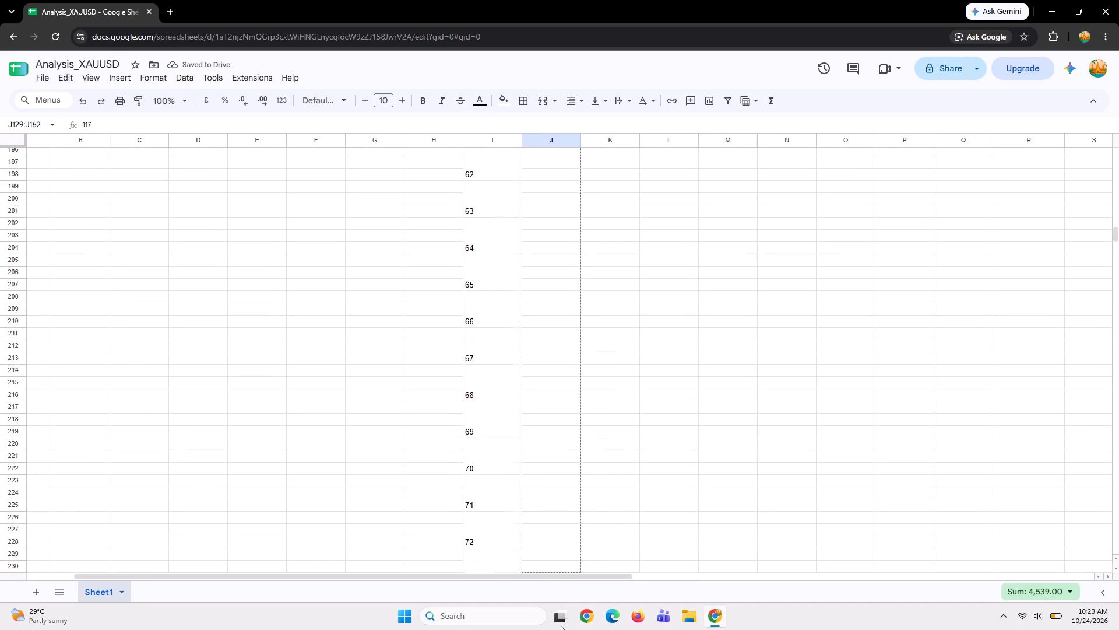
left_click_drag(561, 626, 551, 459)
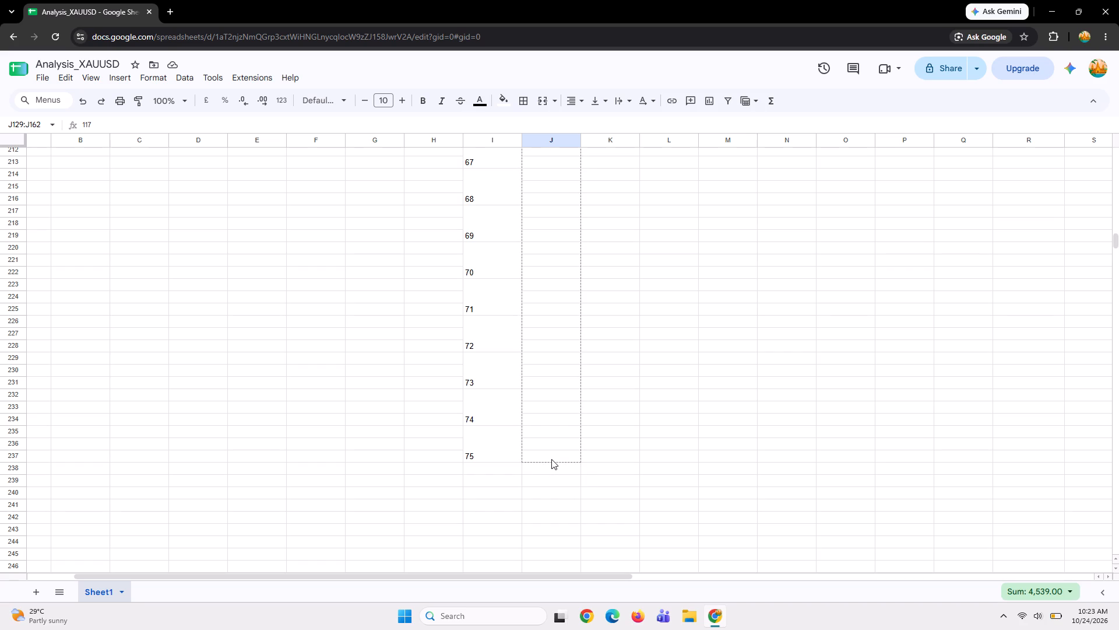
Change trade 11 to a losing trade by setting its sl in M23 to 0.05 and its tp in N23 to 0.
scroll(634, 400, "up", 10)
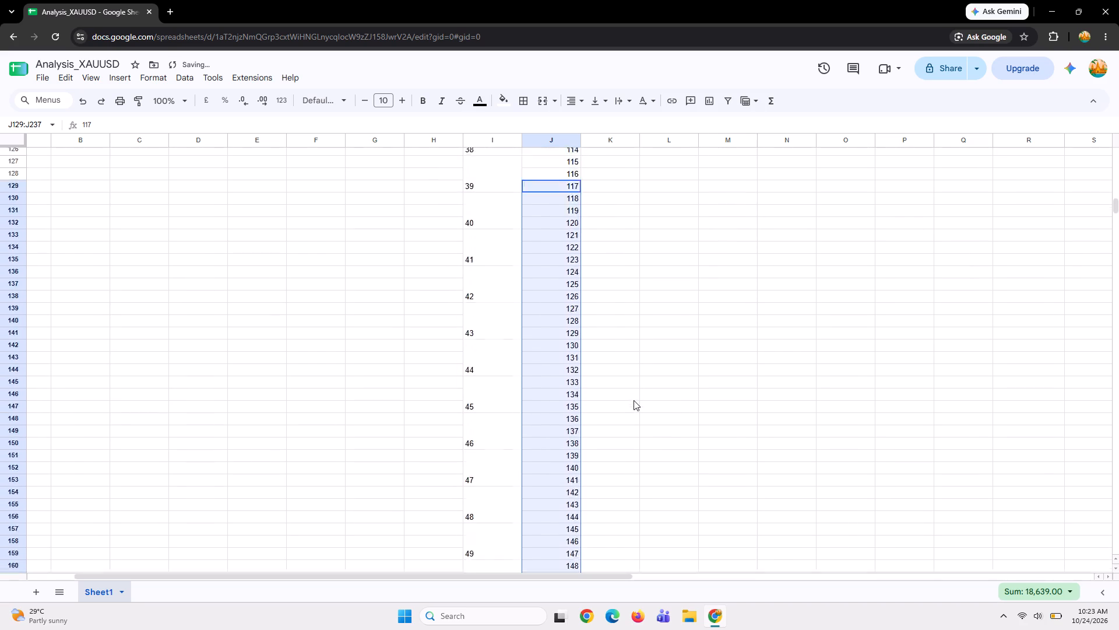
scroll(634, 400, "up", 1)
left_click(634, 400)
scroll(634, 400, "up", 5)
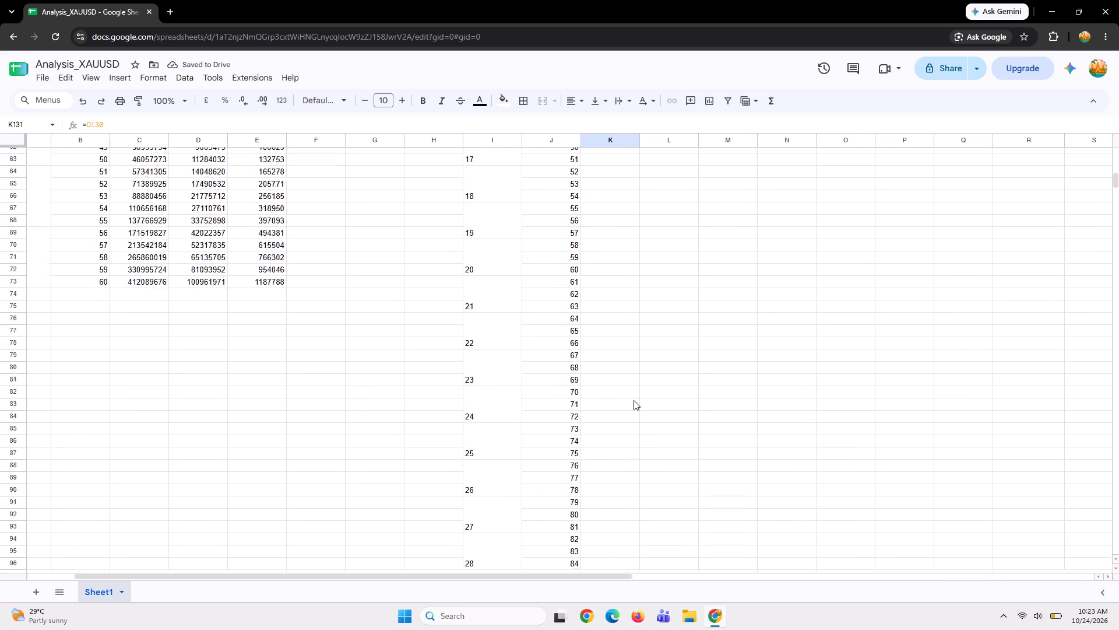
scroll(634, 400, "up", 8)
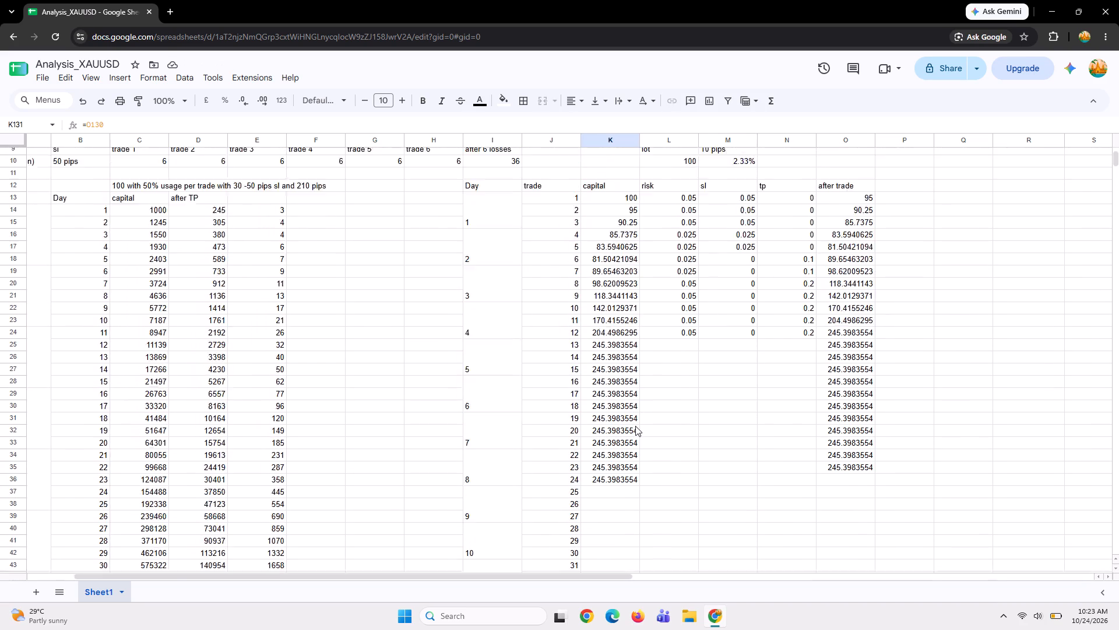
scroll(635, 426, "up", 2)
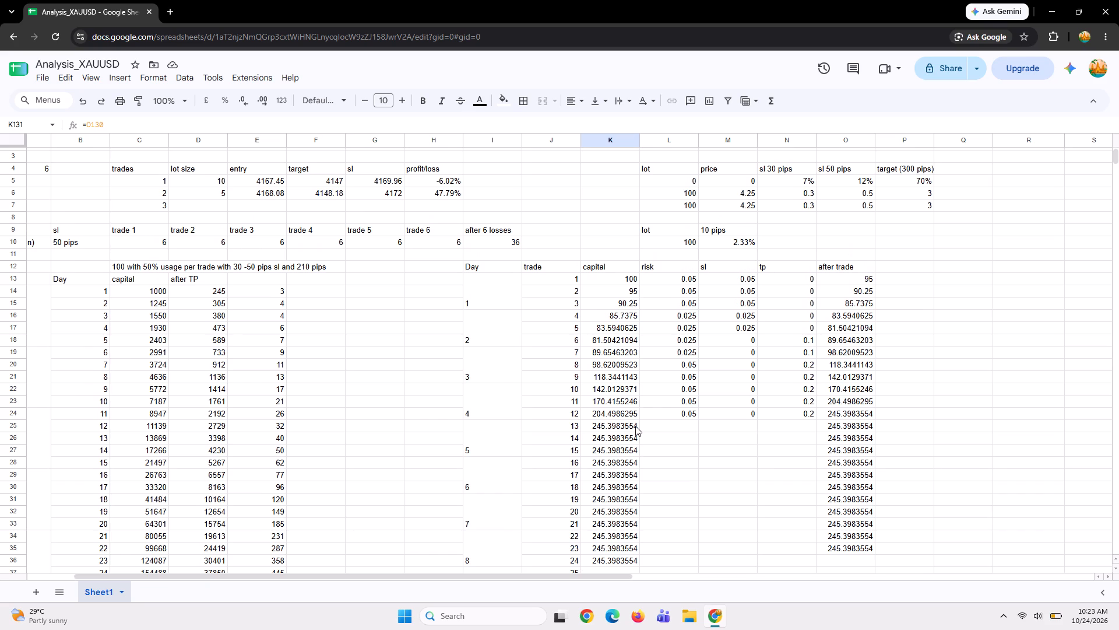
left_click(895, 267)
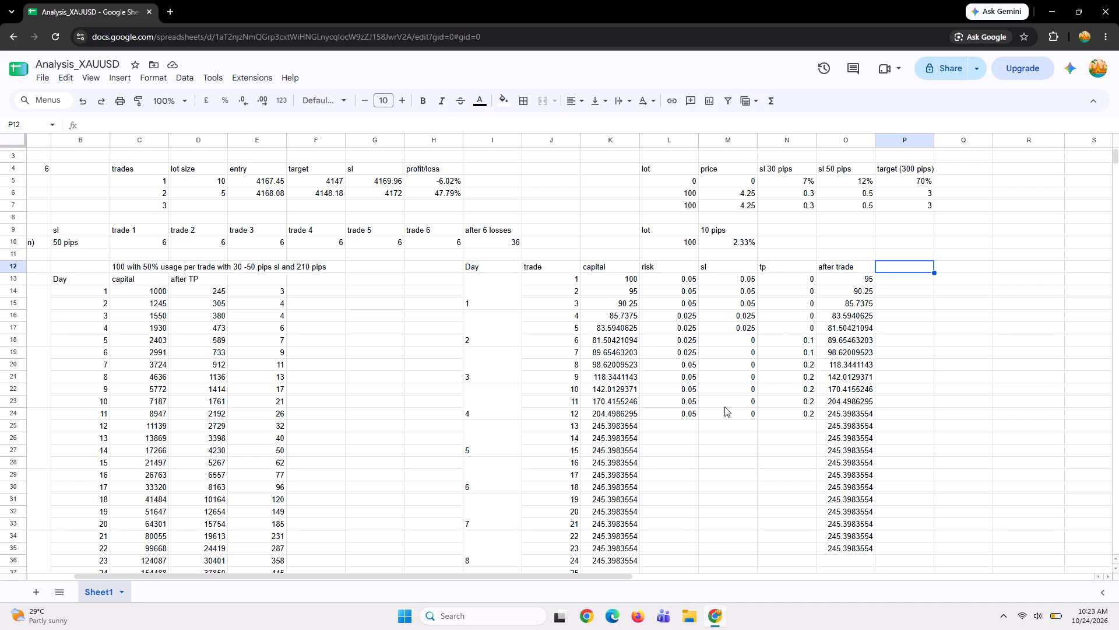
left_click(740, 403)
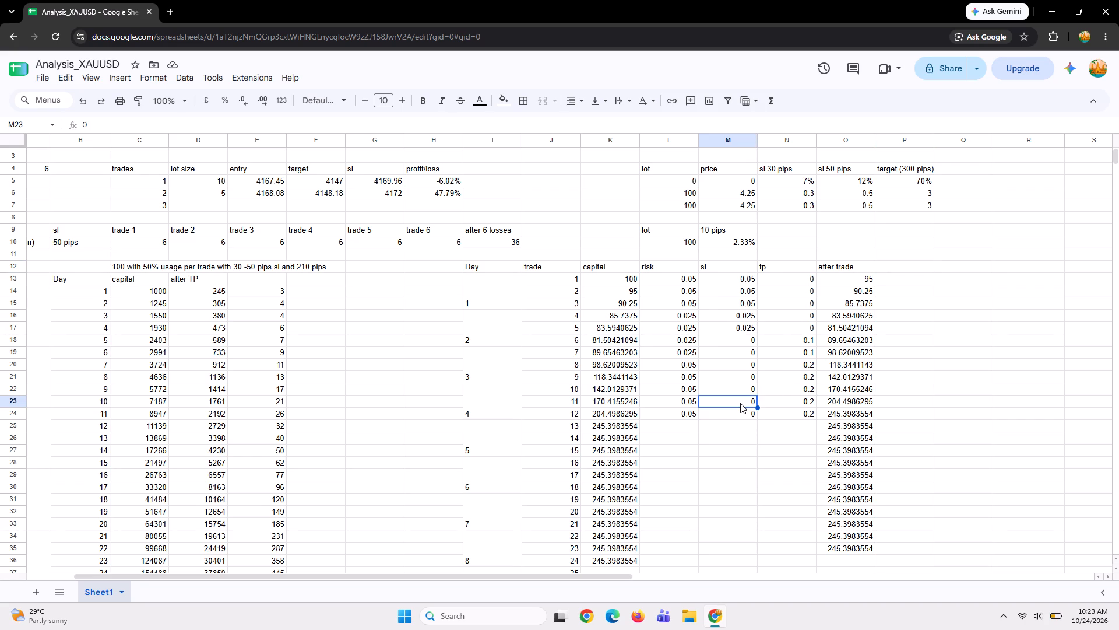
type("0.0")
key("5")
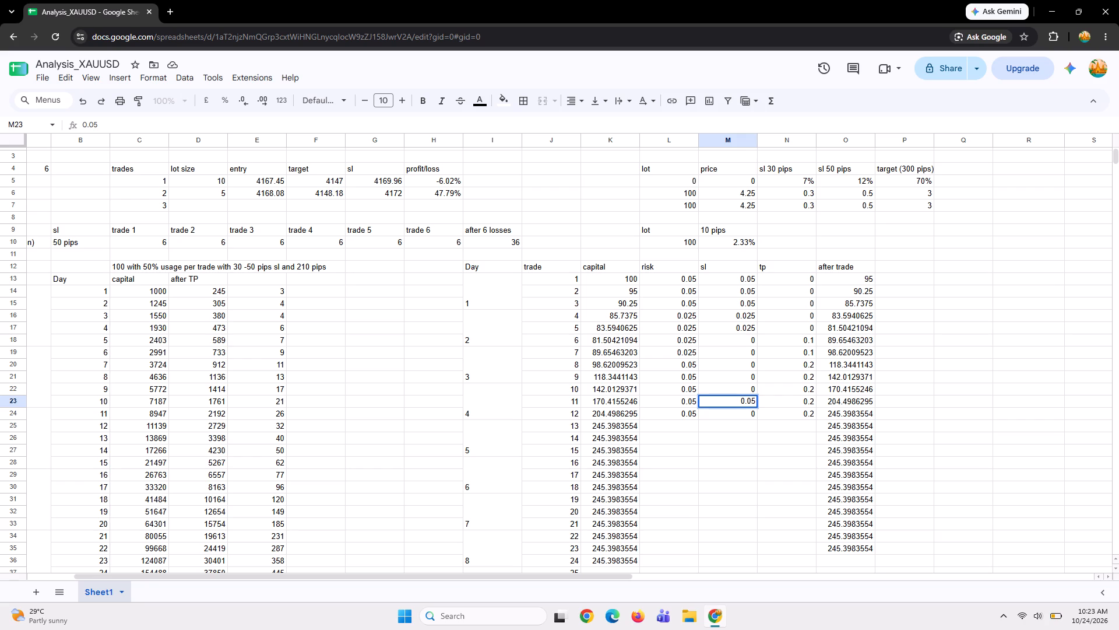
left_click(768, 404)
key("0")
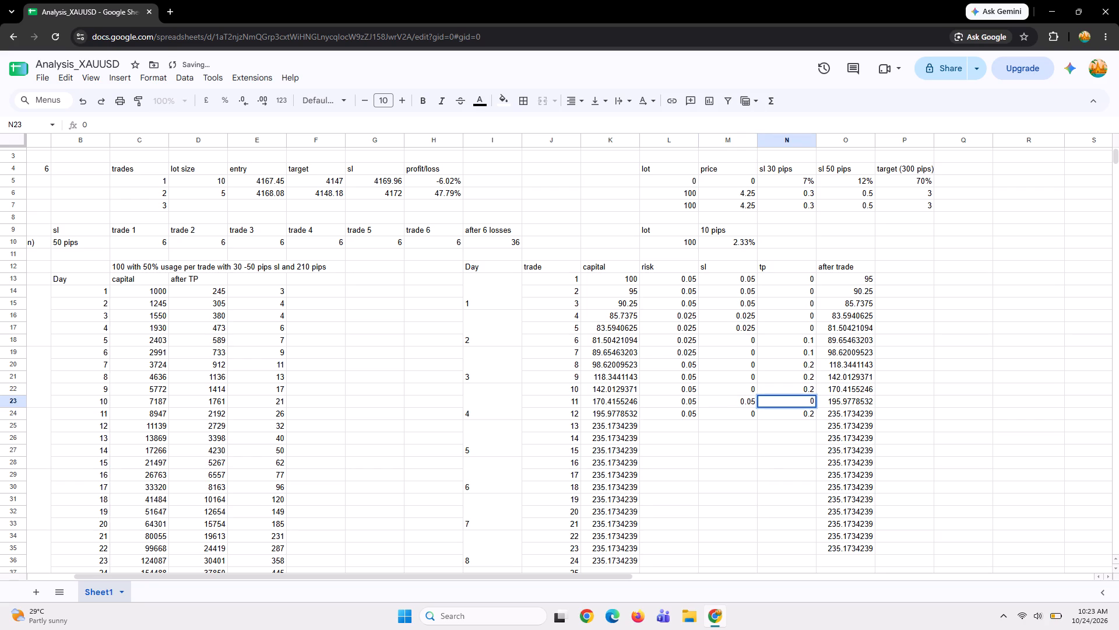
left_click(736, 414)
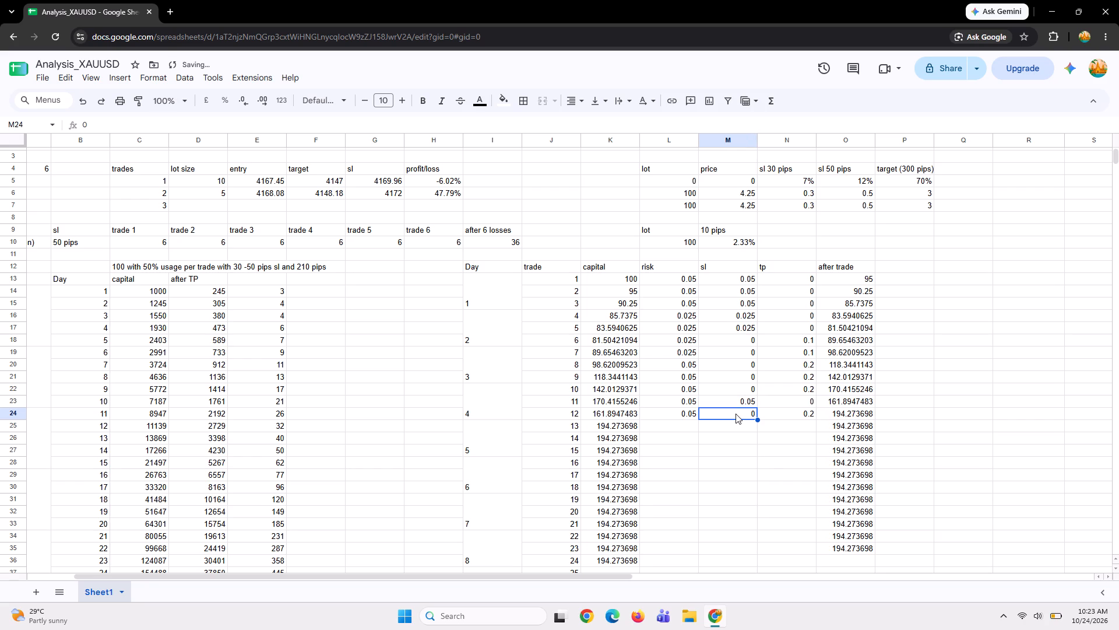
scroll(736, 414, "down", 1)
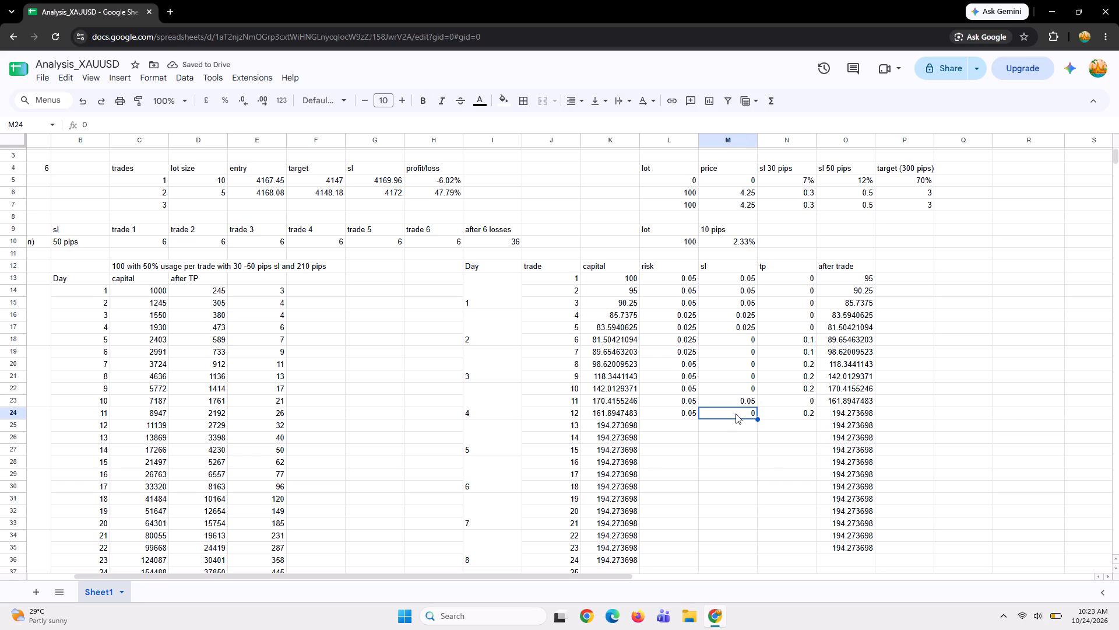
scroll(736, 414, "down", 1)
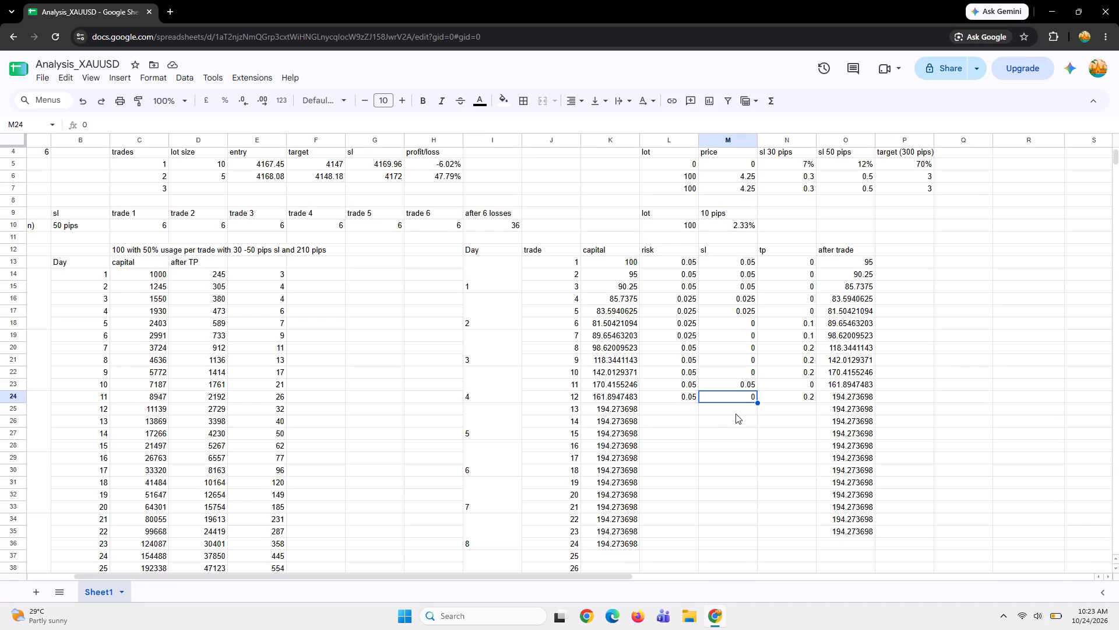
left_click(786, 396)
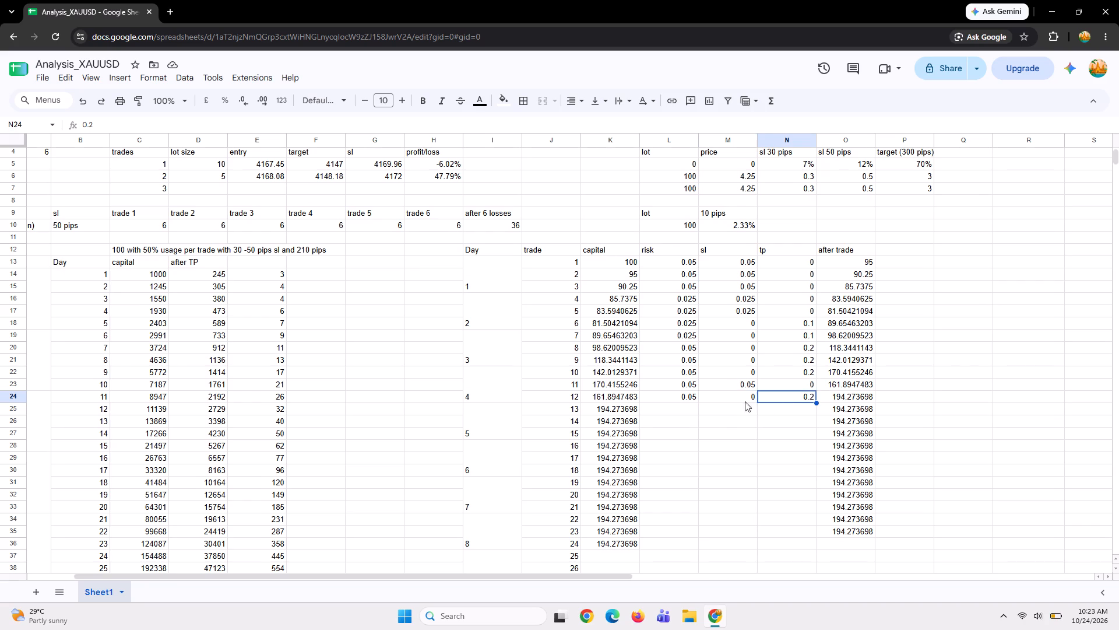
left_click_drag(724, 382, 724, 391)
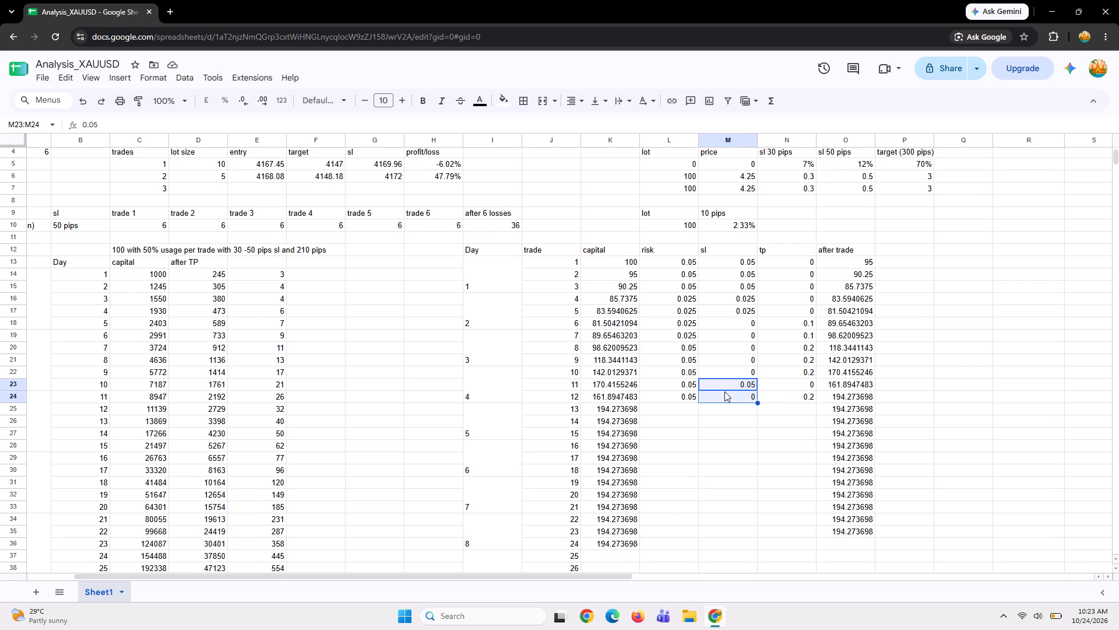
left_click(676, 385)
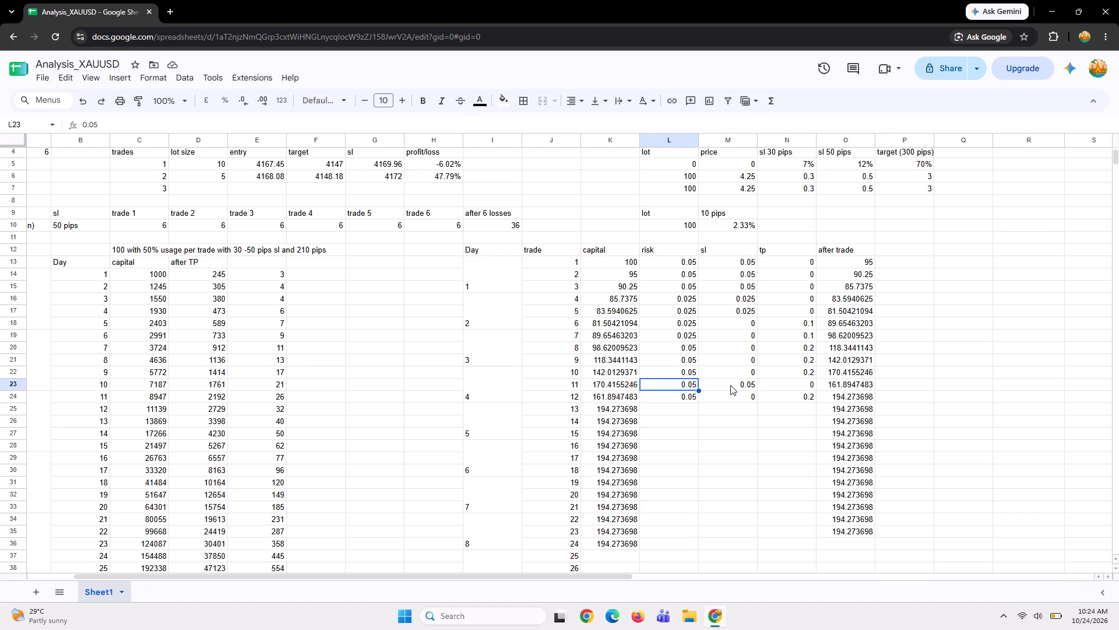
Fill risk, sl and tp from the two-row block L23:N24 down to row 36, alongside trade 24.
left_click(730, 384)
left_click_drag(677, 385, 780, 397)
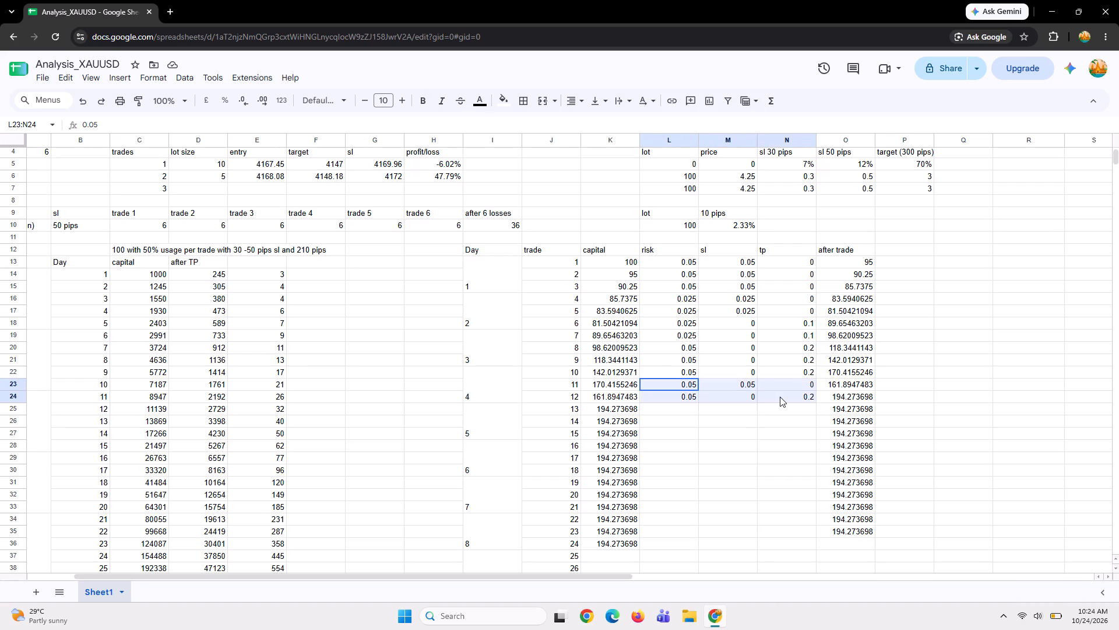
left_click_drag(780, 397, 782, 397)
left_click_drag(817, 404, 817, 435)
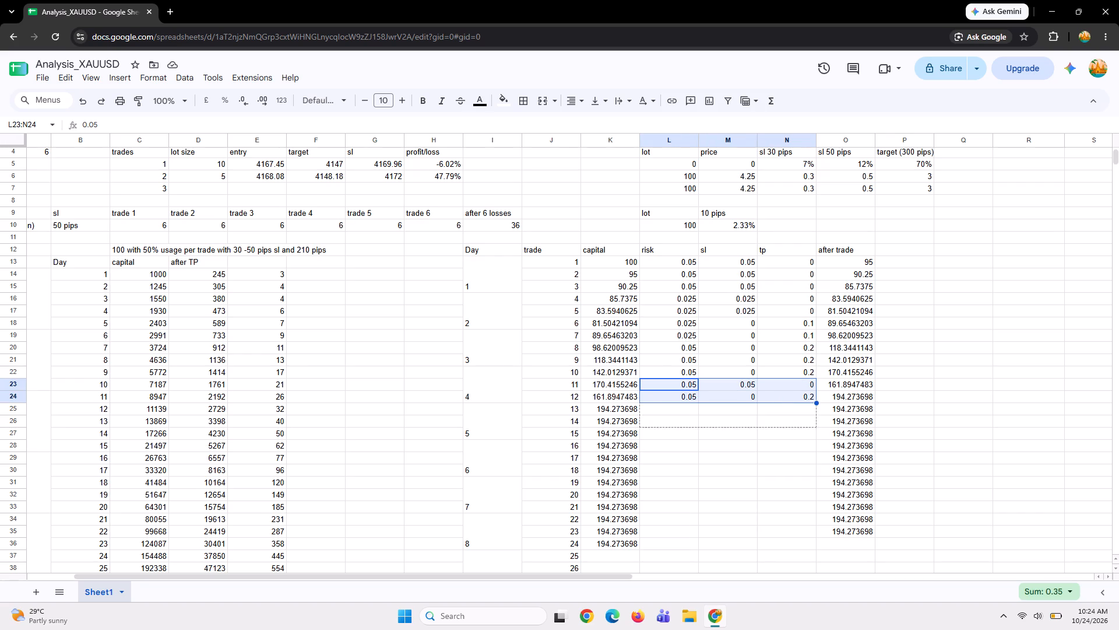
left_click_drag(817, 435, 811, 545)
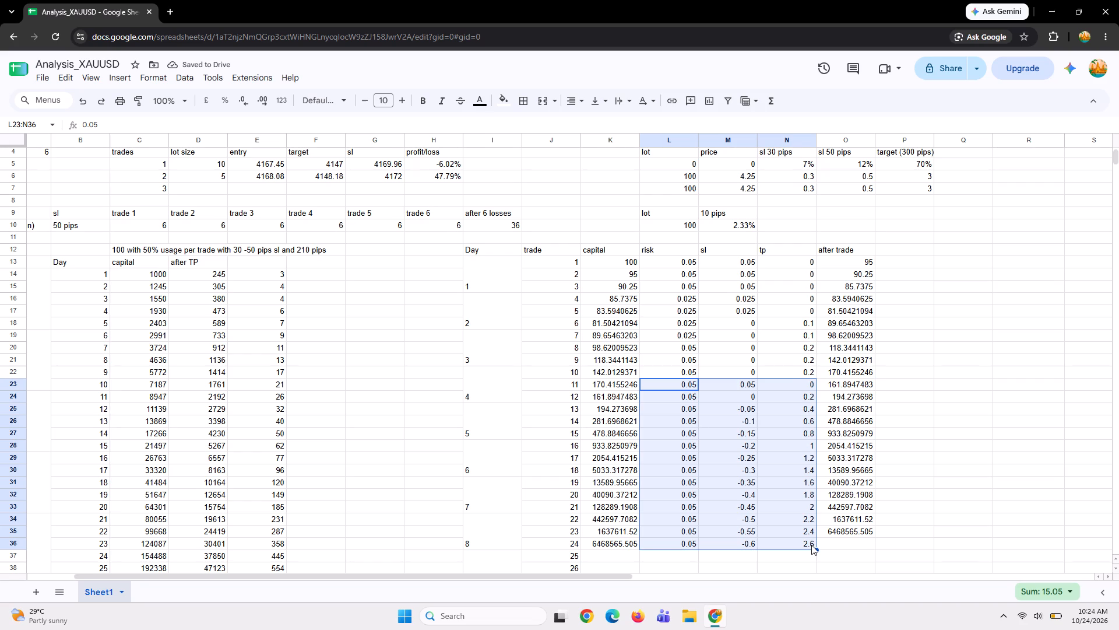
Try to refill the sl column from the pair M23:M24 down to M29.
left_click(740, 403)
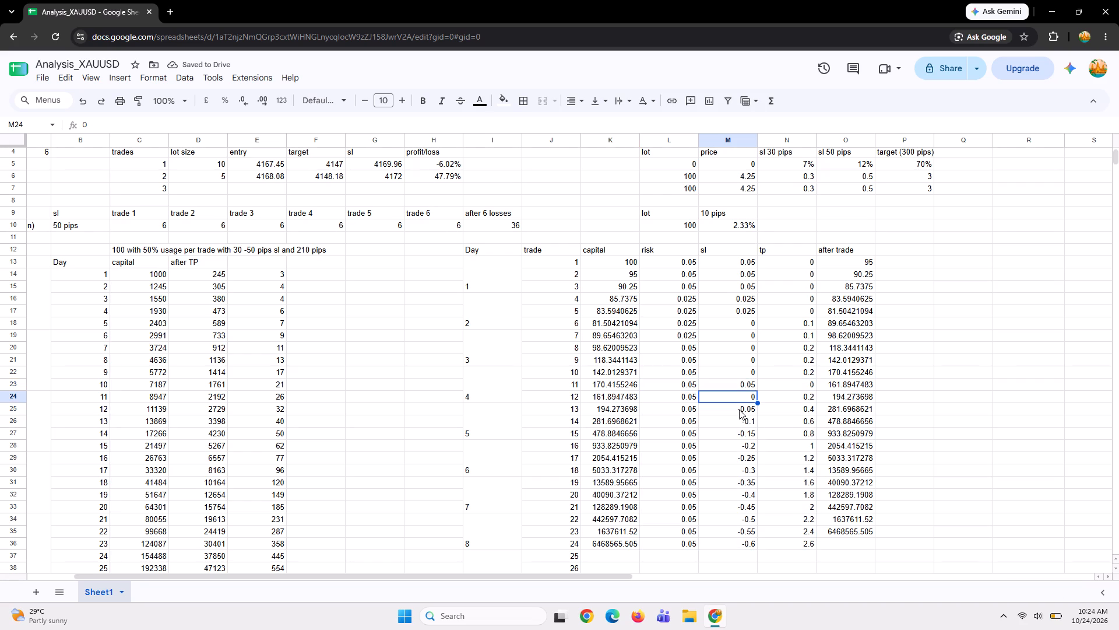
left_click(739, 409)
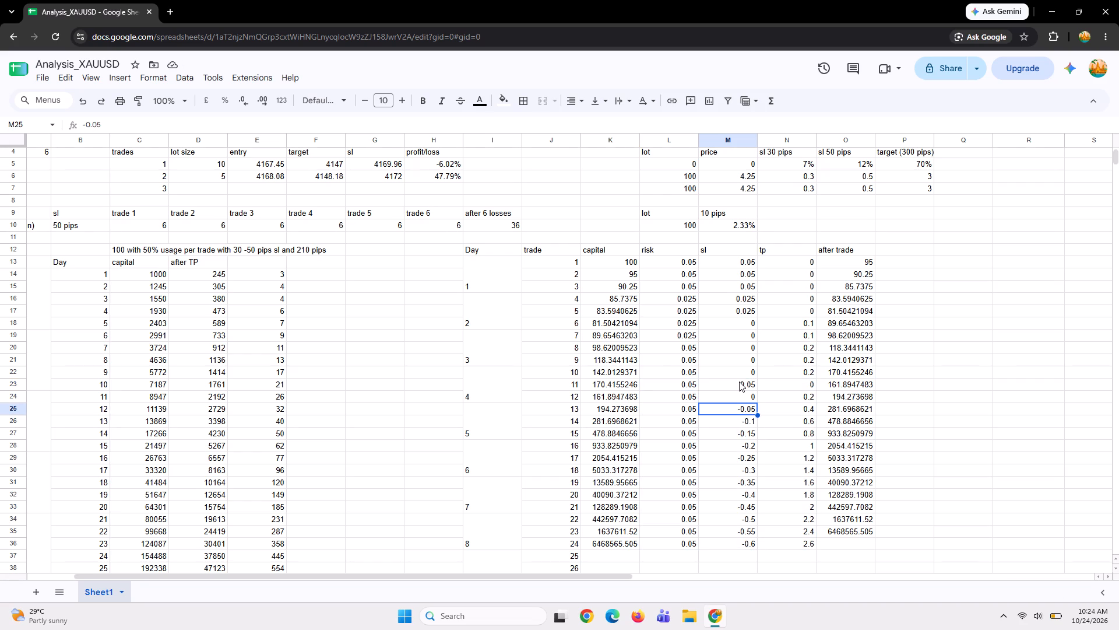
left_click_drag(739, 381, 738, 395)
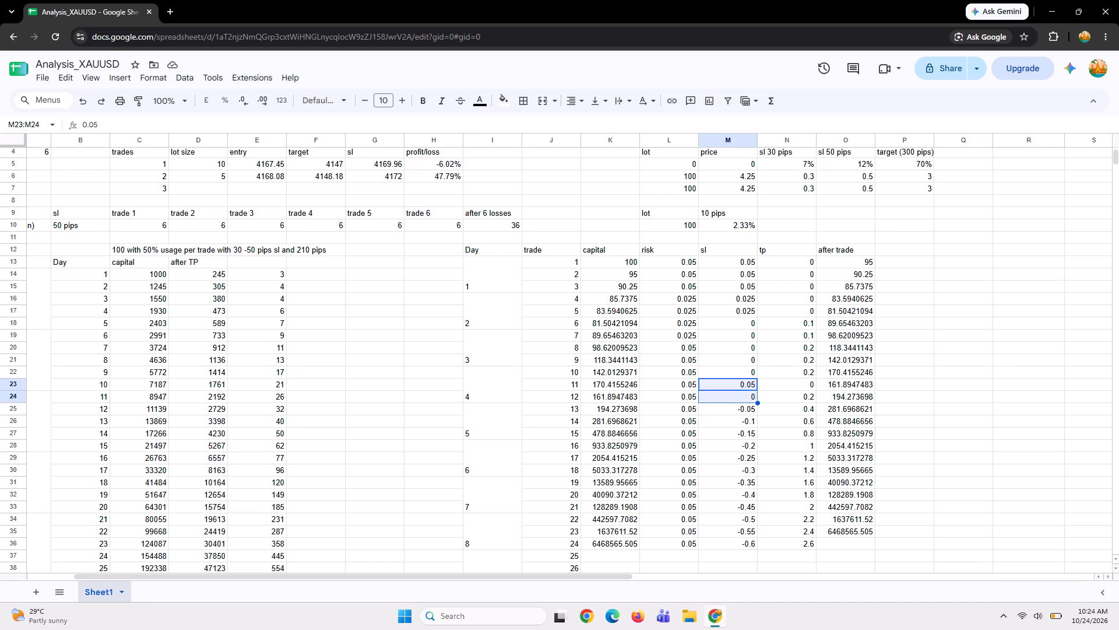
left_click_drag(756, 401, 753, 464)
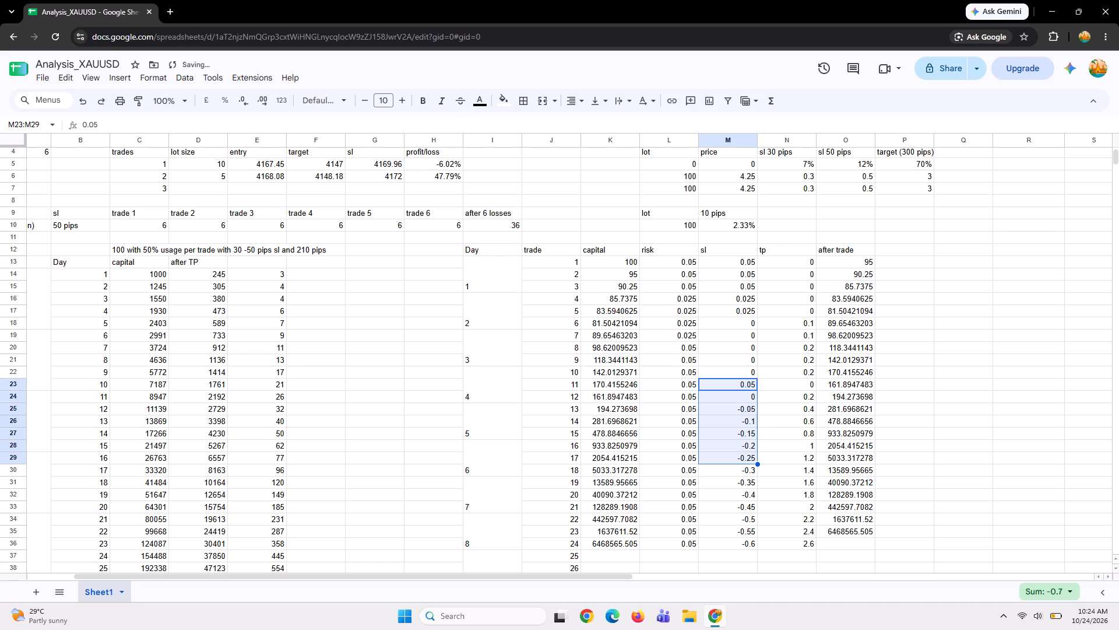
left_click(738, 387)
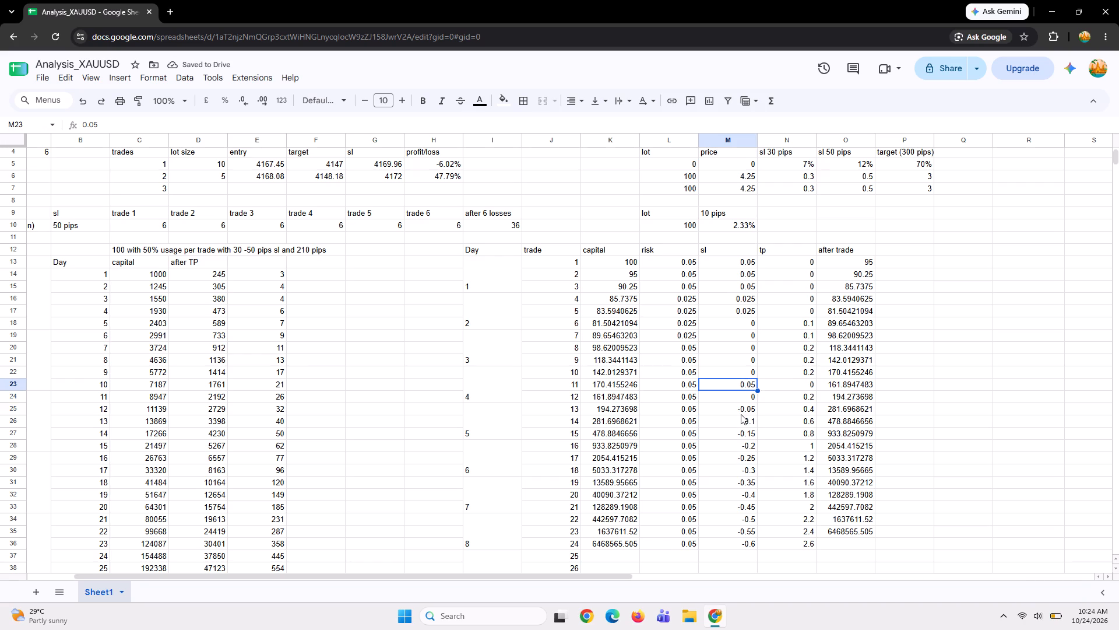
Set the sl of trades 13 to 19 in M25:M31 alternately to 0.05 and 0, starting with 0.05 in M25.
left_click(741, 414)
type("0.05")
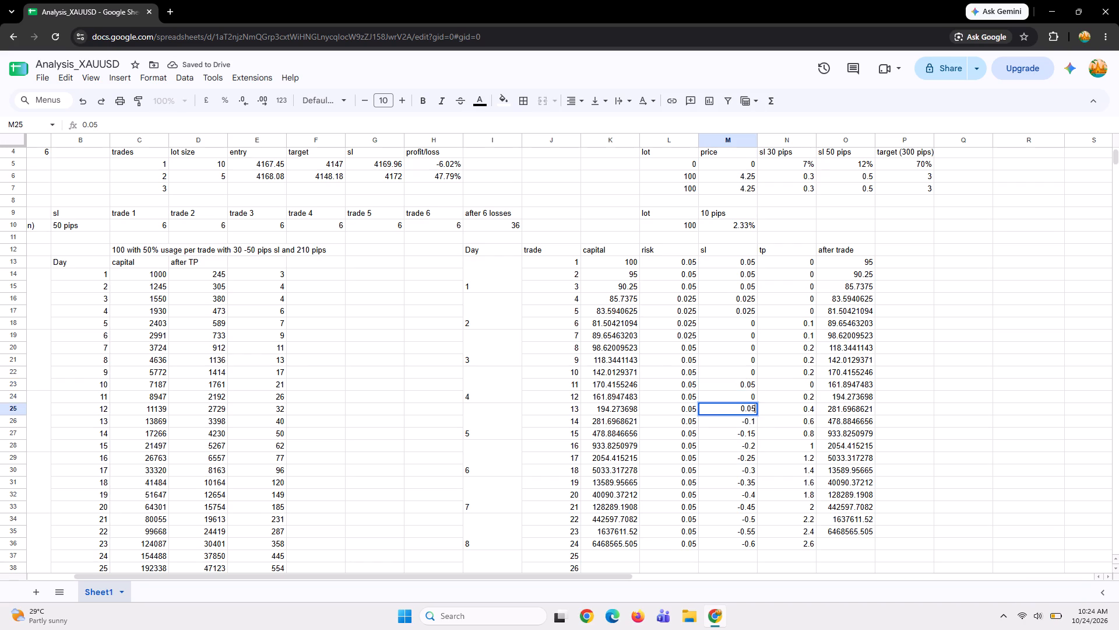
left_click(740, 426)
key("0")
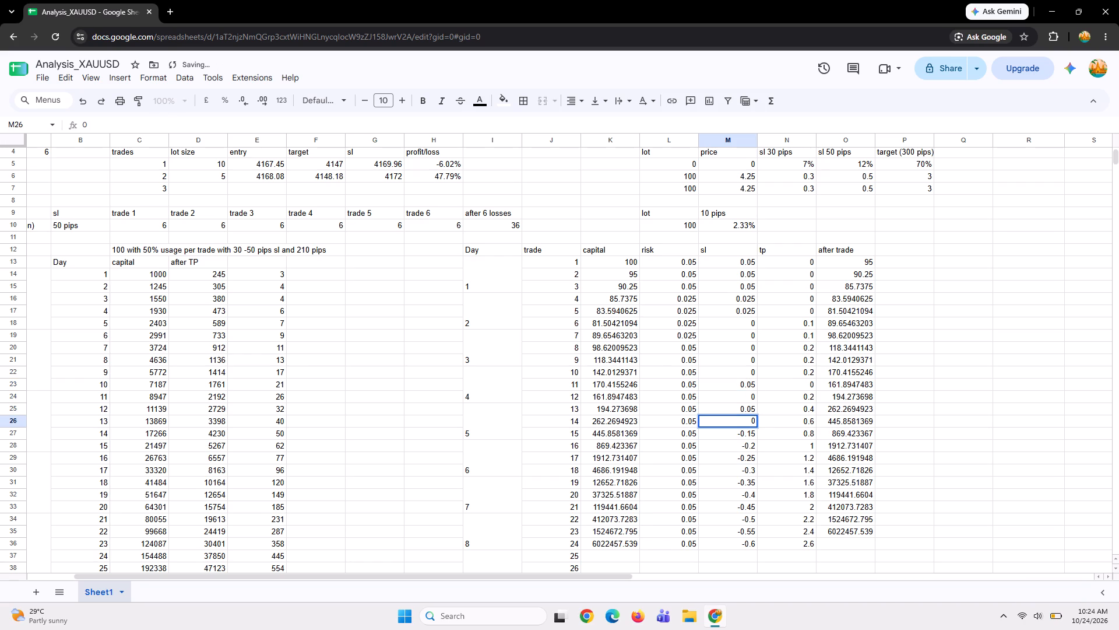
left_click(736, 433)
type("0.05")
left_click(731, 446)
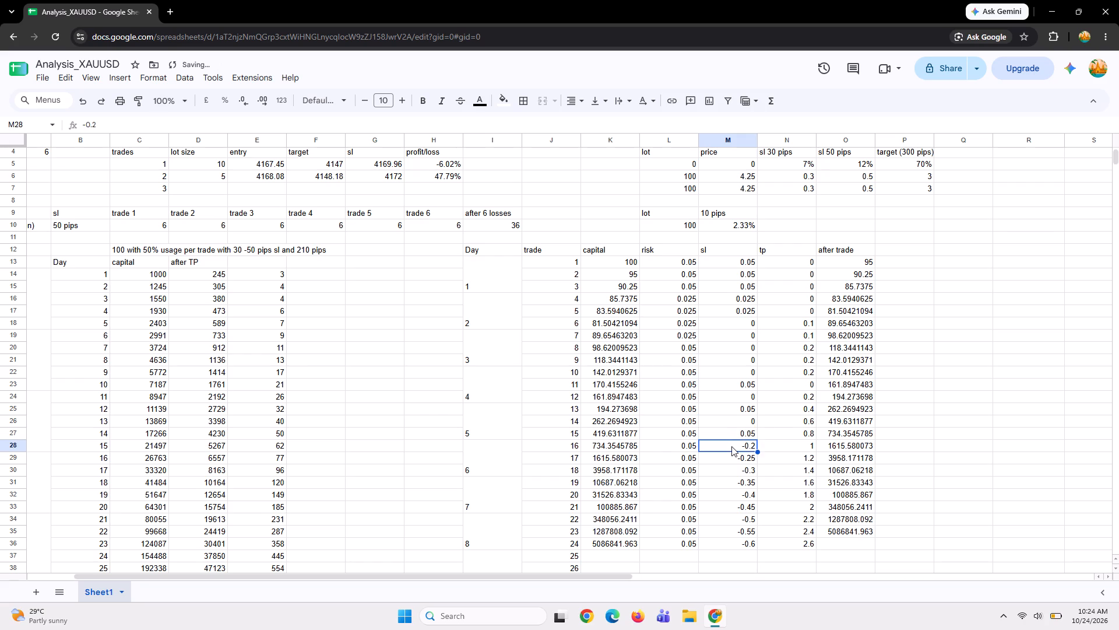
key("0")
left_click(731, 459)
type("0.05")
left_click(737, 473)
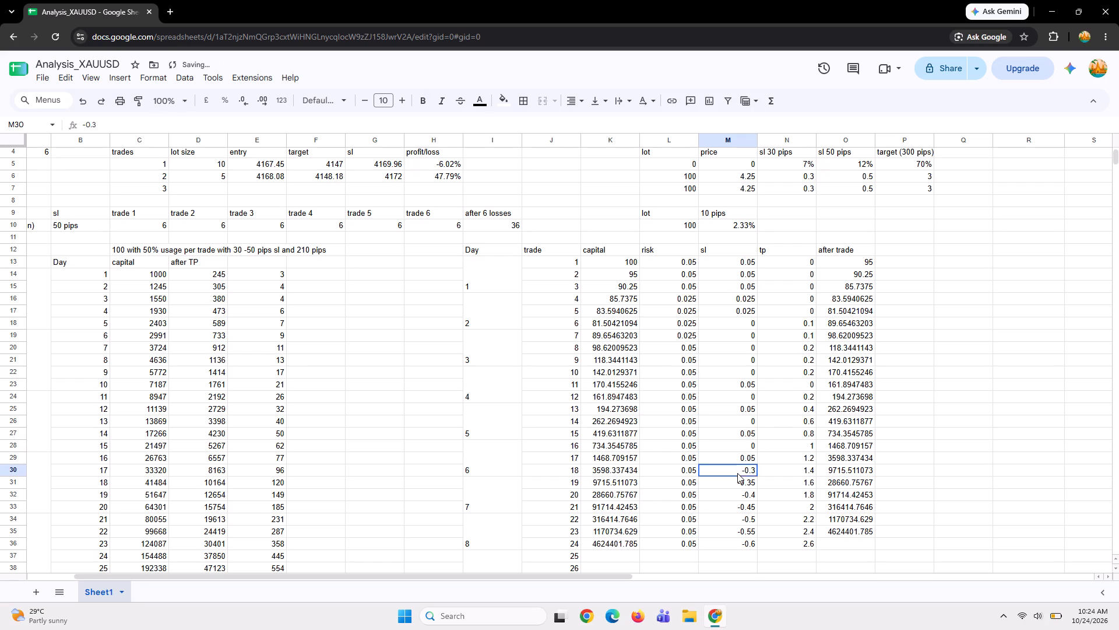
key("0")
left_click(737, 483)
type("0.05")
scroll(737, 483, "down", 1)
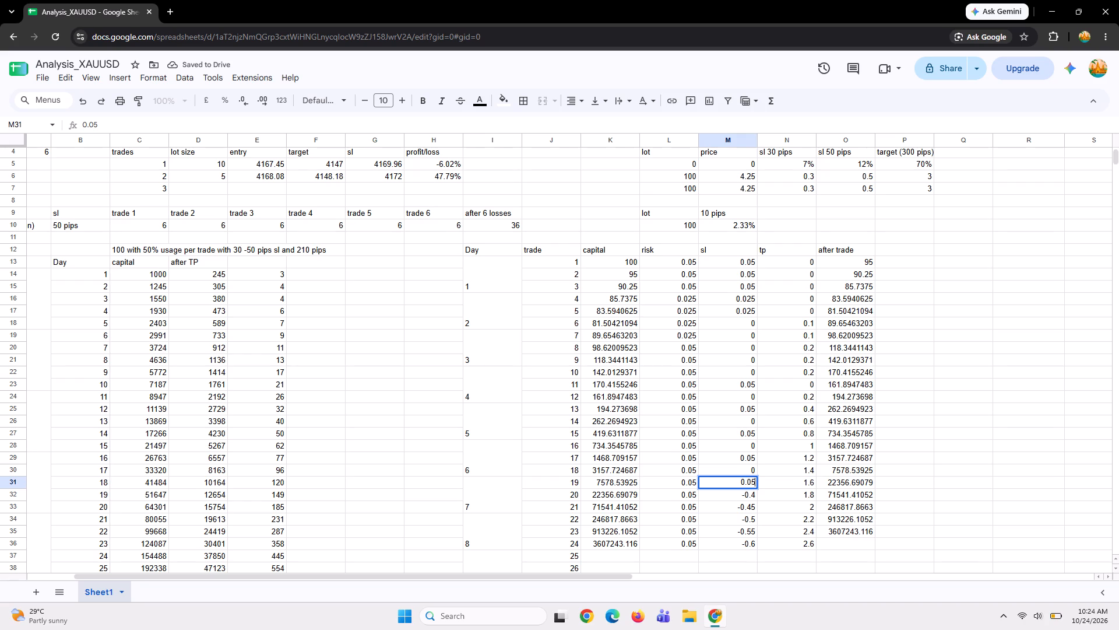
scroll(925, 494, "down", 1)
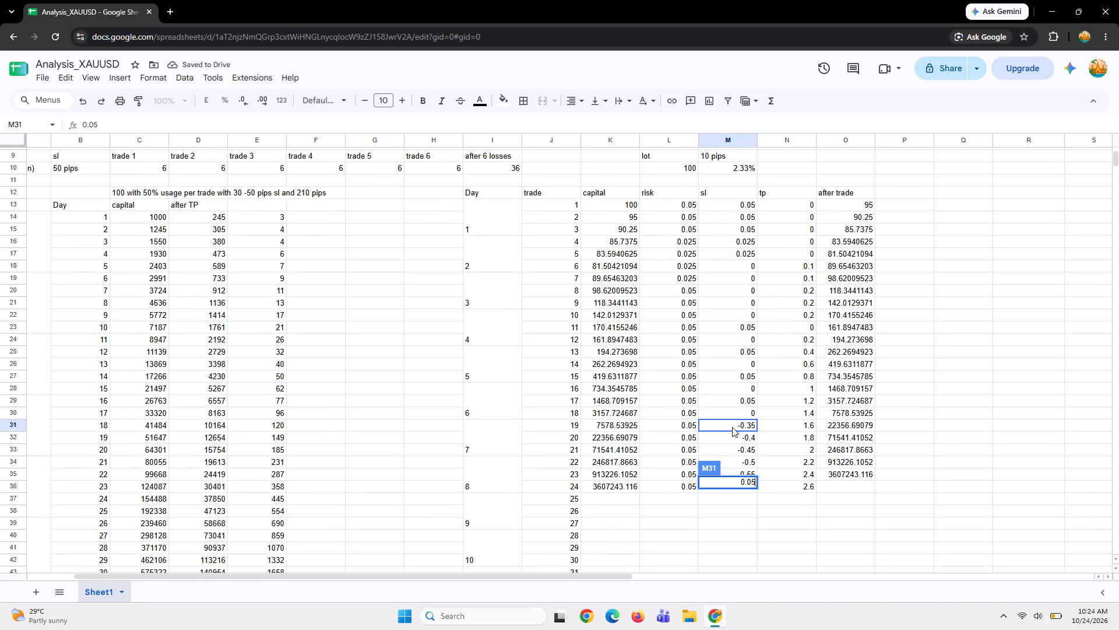
left_click(733, 426)
Continue the alternating sl values for trades 20 to 24 in M32:M36 as 0, 0.05, 0, 0.05 and 0.
left_click(733, 440)
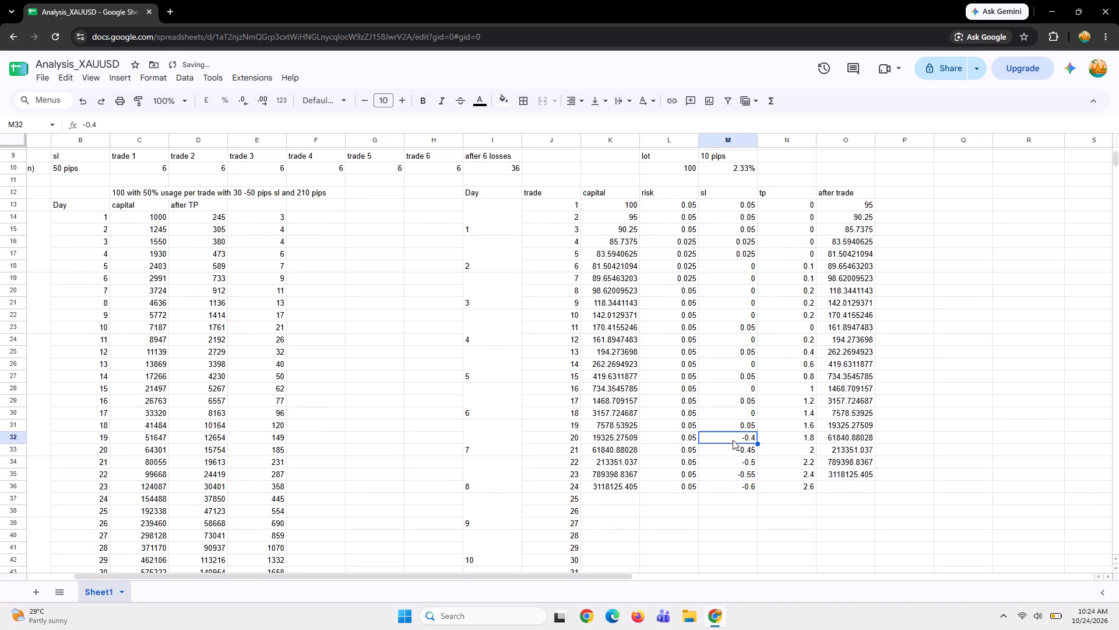
key("0")
left_click(733, 452)
type("0.05")
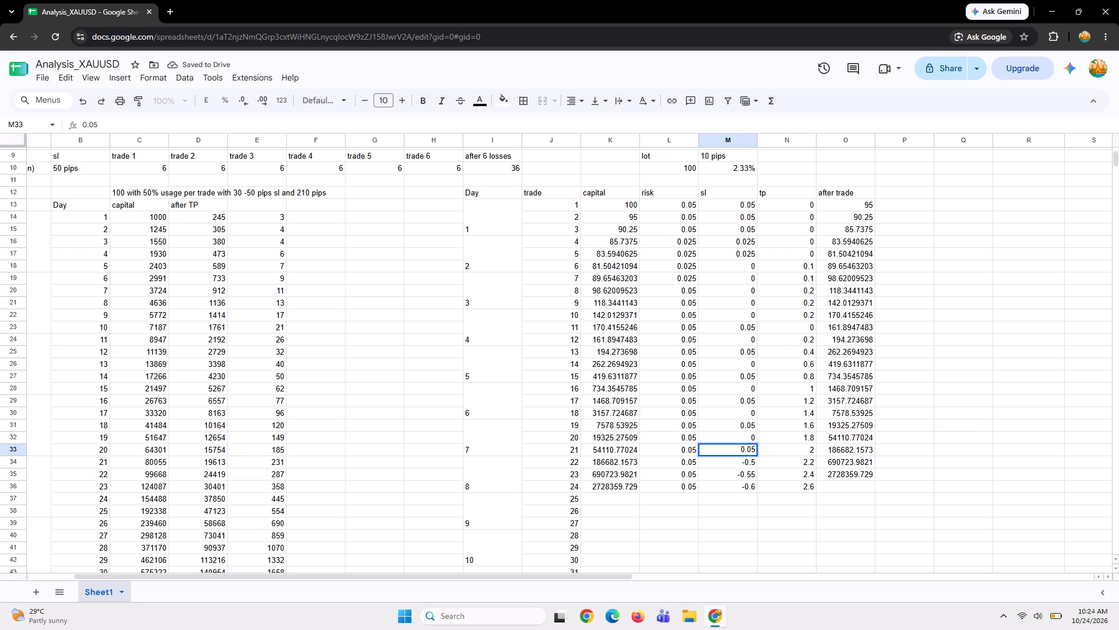
left_click(732, 466)
key("0")
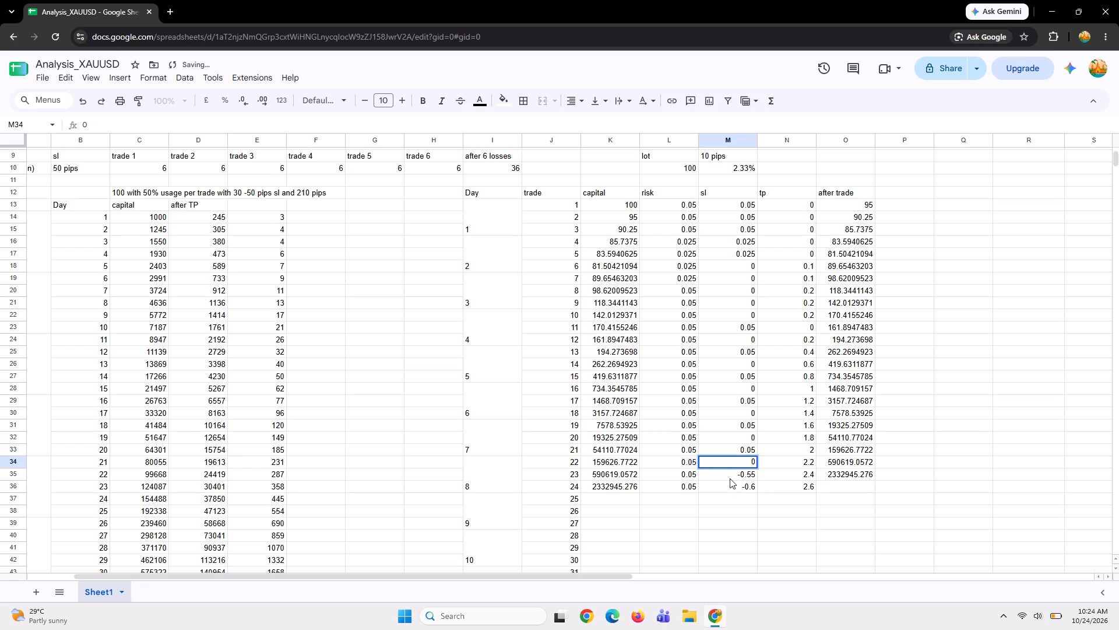
left_click(730, 478)
type("0.05")
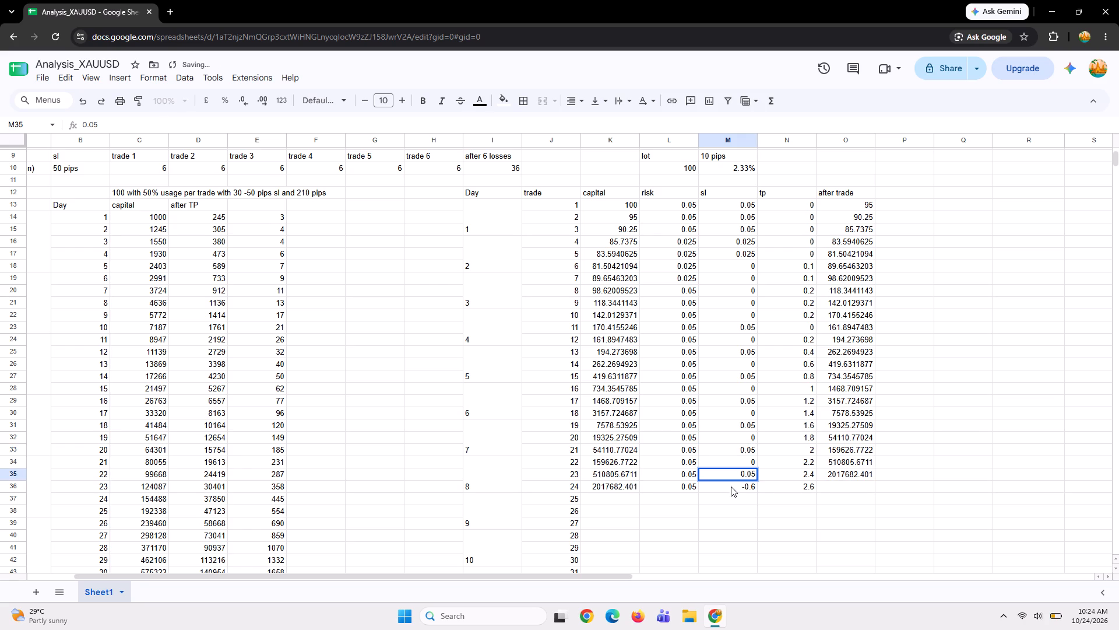
left_click(735, 488)
key("0")
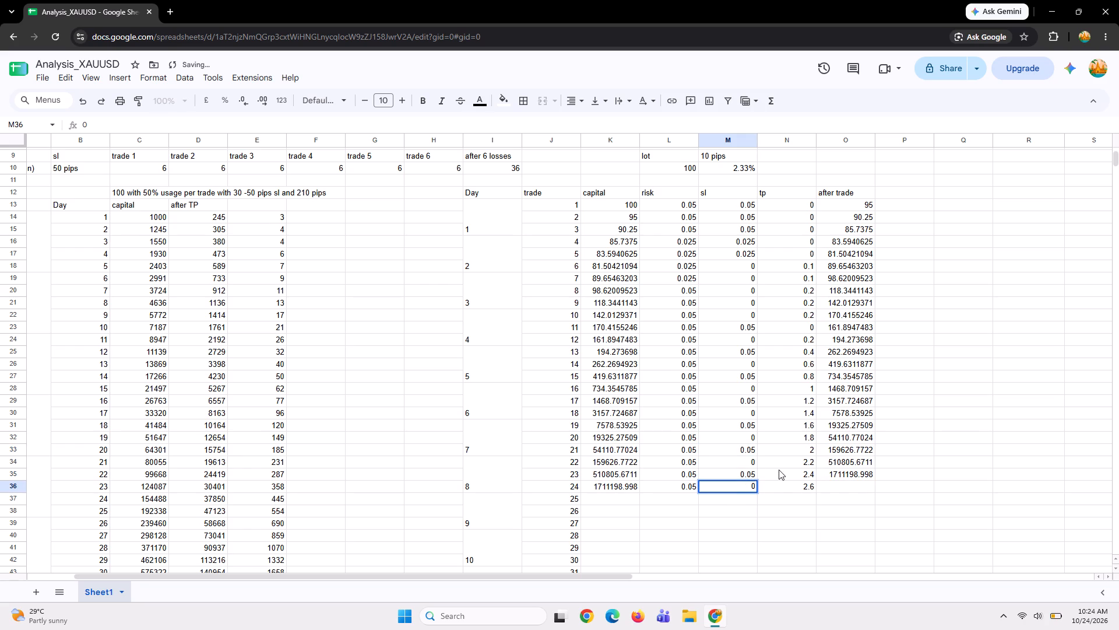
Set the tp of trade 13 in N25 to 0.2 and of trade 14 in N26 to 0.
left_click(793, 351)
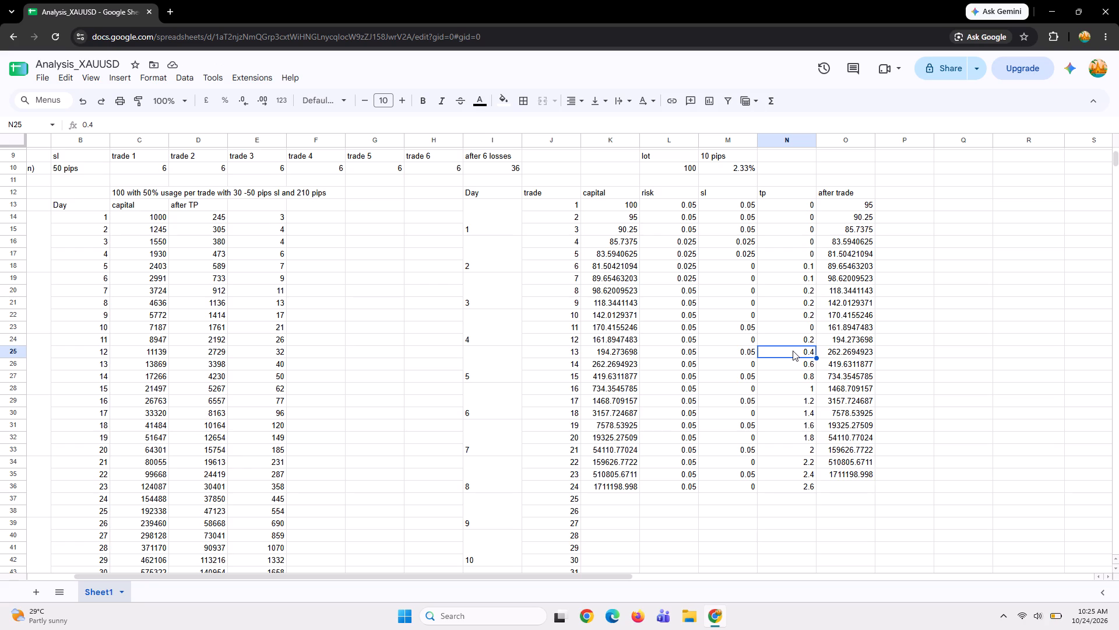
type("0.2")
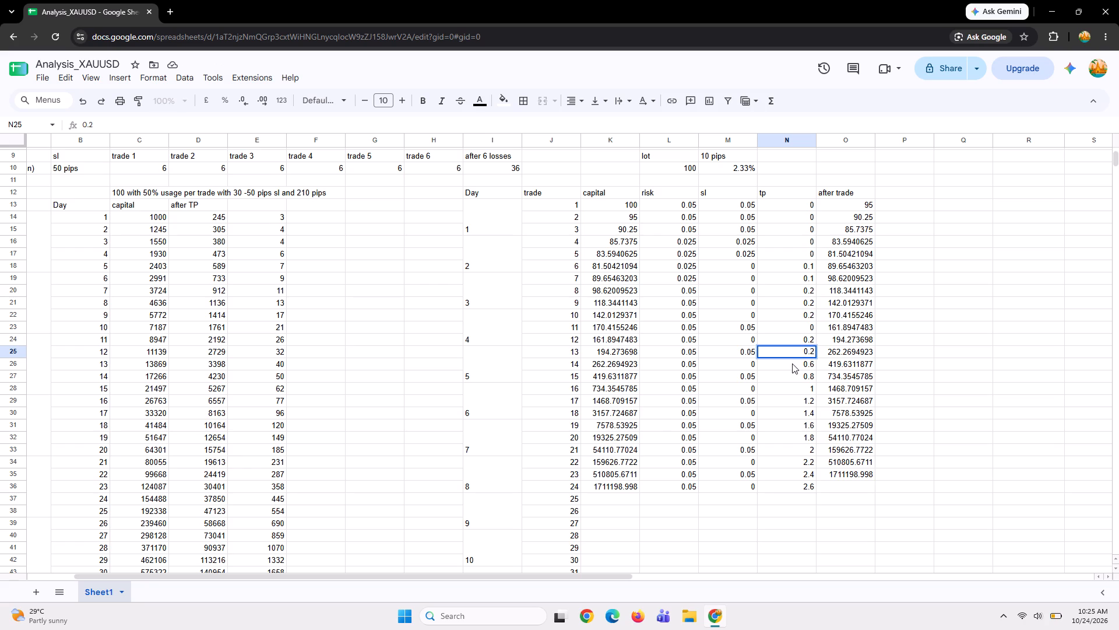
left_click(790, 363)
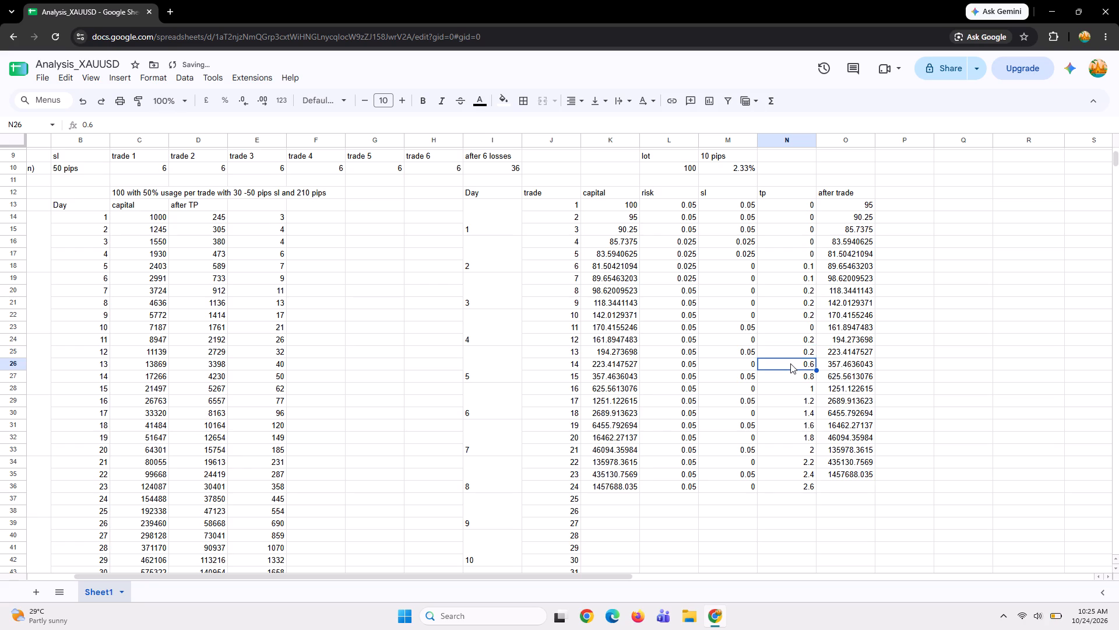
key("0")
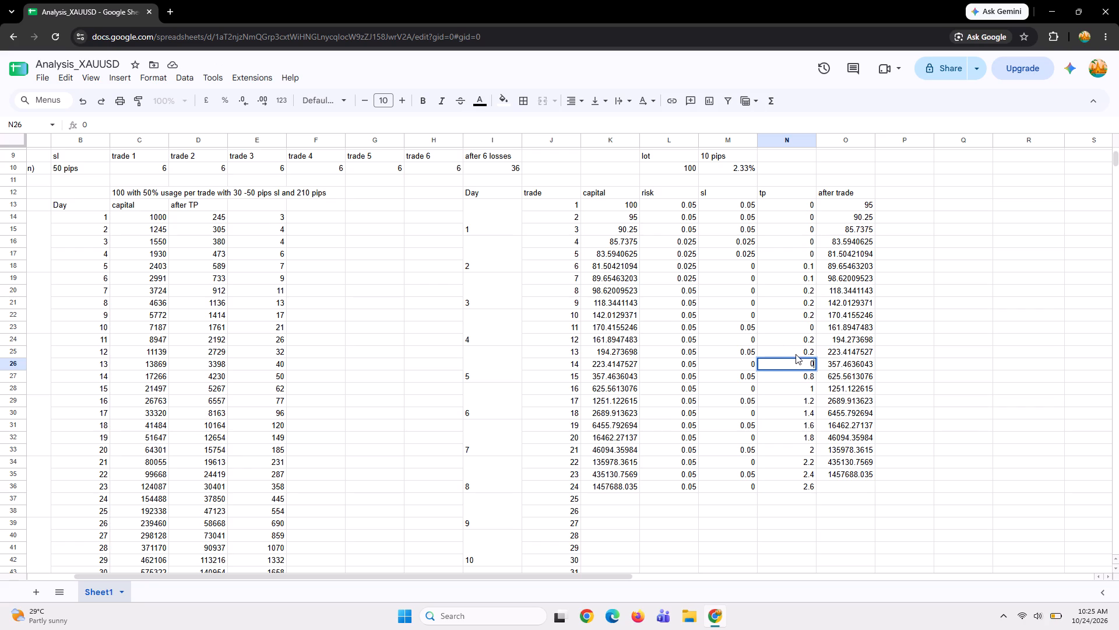
Set the tp of trades 13 to 18 in N25:N30 alternately to 0 and 0.2, starting with 0 in N25.
left_click(796, 354)
key("0")
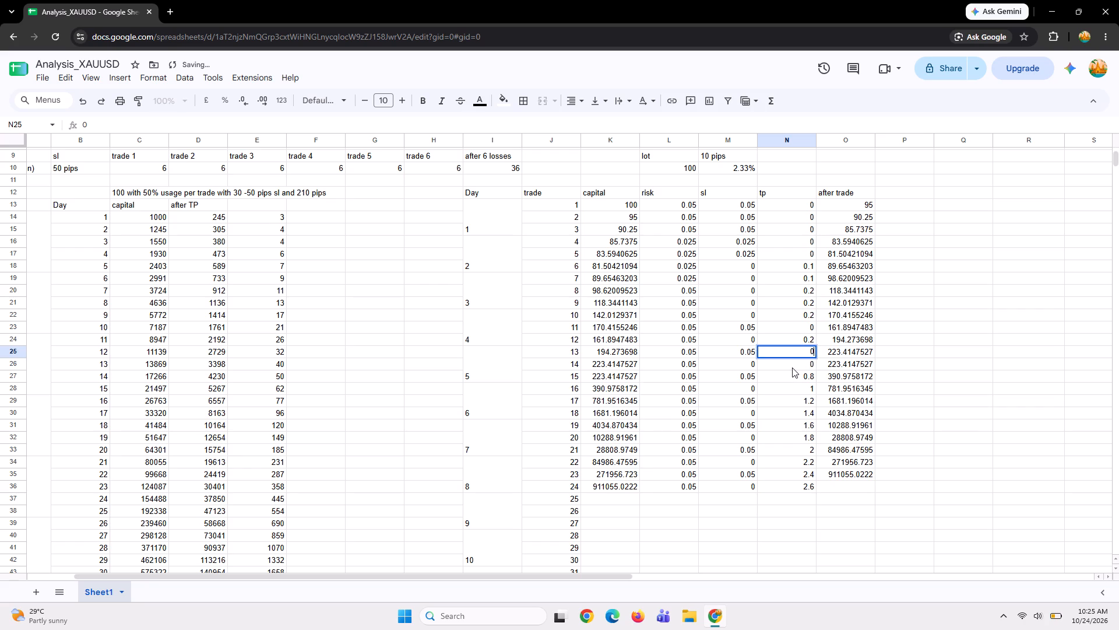
left_click(792, 367)
type("0.2")
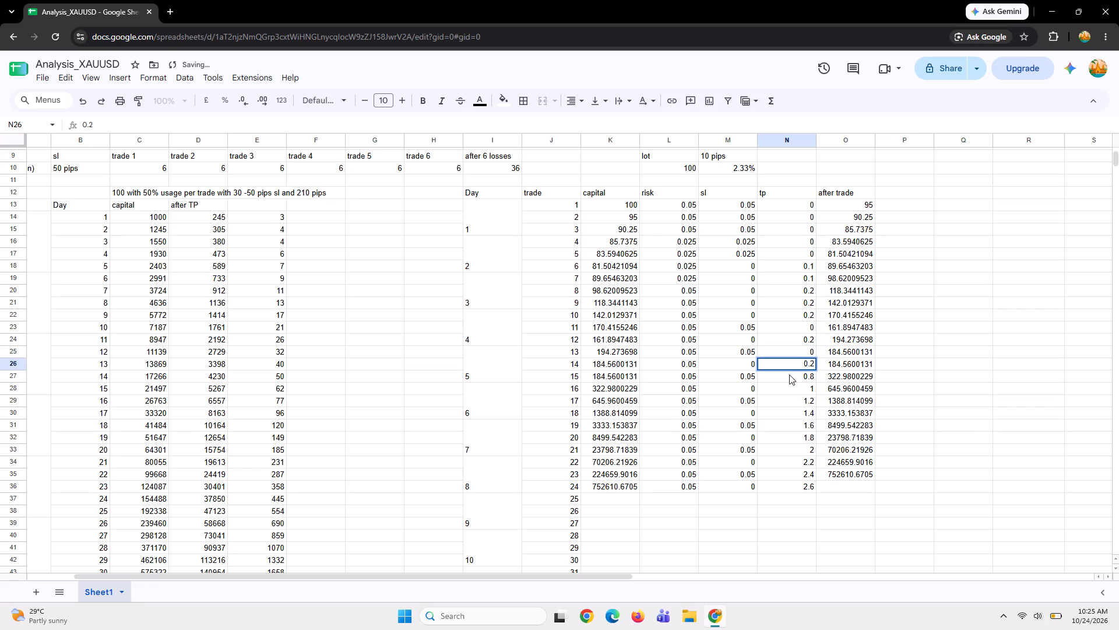
left_click(789, 374)
key("0")
left_click(789, 390)
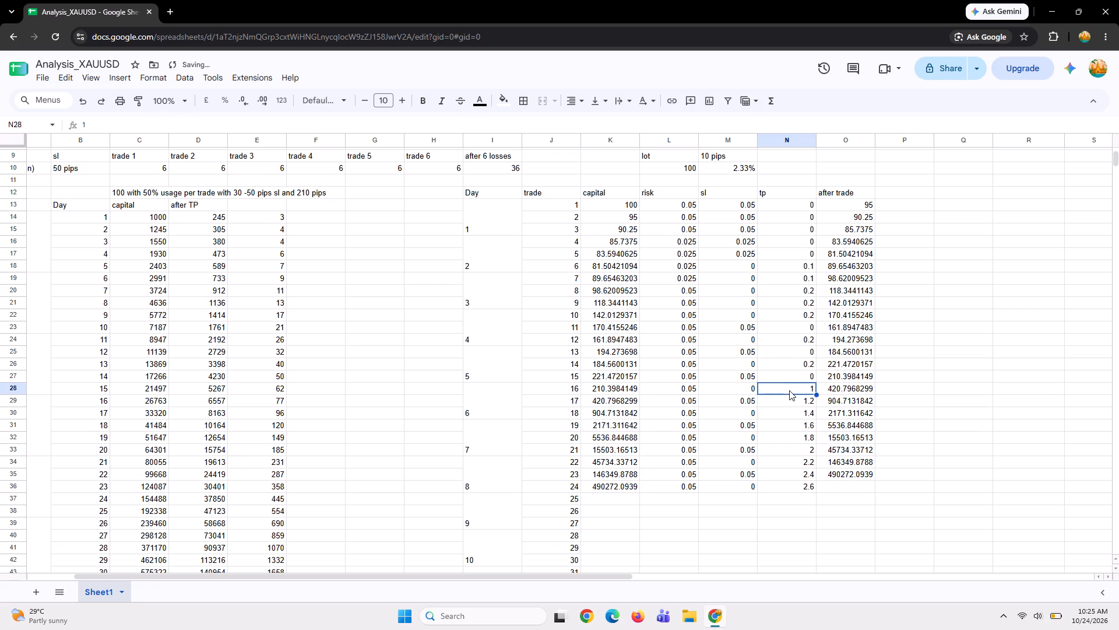
type("0.2")
left_click(787, 400)
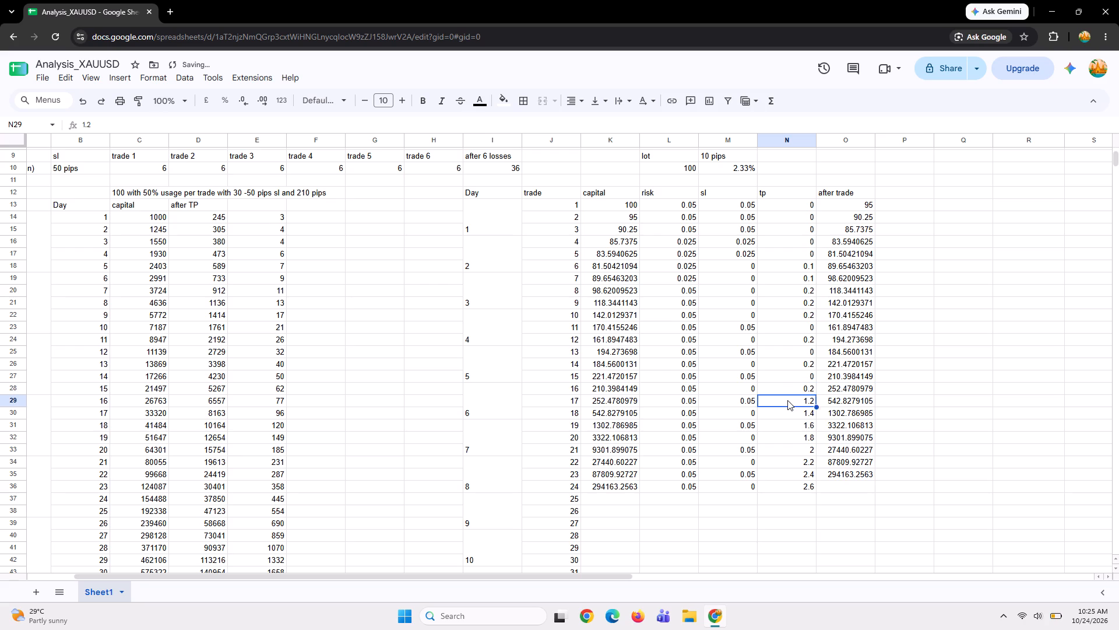
key("0")
left_click(786, 415)
type("0.2")
Continue the alternating tp values for trades 19 to 24 in N31:N36 as 0, 0.2, 0, 0.2, 0 and 0.2.
left_click(780, 423)
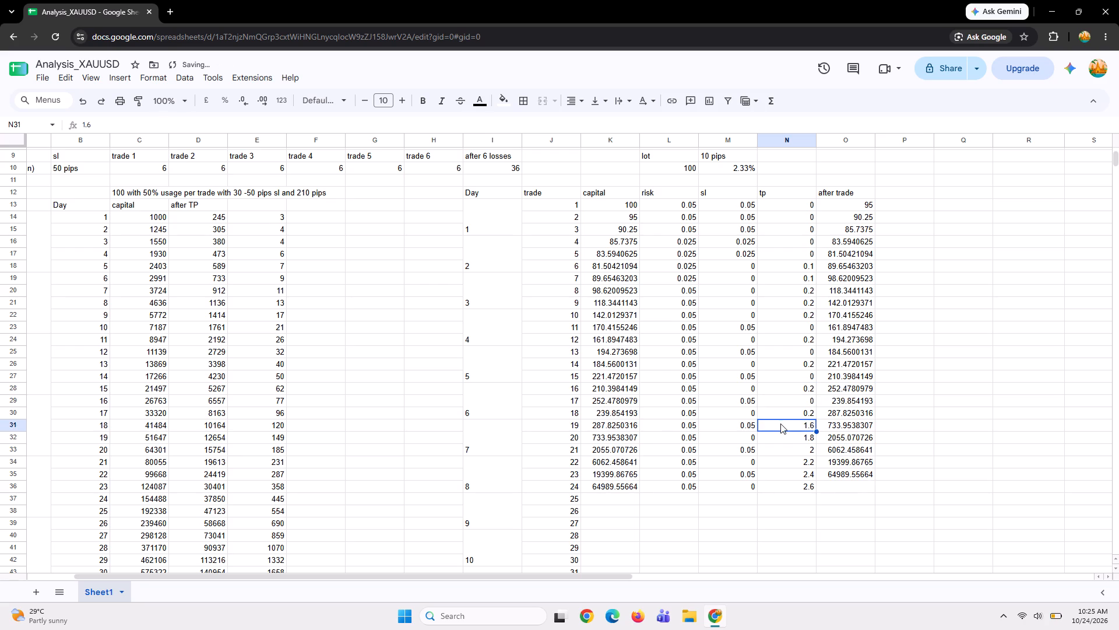
key("0")
left_click(779, 439)
type("0.2")
left_click(780, 450)
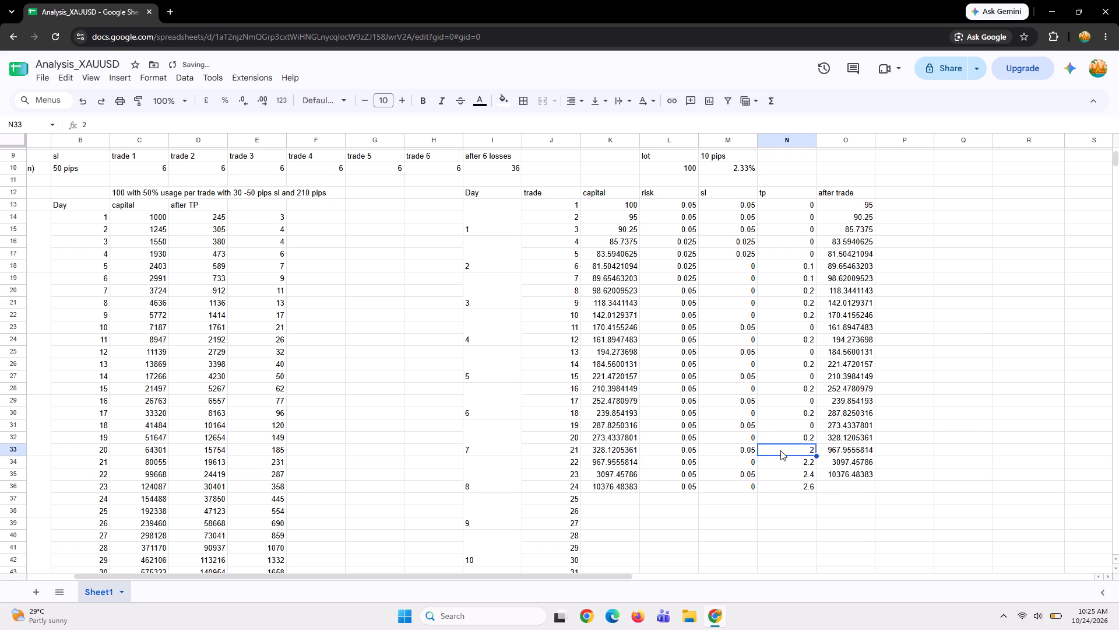
key("0")
left_click(782, 464)
type("0.2")
left_click(790, 478)
key("0")
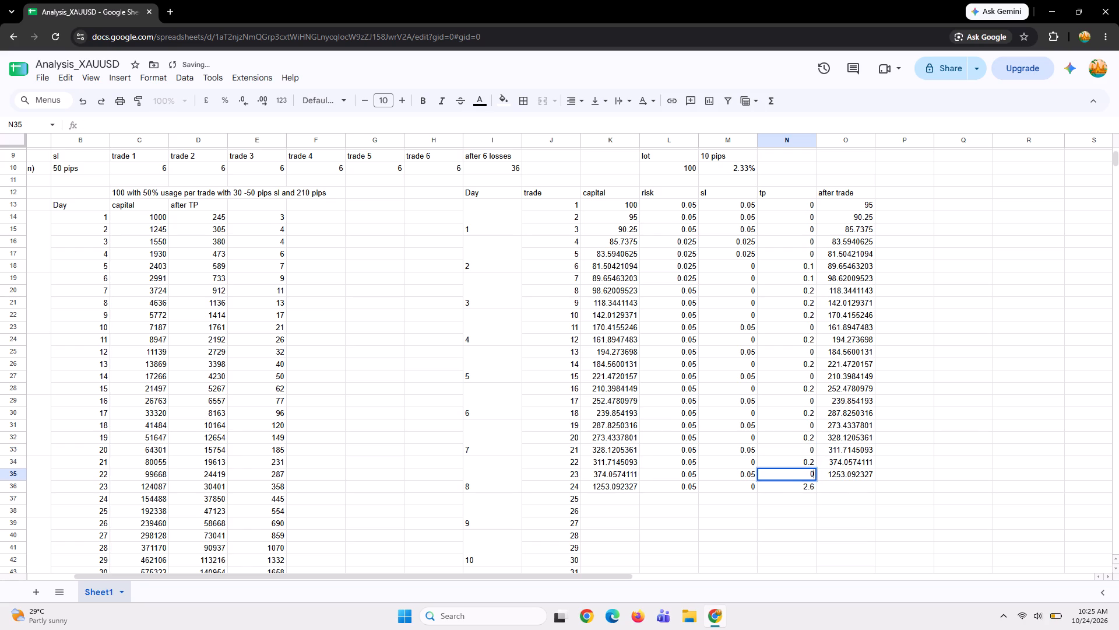
left_click(792, 487)
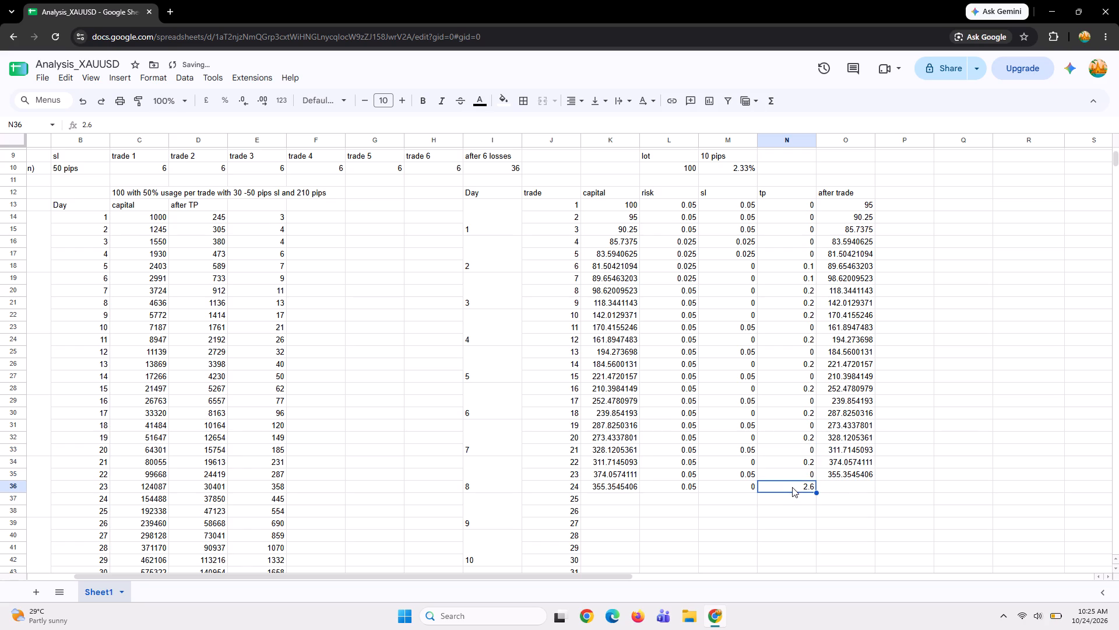
type("0.2")
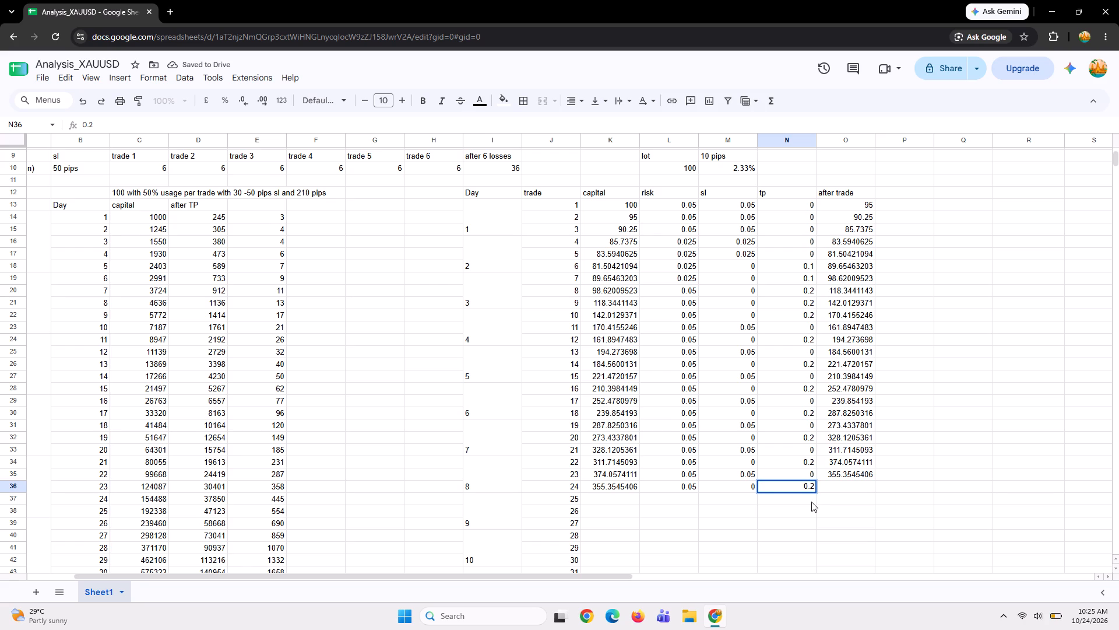
left_click(795, 498)
Fill the after-trade formula from O35 down through O57, covering trades 24 to 45.
scroll(795, 498, "down", 2)
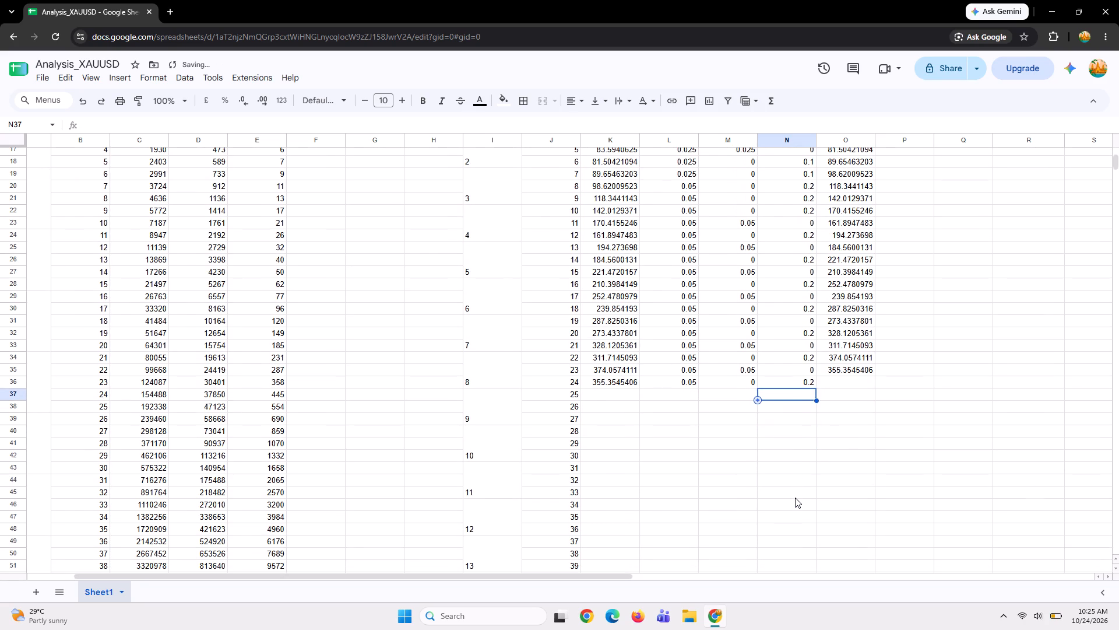
left_click(835, 372)
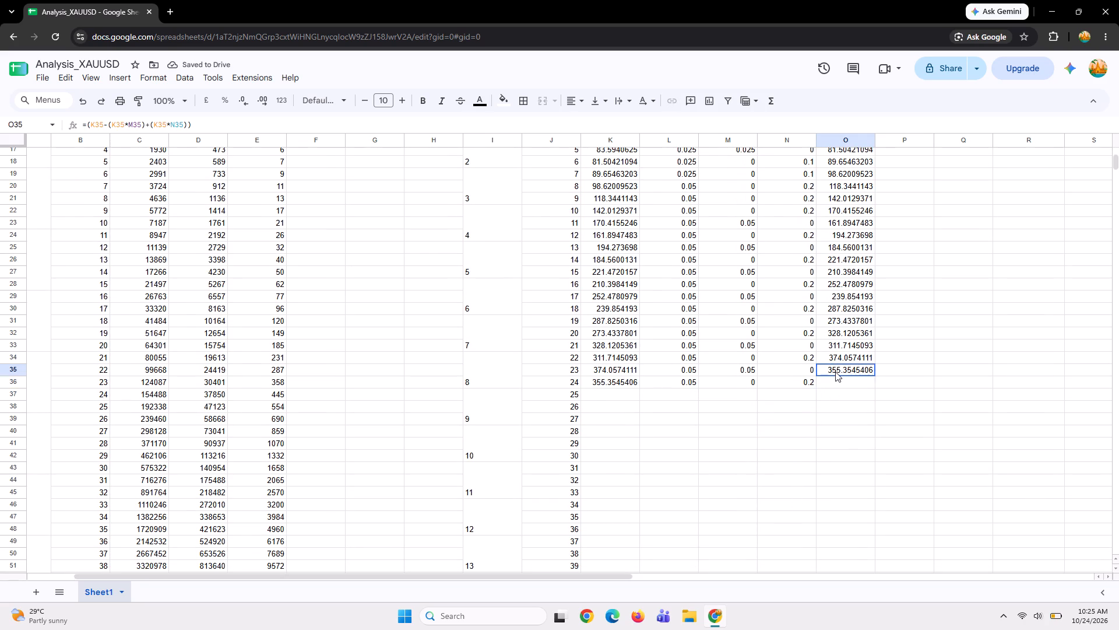
scroll(831, 351, "down", 1)
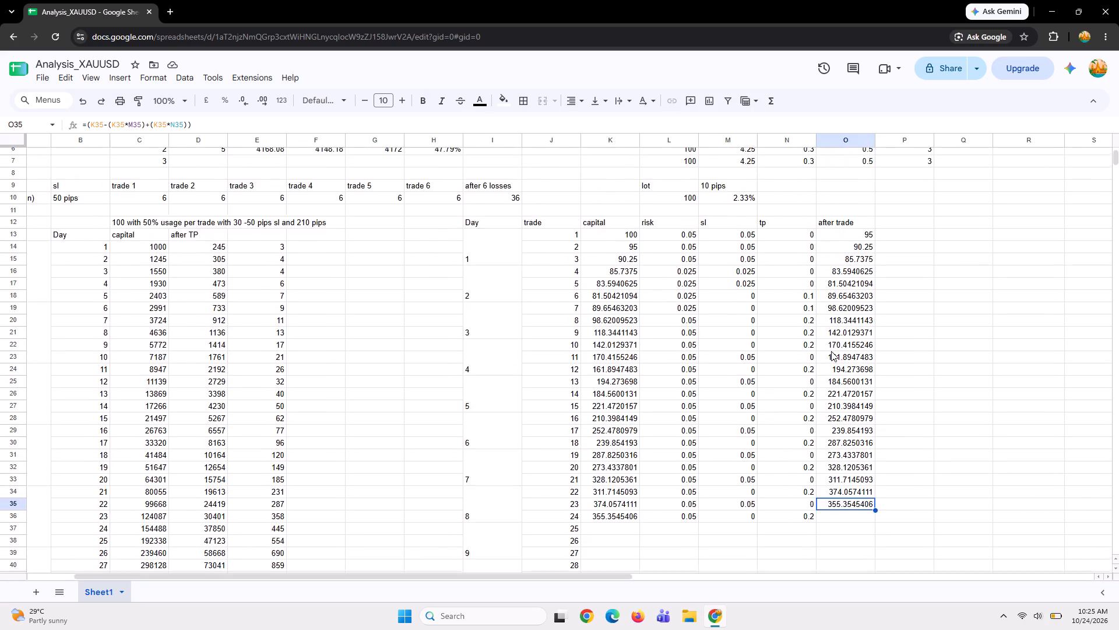
scroll(831, 351, "down", 1)
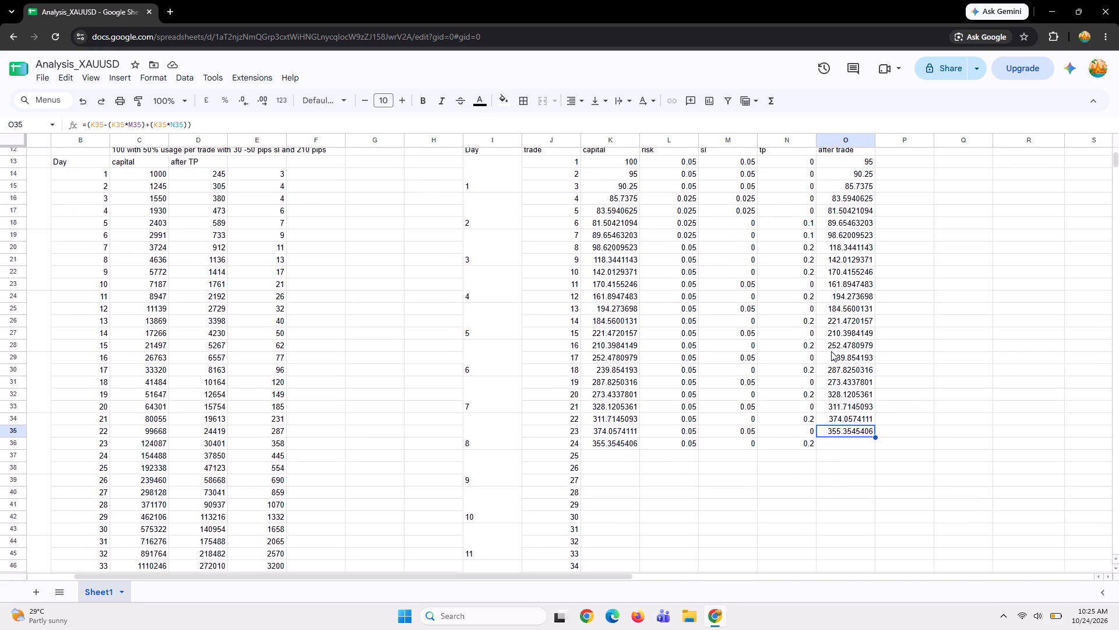
scroll(831, 351, "down", 2)
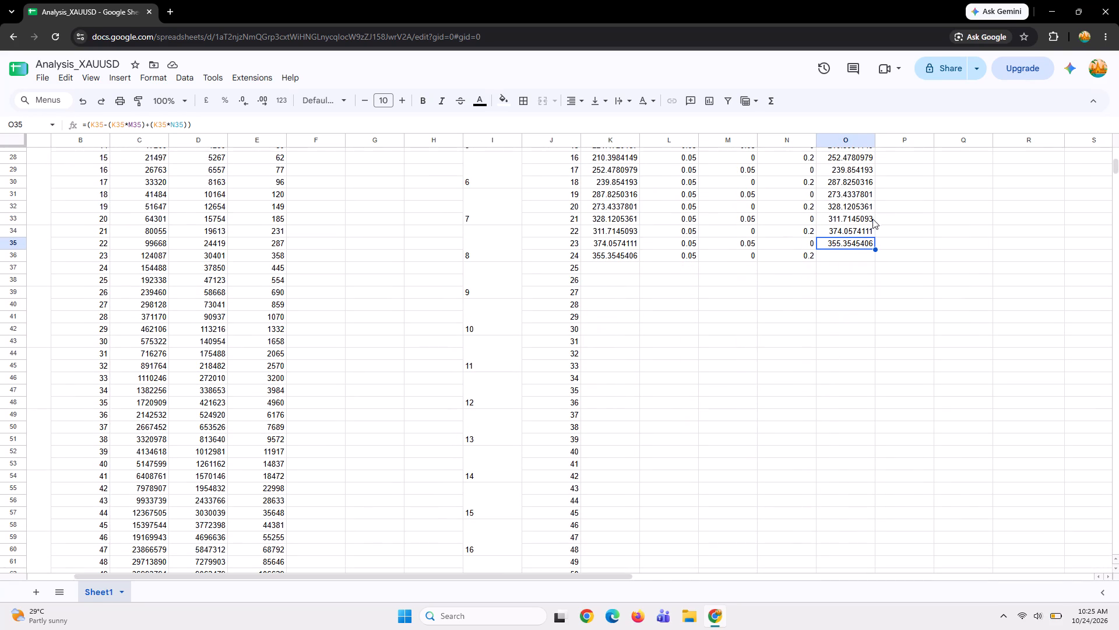
left_click_drag(875, 249, 869, 509)
left_click_drag(869, 509, 868, 514)
Extend the capital formula from K58 down through K237, the row of trade 225.
scroll(729, 490, "down", 3)
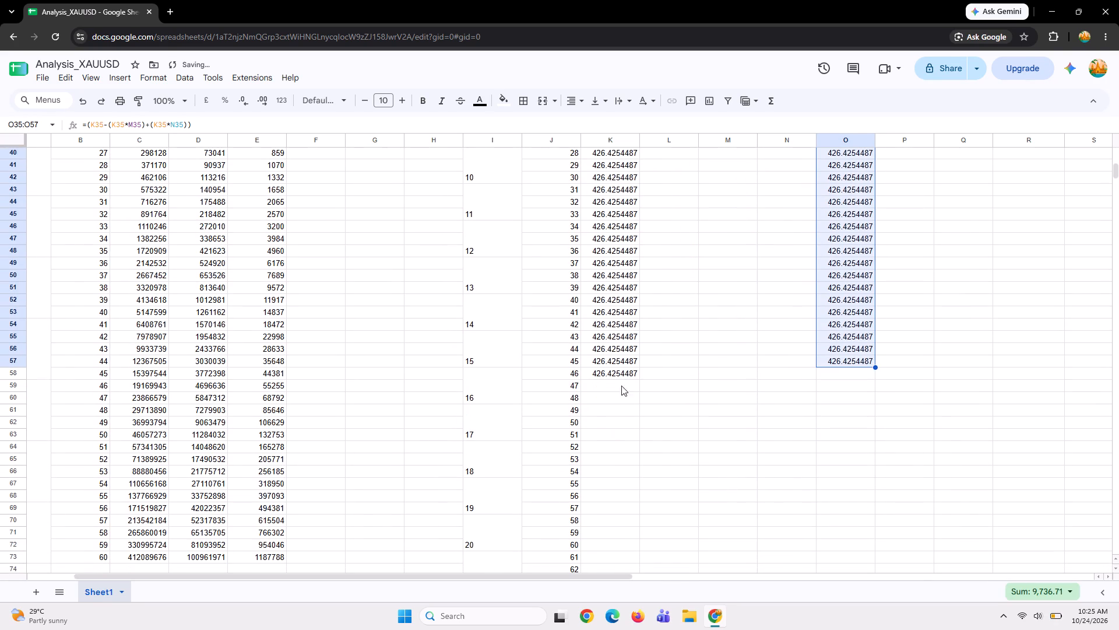
left_click(621, 373)
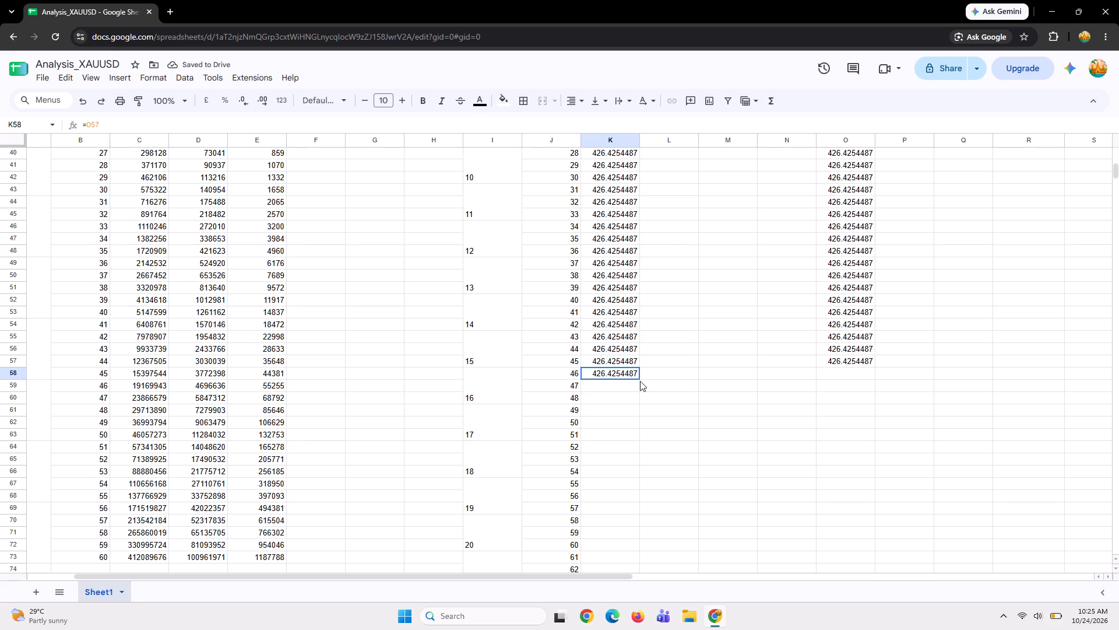
scroll(700, 307, "up", 2)
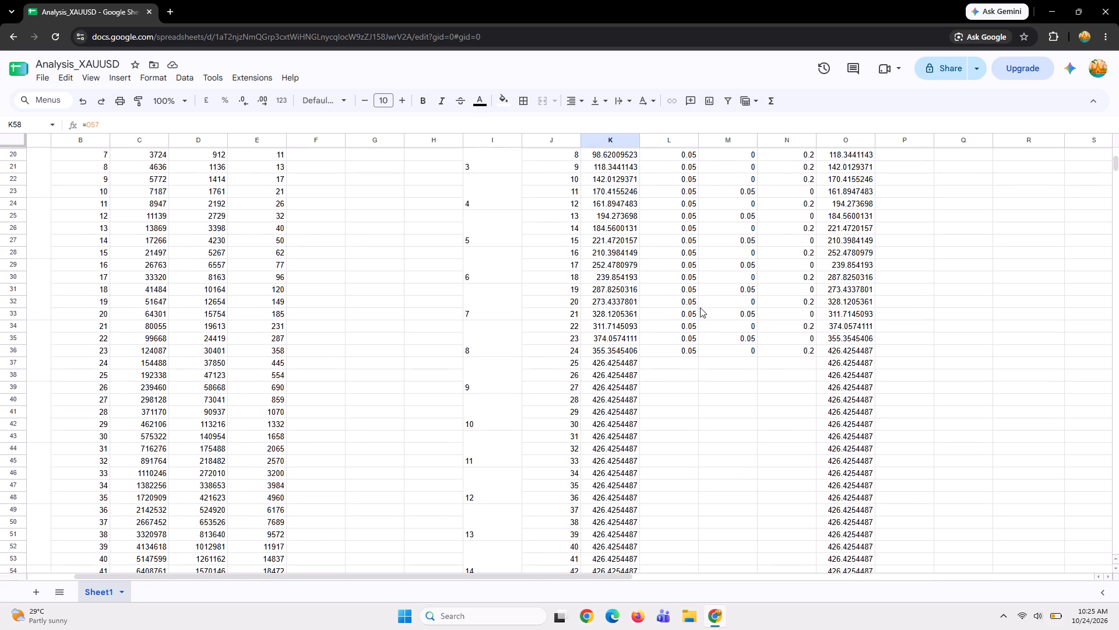
scroll(700, 307, "up", 1)
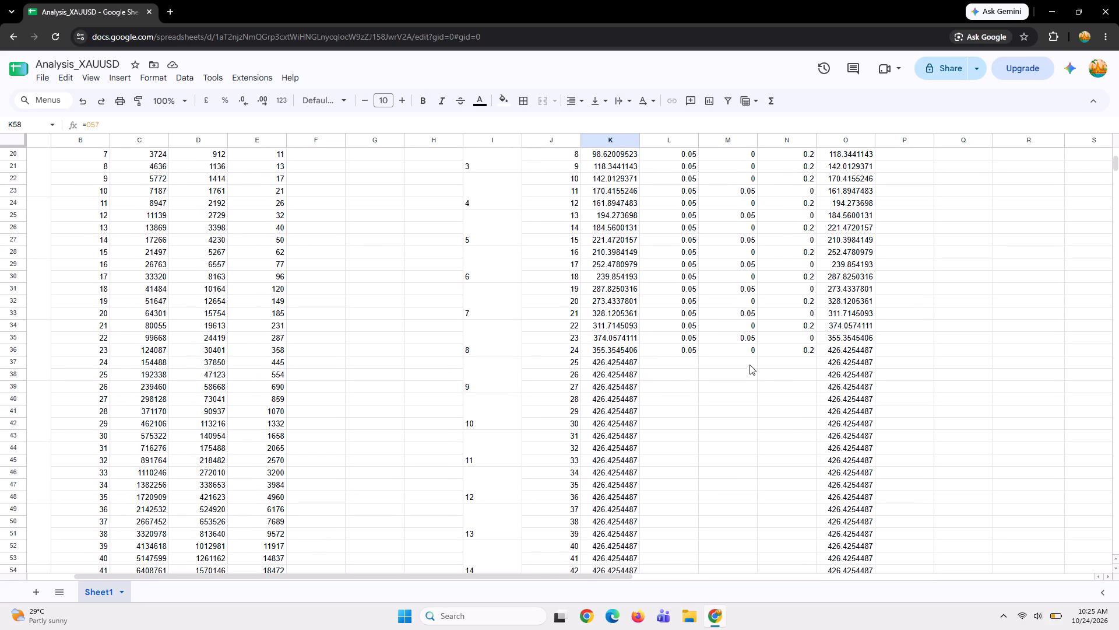
scroll(719, 369, "down", 7)
scroll(669, 253, "up", 1)
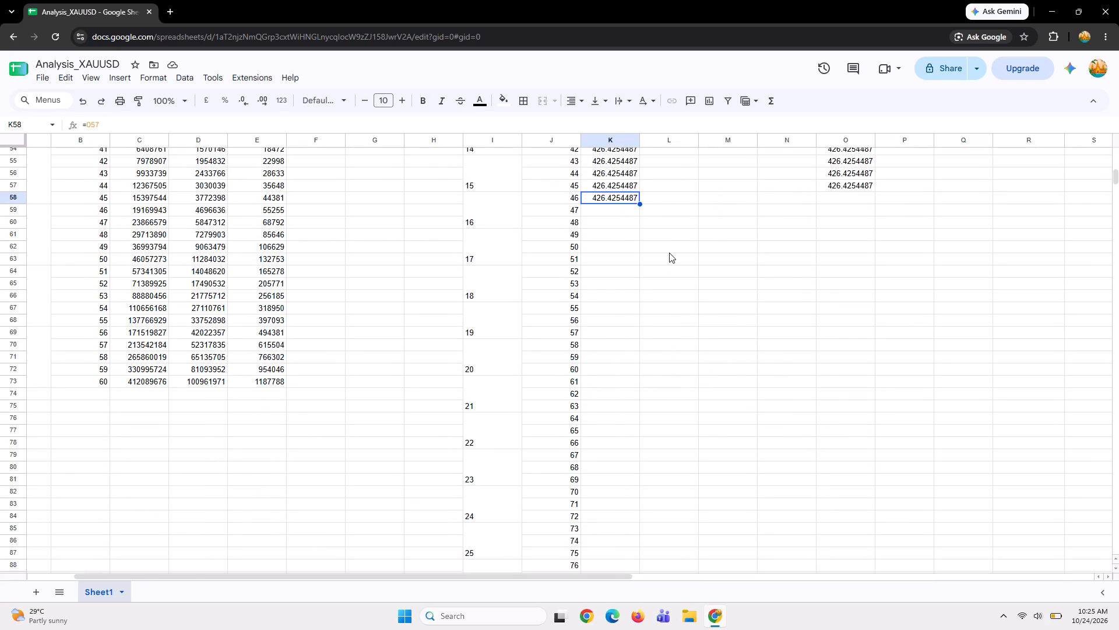
left_click_drag(639, 204, 628, 579)
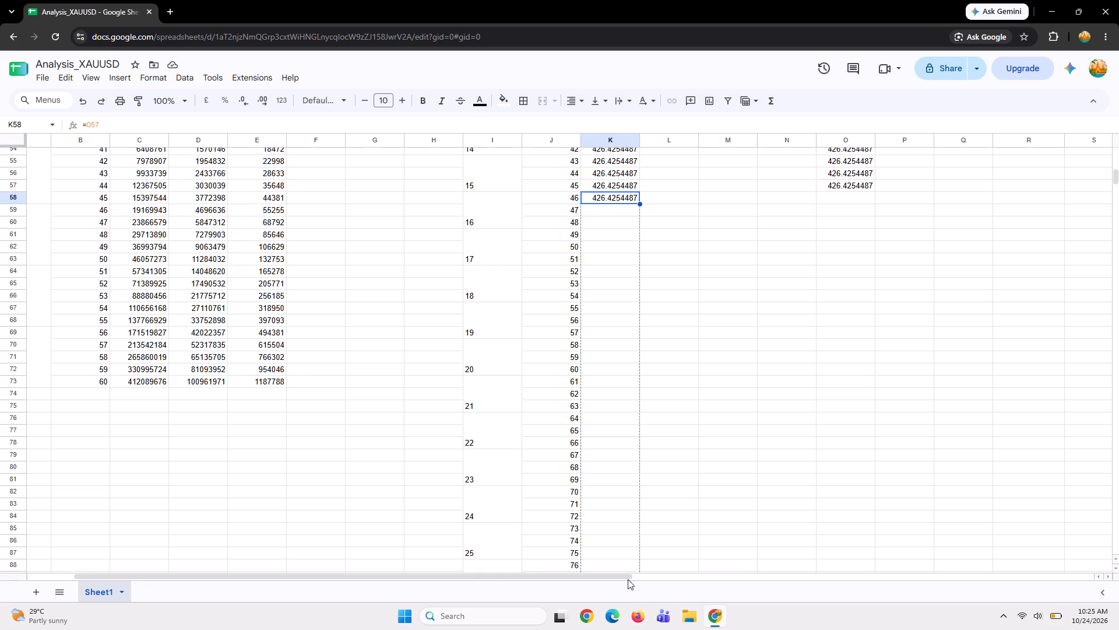
left_click_drag(628, 579, 628, 629)
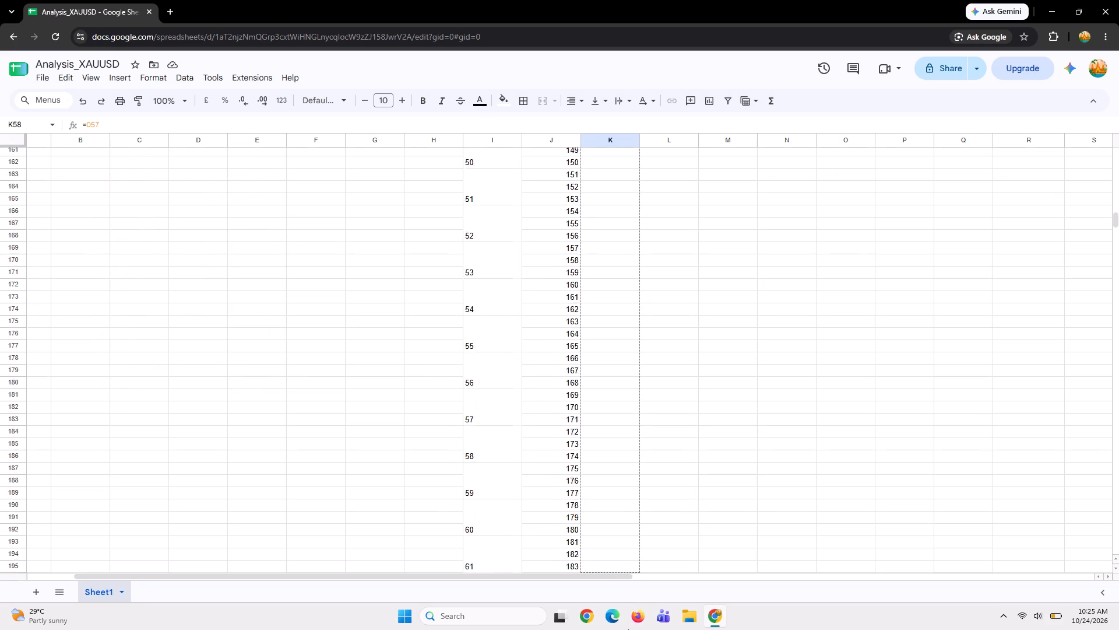
left_click_drag(628, 629, 618, 372)
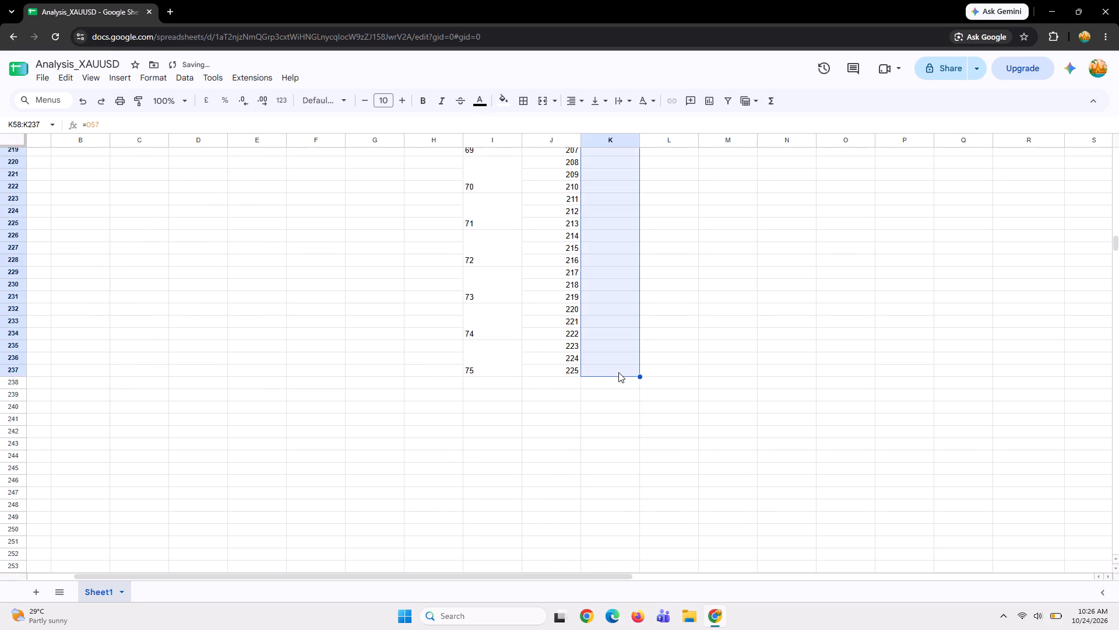
Extend the after-trade formula from O57 down through O192, the row of trade 180 on day 60.
scroll(708, 331, "up", 16)
scroll(708, 331, "down", 5)
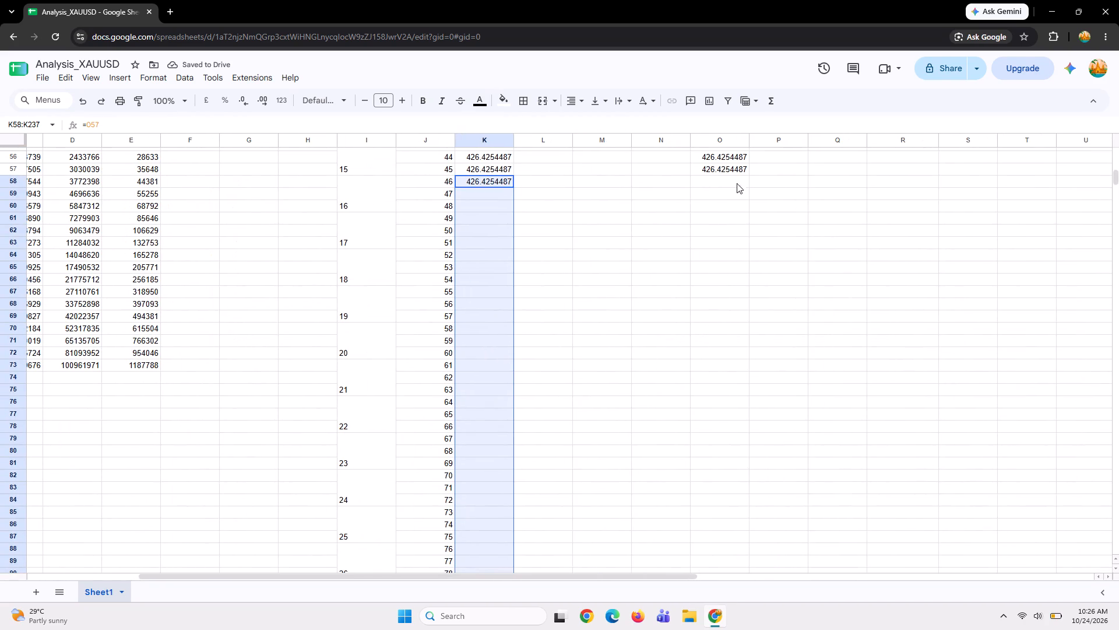
left_click(733, 167)
left_click(749, 177)
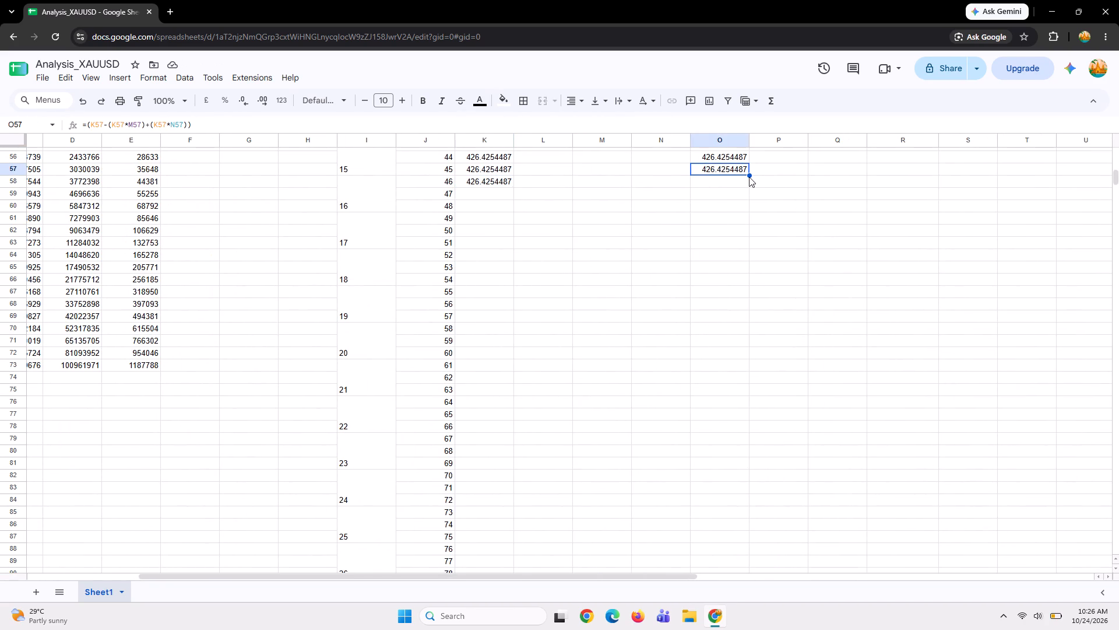
left_click_drag(750, 174, 745, 613)
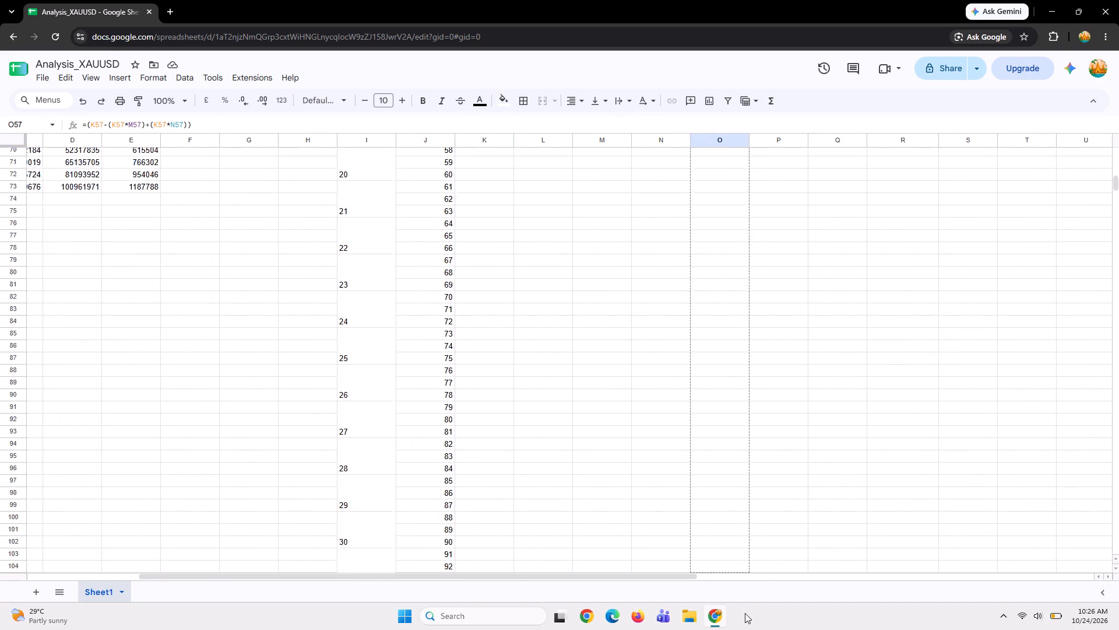
left_click_drag(745, 613, 724, 576)
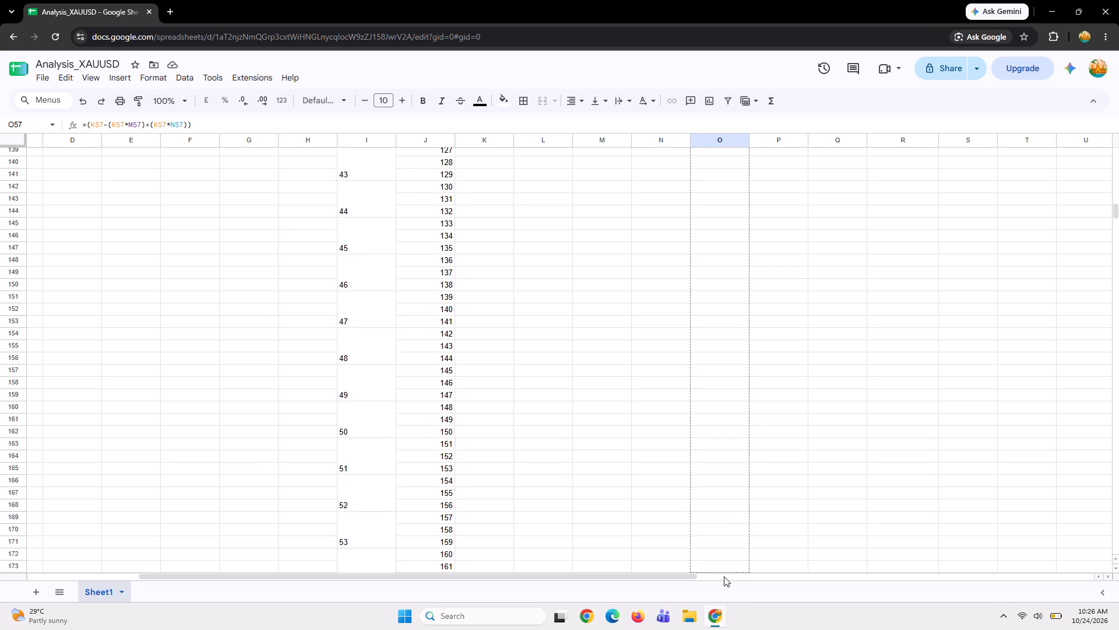
left_click_drag(724, 576, 714, 427)
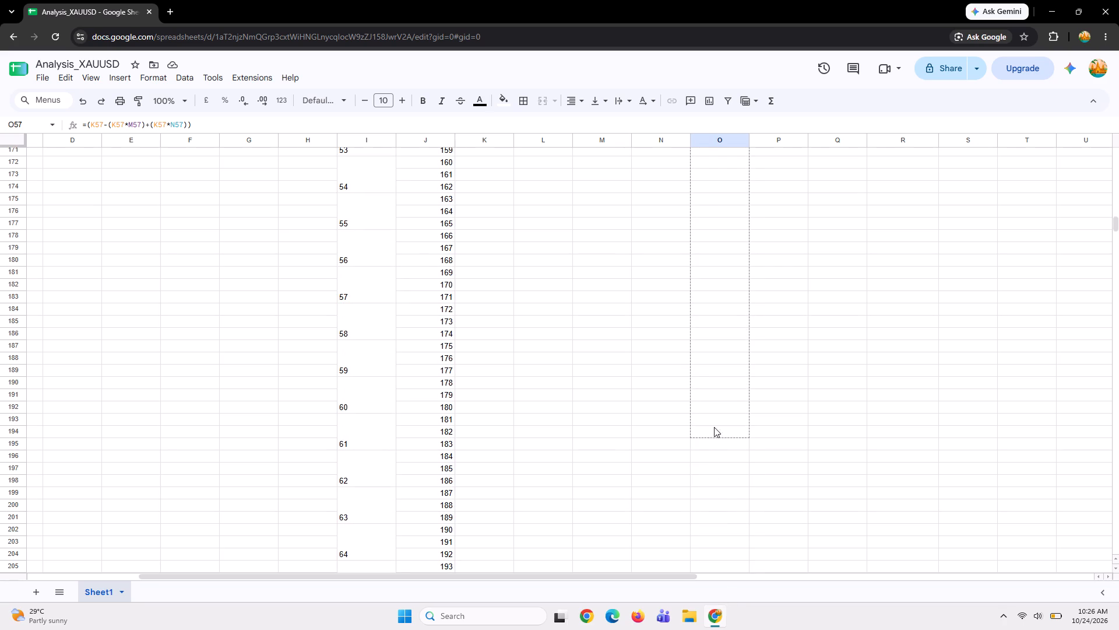
left_click_drag(714, 427, 712, 405)
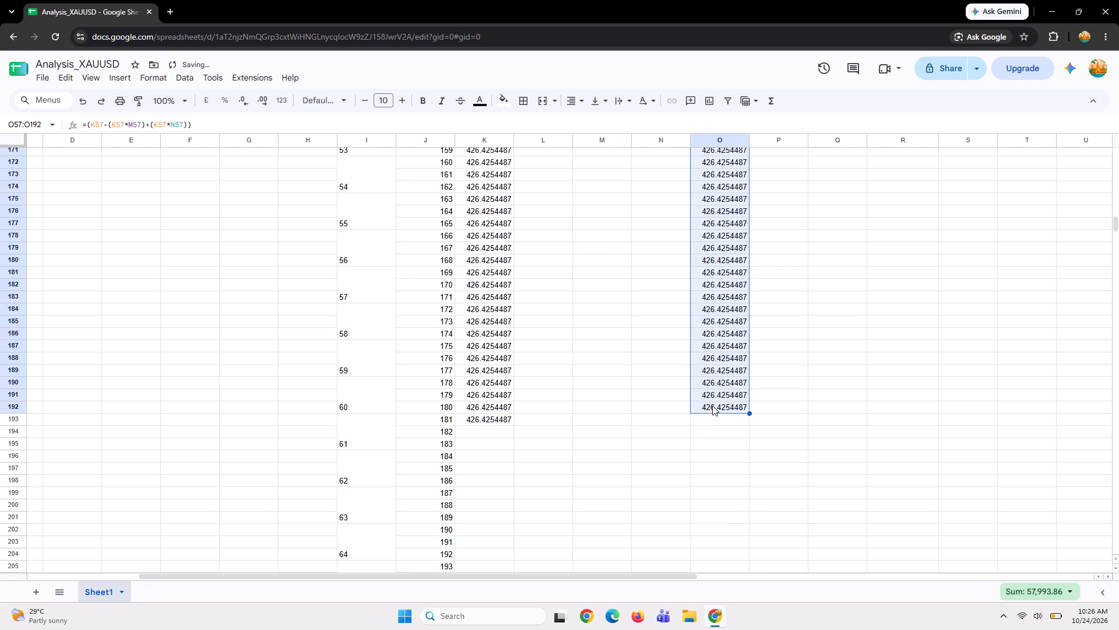
left_click(492, 423)
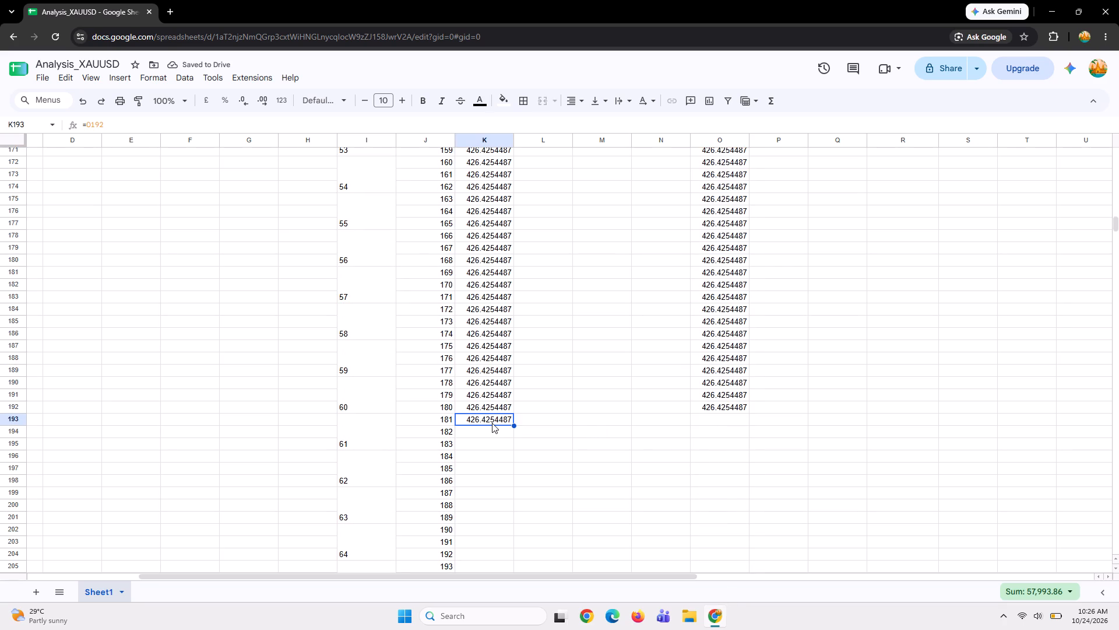
Copy the risk, sl and tp values of trades 1 to 10 in L13:N22 into L37:N46 for trades 25 to 34.
scroll(492, 423, "up", 12)
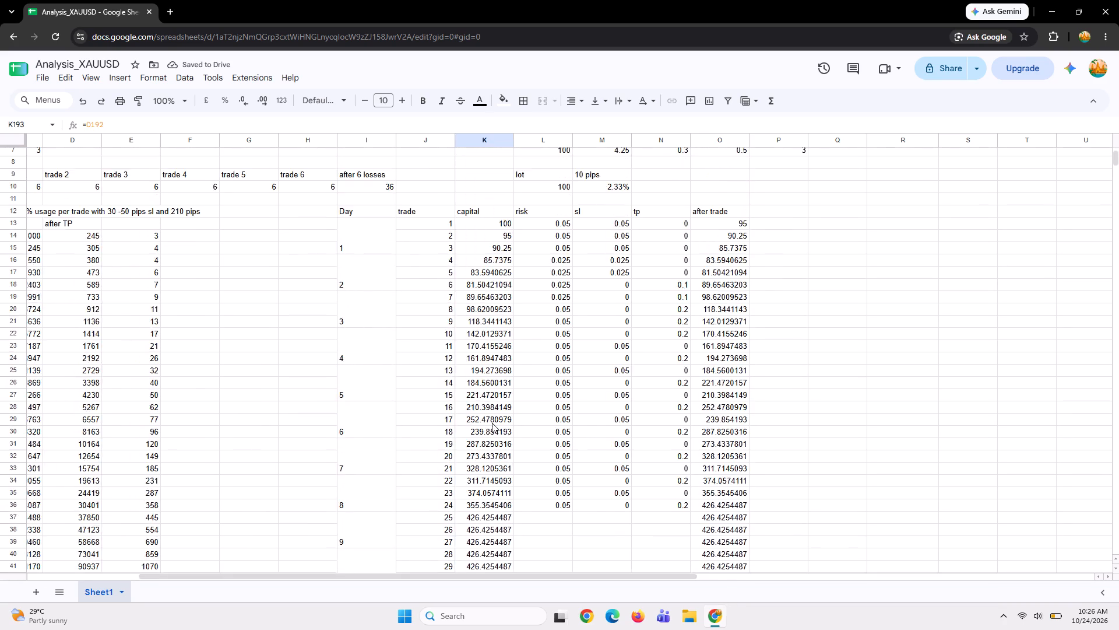
scroll(492, 423, "up", 1)
scroll(543, 307, "up", 4)
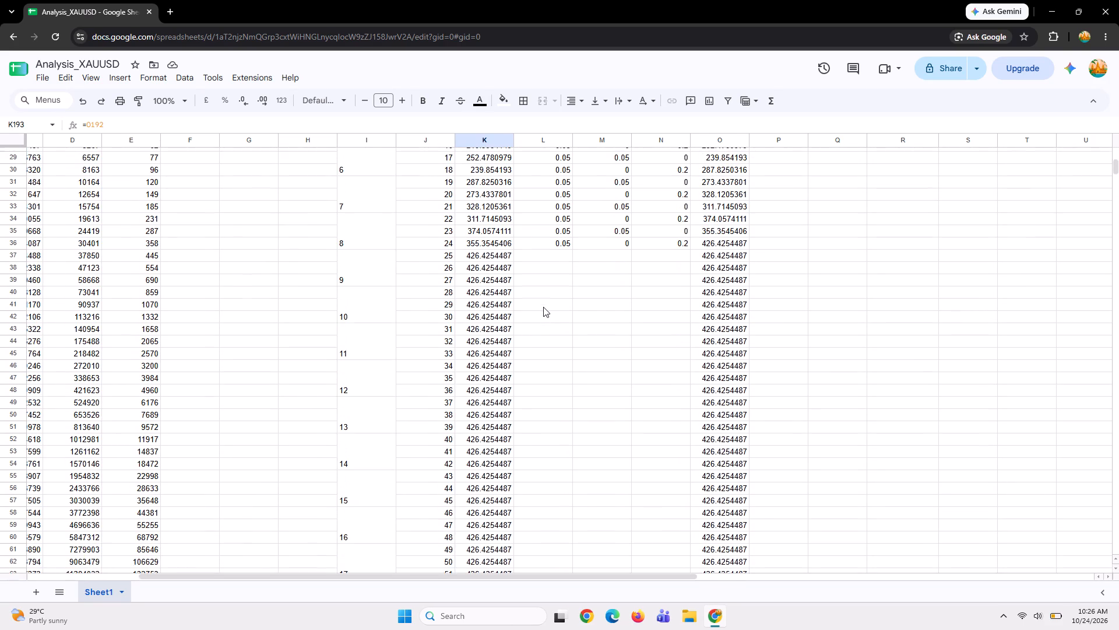
scroll(543, 307, "up", 1)
left_click(549, 253)
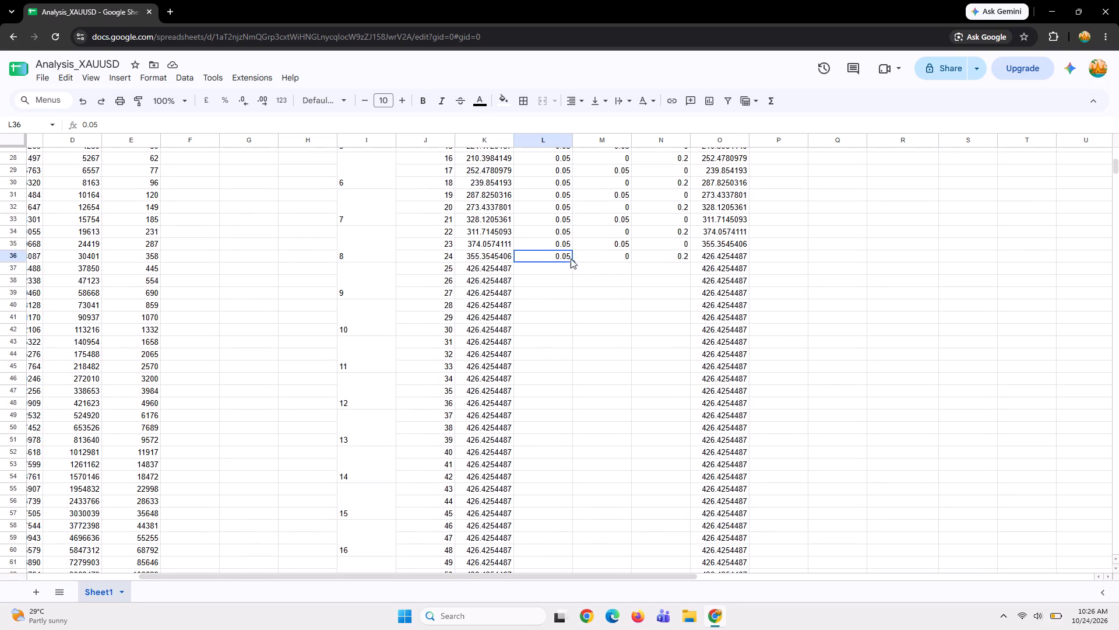
scroll(558, 256, "up", 4)
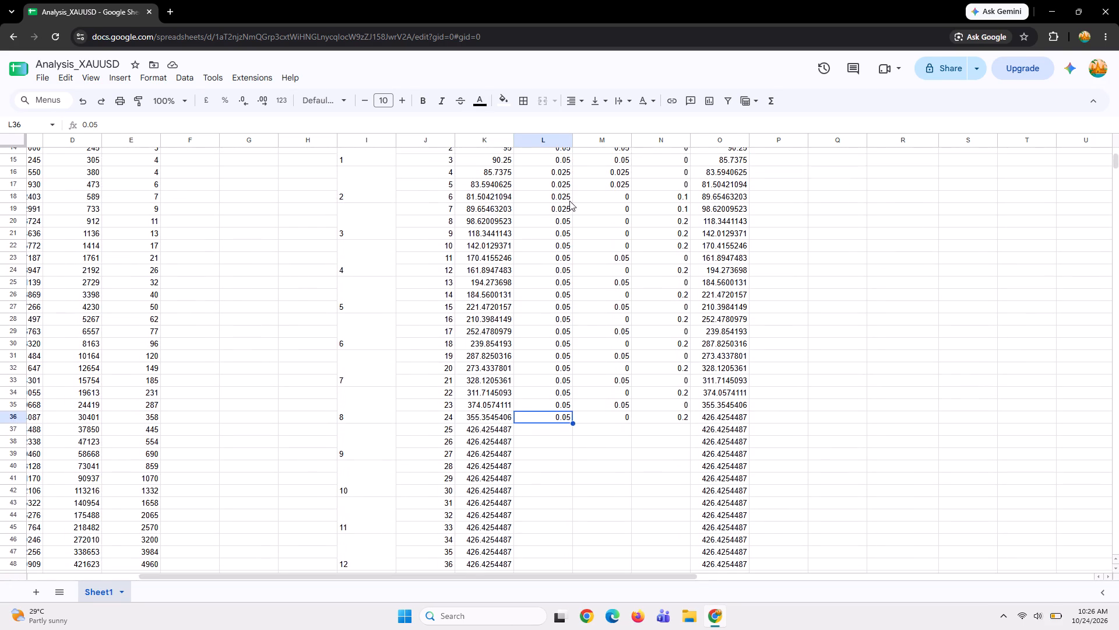
scroll(569, 201, "up", 1)
left_click_drag(553, 212, 665, 286)
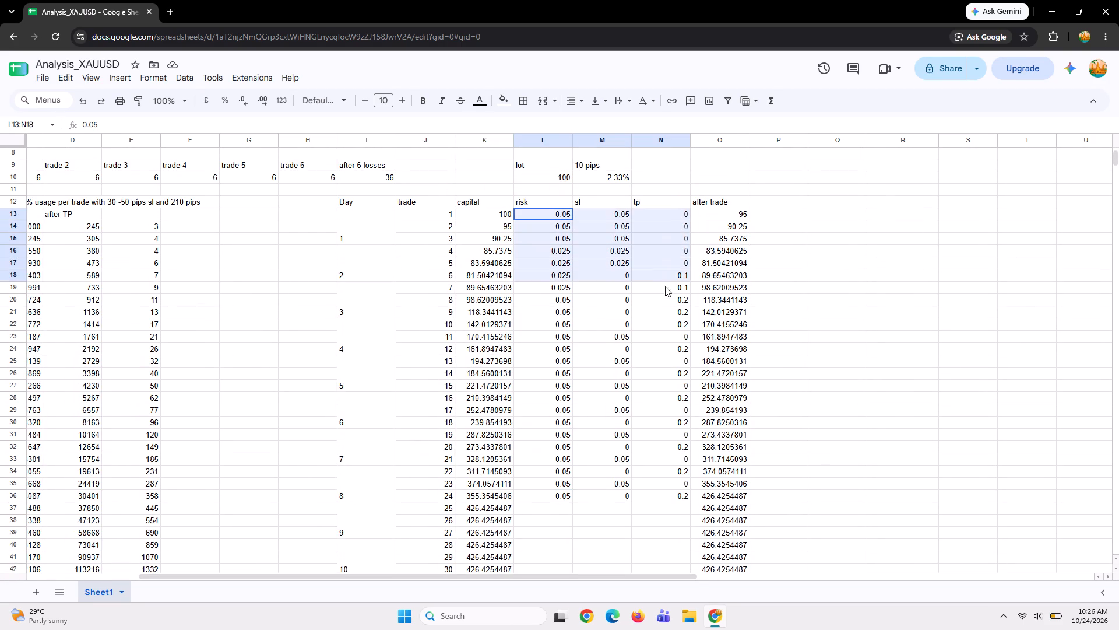
left_click_drag(665, 286, 663, 327)
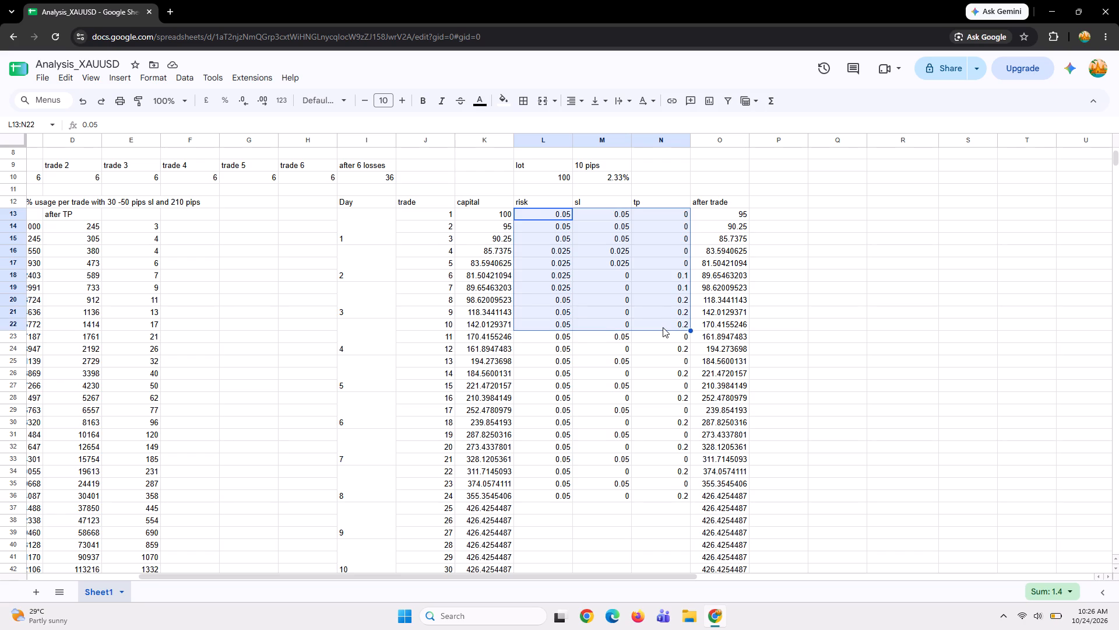
key("ctrl+c")
scroll(663, 327, "down", 4)
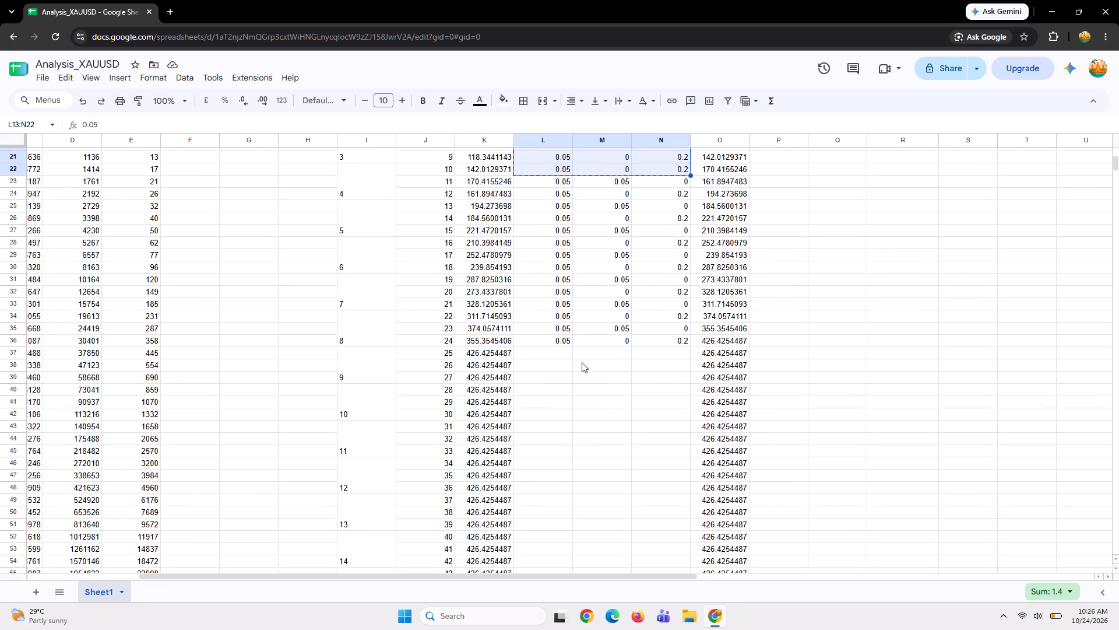
left_click(560, 352)
key("ctrl+v")
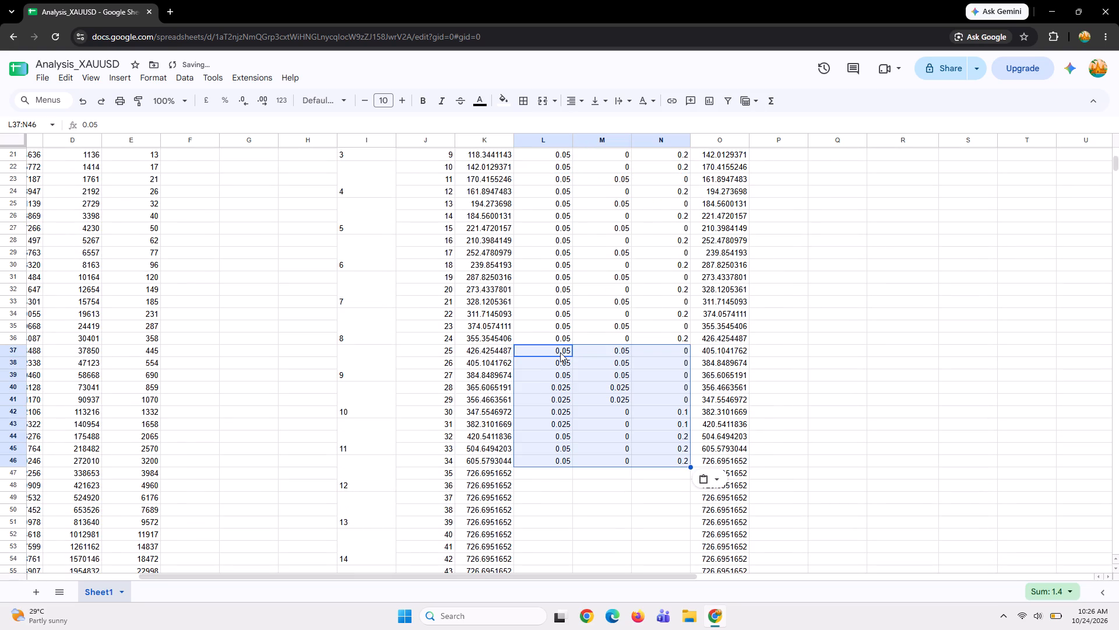
Copy the risk, sl and tp values of trades 11 to 20 in L23:N32 into L47:N56 and L57:N66.
scroll(560, 352, "down", 3)
left_click(556, 349)
scroll(556, 349, "up", 1)
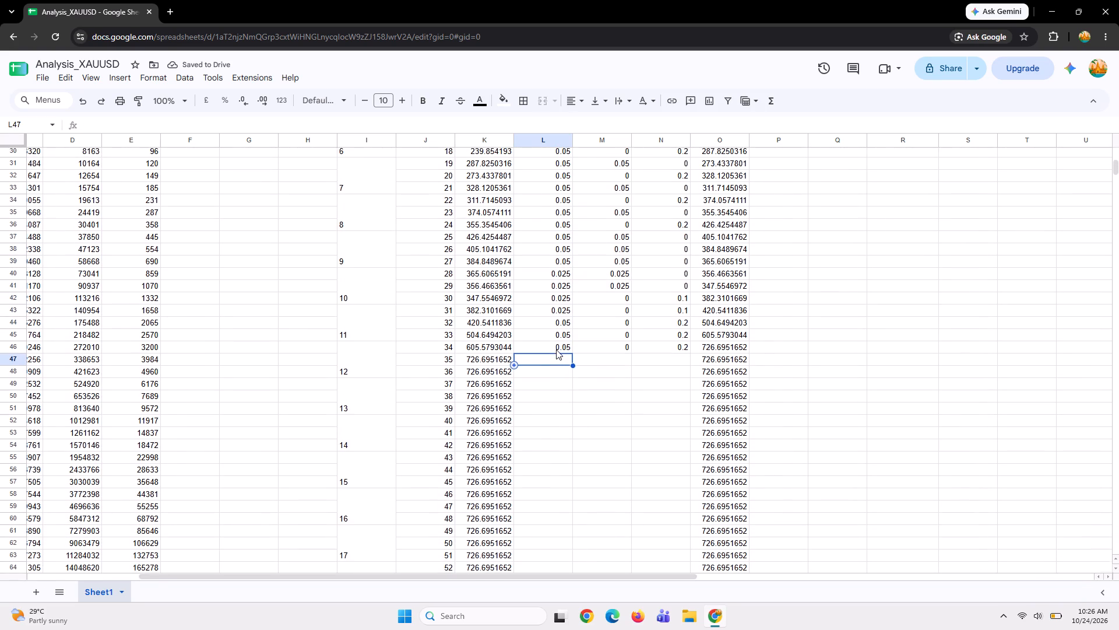
scroll(556, 349, "up", 3)
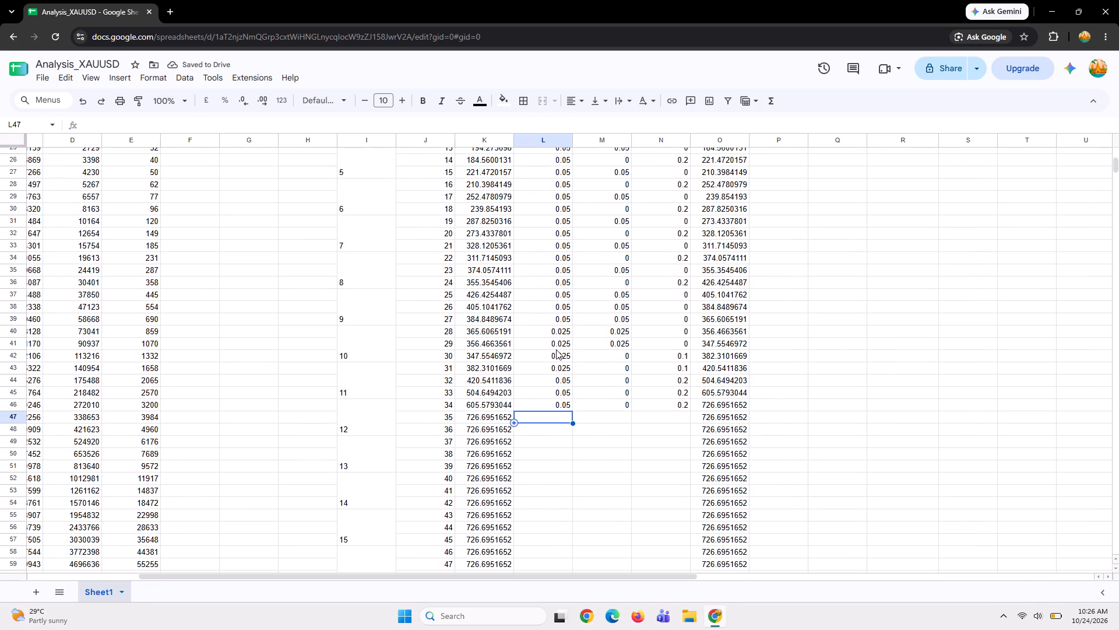
scroll(556, 349, "up", 2)
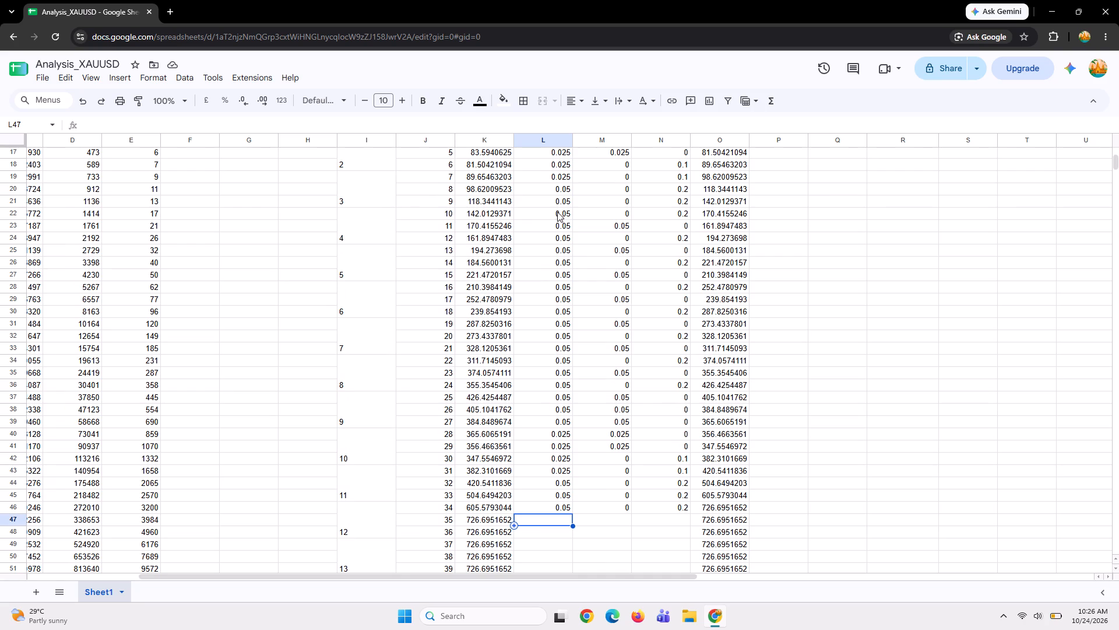
left_click_drag(555, 225, 653, 272)
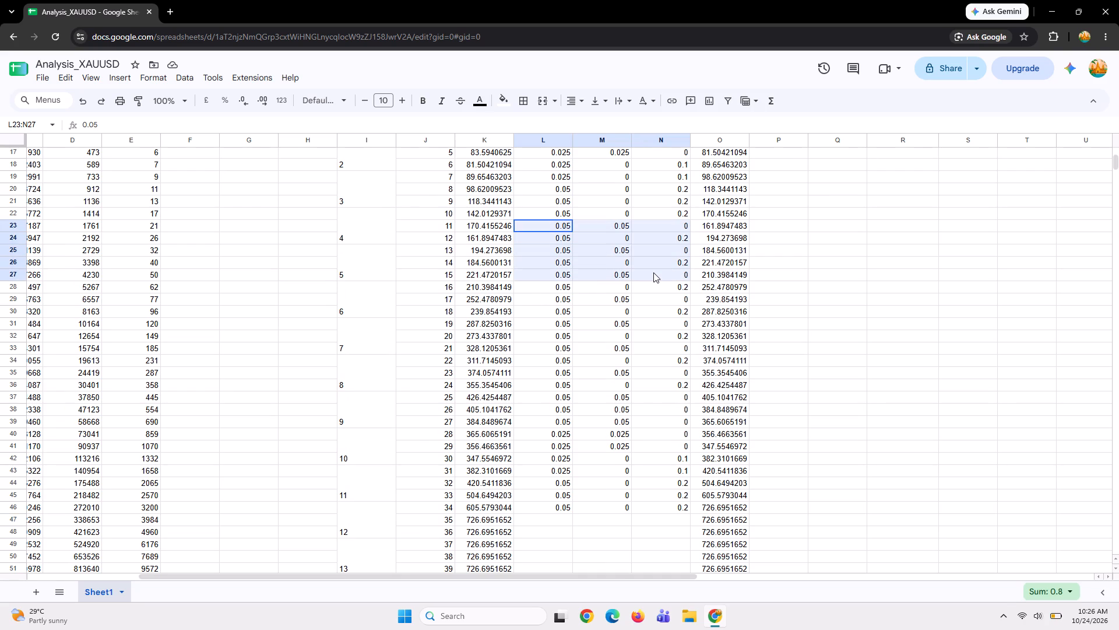
left_click_drag(653, 272, 657, 313)
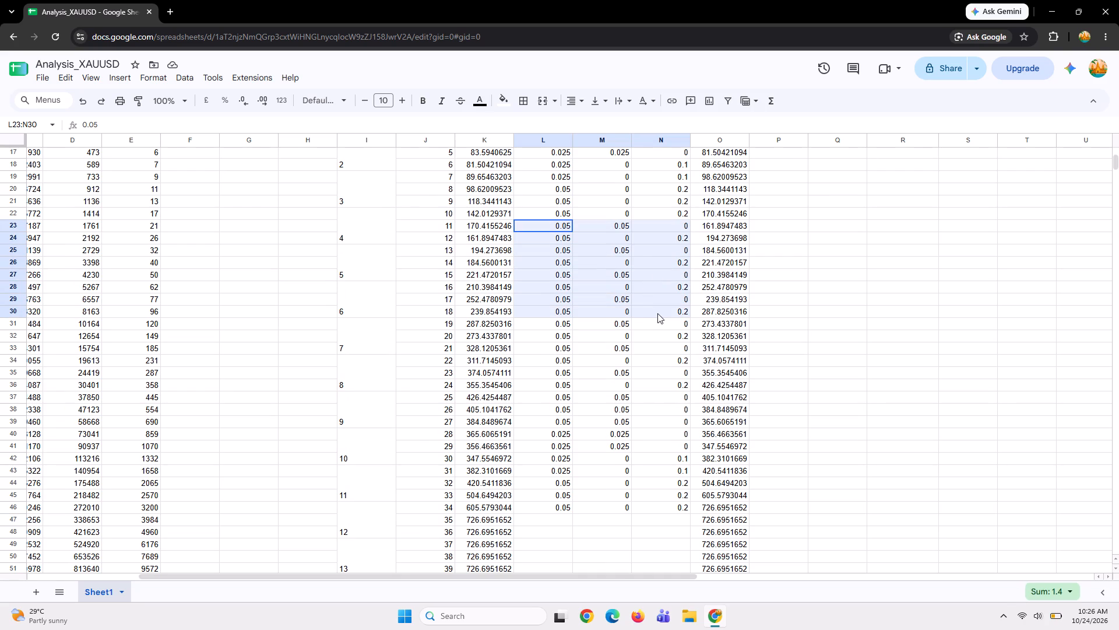
left_click_drag(657, 313, 661, 334)
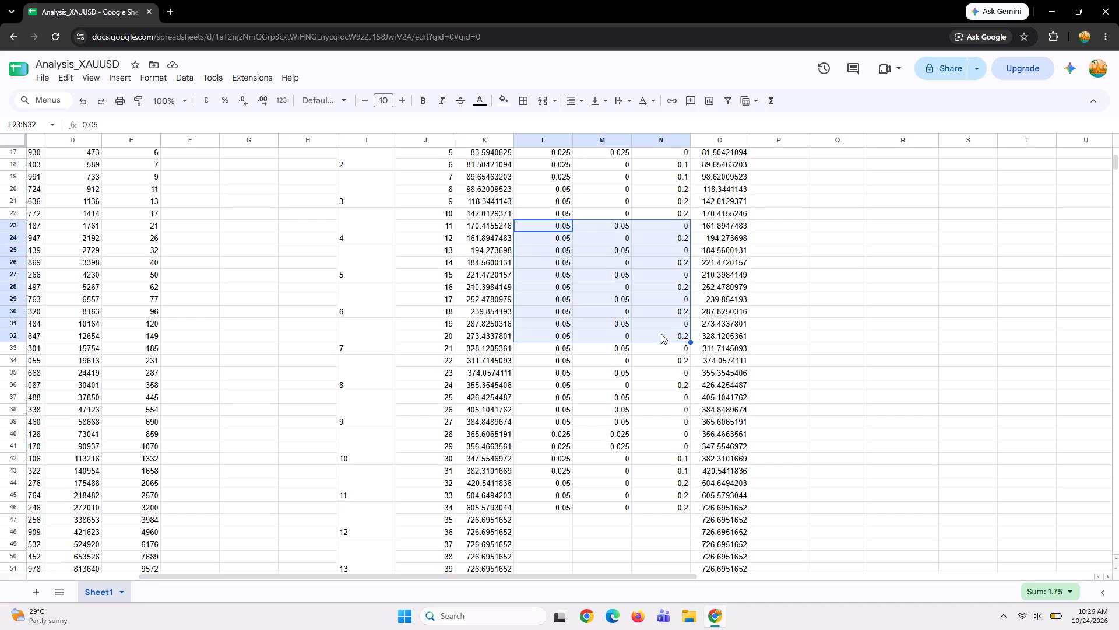
key("ctrl+c")
scroll(661, 334, "down", 3)
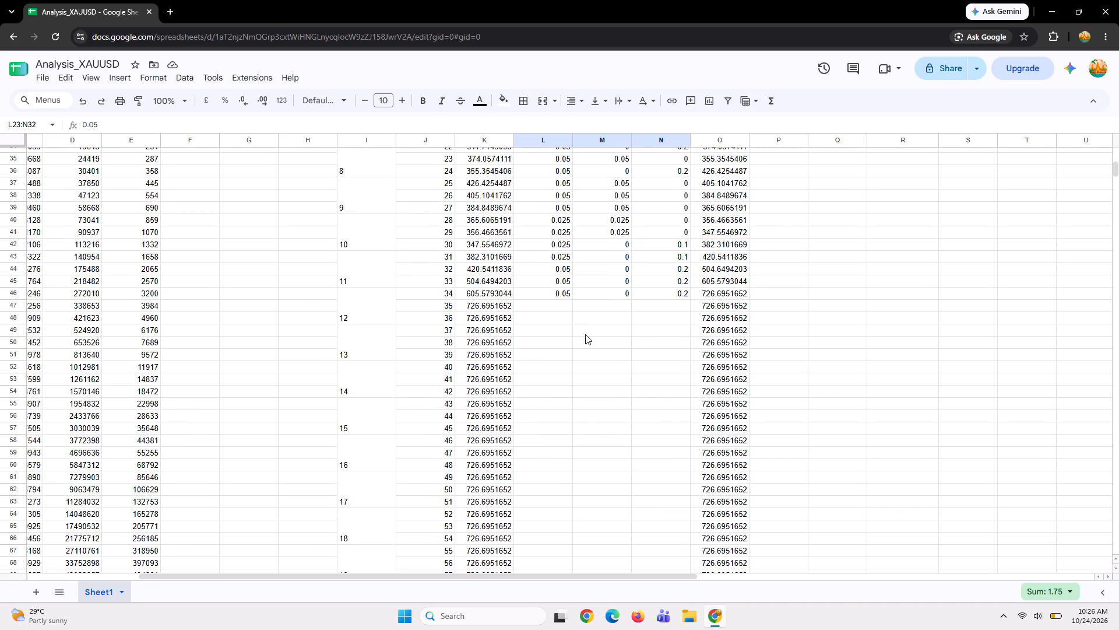
left_click(548, 307)
key("ctrl+v")
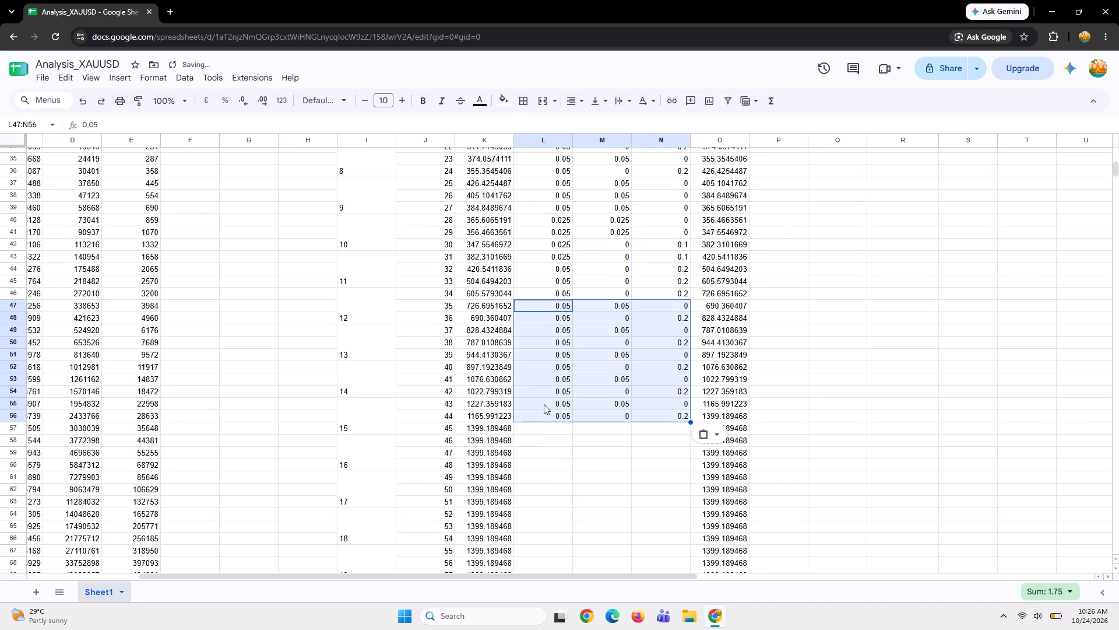
left_click(546, 432)
key("ctrl+v")
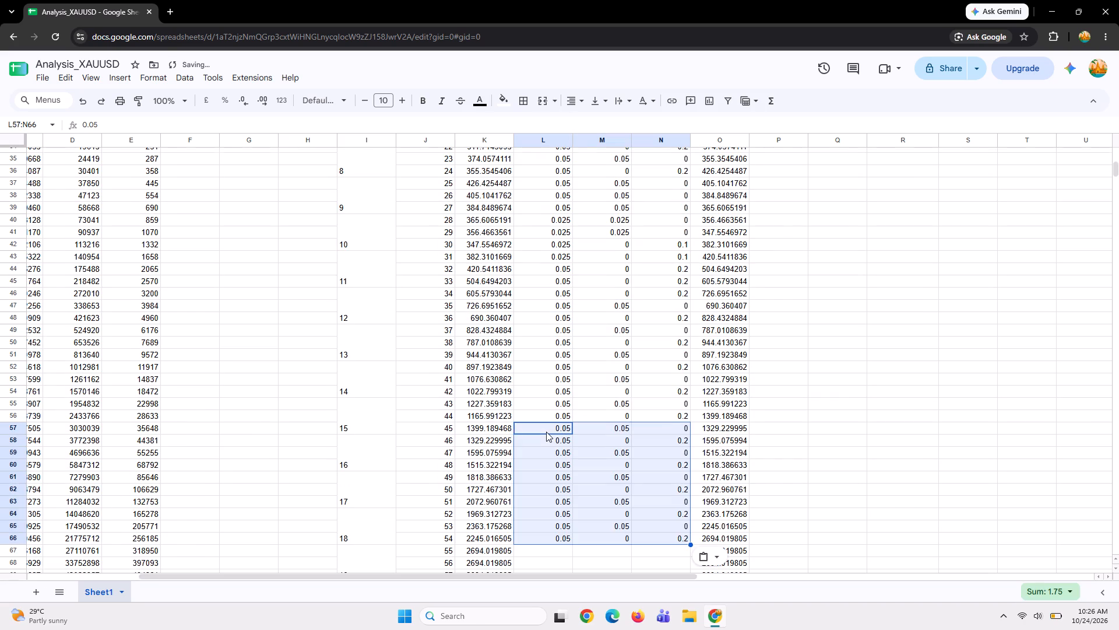
Repeat the copied ten-row risk, sl and tp block four times through L67:N106, covering trades 55 to 94.
scroll(546, 432, "down", 2)
left_click(548, 418)
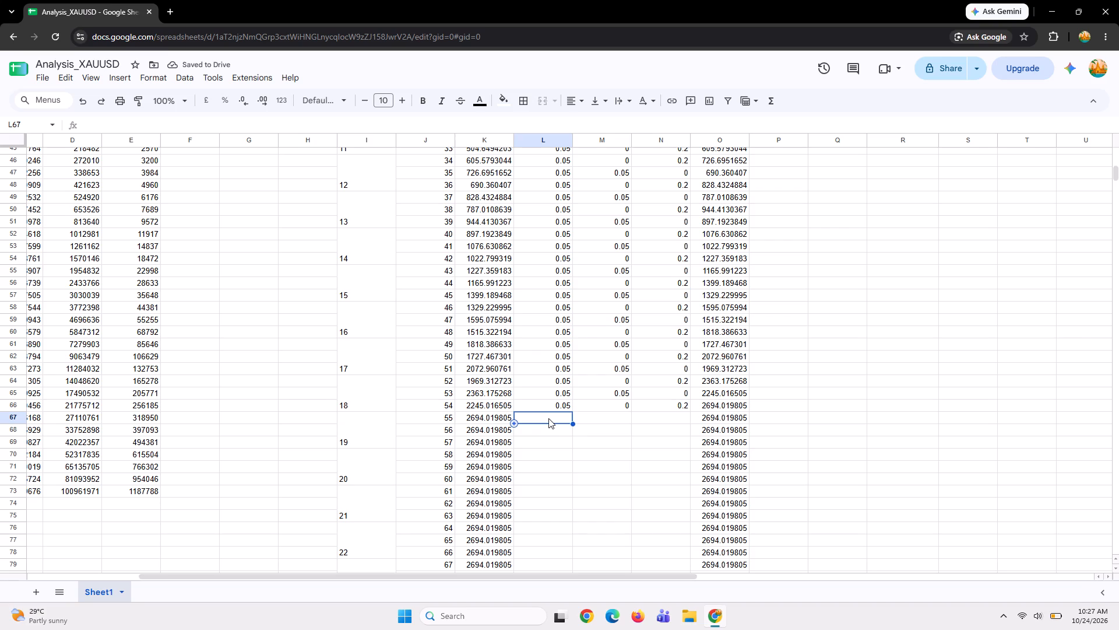
key("ctrl+v")
scroll(555, 466, "down", 1)
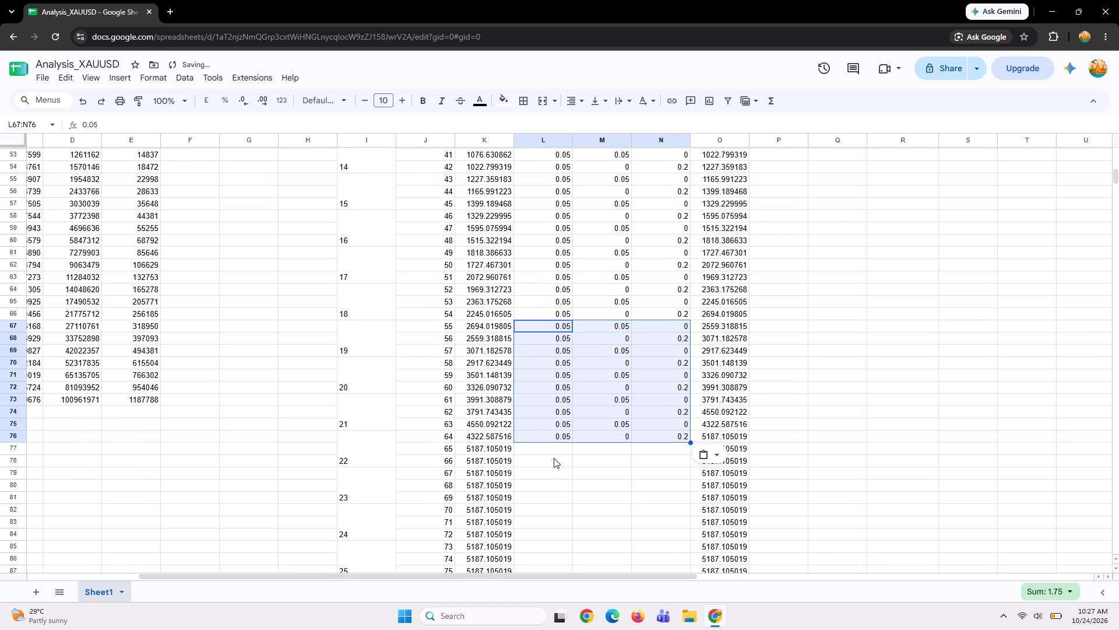
left_click(553, 450)
key("ctrl+v")
scroll(553, 450, "down", 2)
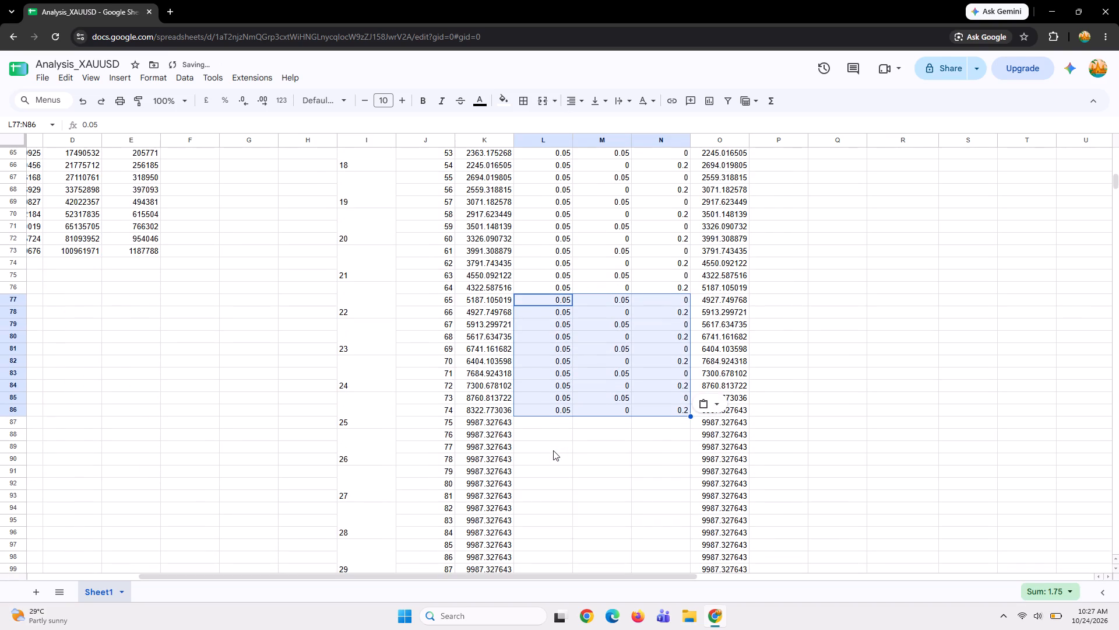
left_click(555, 426)
key("ctrl+v")
scroll(555, 426, "down", 1)
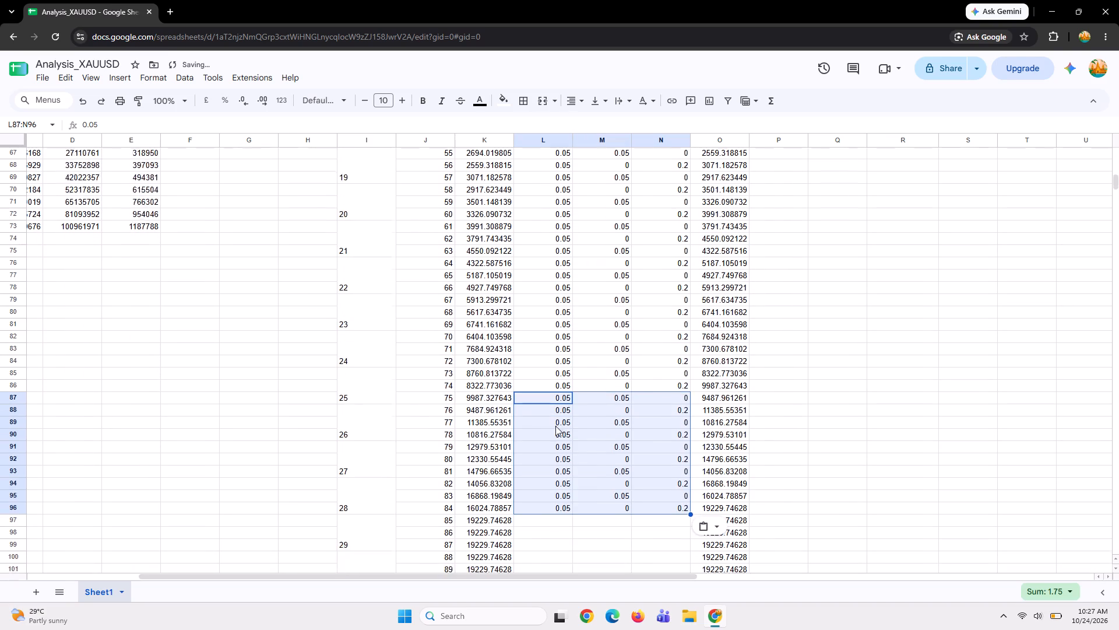
scroll(555, 426, "down", 1)
left_click(548, 436)
key("ctrl+v")
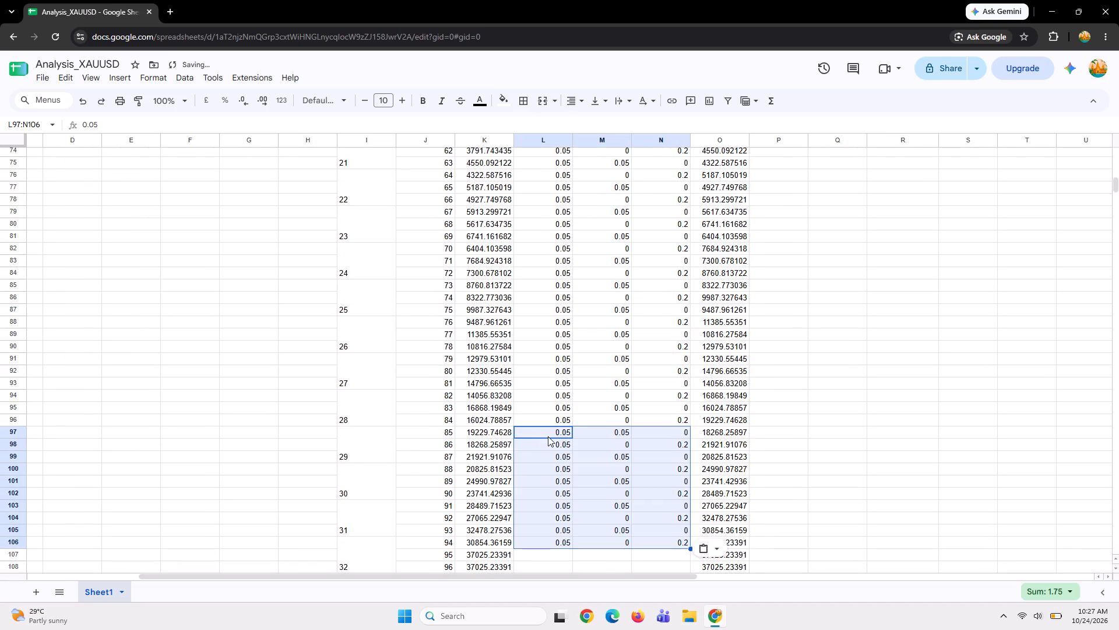
Repeat the same ten-row risk, sl and tp block four times through L107:N146, covering trades 95 to 134.
scroll(548, 436, "down", 2)
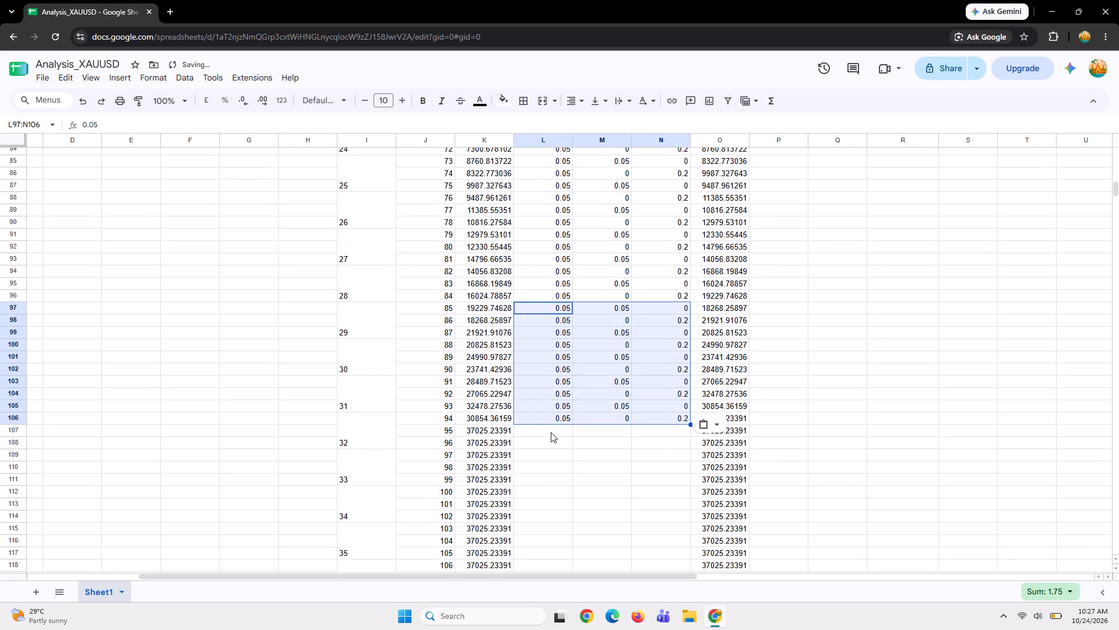
left_click(551, 432)
key("ctrl+v")
scroll(551, 432, "down", 2)
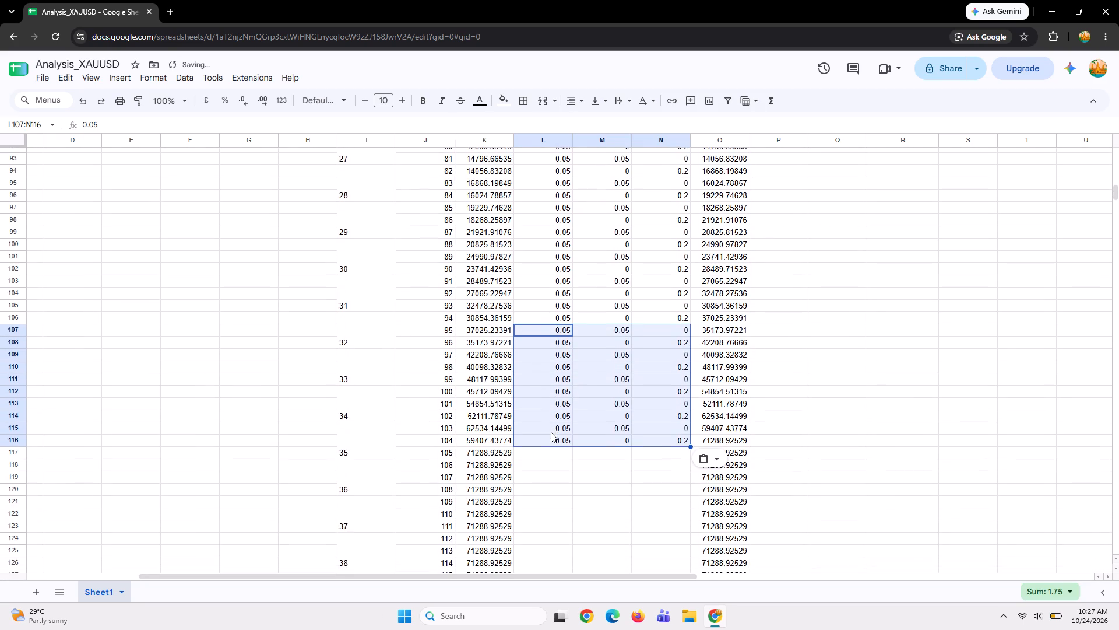
scroll(551, 432, "down", 1)
left_click(551, 432)
key("ctrl+v")
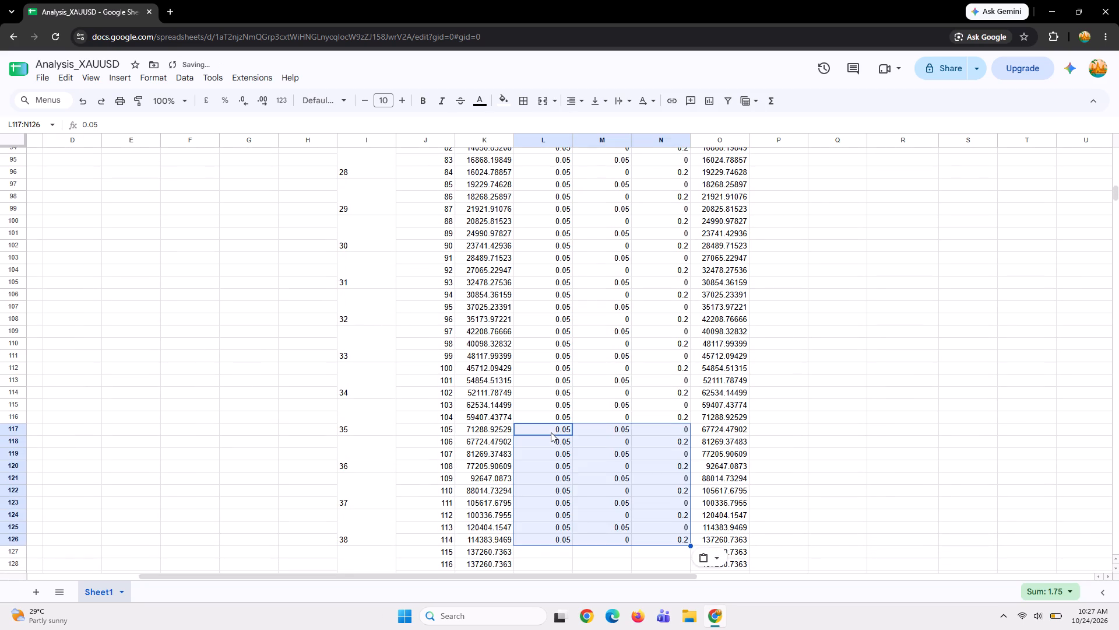
scroll(551, 432, "down", 3)
left_click(551, 432)
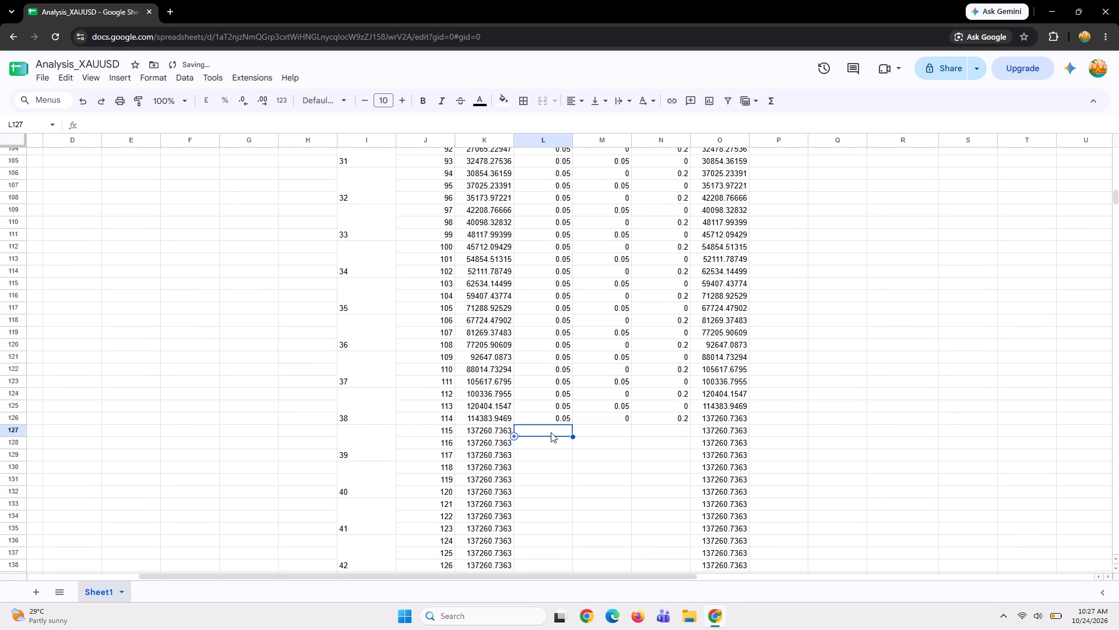
key("ctrl+v")
scroll(551, 432, "down", 2)
left_click(557, 416)
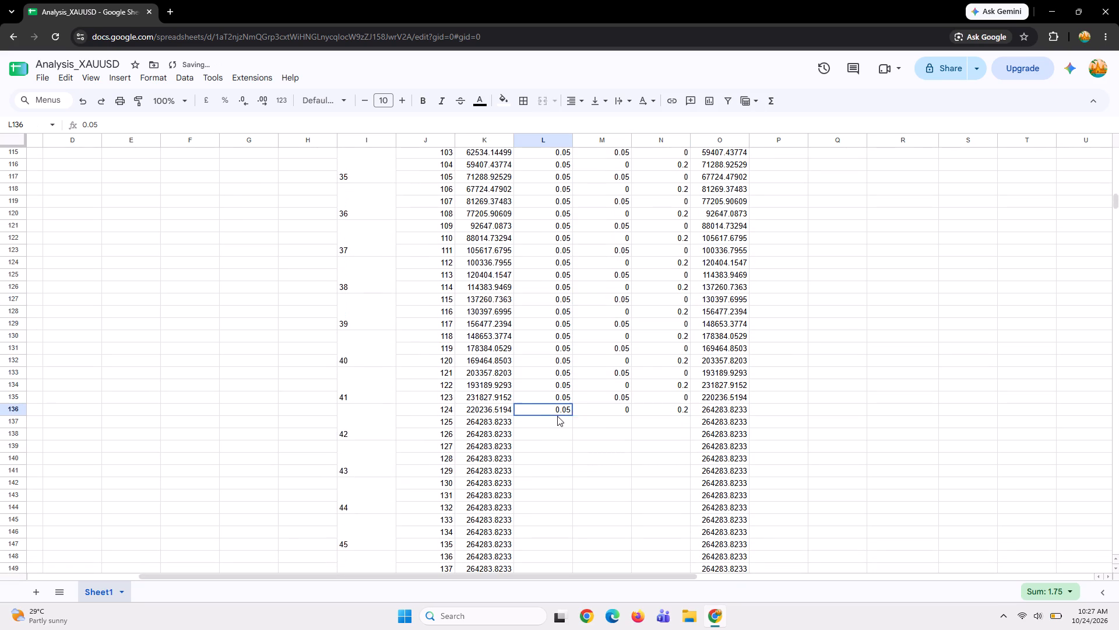
left_click(555, 422)
key("ctrl+v")
Repeat the same ten-row risk, sl and tp block three times through L147:N176, covering trades 135 to 164.
scroll(555, 422, "down", 2)
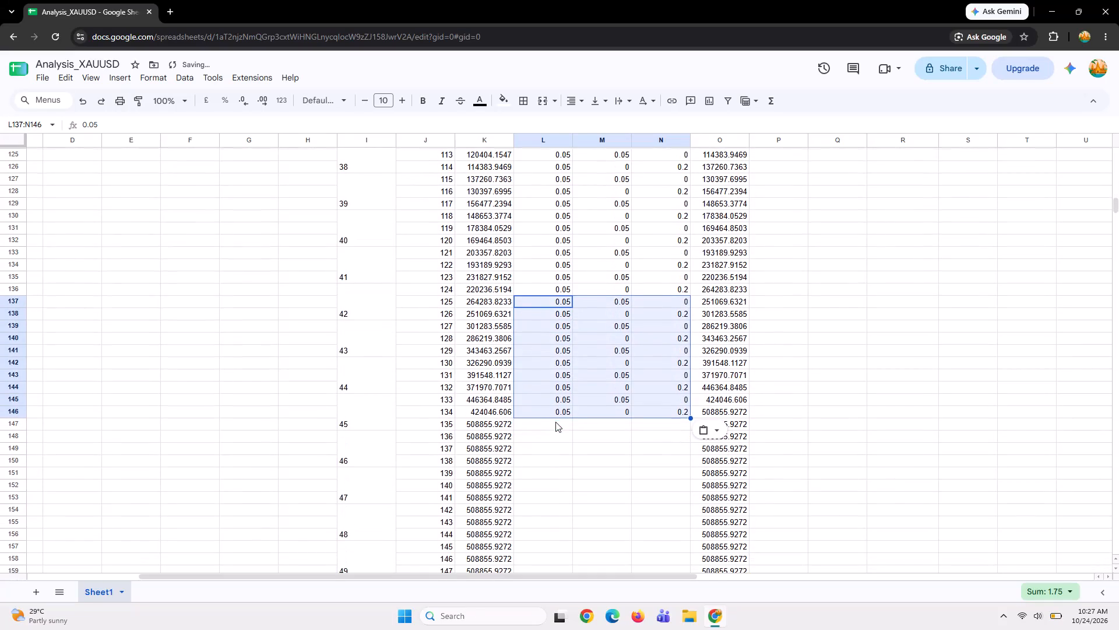
left_click(550, 427)
key("ctrl+v")
scroll(550, 427, "down", 2)
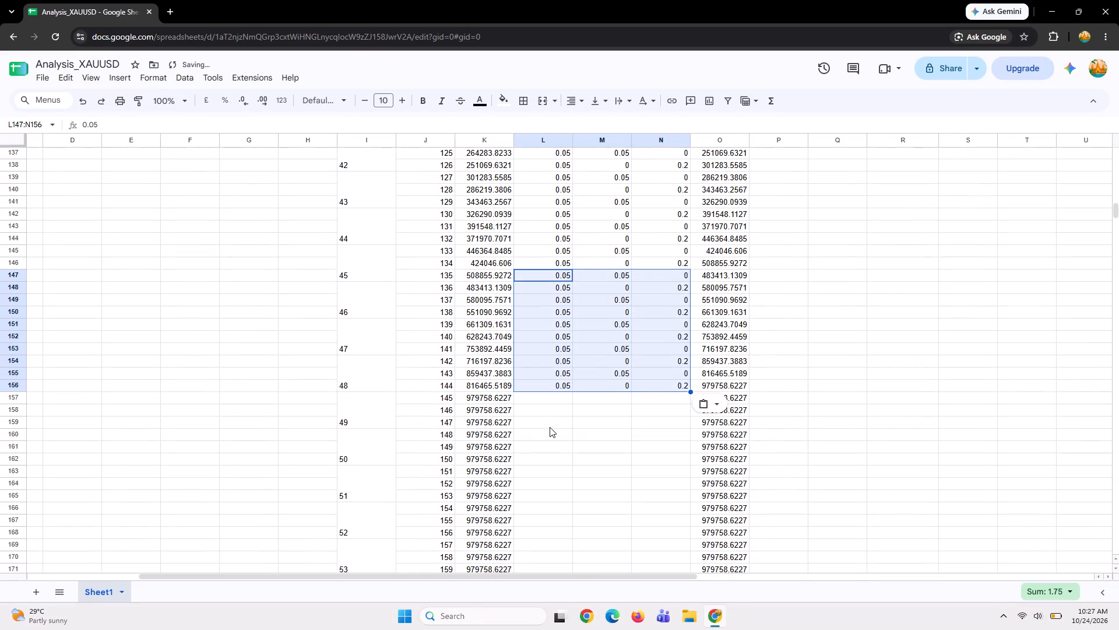
scroll(550, 427, "down", 1)
left_click(557, 392)
key("ctrl+v")
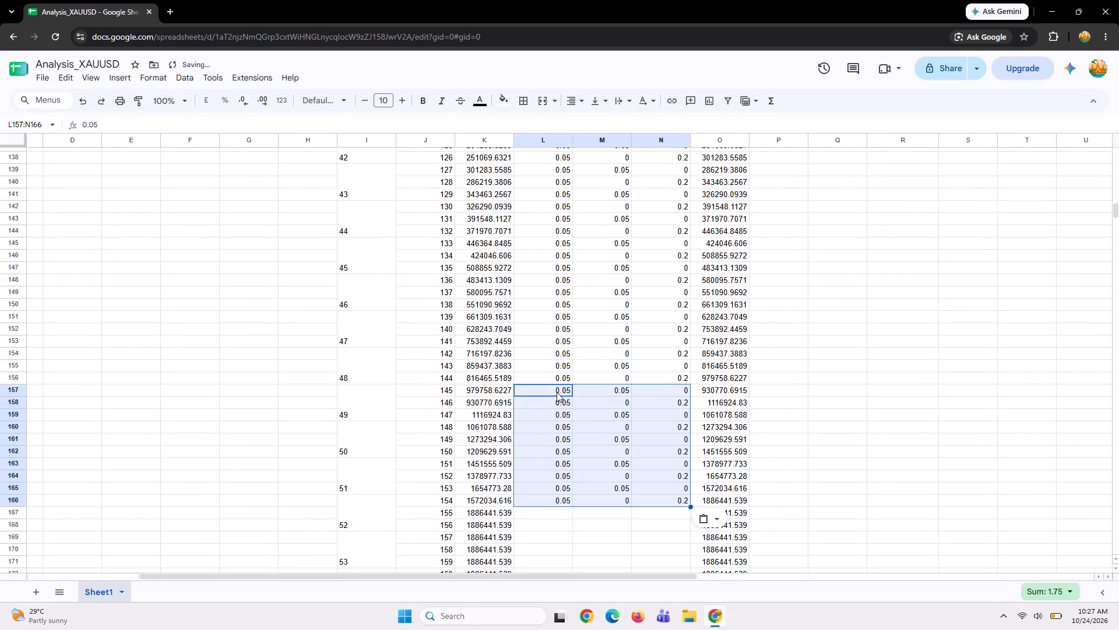
scroll(557, 392, "down", 2)
left_click(558, 379)
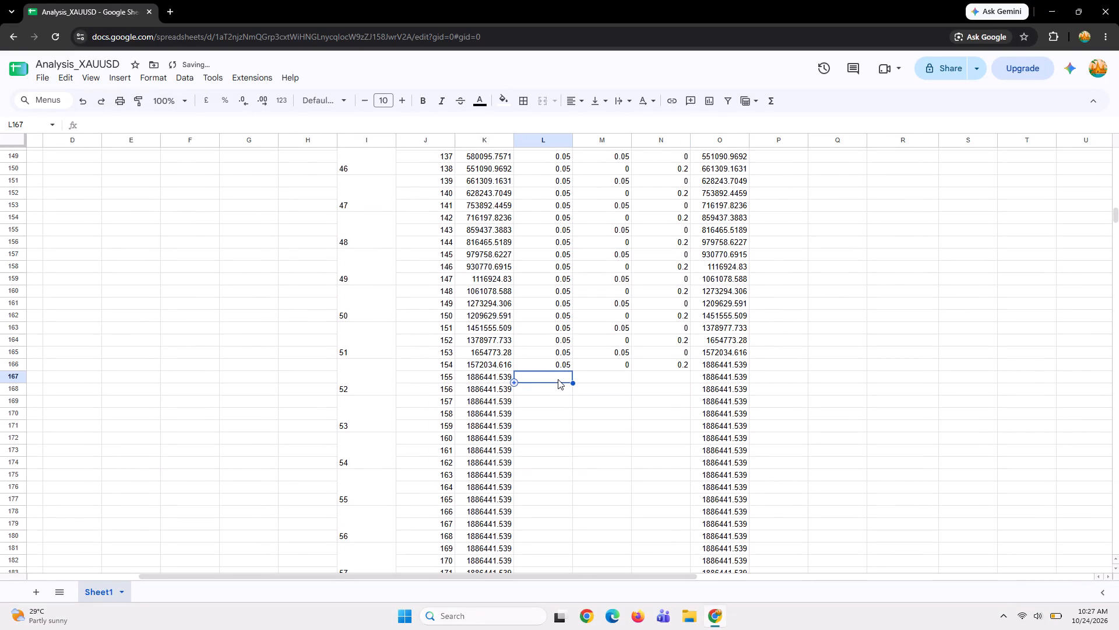
key("ctrl+v")
Repeat the same ten-row risk, sl and tp block twice through L177:N196, covering trades 165 to 184.
scroll(558, 379, "down", 2)
left_click(552, 368)
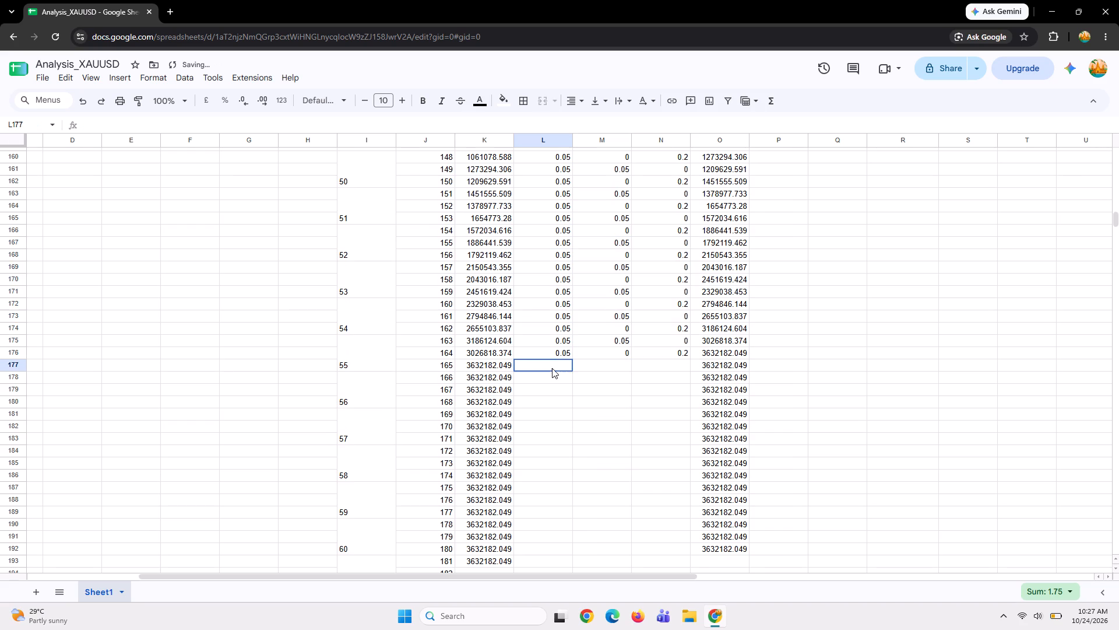
key("ctrl+v")
scroll(552, 368, "down", 2)
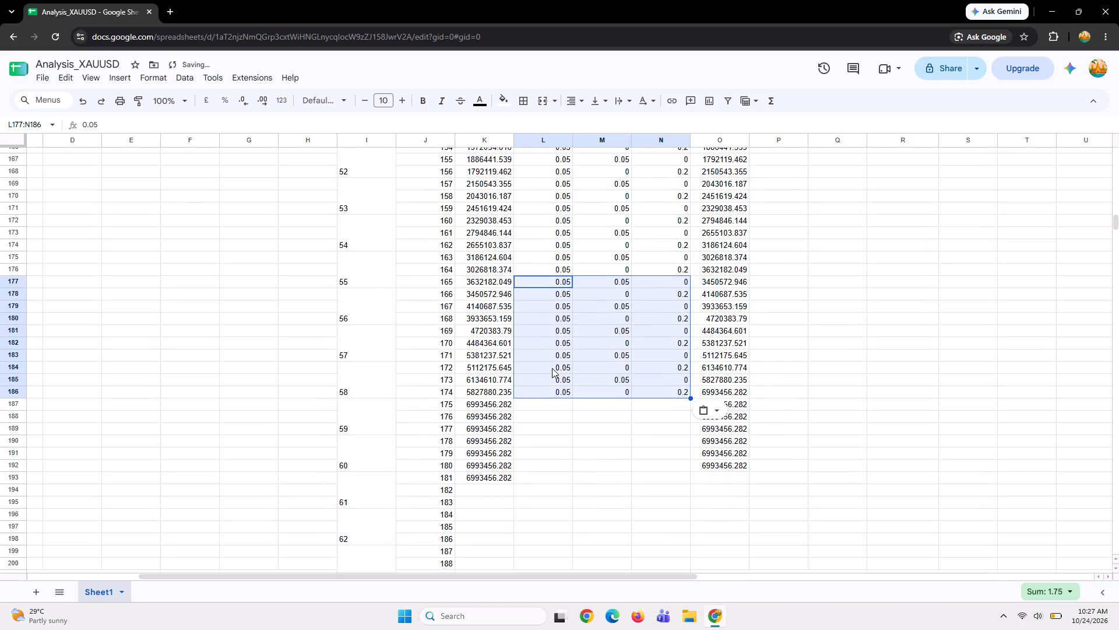
scroll(552, 368, "down", 1)
left_click(547, 374)
key("ctrl+v")
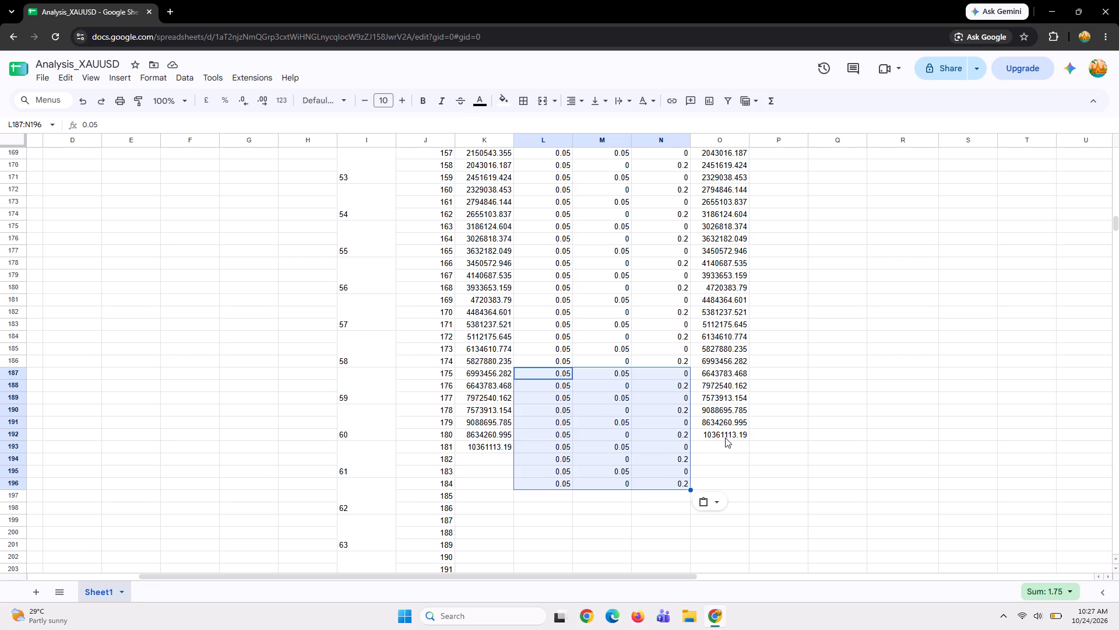
Set the starting capital of trade 1 in K13 to 5000.
scroll(661, 405, "up", 13)
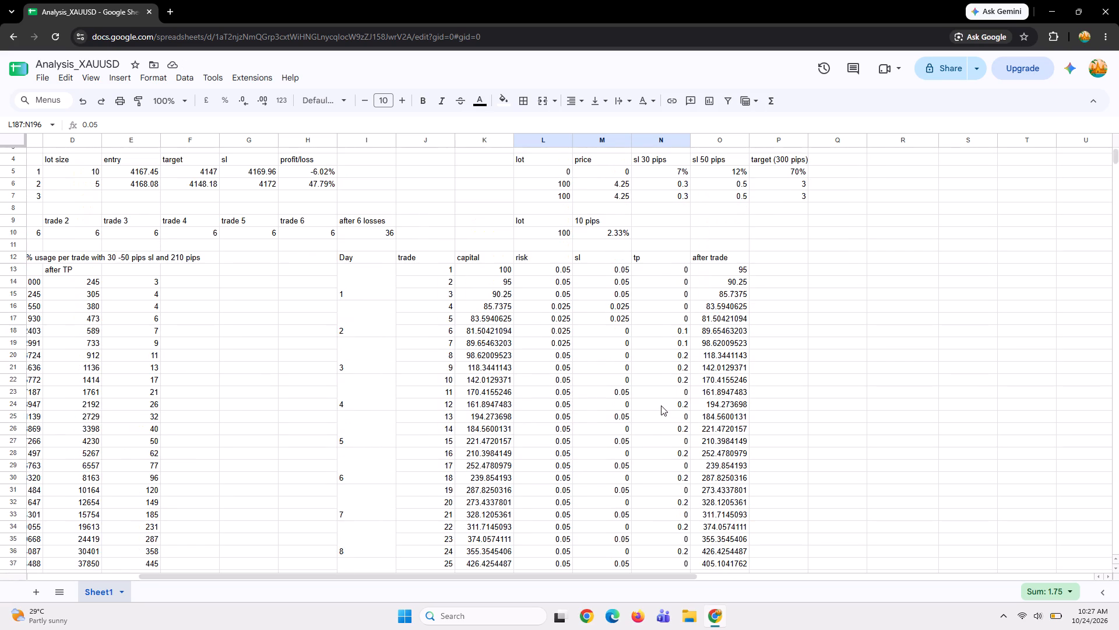
scroll(661, 405, "up", 1)
left_click(490, 294)
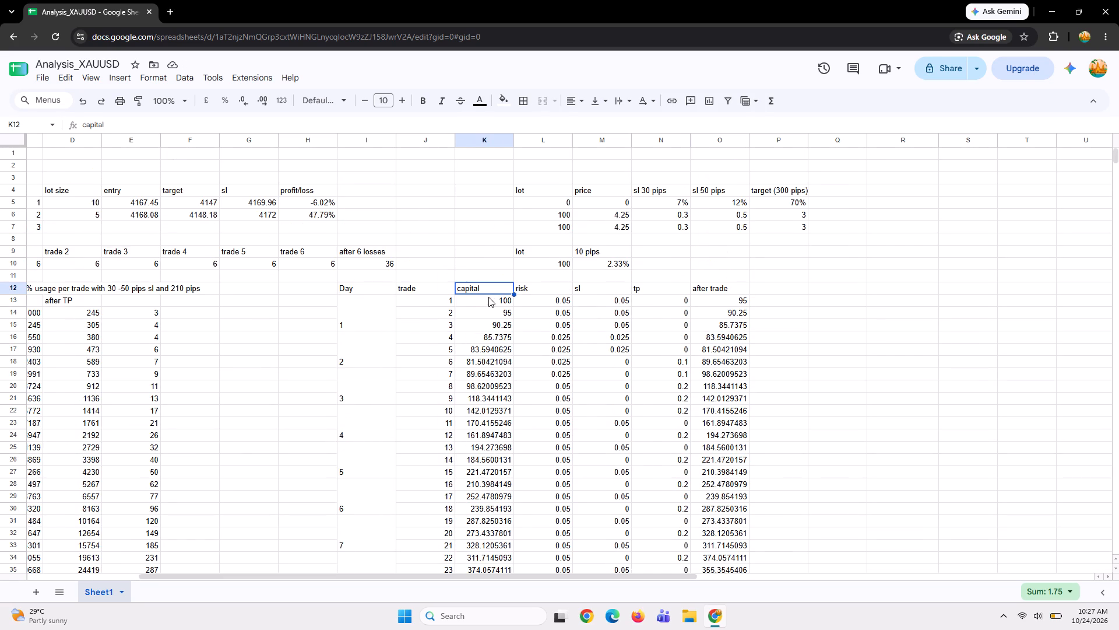
left_click(488, 300)
type("5000")
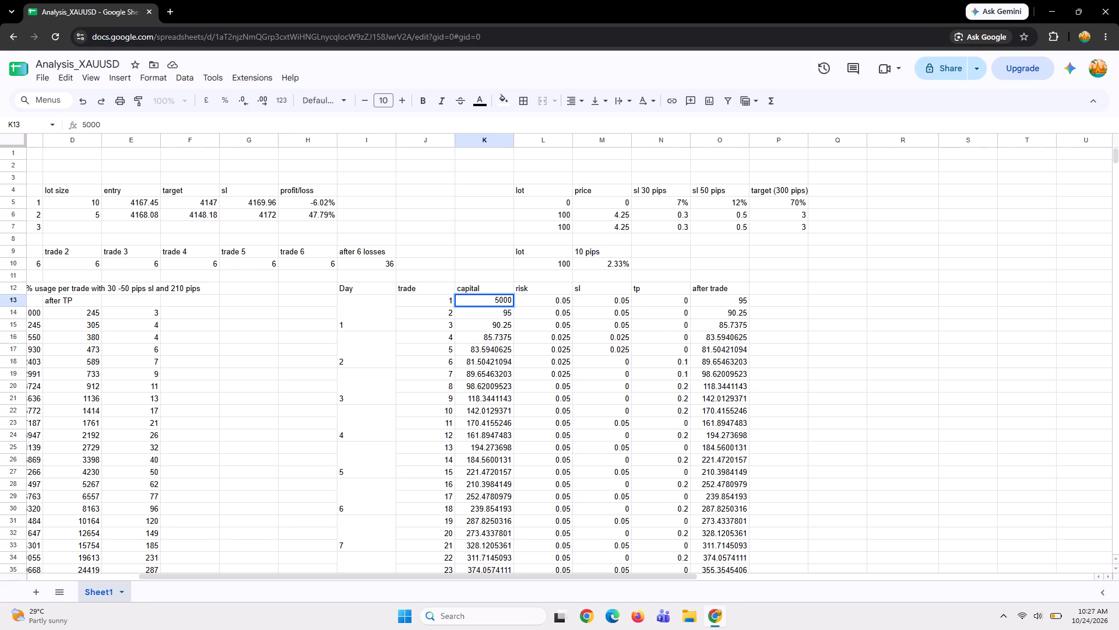
key("Return")
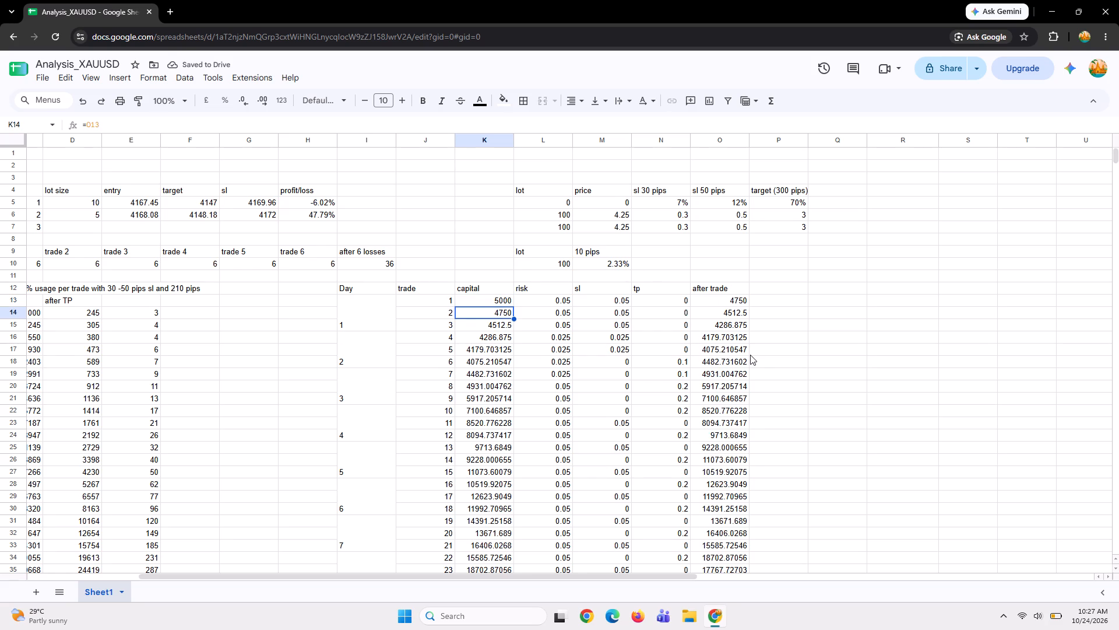
Review how the capital and after trade columns grow from trade 1 through the last calculated trades.
scroll(750, 355, "down", 13)
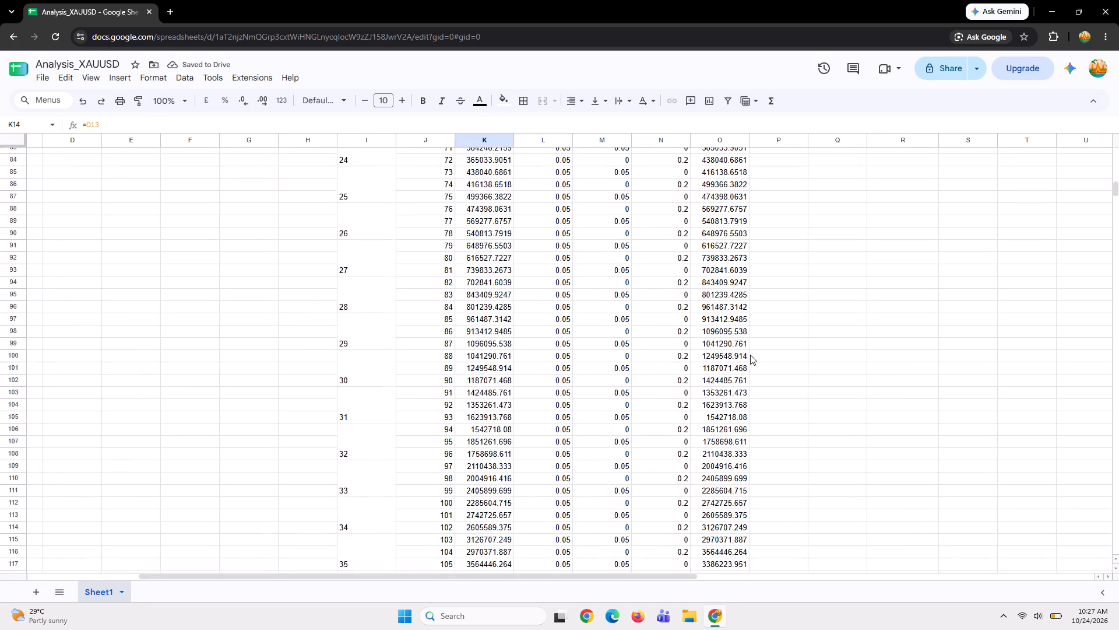
scroll(750, 355, "down", 1)
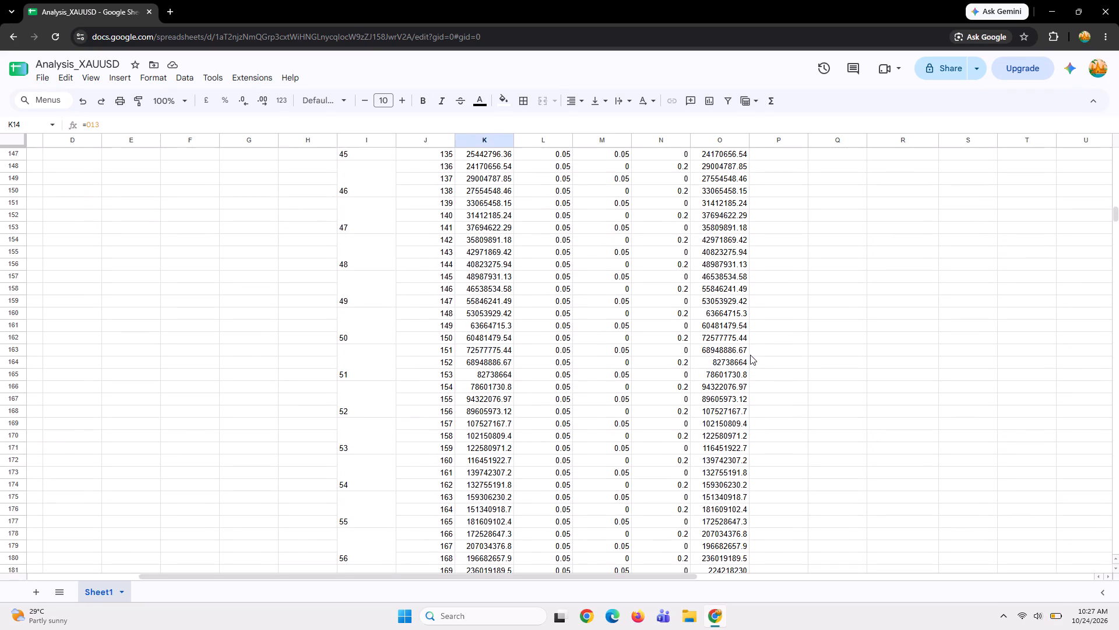
scroll(750, 355, "down", 1)
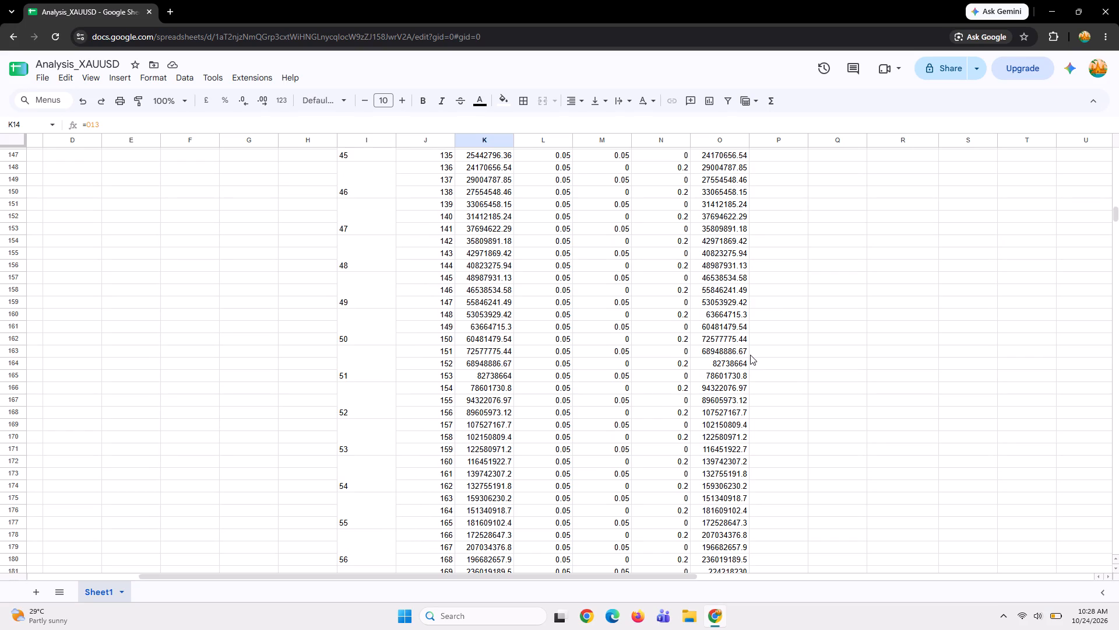
scroll(750, 355, "down", 1)
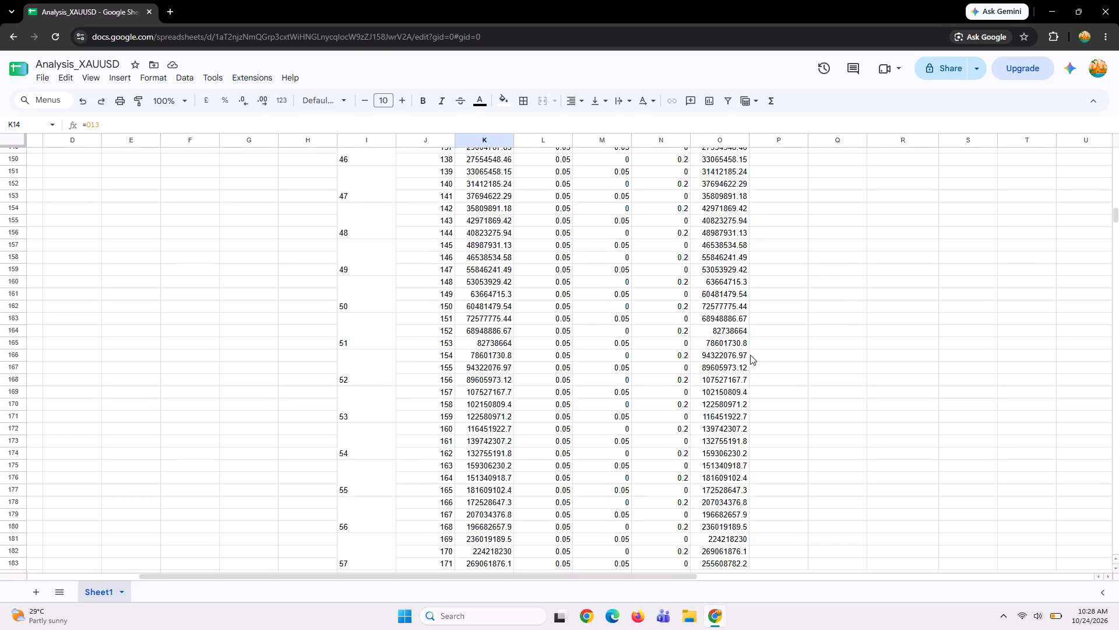
scroll(750, 355, "down", 3)
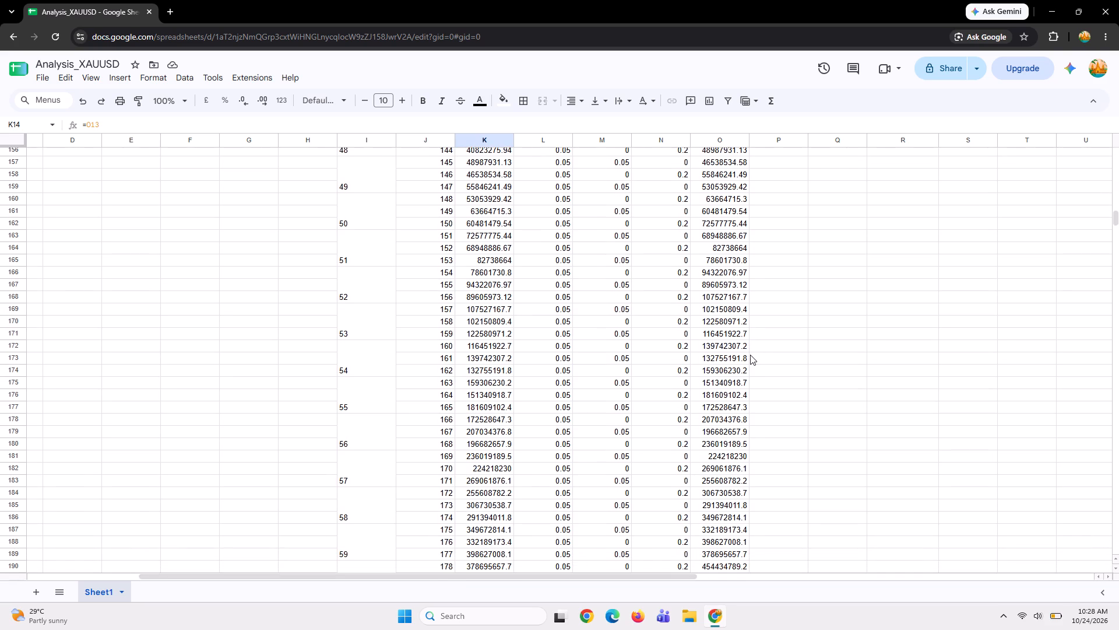
scroll(750, 355, "down", 1)
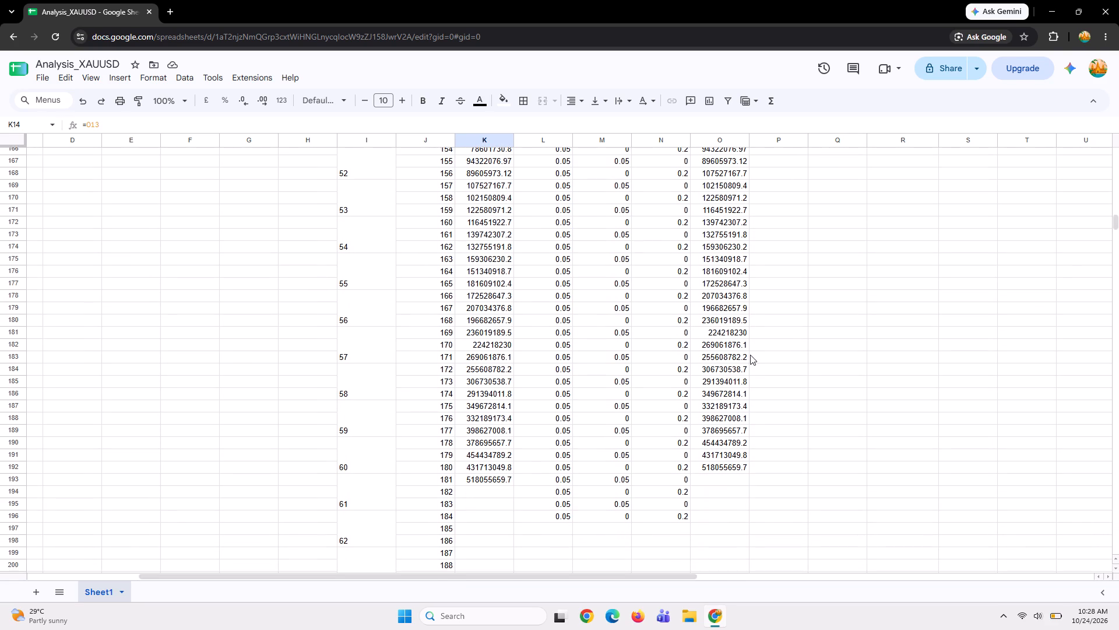
scroll(750, 355, "down", 2)
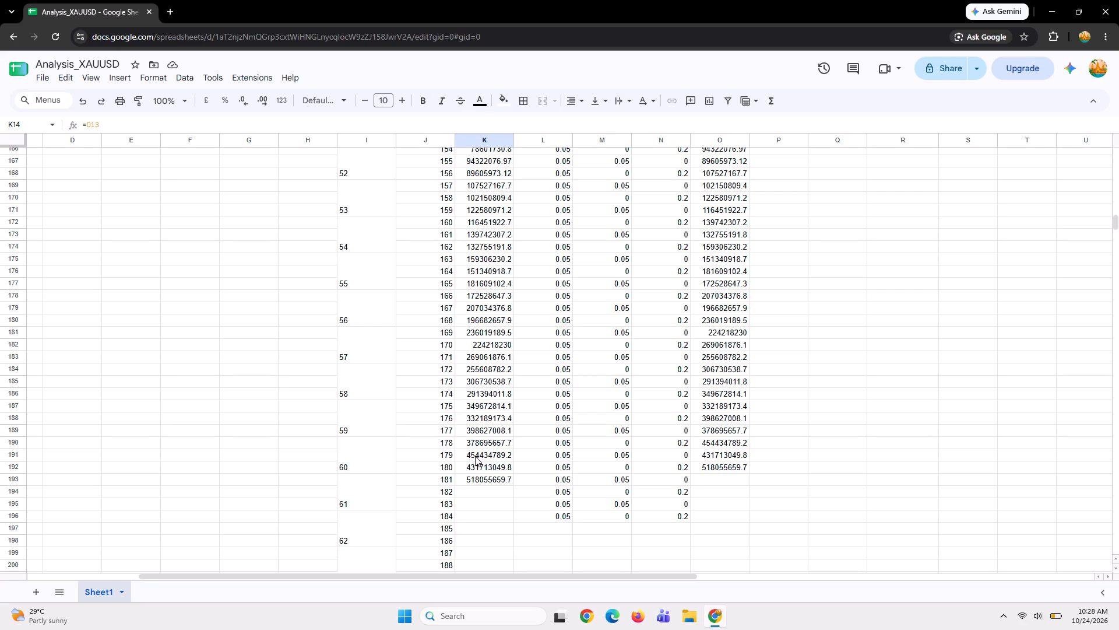
scroll(475, 456, "up", 12)
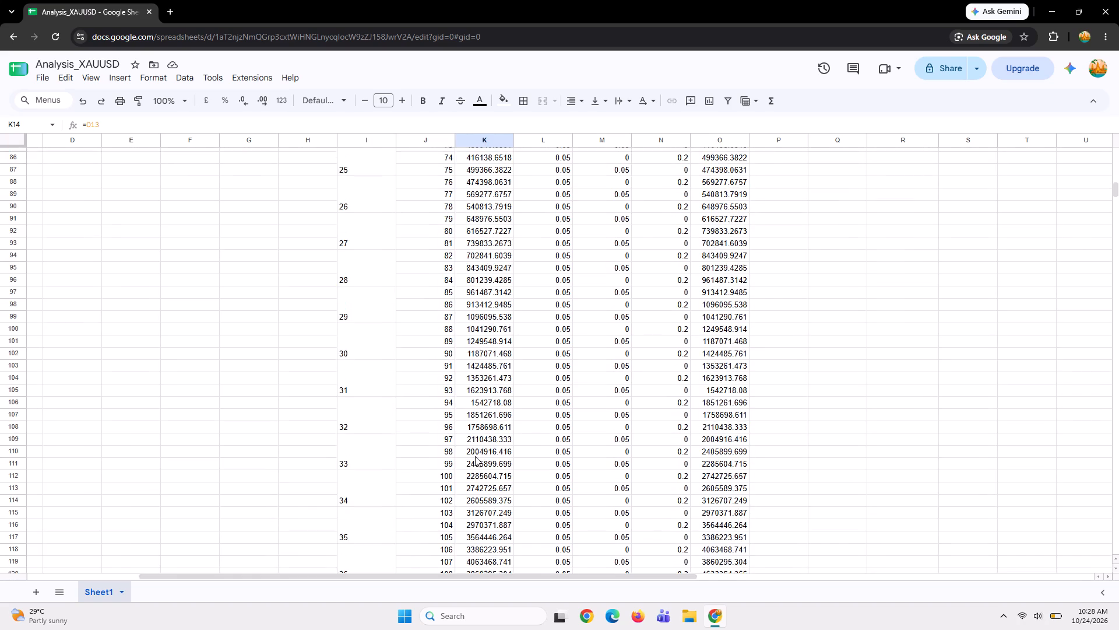
scroll(475, 456, "down", 2)
scroll(475, 456, "up", 3)
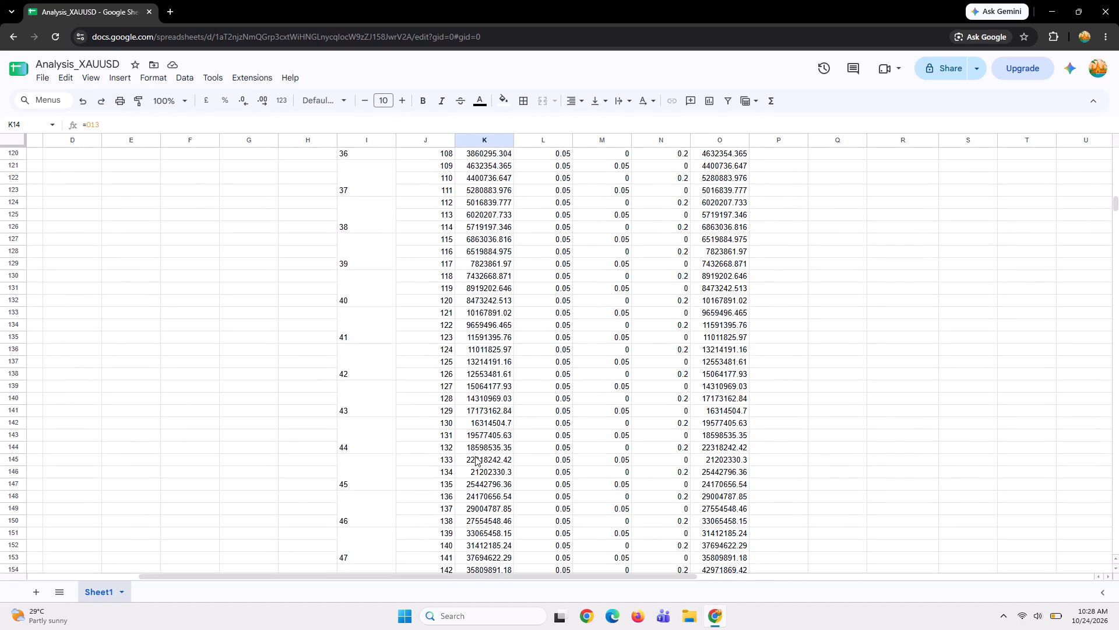
scroll(475, 456, "down", 7)
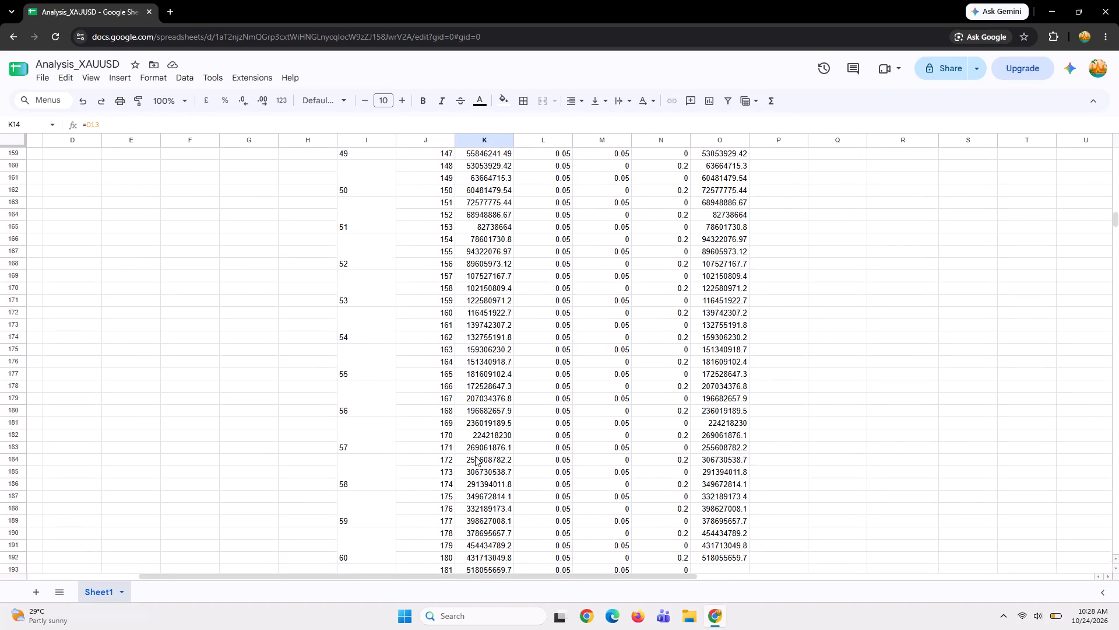
Clear everything below trade 180: the day, trade and capital entries in H193:K285 and the risk, sl and tp values in L193:N196.
scroll(475, 456, "down", 2)
left_click_drag(475, 416, 647, 428)
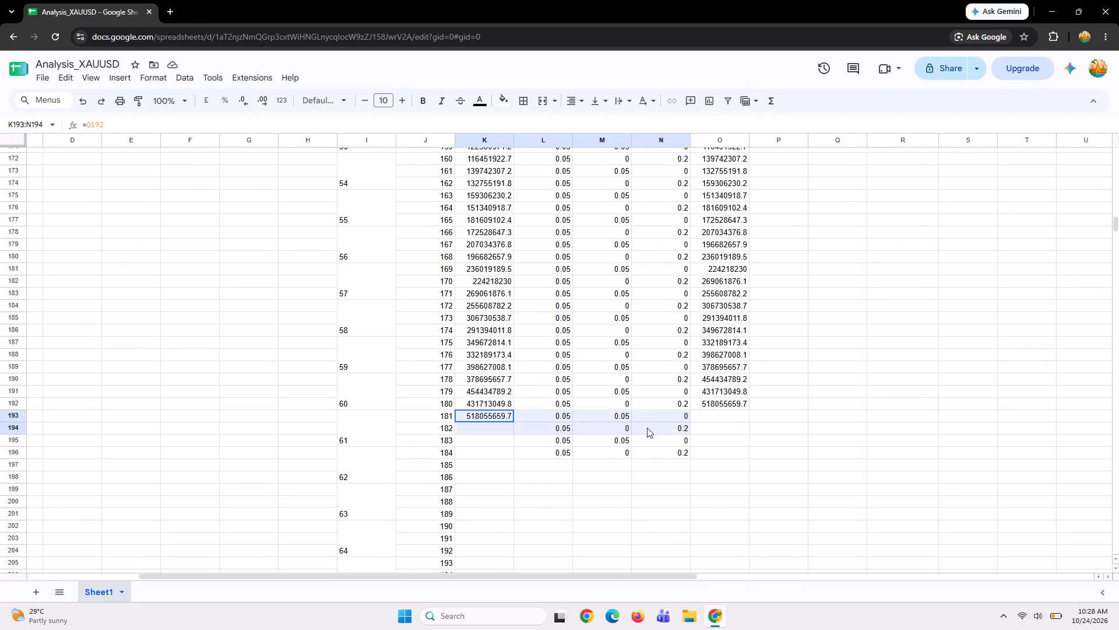
left_click_drag(647, 428, 387, 436)
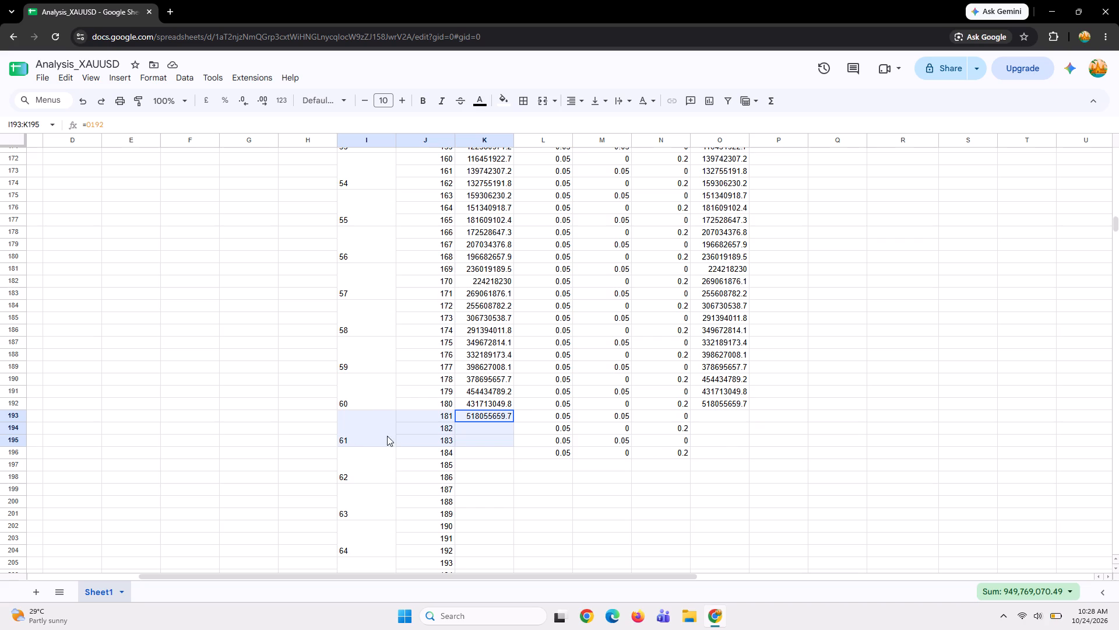
left_click_drag(387, 436, 335, 618)
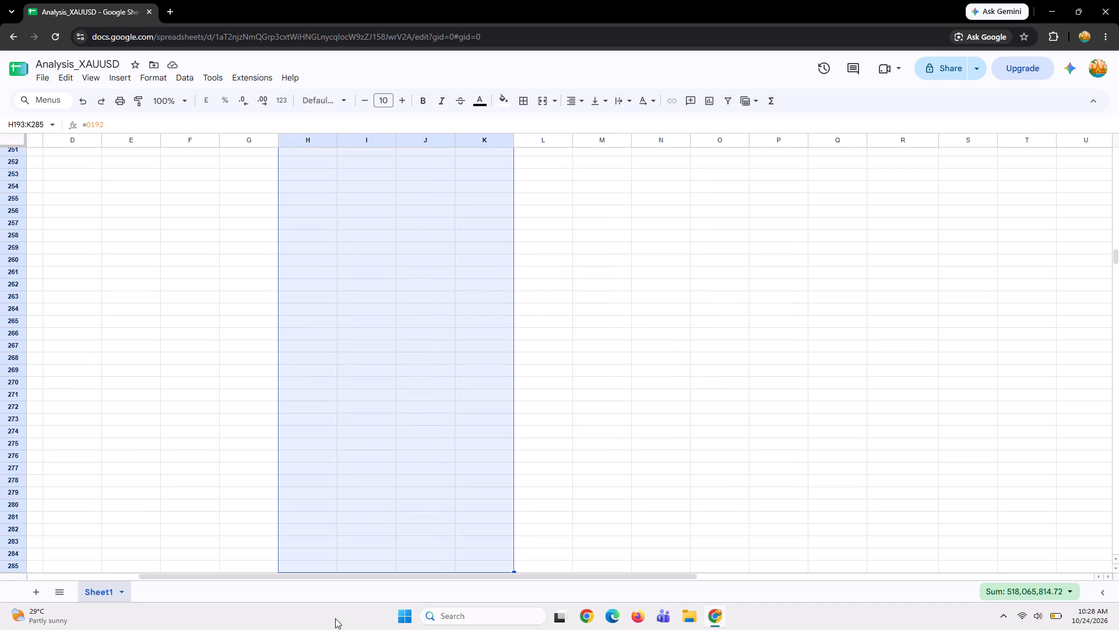
scroll(521, 429, "up", 9)
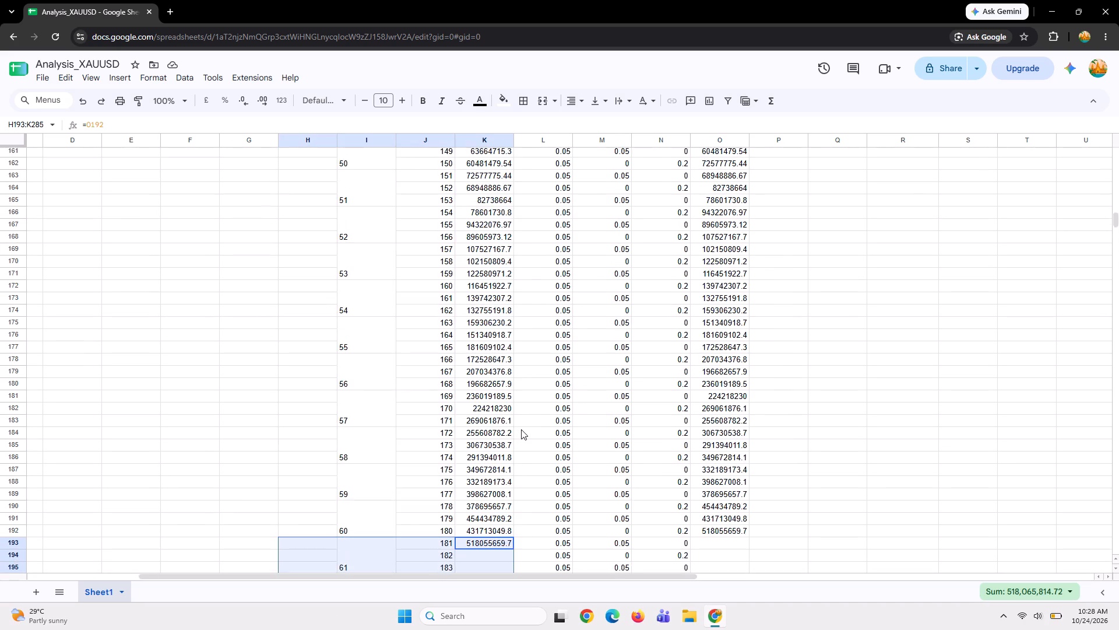
scroll(521, 429, "up", 1)
key("Delete")
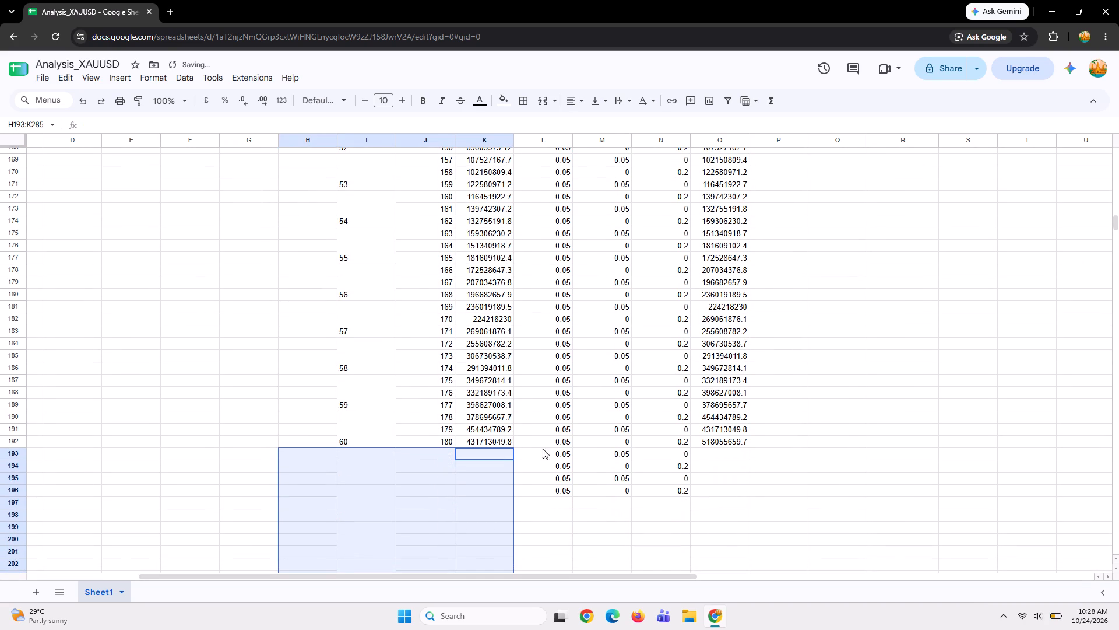
left_click_drag(548, 454, 670, 494)
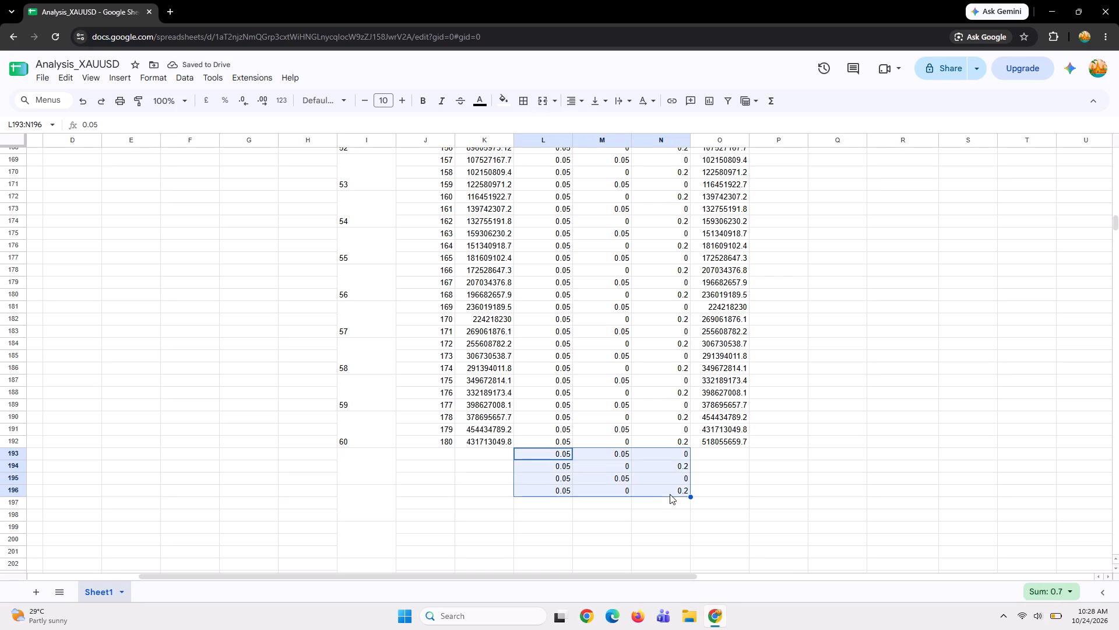
left_click(722, 454)
Unmerge the emptied Day column cells below day 60, across I193:I267.
left_click(381, 459)
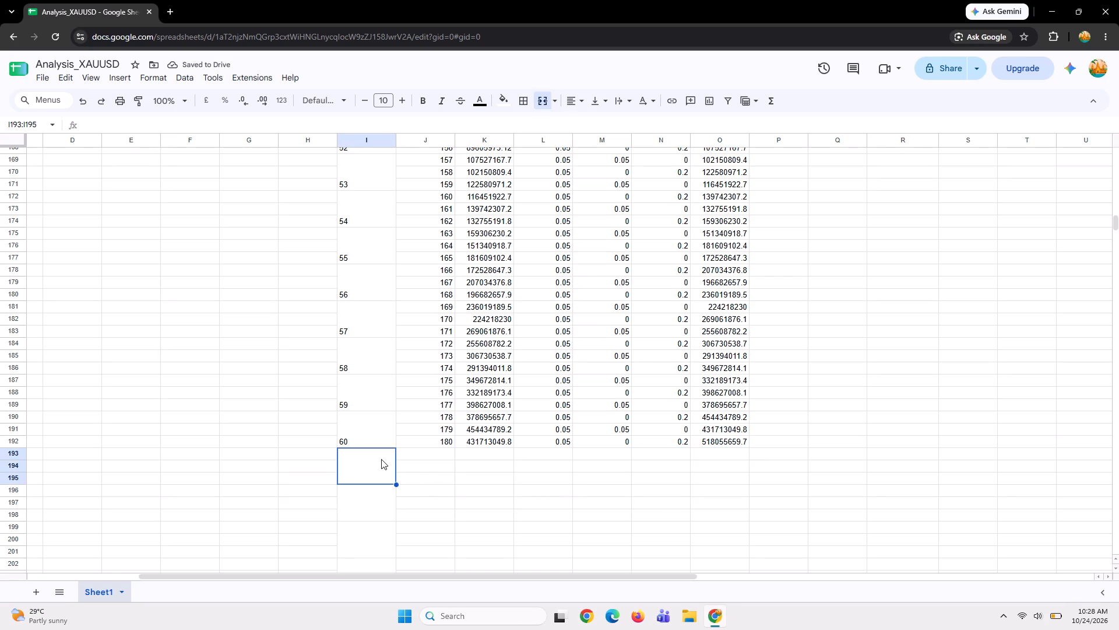
scroll(381, 459, "down", 1)
left_click_drag(371, 402, 385, 629)
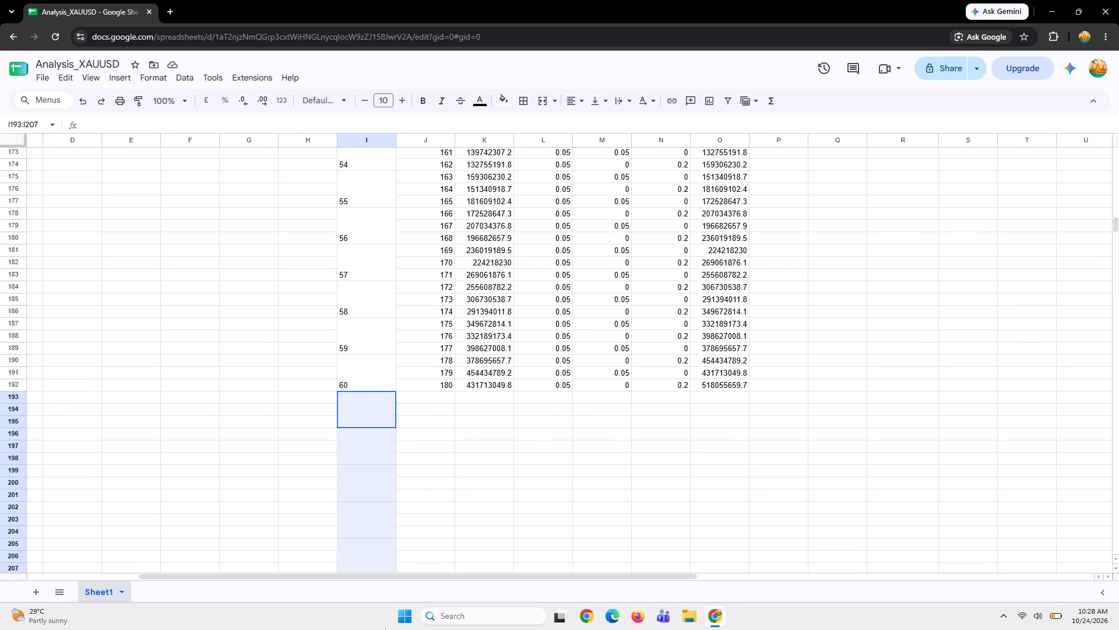
left_click_drag(385, 629, 368, 440)
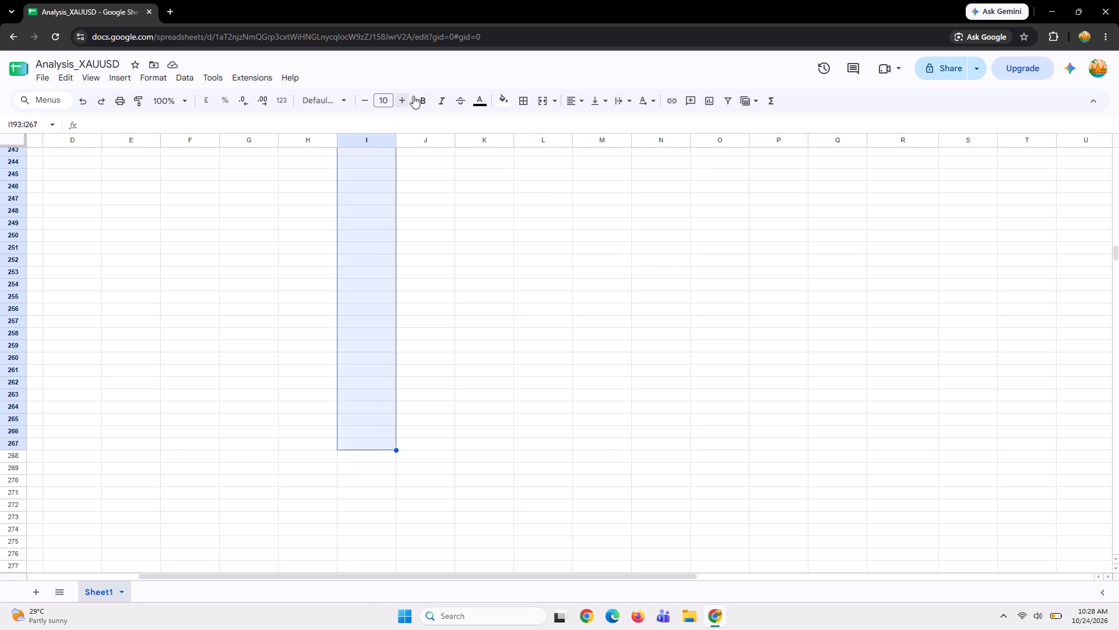
left_click(544, 104)
left_click(544, 104)
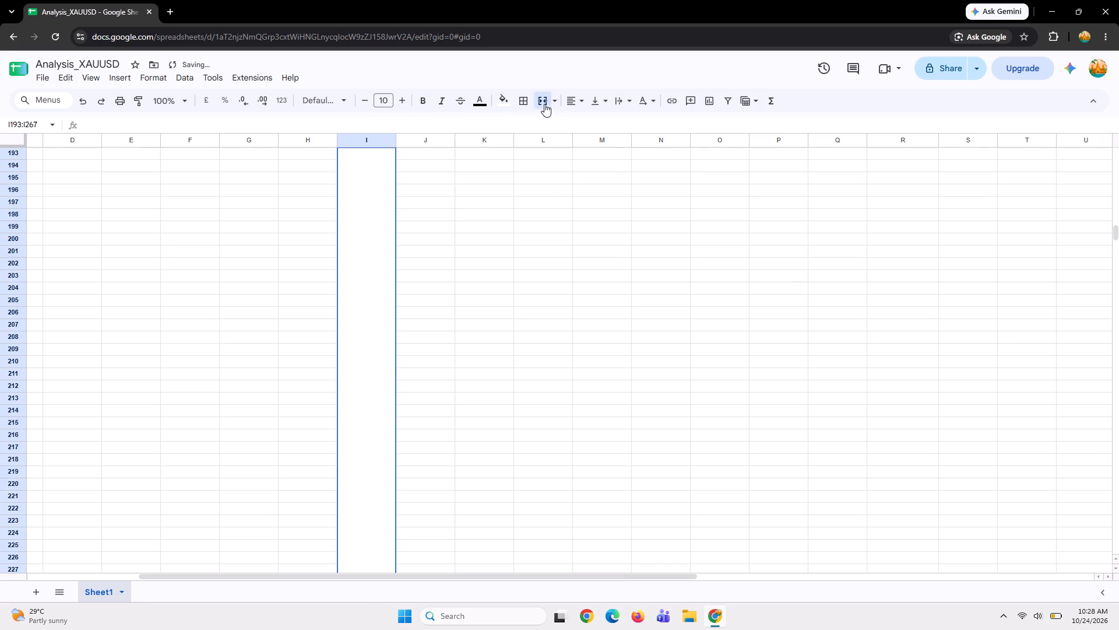
scroll(439, 292, "up", 7)
scroll(439, 292, "down", 4)
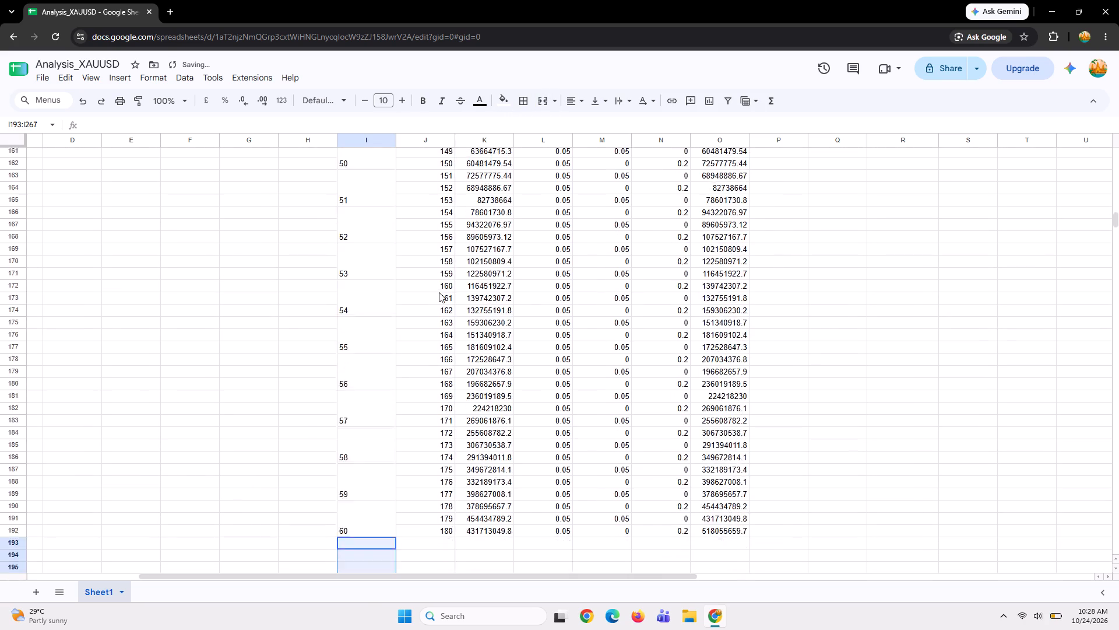
scroll(439, 292, "down", 1)
scroll(439, 292, "up", 1)
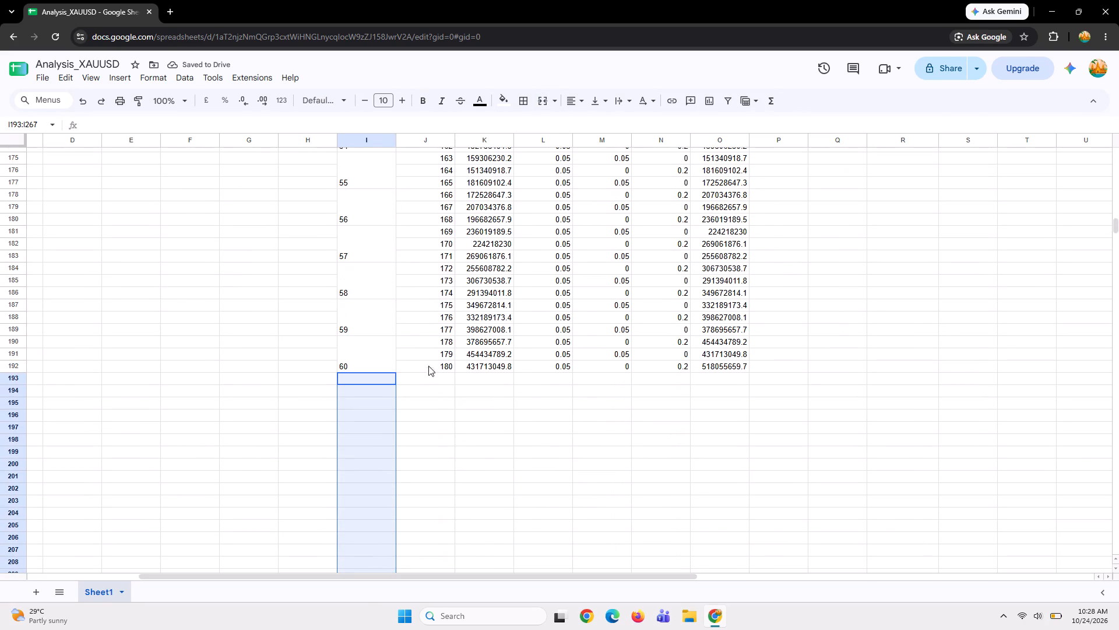
left_click(429, 375)
Review the trimmed 60-day plan from trade 1 to trade 180, checking the capital and after trade columns.
scroll(429, 375, "up", 14)
scroll(429, 375, "right", 1)
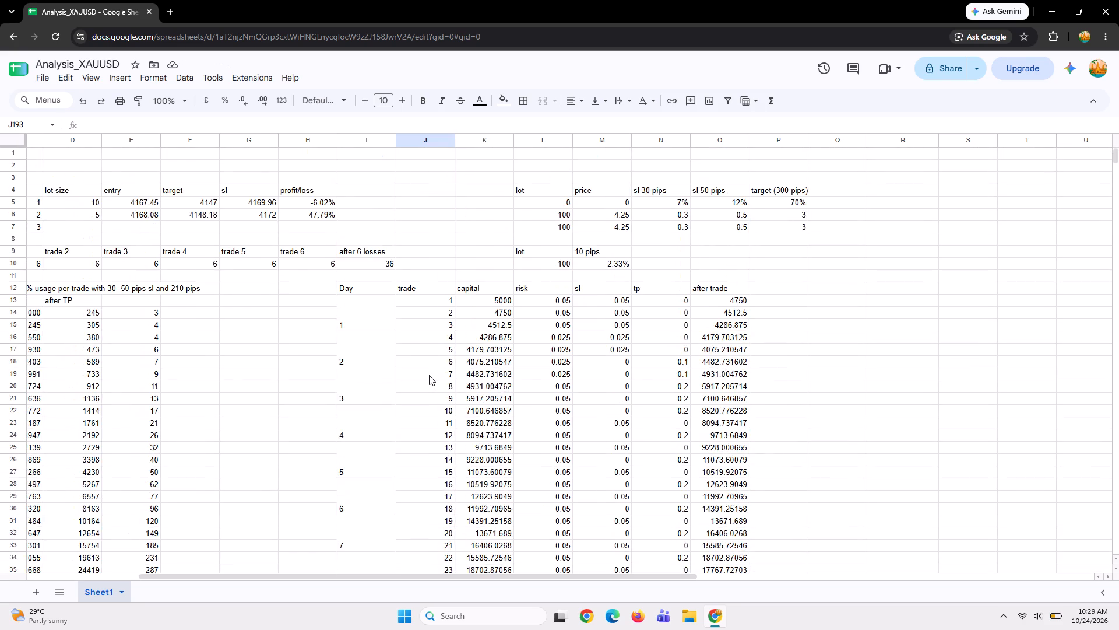
scroll(429, 375, "right", 1)
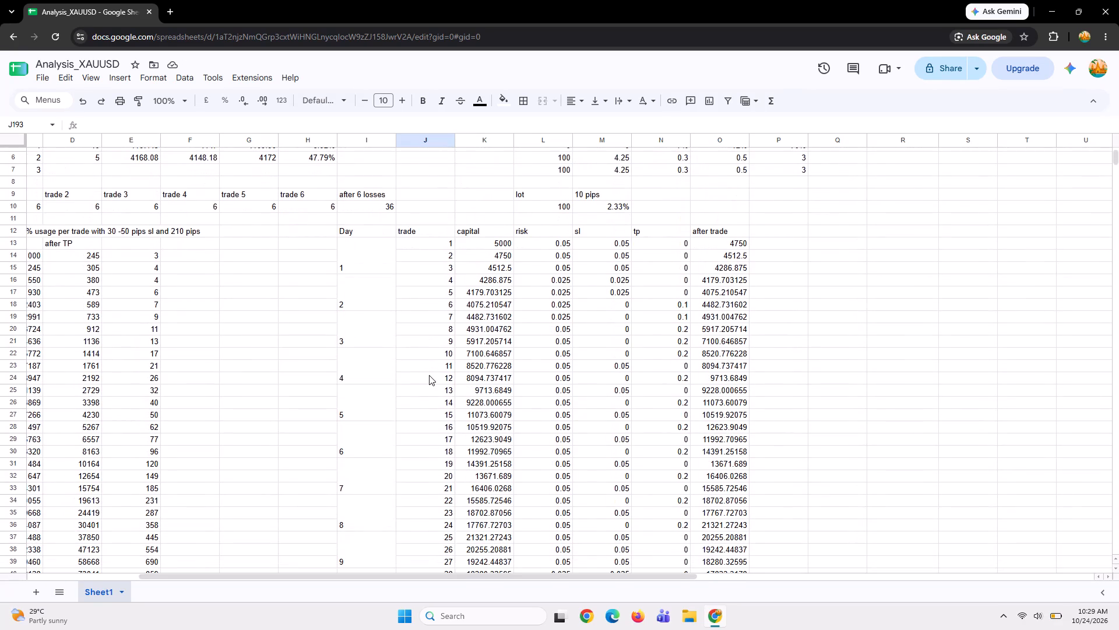
scroll(429, 375, "right", 1)
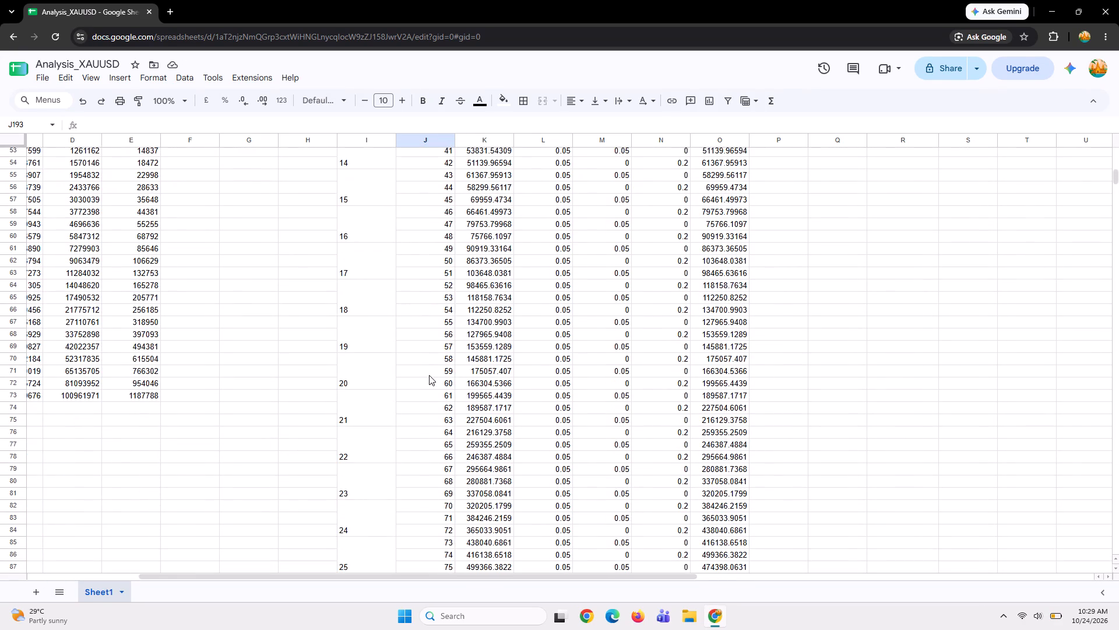
scroll(429, 375, "down", 11)
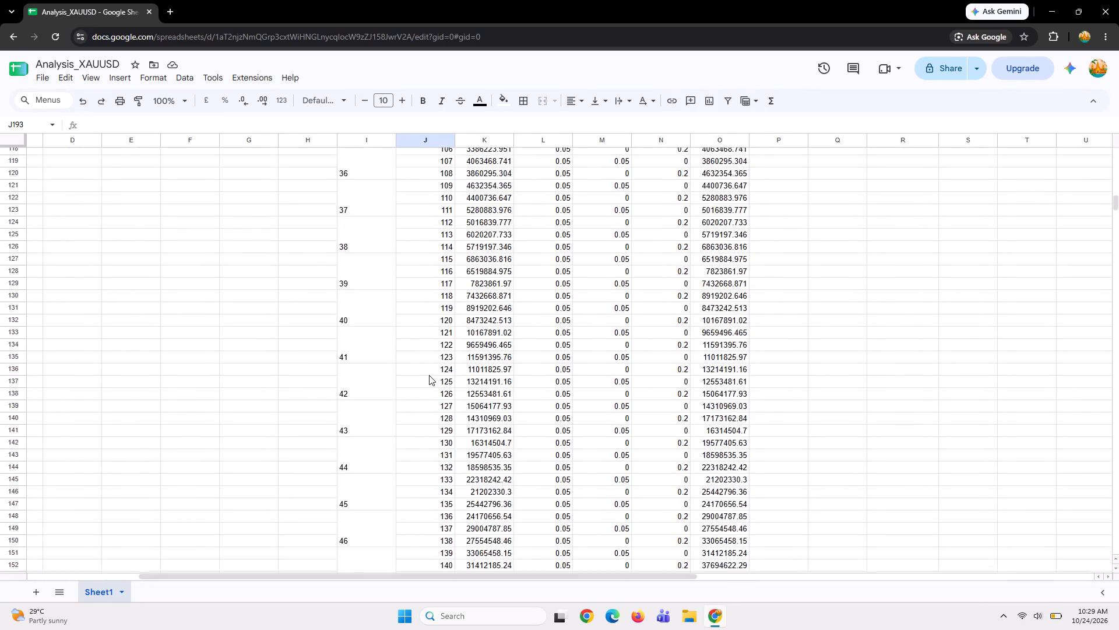
scroll(429, 375, "down", 8)
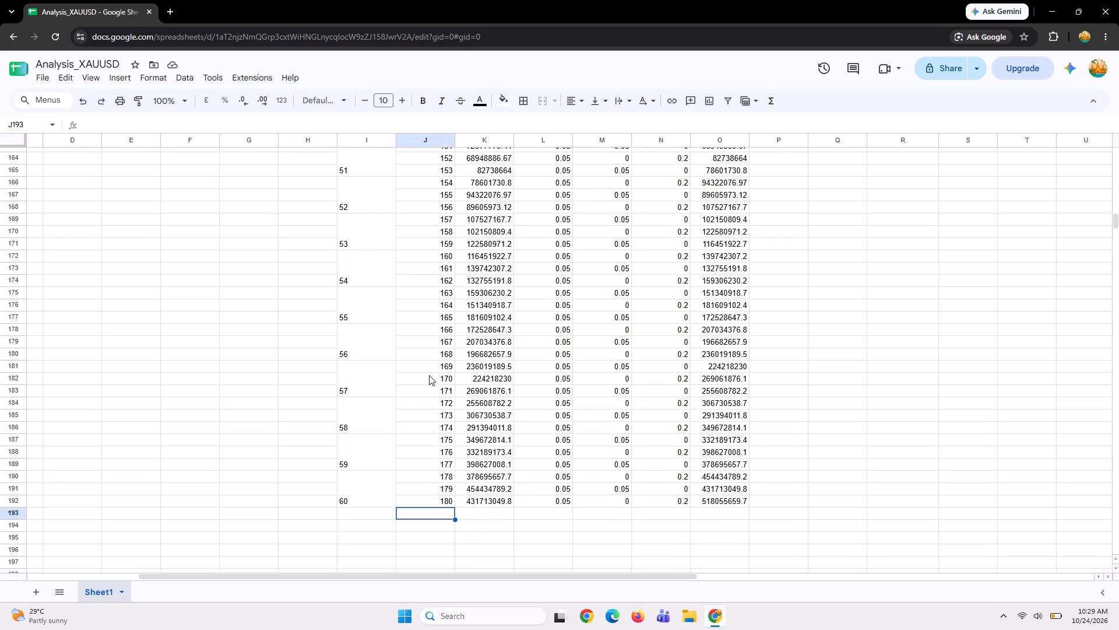
left_click(373, 516)
scroll(485, 376, "up", 4)
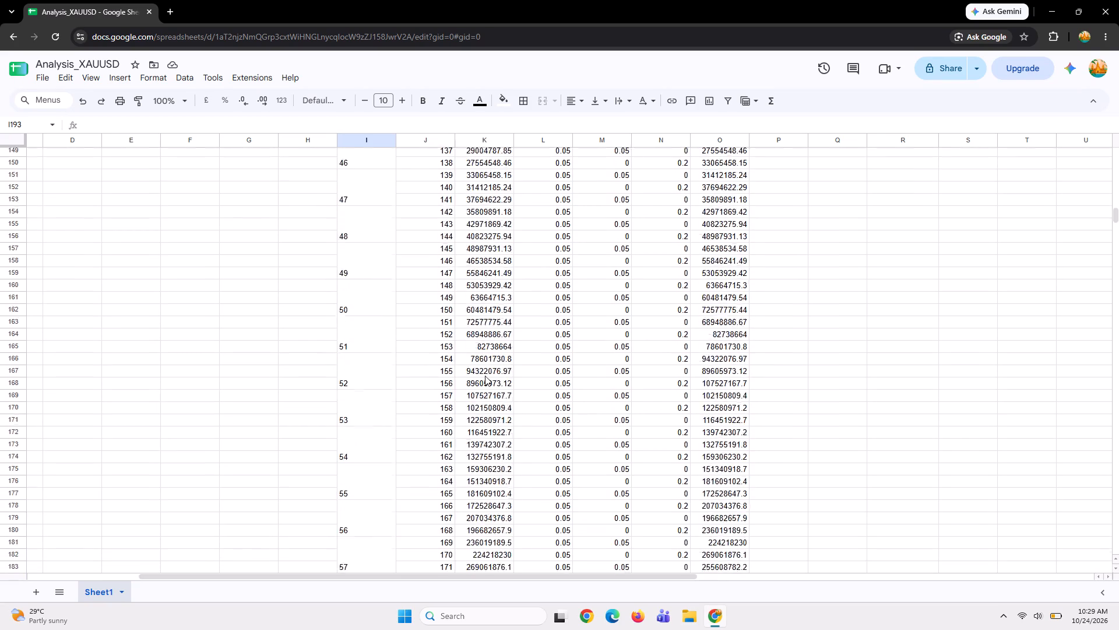
scroll(485, 376, "up", 9)
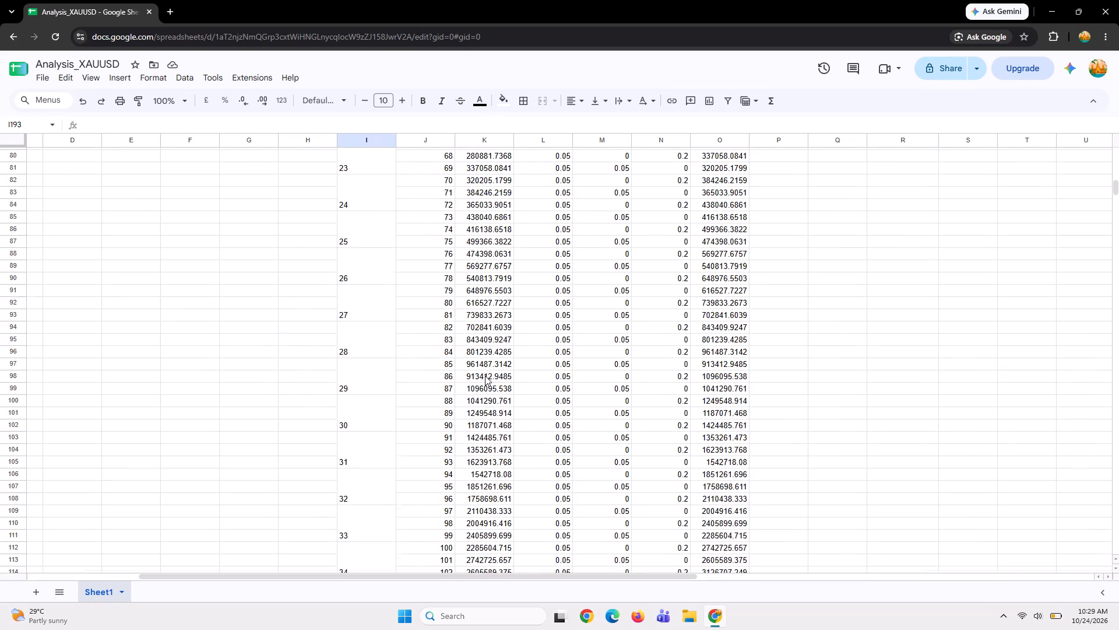
scroll(485, 376, "up", 7)
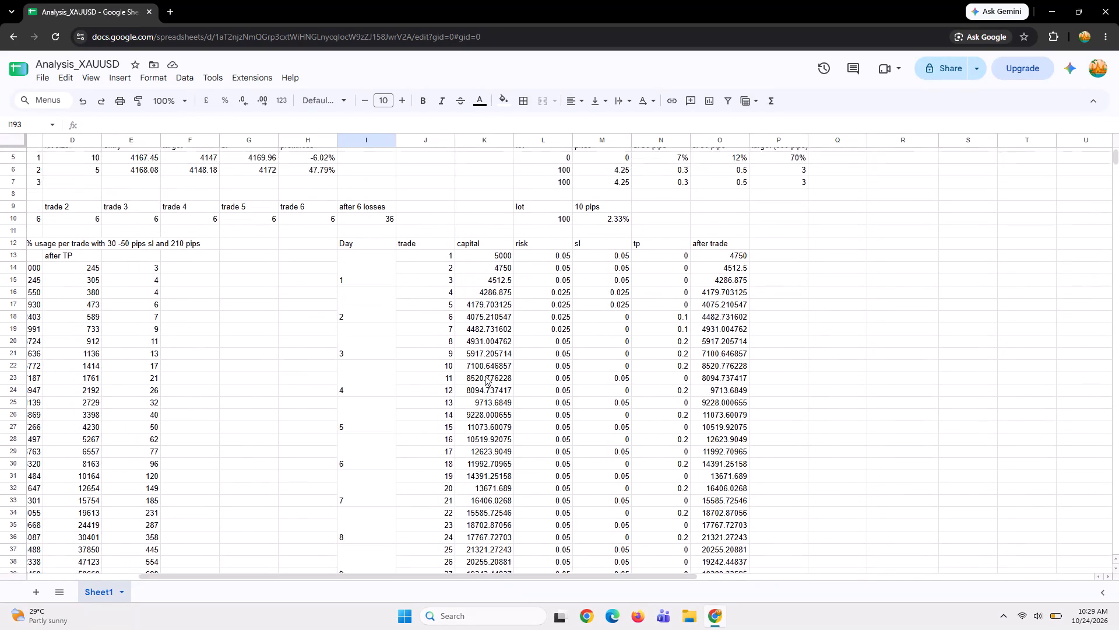
scroll(485, 376, "up", 1)
Add the heading "Best case" in Q12, beside the trade plan's header row.
left_click(838, 251)
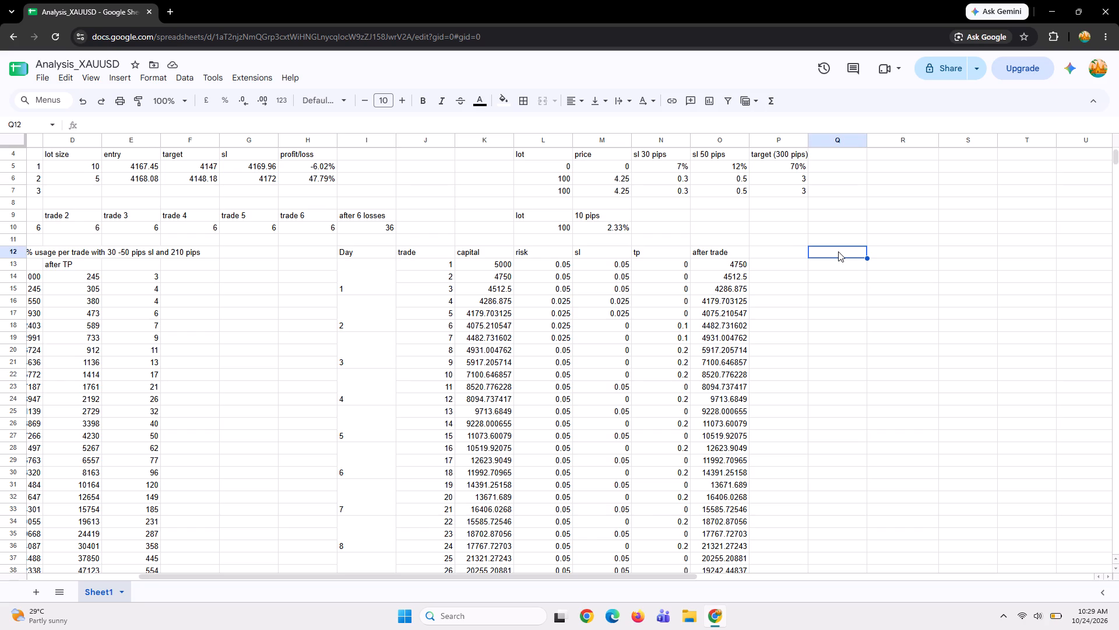
type("Bets")
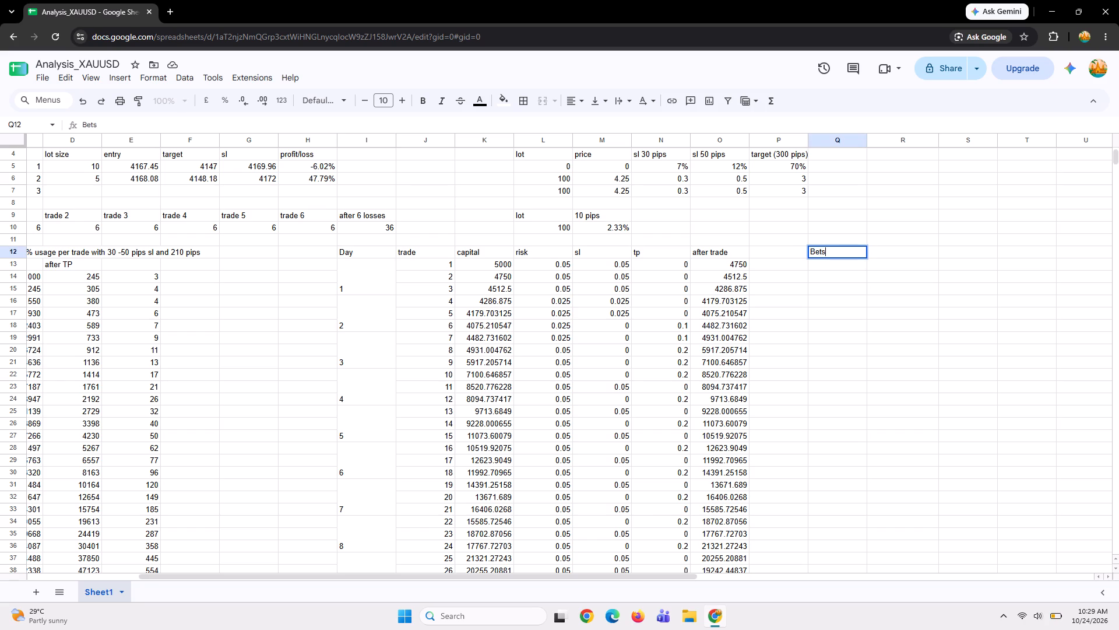
key("BackSpace")
key("BackSpace")
type("st case")
key("Return")
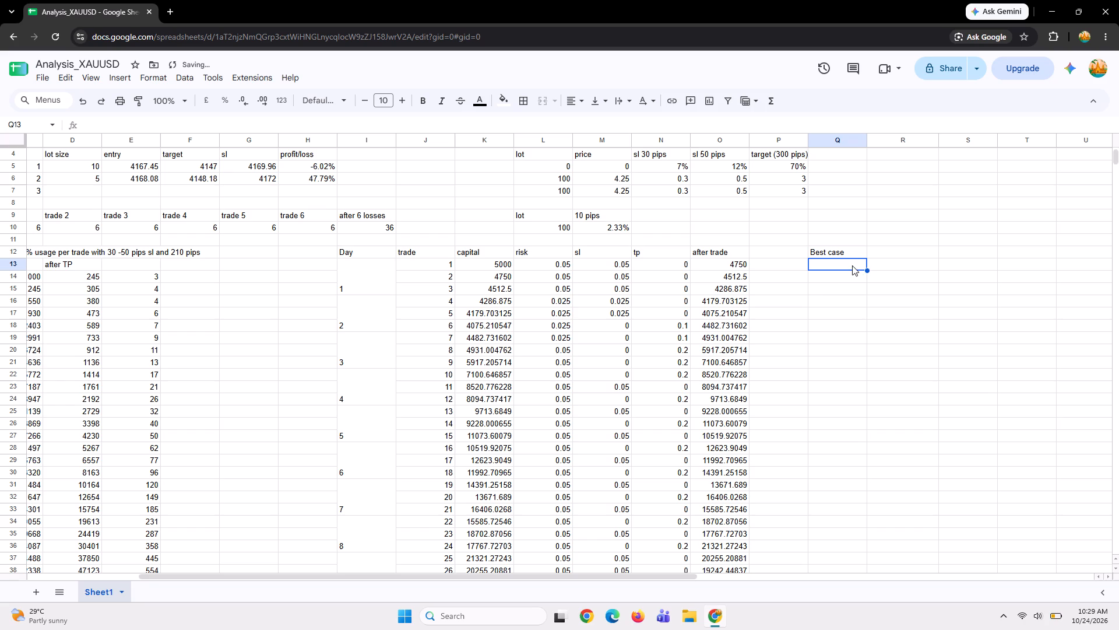
Add the column heading "day" in Q13, directly under the Best case heading.
left_click(857, 258)
left_click(849, 263)
type("day")
key("space")
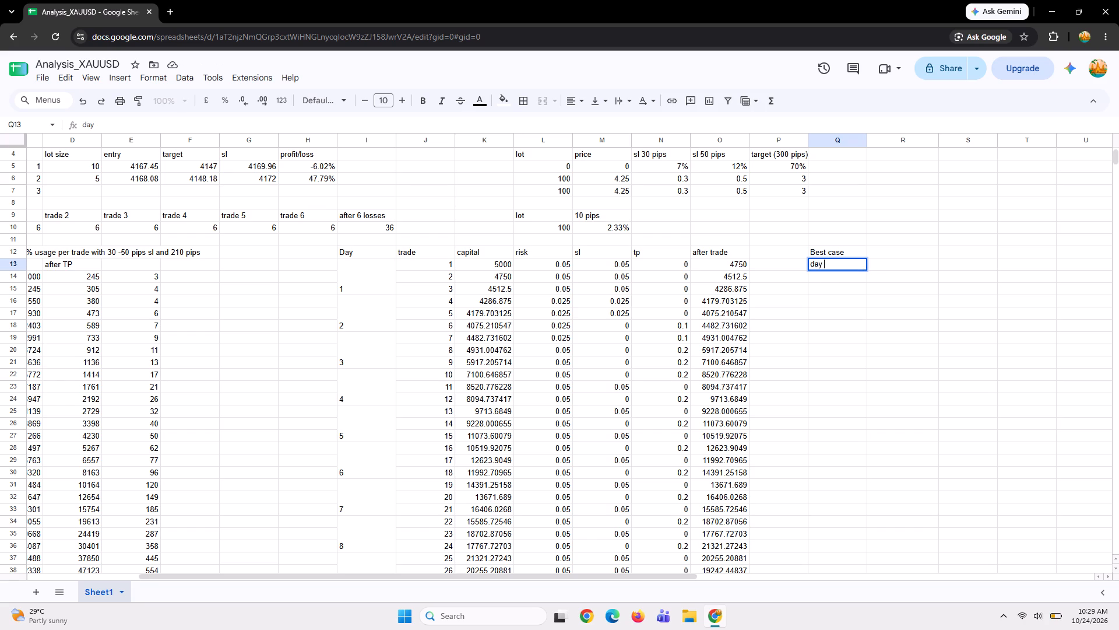
key("BackSpace")
key("BackSpace")
key("BackSpace")
key("BackSpace")
type("day")
key("space")
key("Down")
Enter day numbers 1 to 6 in Q14:Q19, one per row under the day heading.
key("1")
key("Return")
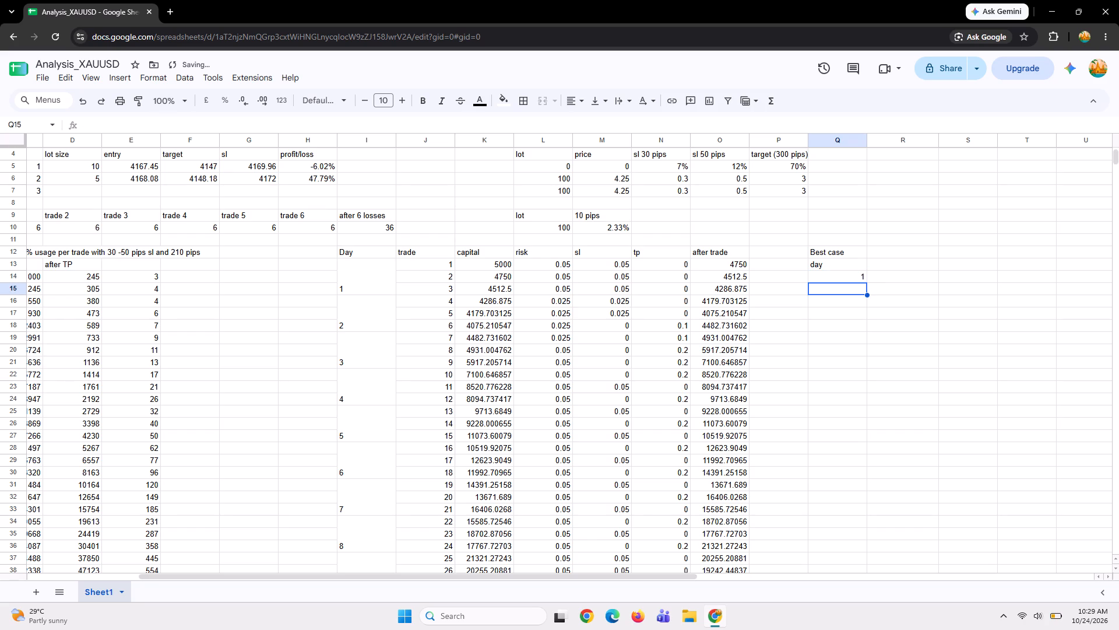
key("2")
key("Return")
key("3")
key("Return")
key("4")
key("Return")
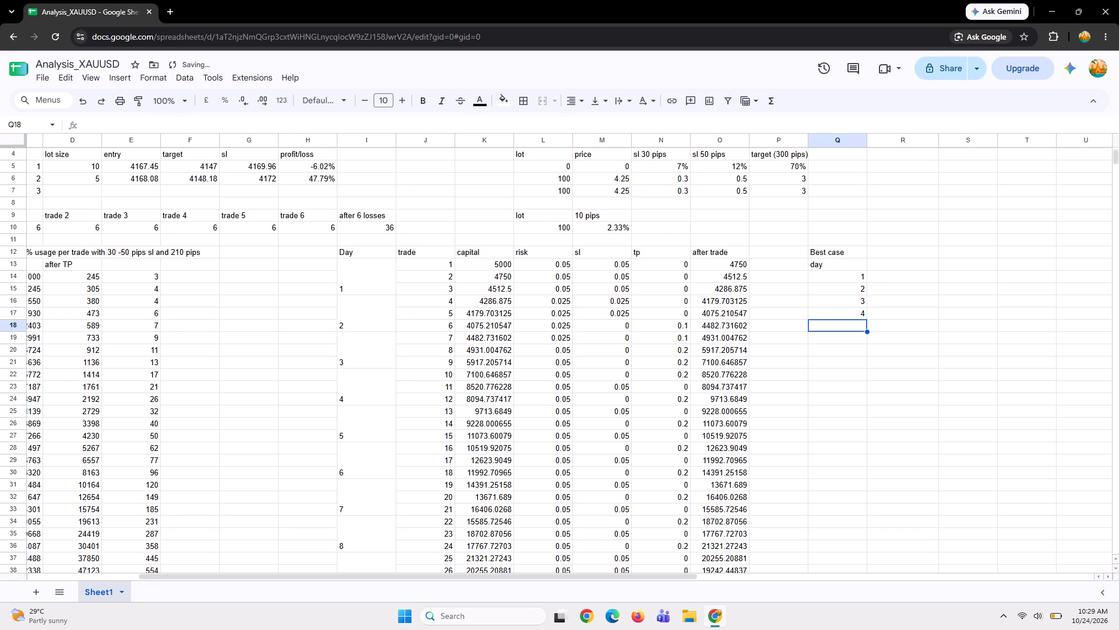
key("5")
key("Return")
key("6")
key("Return")
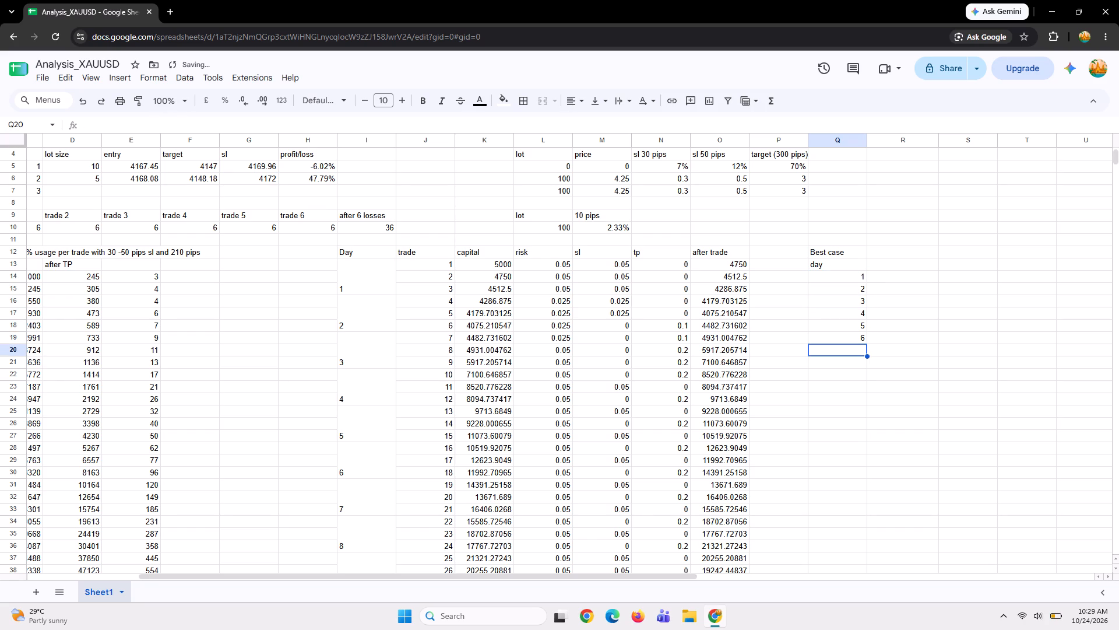
Extend the Best case day series from Q14:Q19 down to day 60 in Q73.
left_click_drag(842, 278, 839, 348)
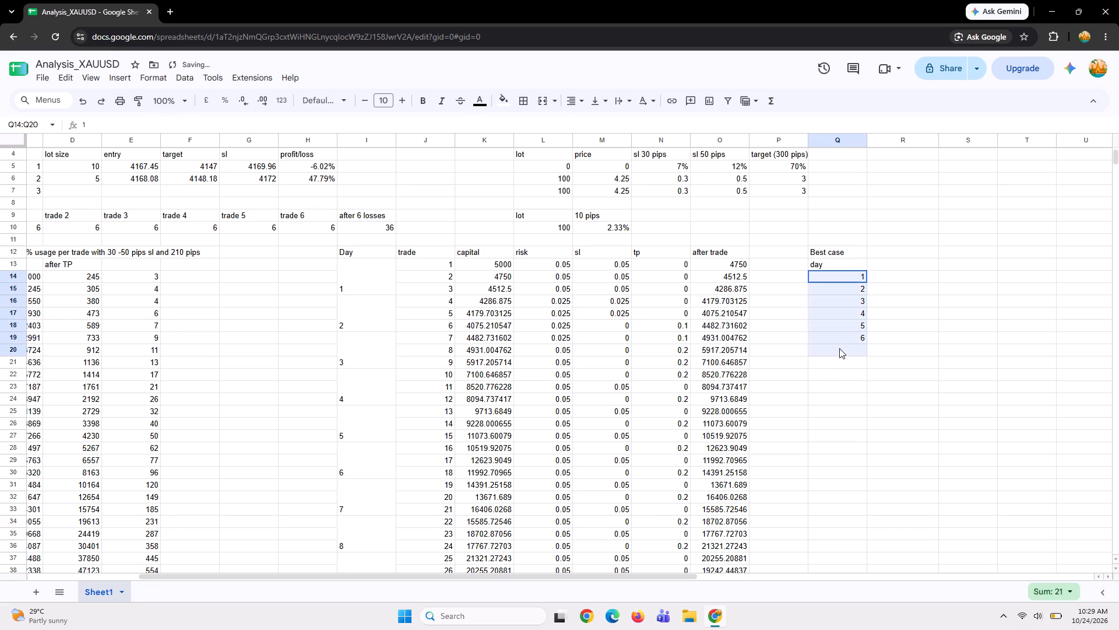
left_click_drag(839, 348, 842, 335)
left_click_drag(868, 343, 863, 596)
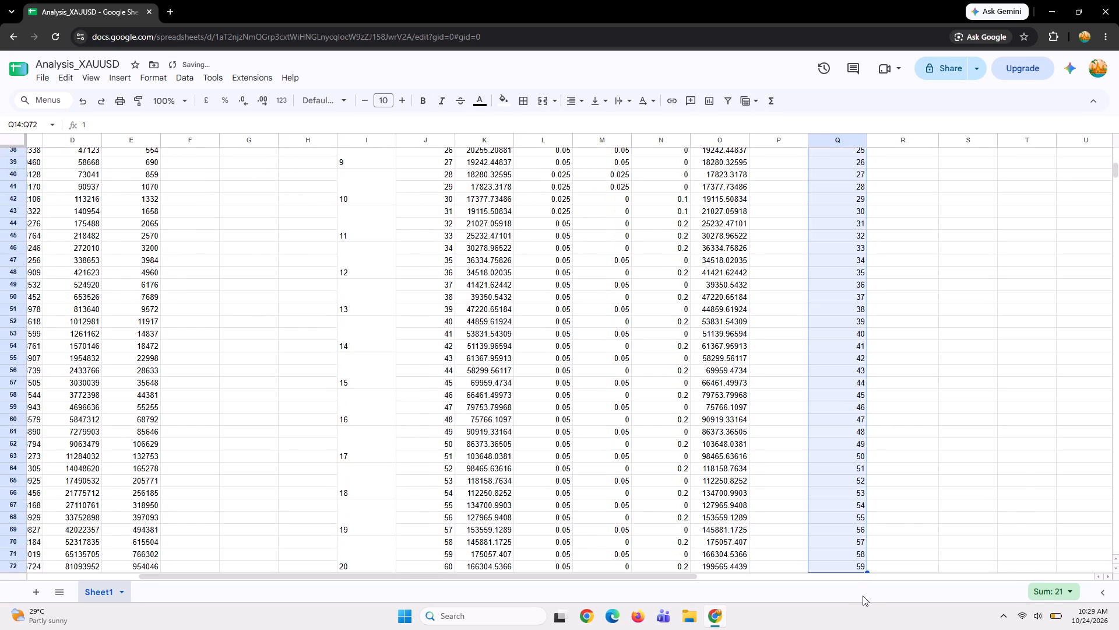
scroll(881, 500, "down", 1)
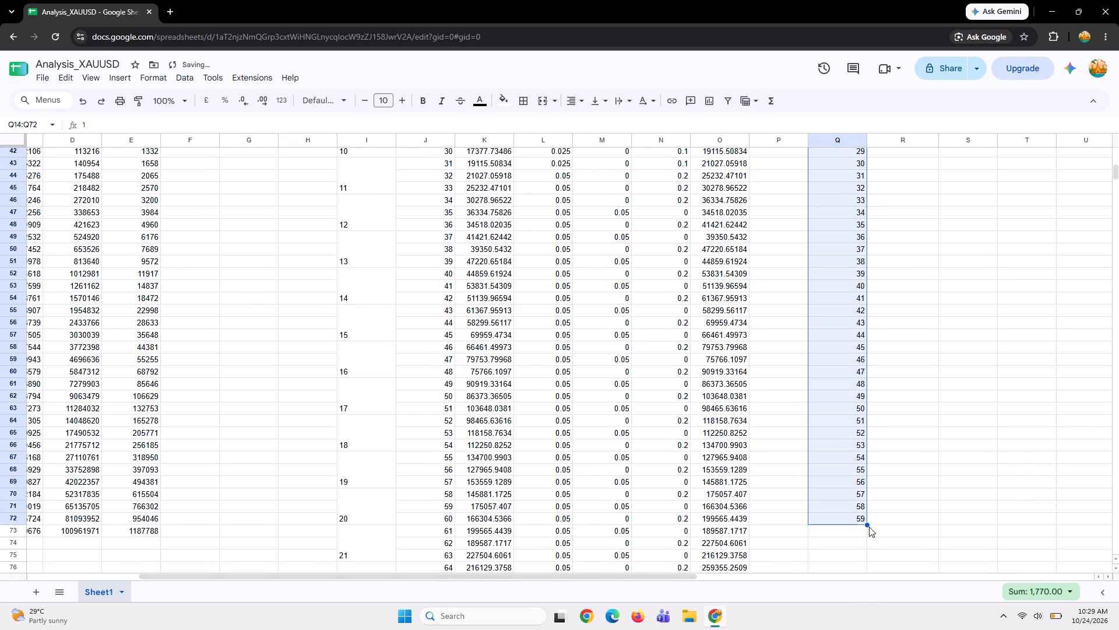
left_click_drag(867, 524, 867, 532)
Add the Best case column headings "capital", "tp" and "after trade" in R13, S13 and T13.
scroll(917, 366, "up", 4)
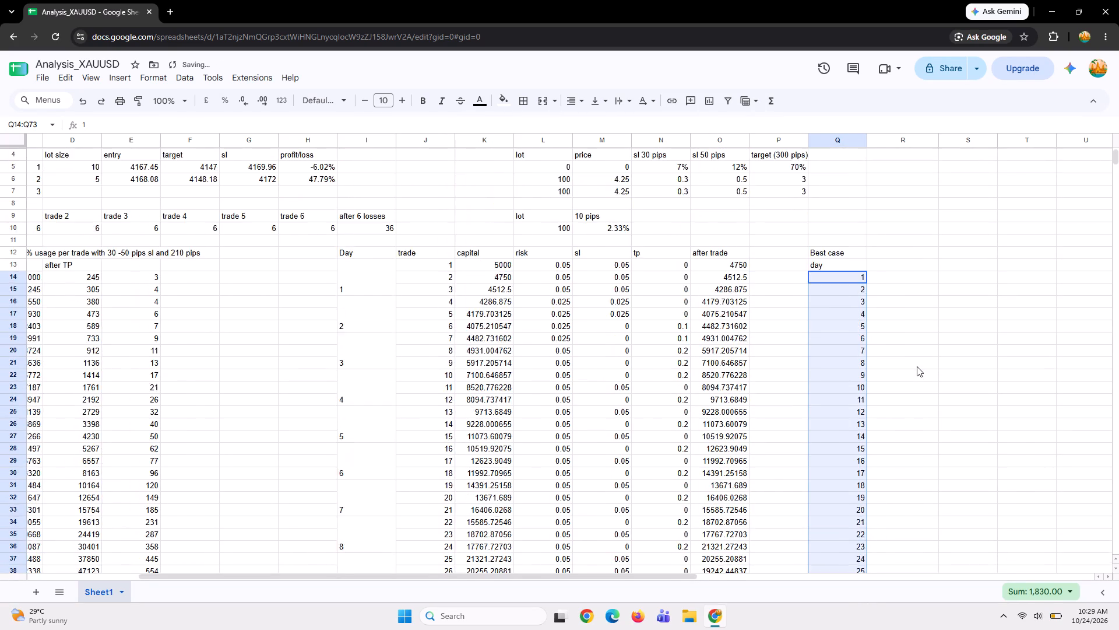
scroll(917, 366, "up", 3)
left_click(901, 282)
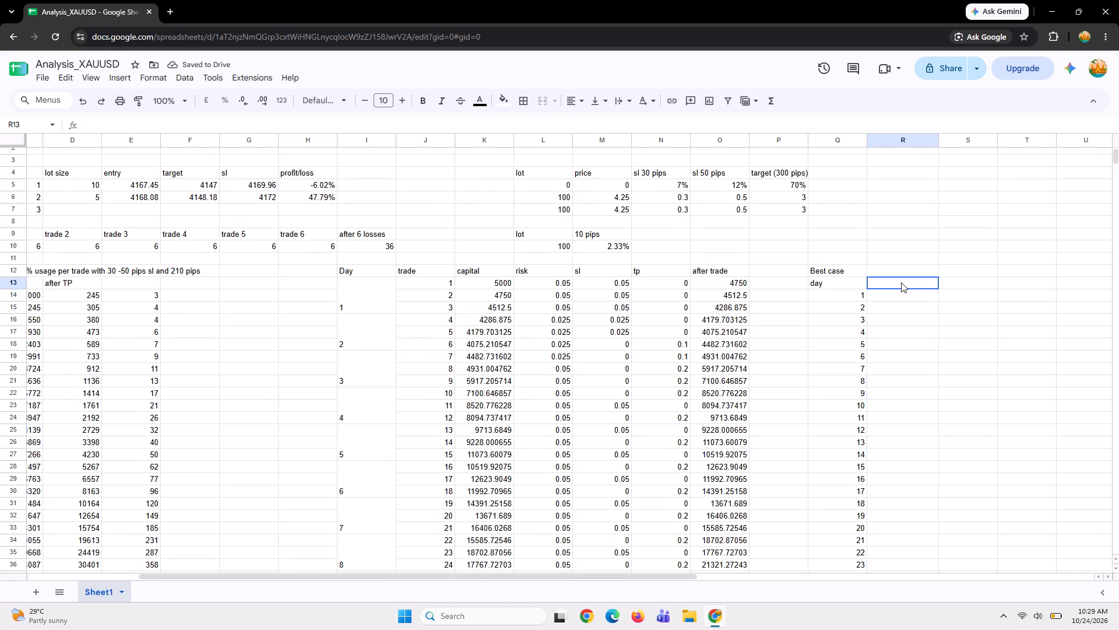
type("capital")
left_click(969, 283)
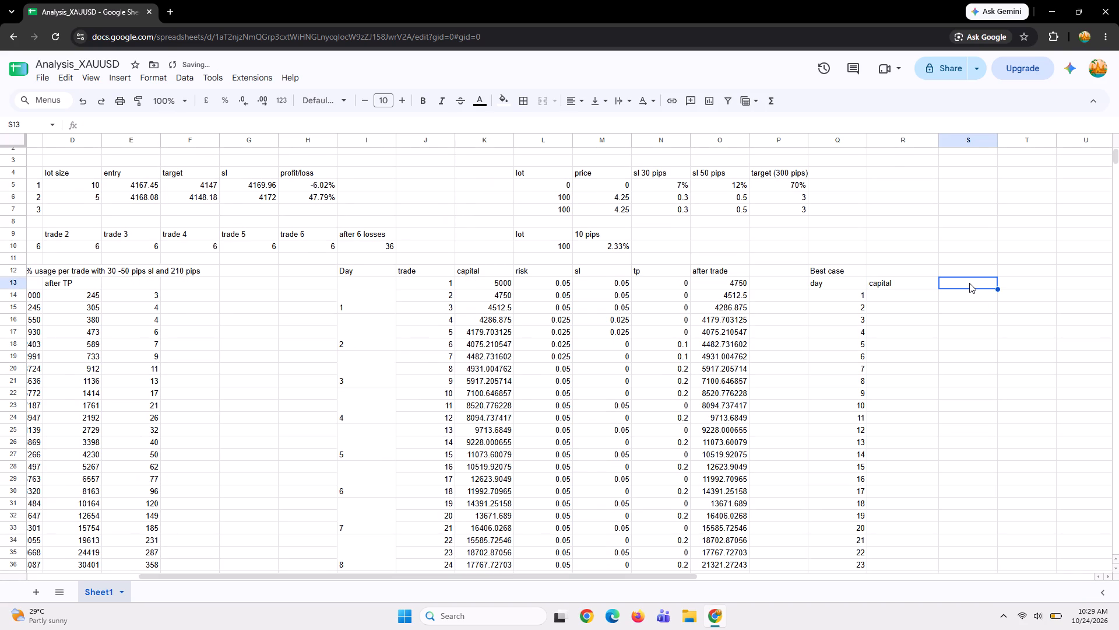
type("tp")
key("space")
key("Right")
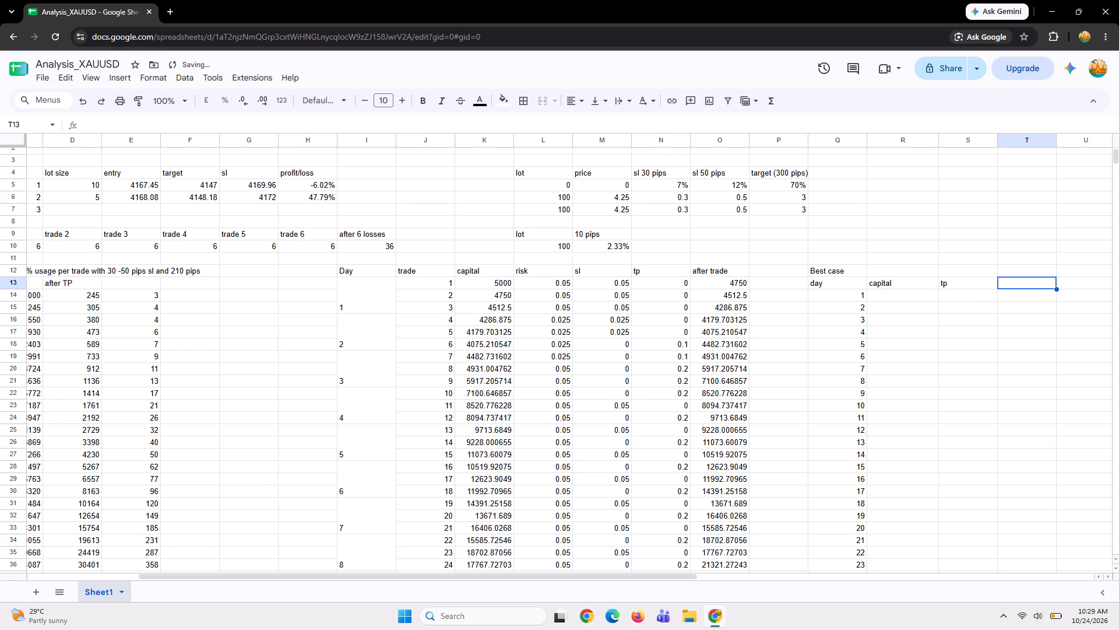
type("after trade")
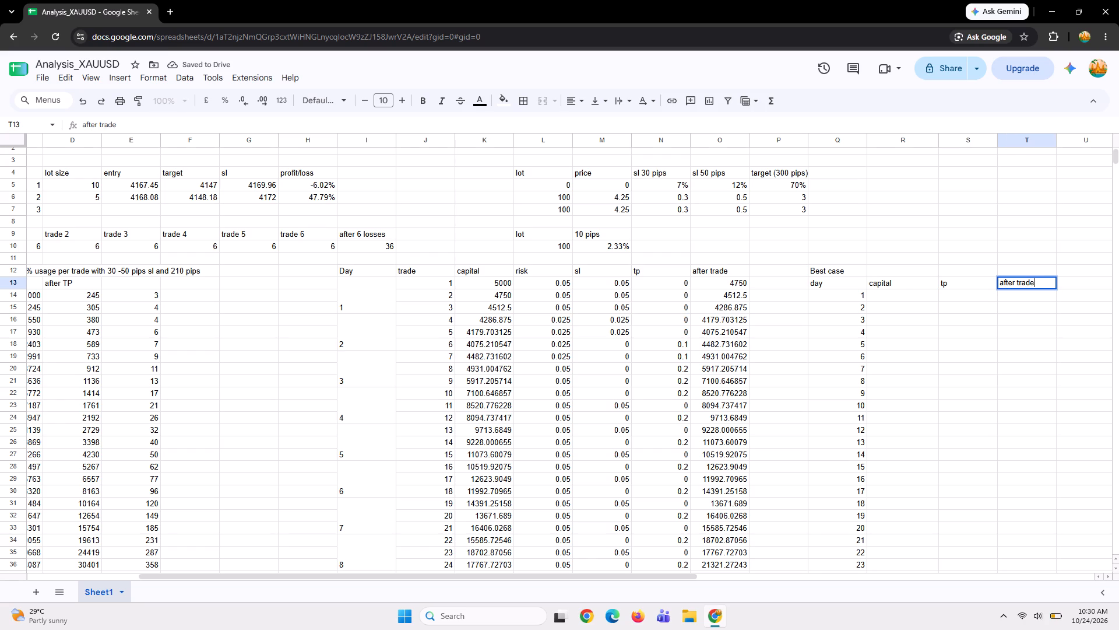
key("Return")
Enter 5000 as day 1's capital in R14, as a plain number without a percent sign.
left_click(895, 299)
type("500")
key("0")
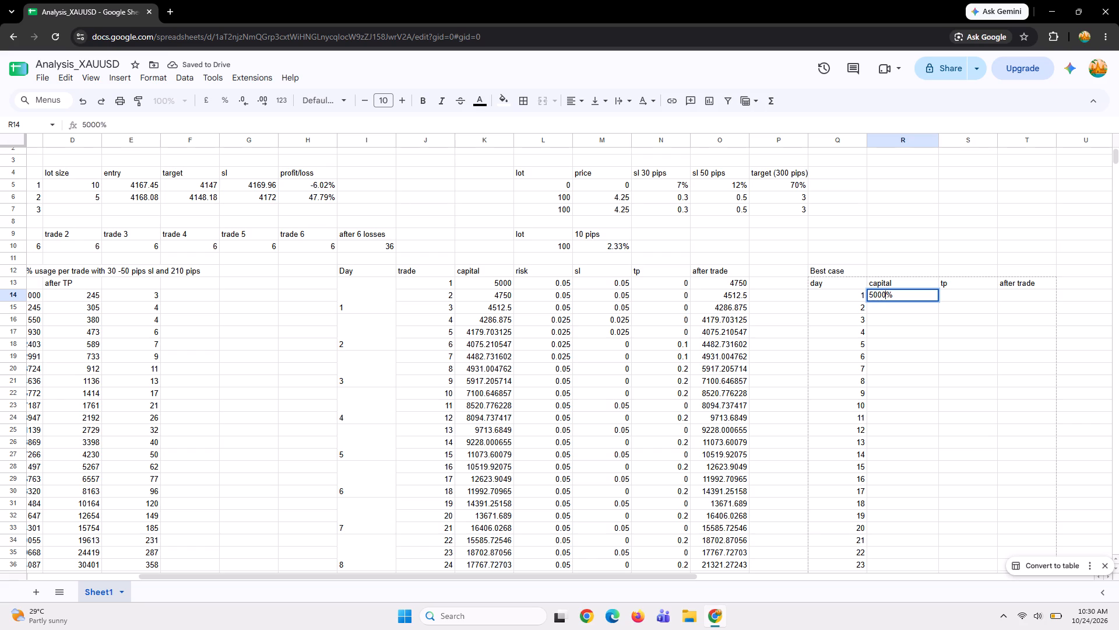
key("Right")
key("Left")
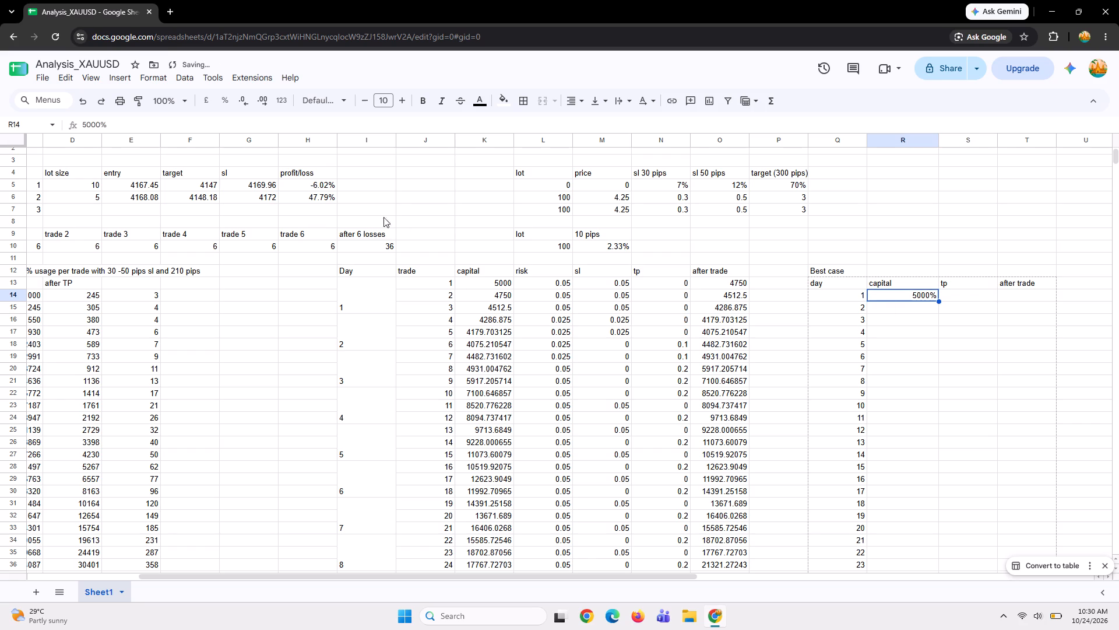
left_click(347, 125)
key("BackSpace")
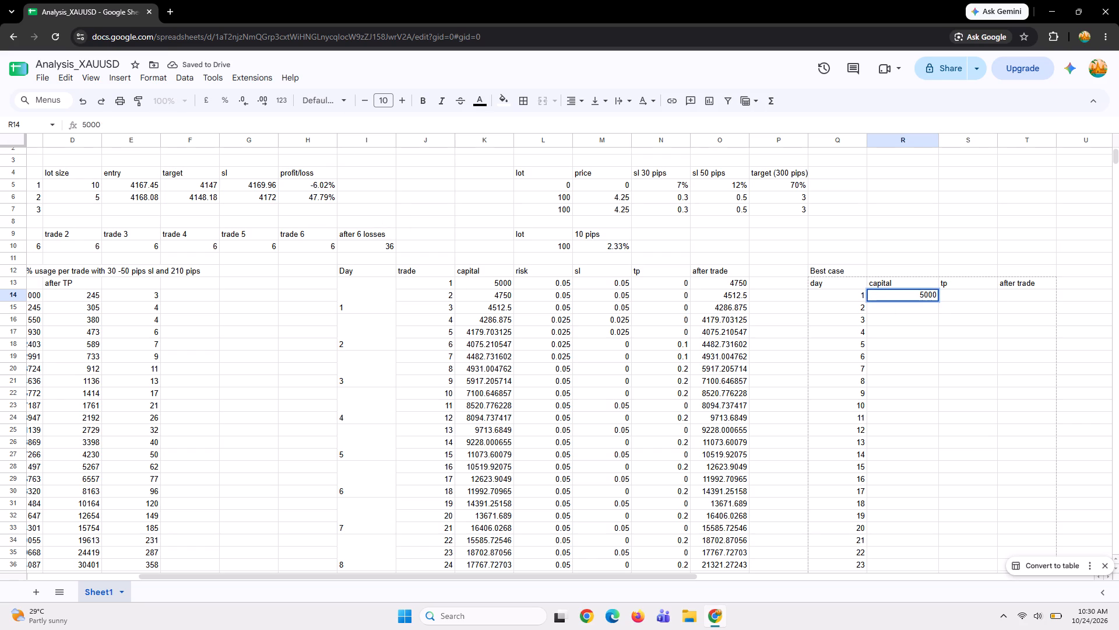
key("Return")
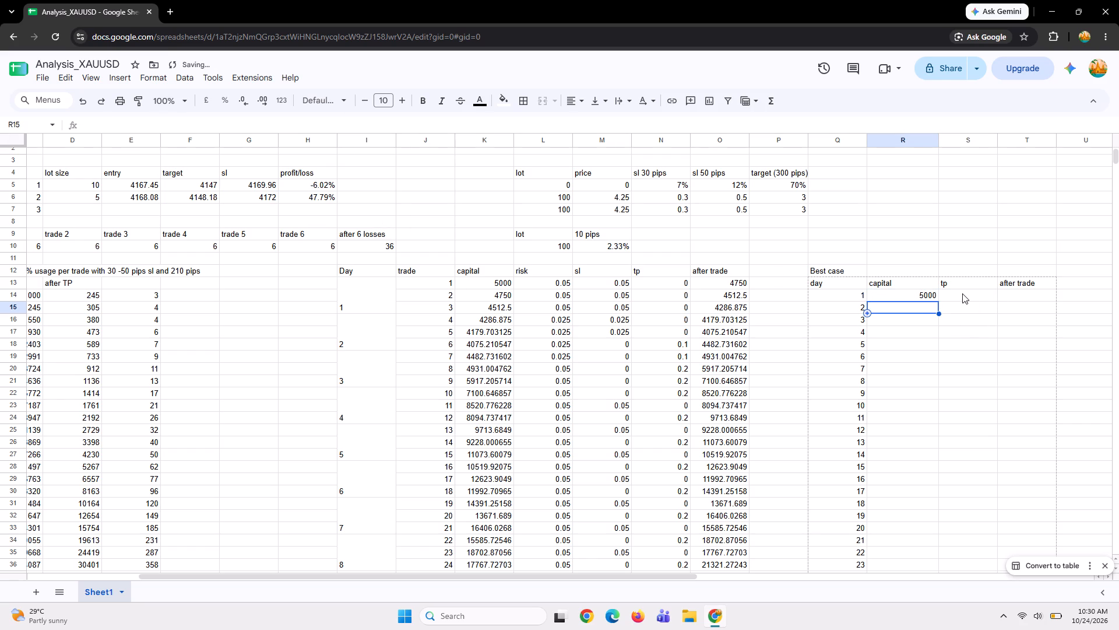
Set day 1's tp in S14 to 0.2.
left_click(962, 293)
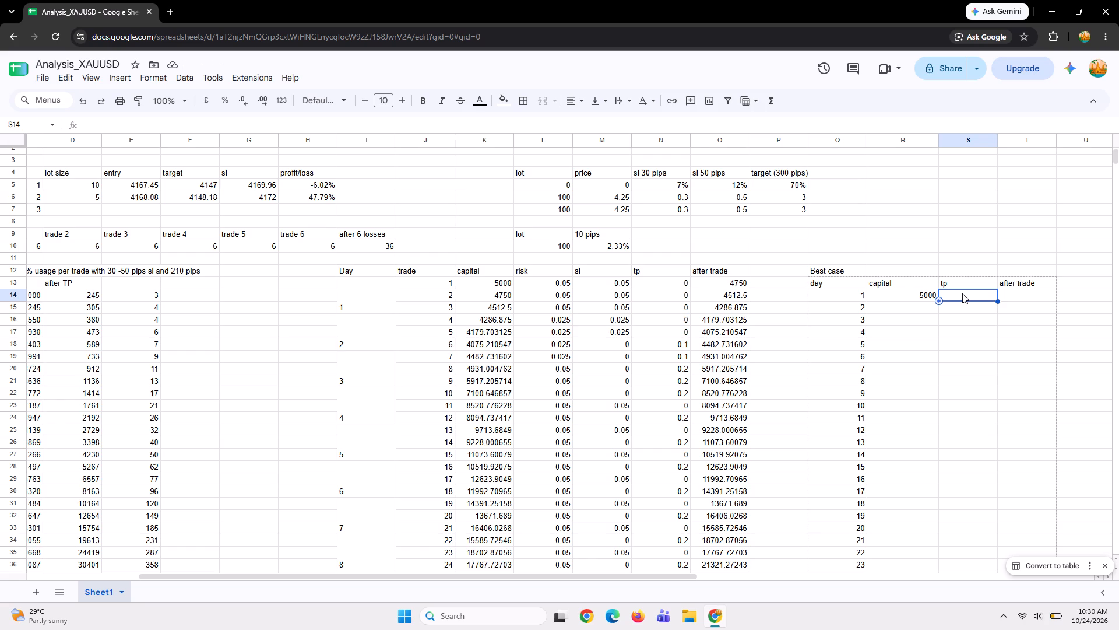
type("0.2")
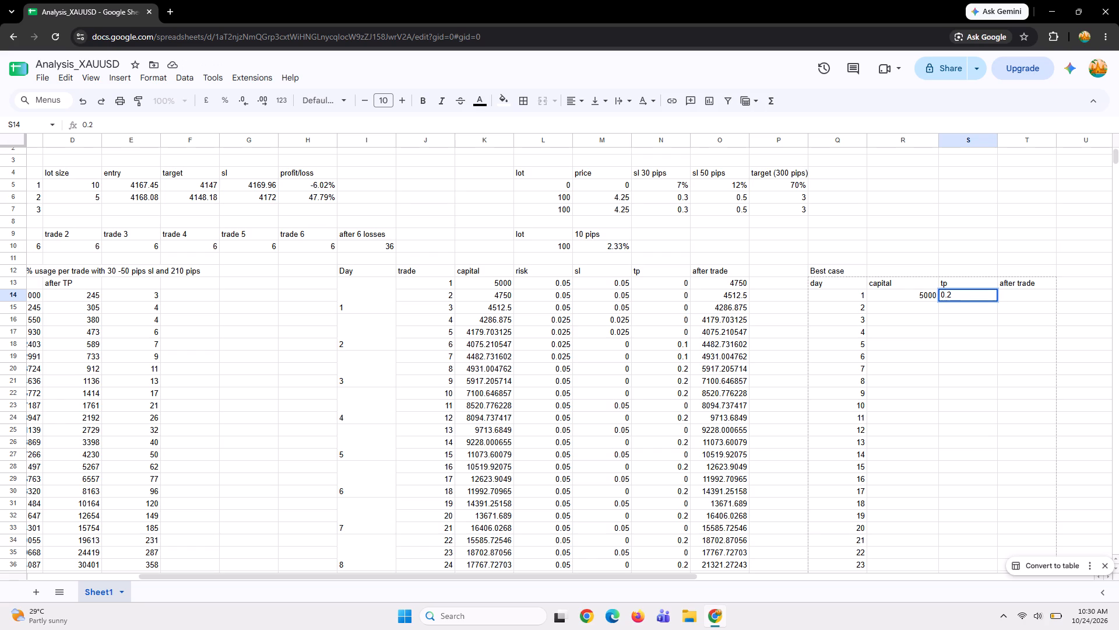
key("Return")
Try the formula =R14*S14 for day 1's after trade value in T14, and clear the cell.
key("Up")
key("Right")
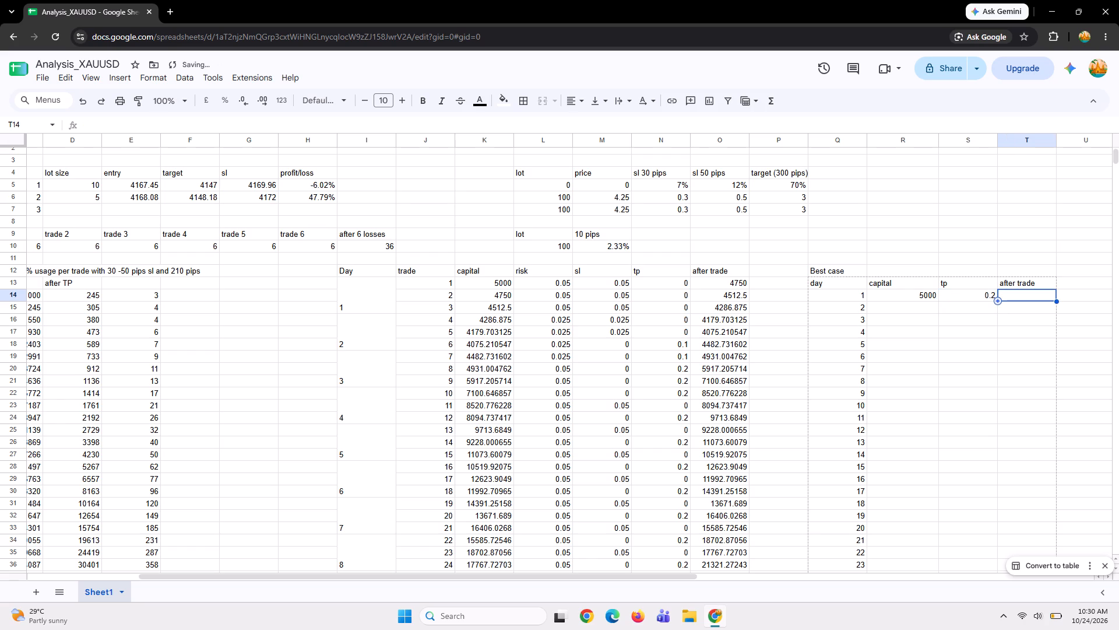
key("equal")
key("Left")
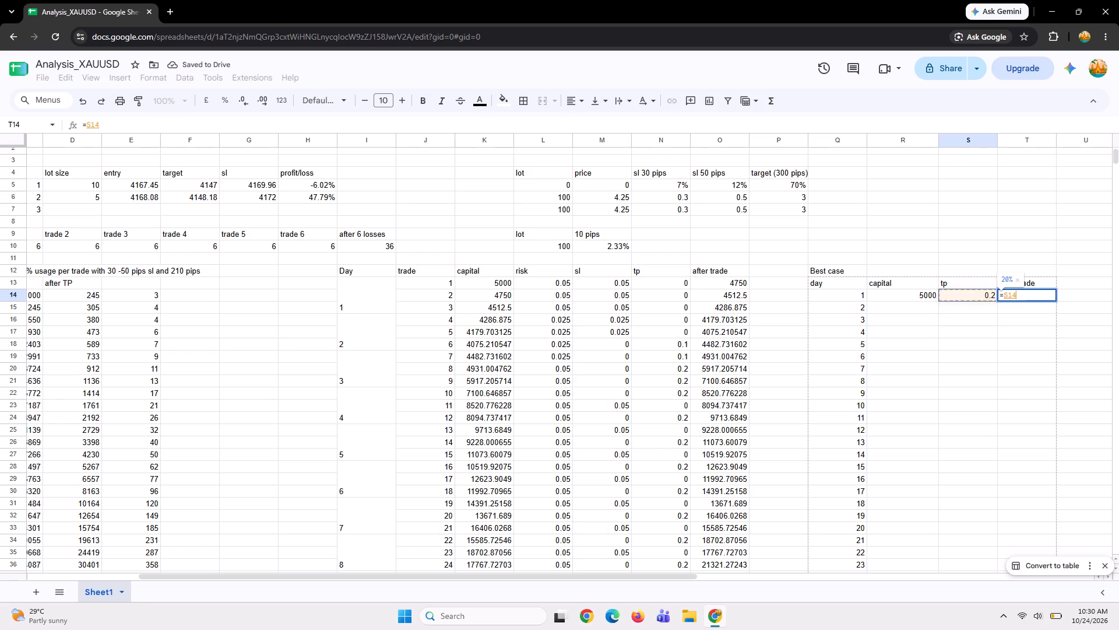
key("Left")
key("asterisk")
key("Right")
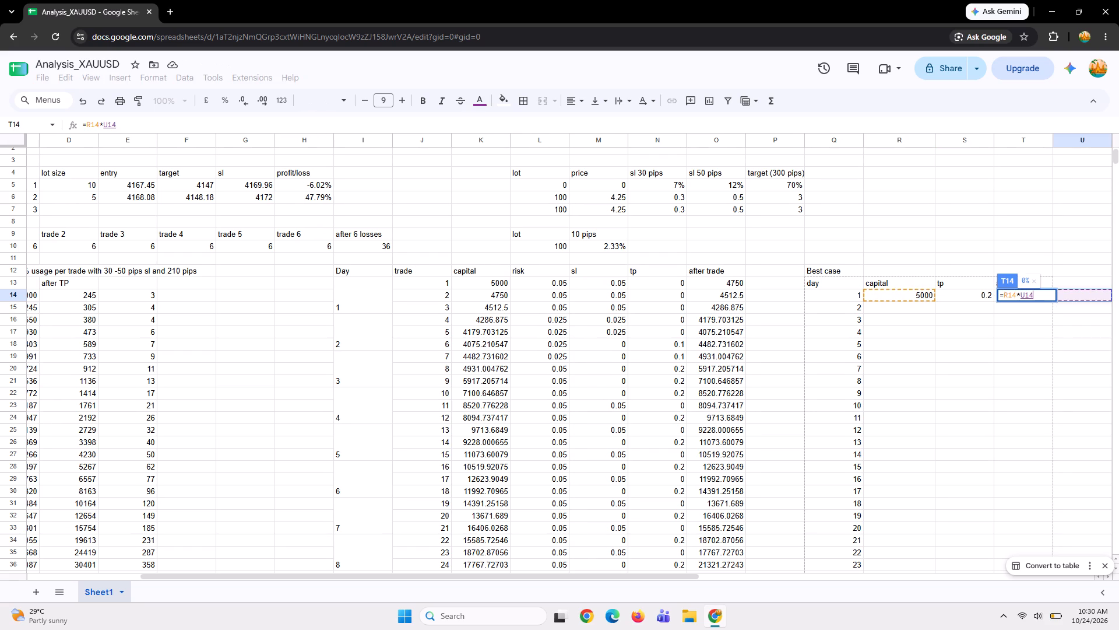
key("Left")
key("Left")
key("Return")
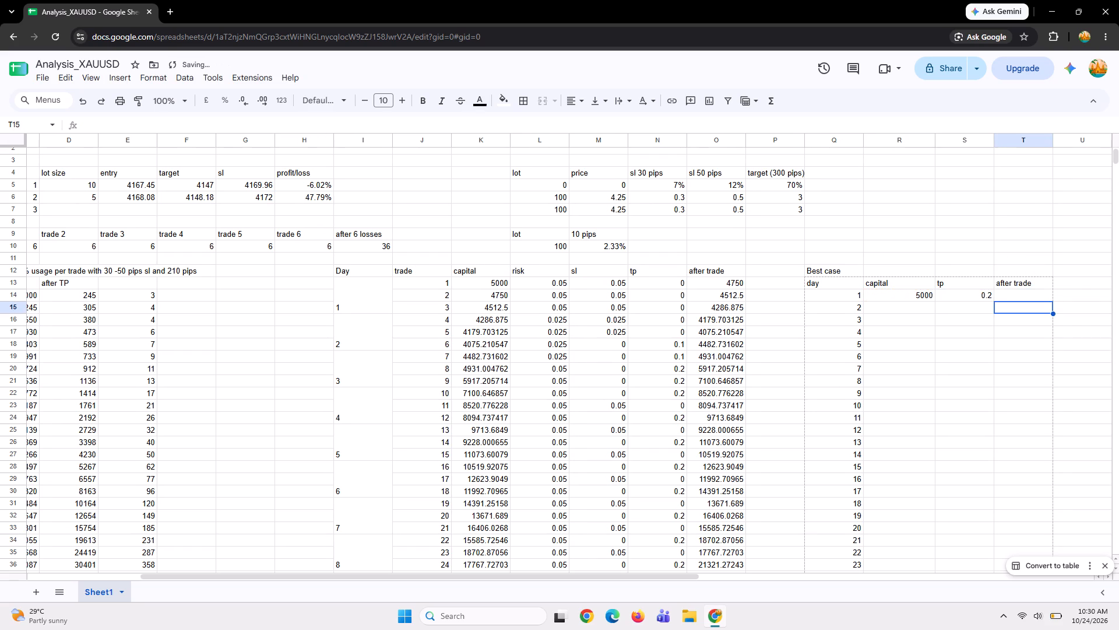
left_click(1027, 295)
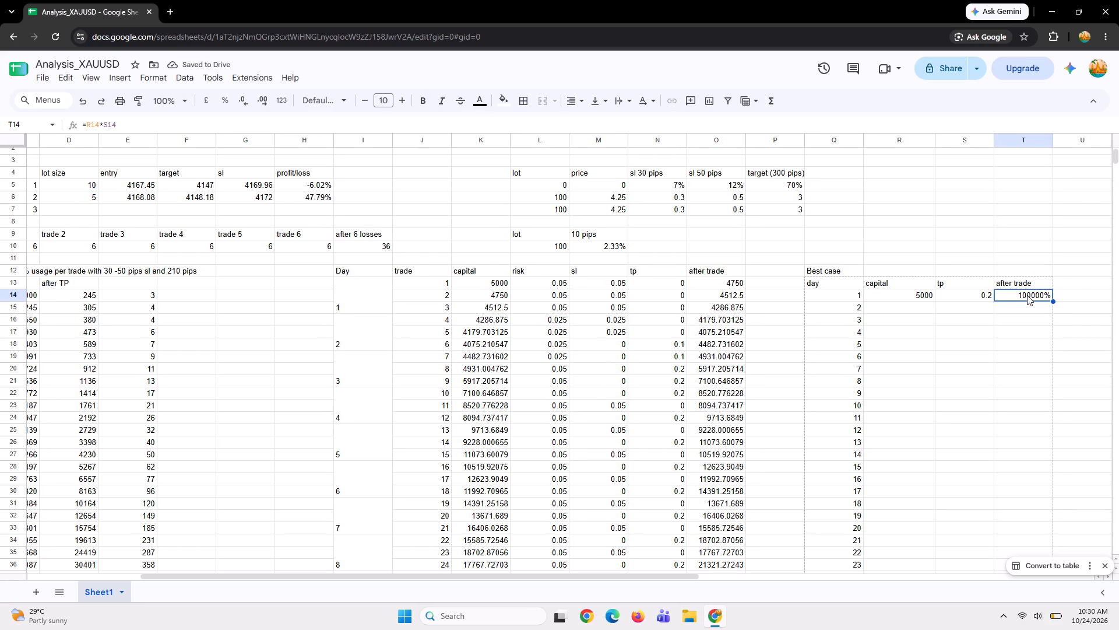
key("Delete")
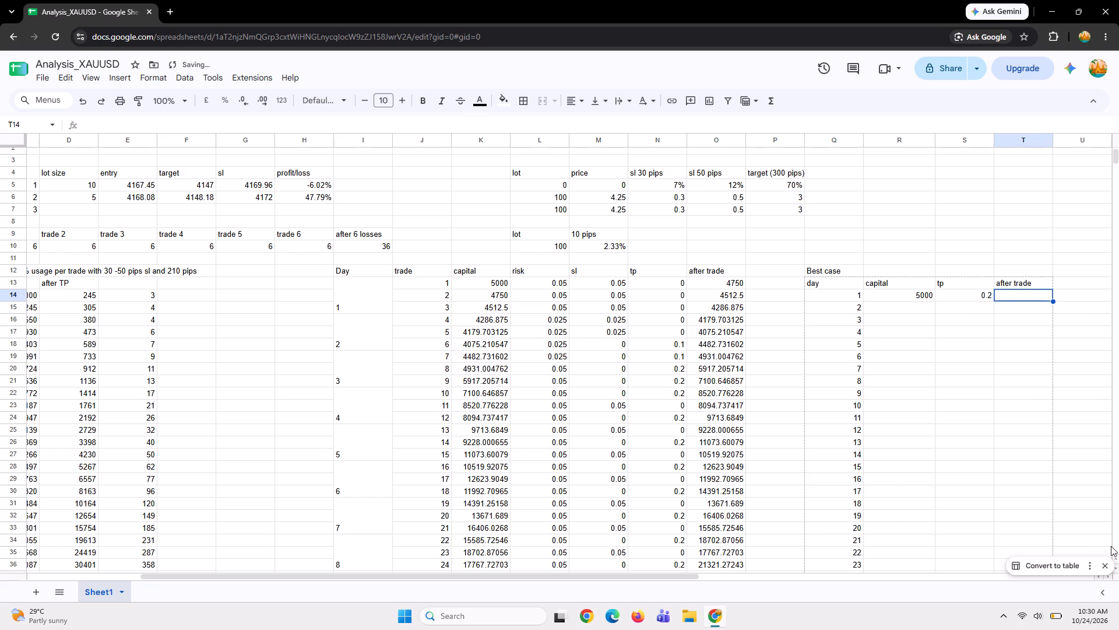
Reject the suggestion to convert the Best case range to a table.
left_click(1106, 564)
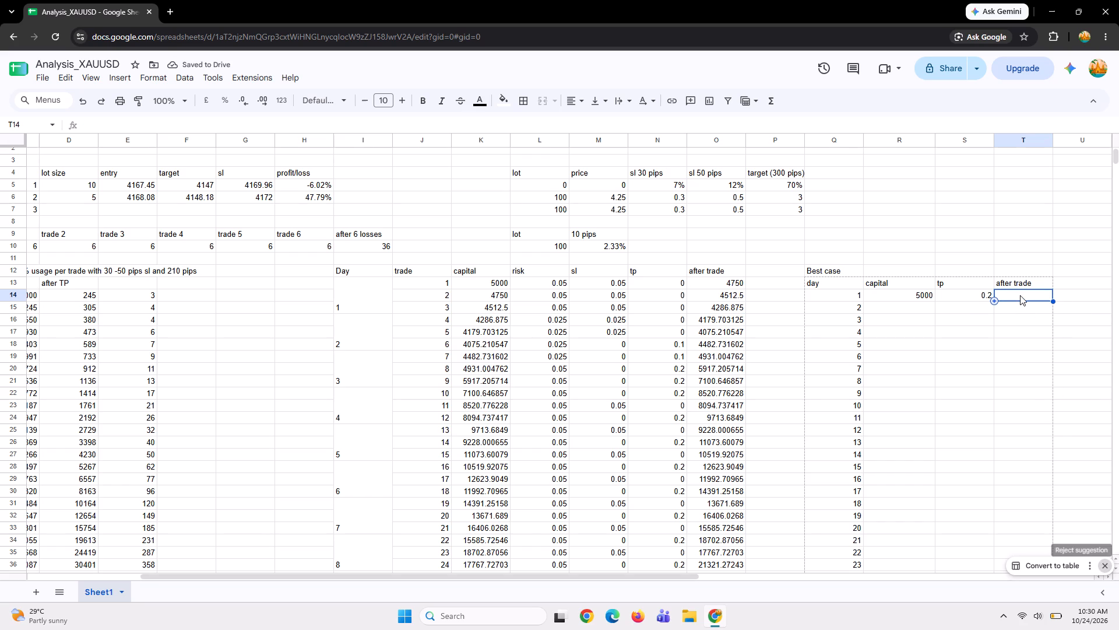
Enter =R14*S14 in T14 for day 1's after trade value, multiplying capital by tp.
left_click(1020, 295)
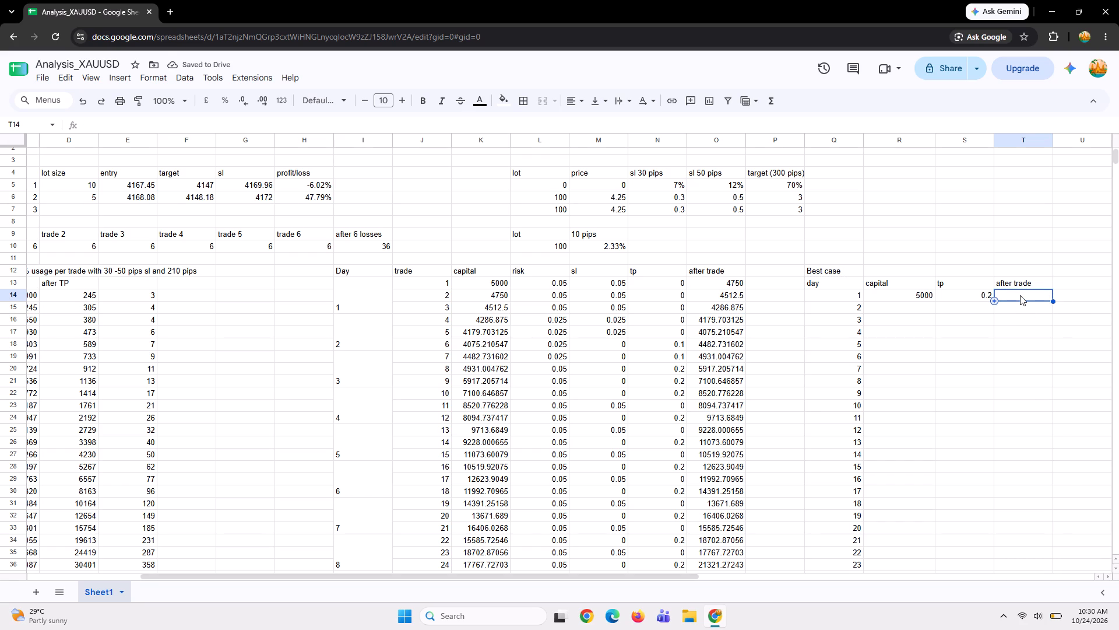
key("equal")
key("Left")
key("Left")
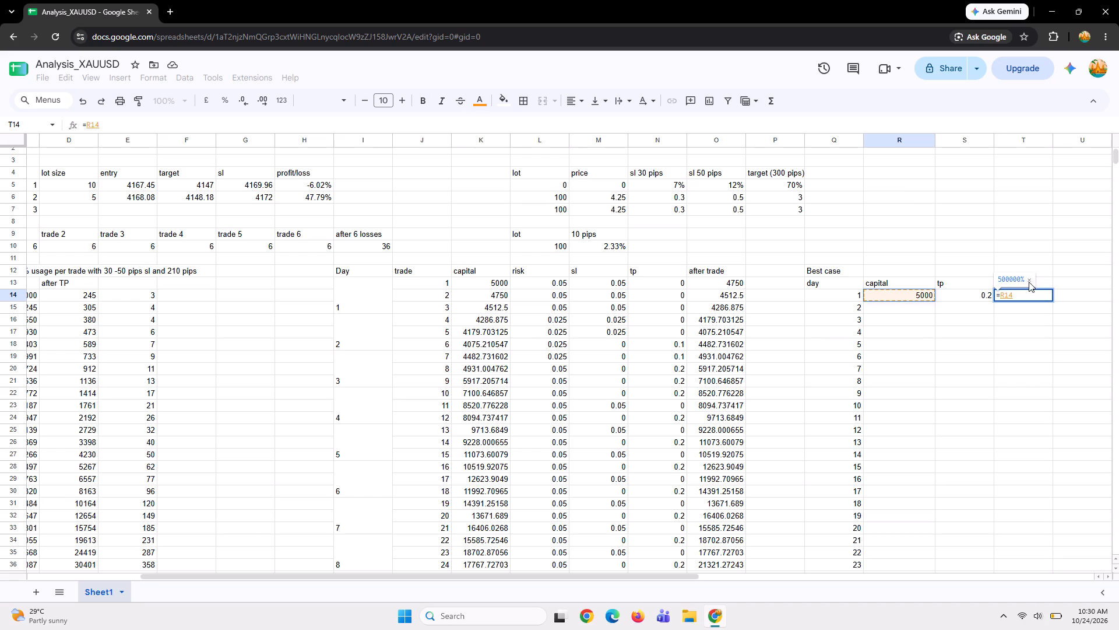
left_click(1030, 280)
left_click(1024, 295)
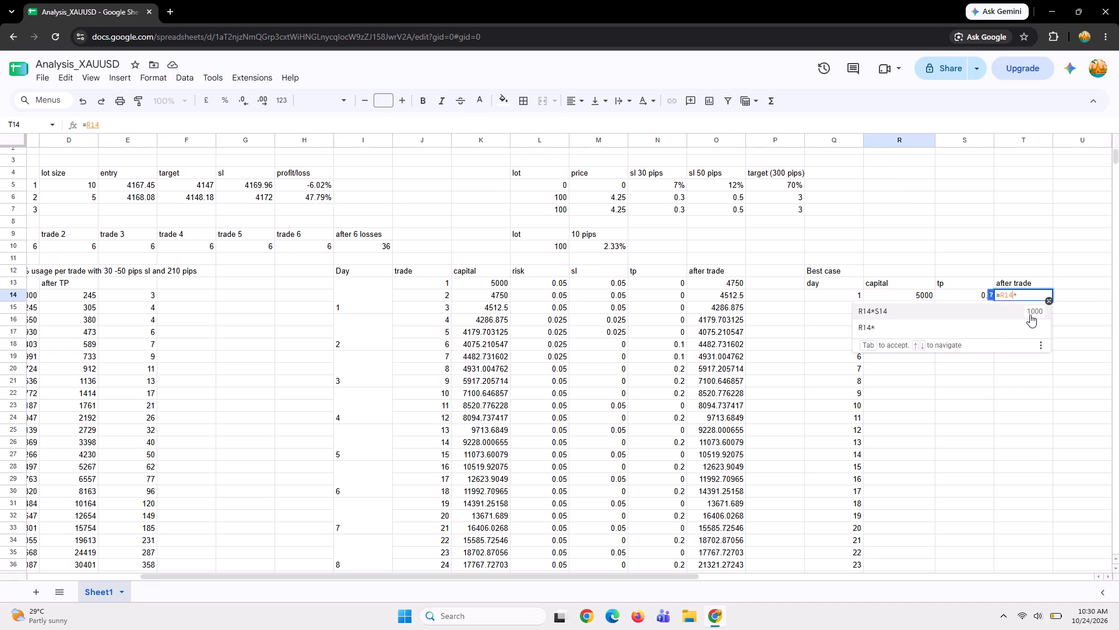
left_click(1032, 313)
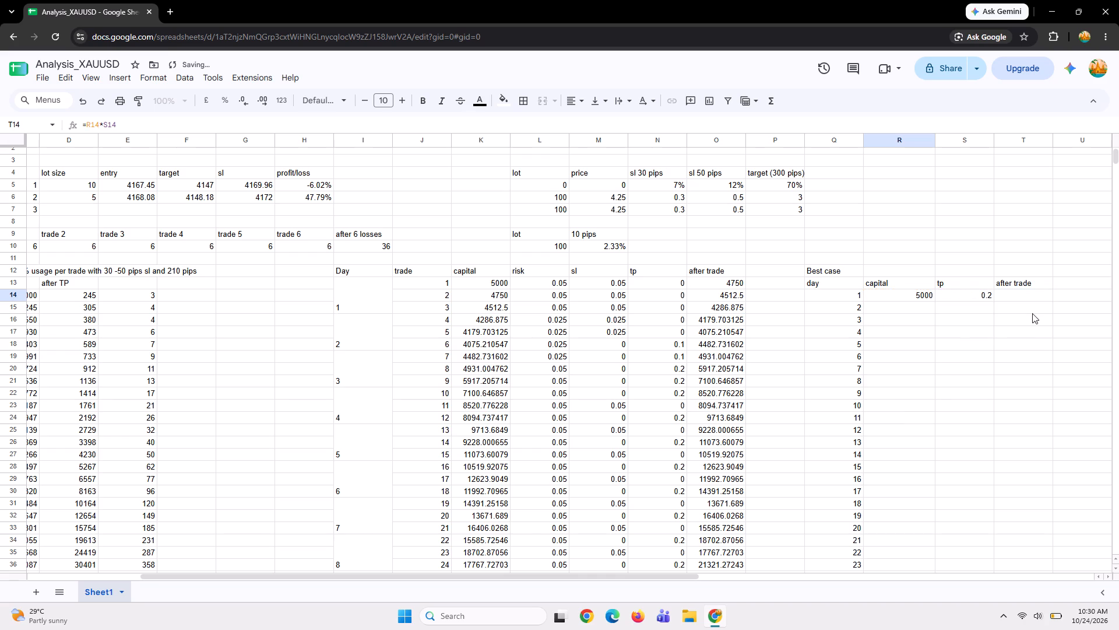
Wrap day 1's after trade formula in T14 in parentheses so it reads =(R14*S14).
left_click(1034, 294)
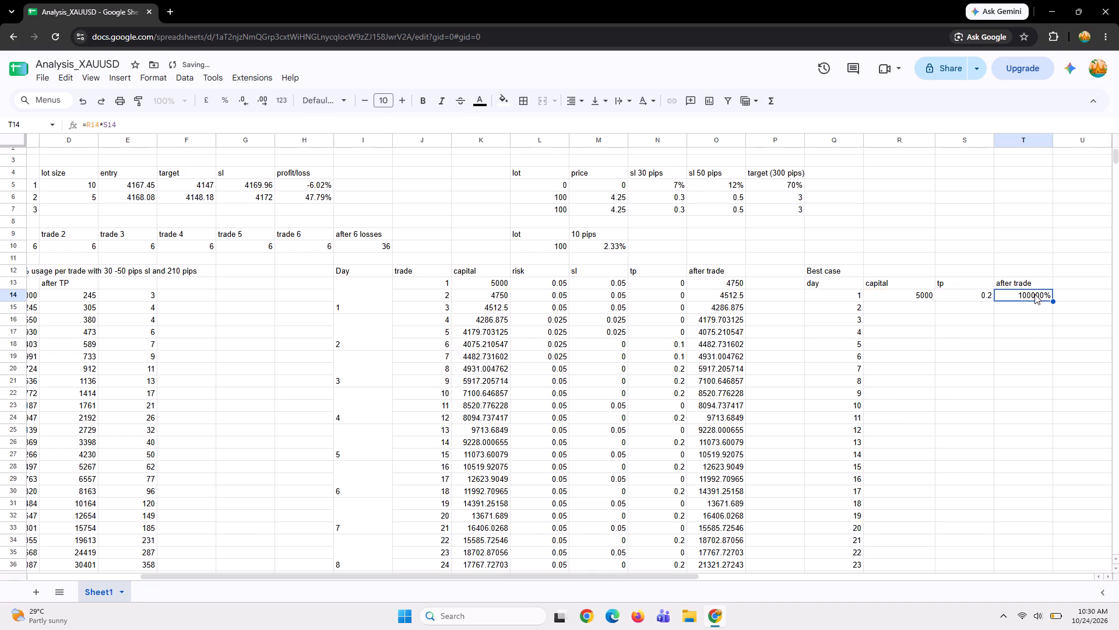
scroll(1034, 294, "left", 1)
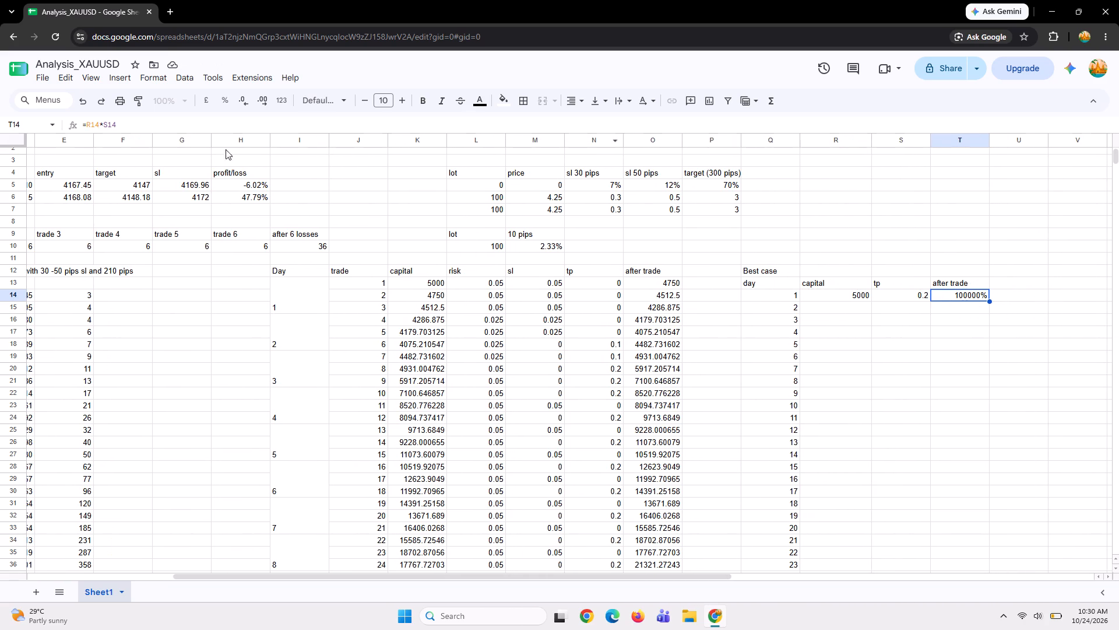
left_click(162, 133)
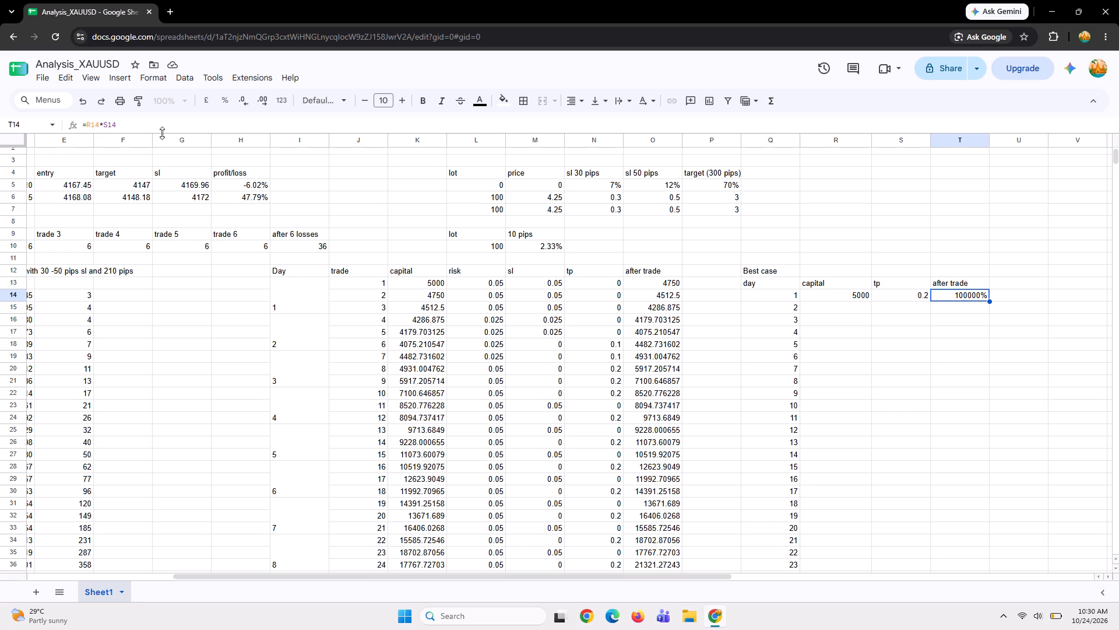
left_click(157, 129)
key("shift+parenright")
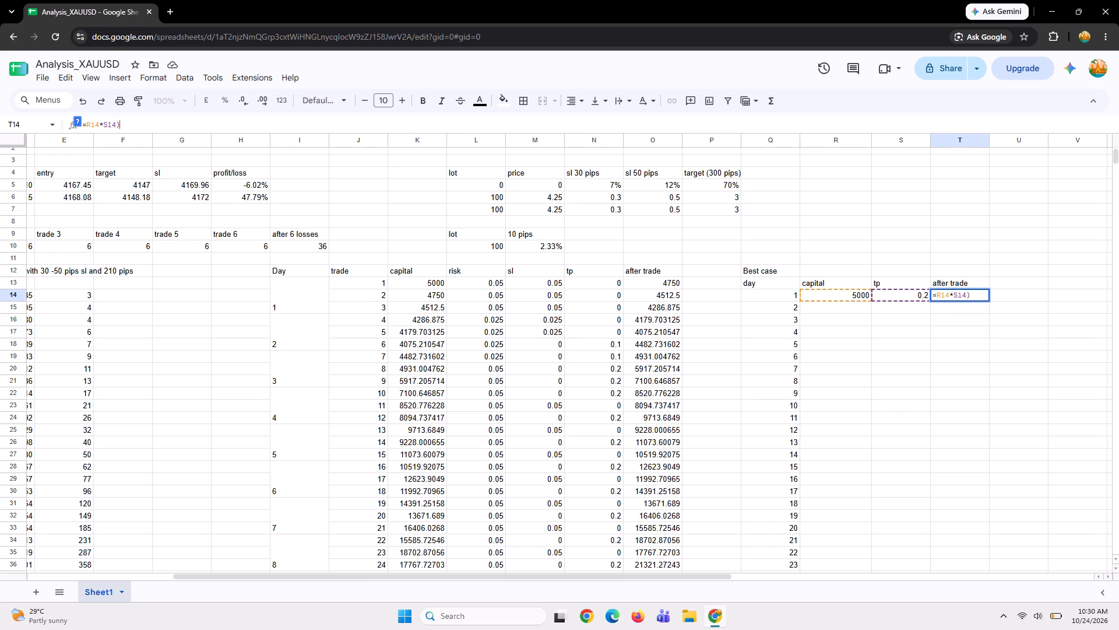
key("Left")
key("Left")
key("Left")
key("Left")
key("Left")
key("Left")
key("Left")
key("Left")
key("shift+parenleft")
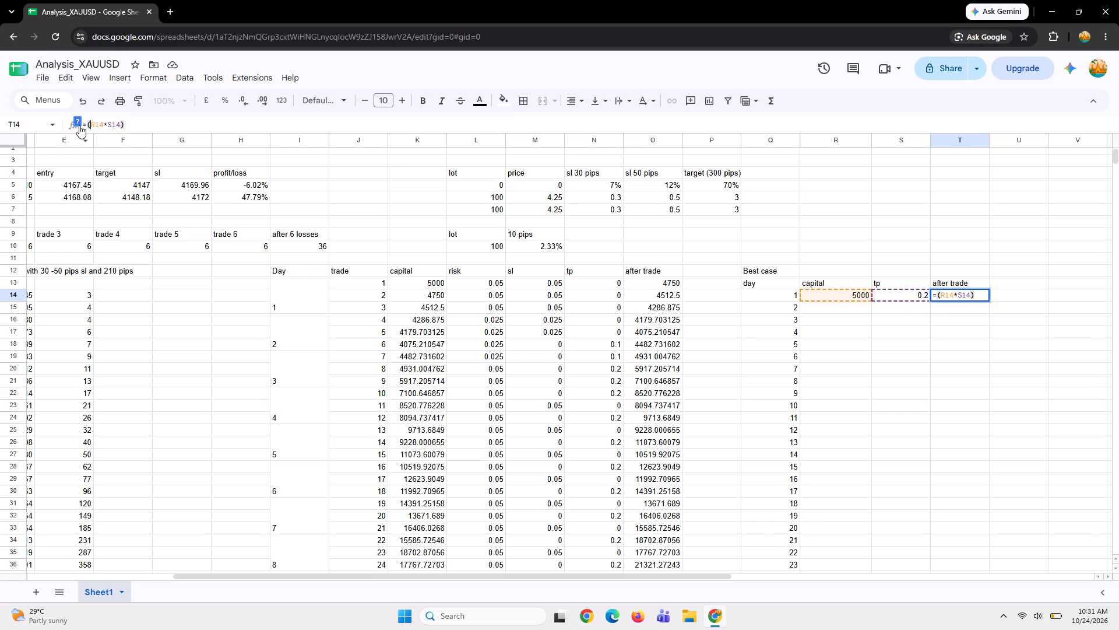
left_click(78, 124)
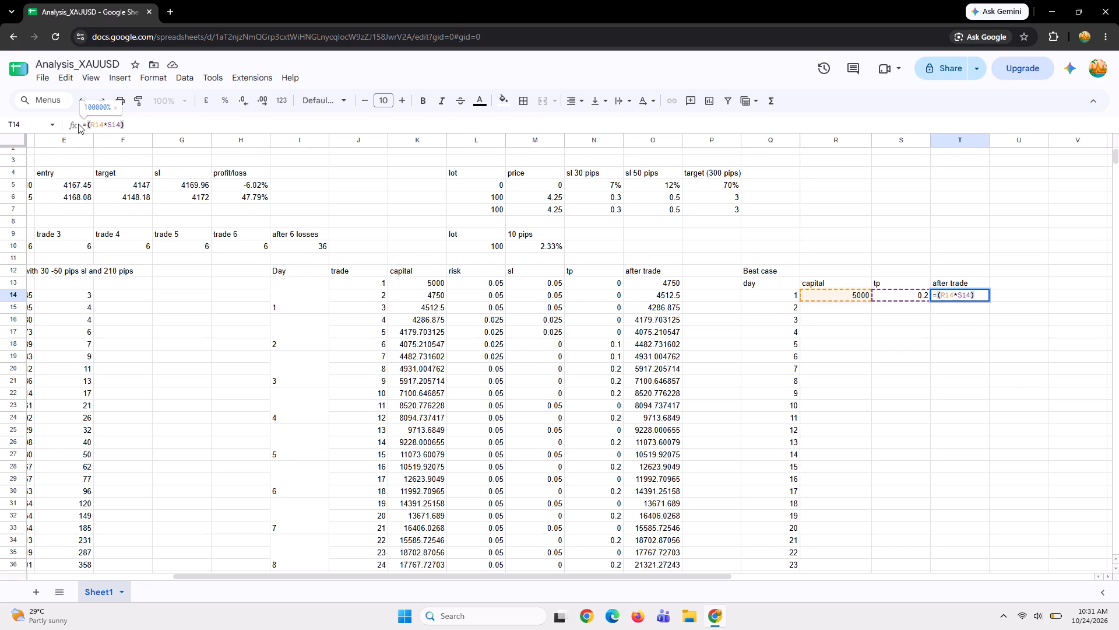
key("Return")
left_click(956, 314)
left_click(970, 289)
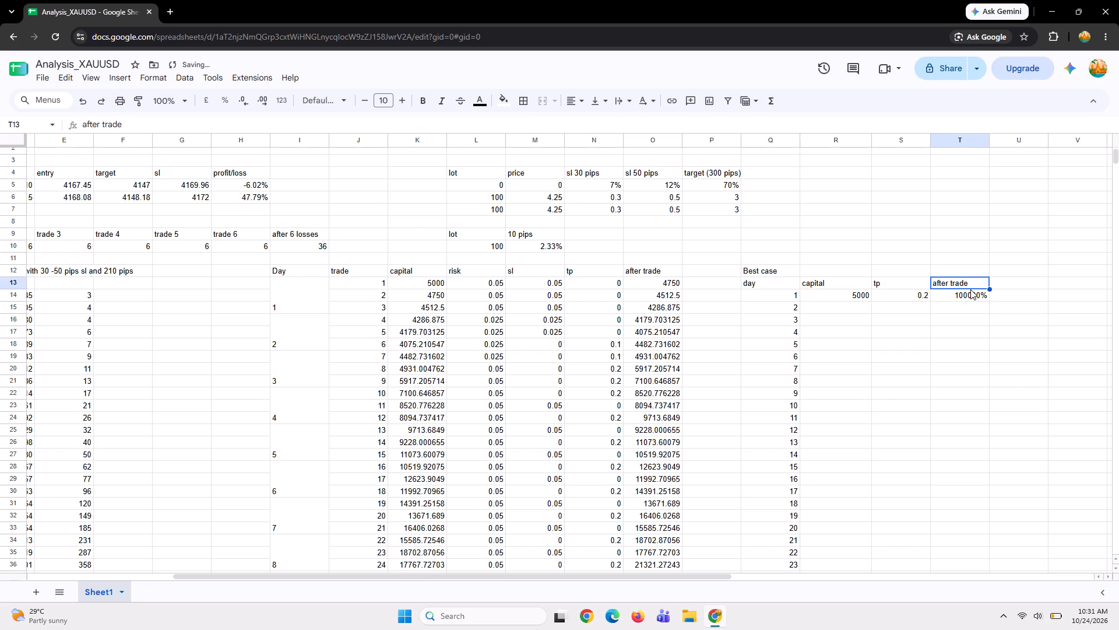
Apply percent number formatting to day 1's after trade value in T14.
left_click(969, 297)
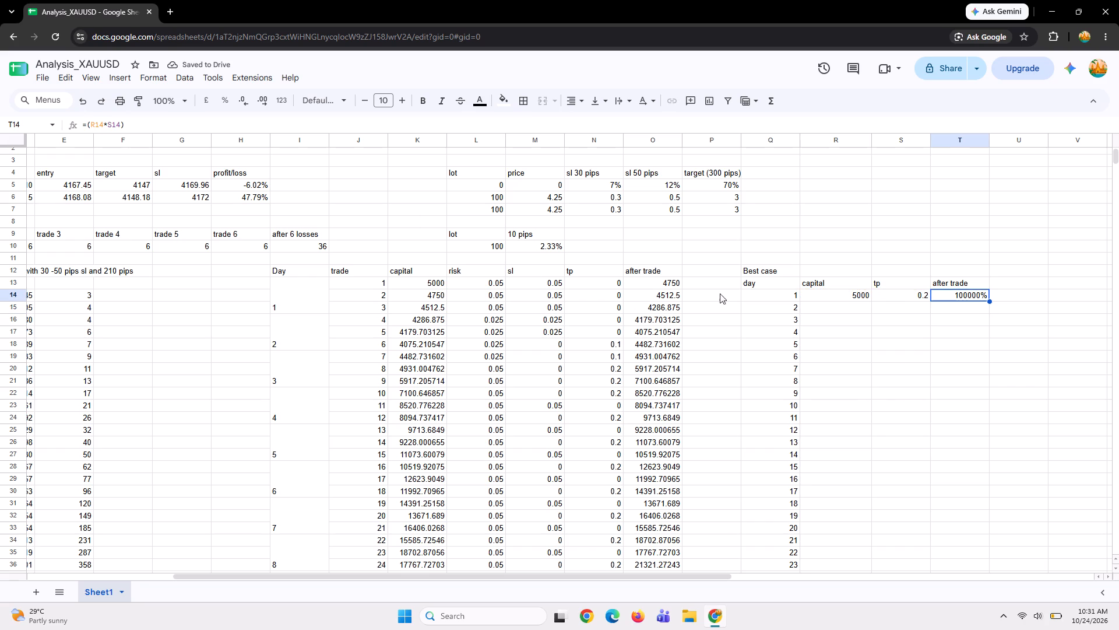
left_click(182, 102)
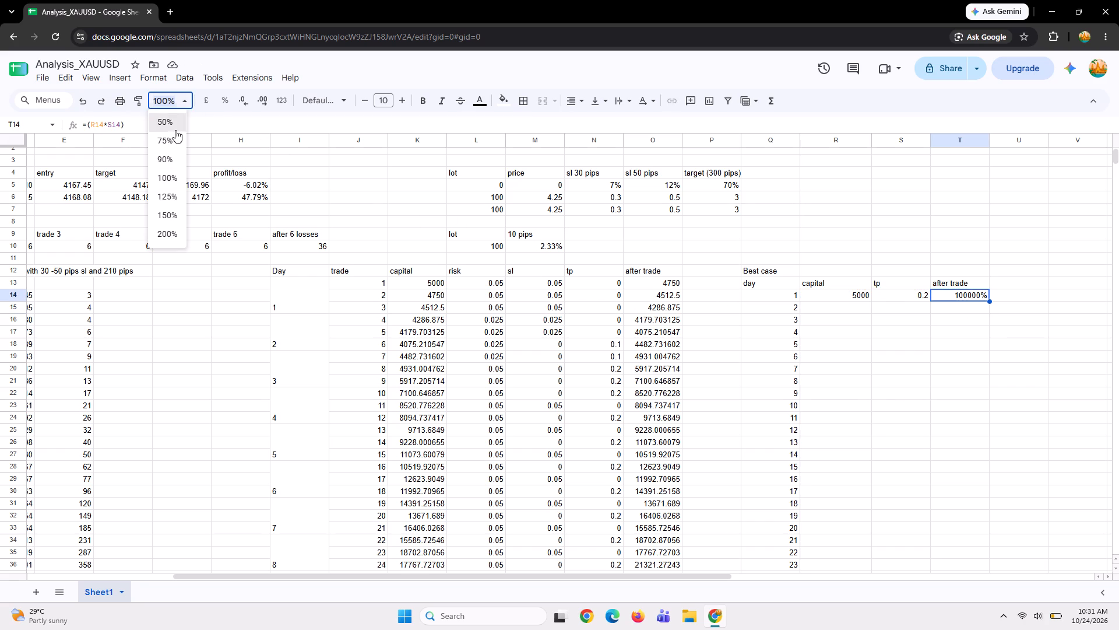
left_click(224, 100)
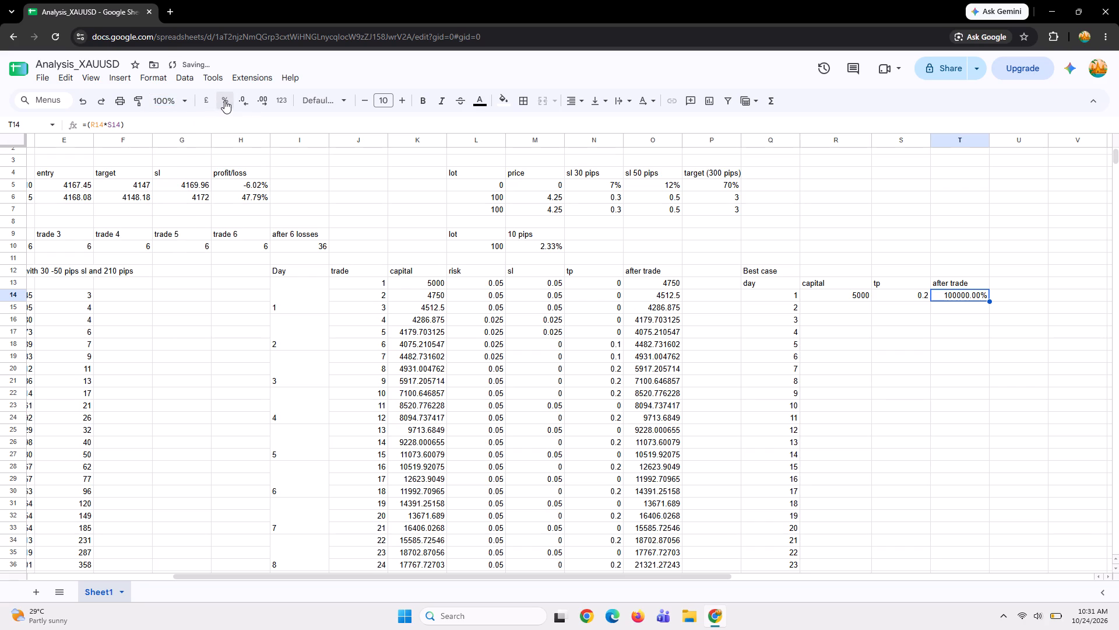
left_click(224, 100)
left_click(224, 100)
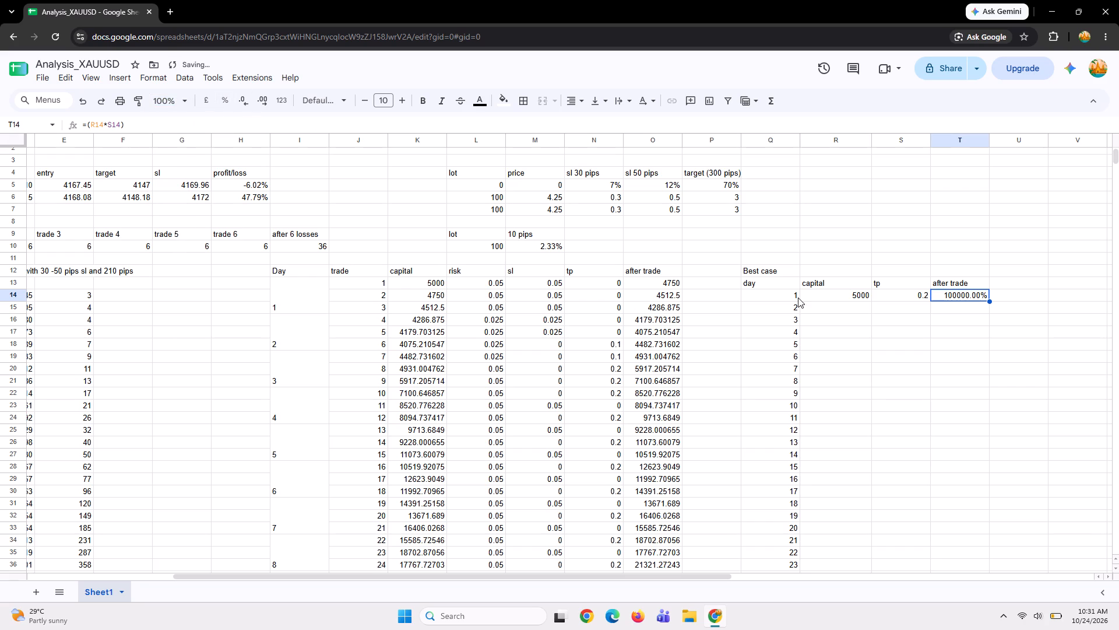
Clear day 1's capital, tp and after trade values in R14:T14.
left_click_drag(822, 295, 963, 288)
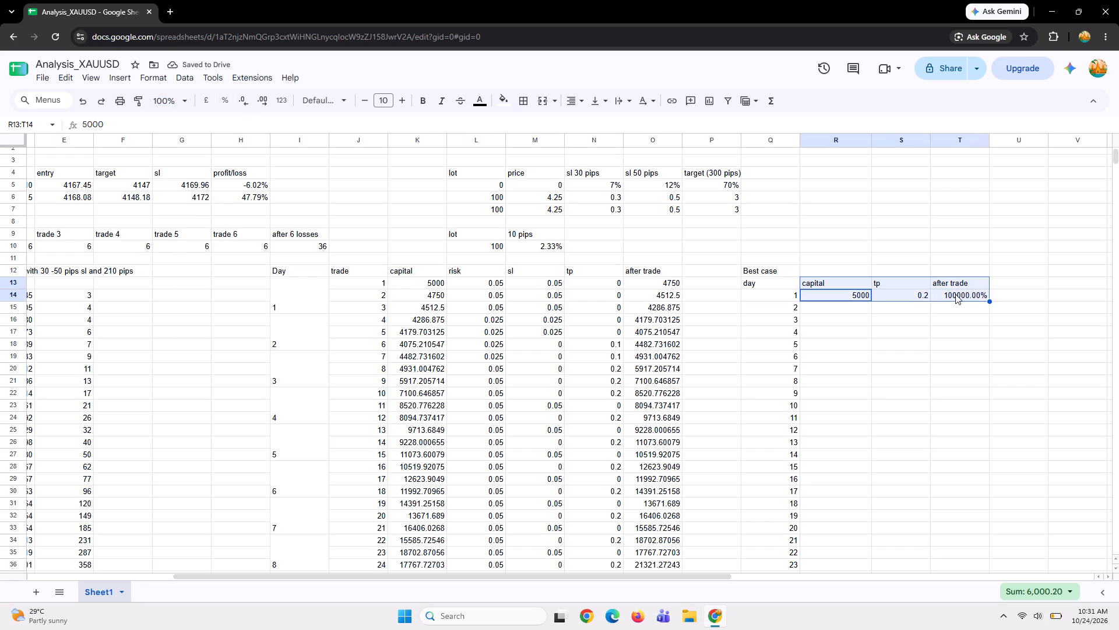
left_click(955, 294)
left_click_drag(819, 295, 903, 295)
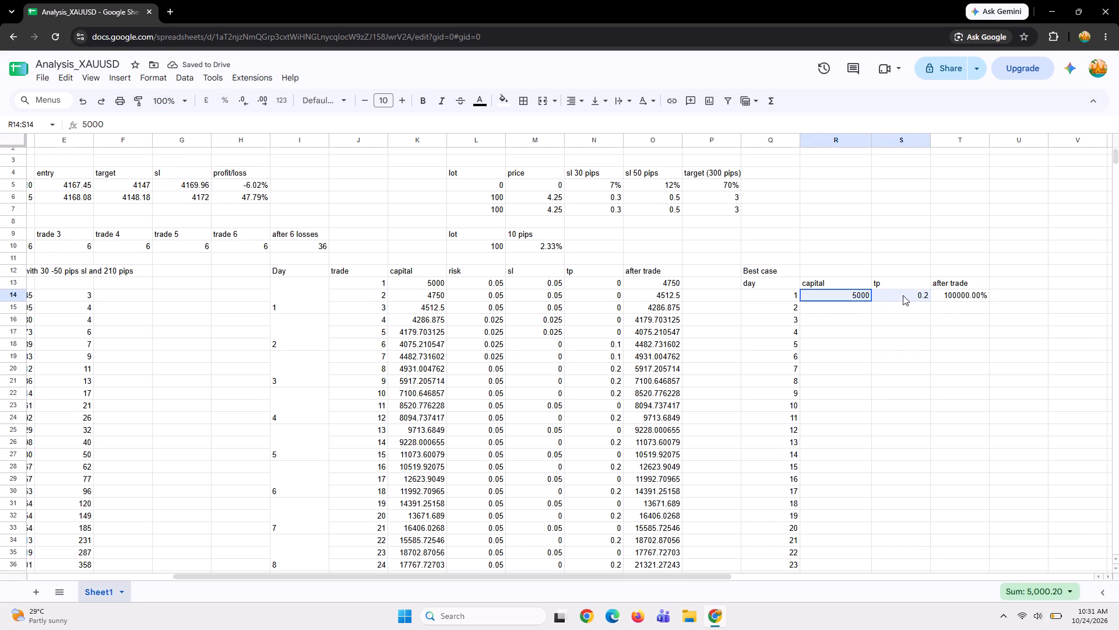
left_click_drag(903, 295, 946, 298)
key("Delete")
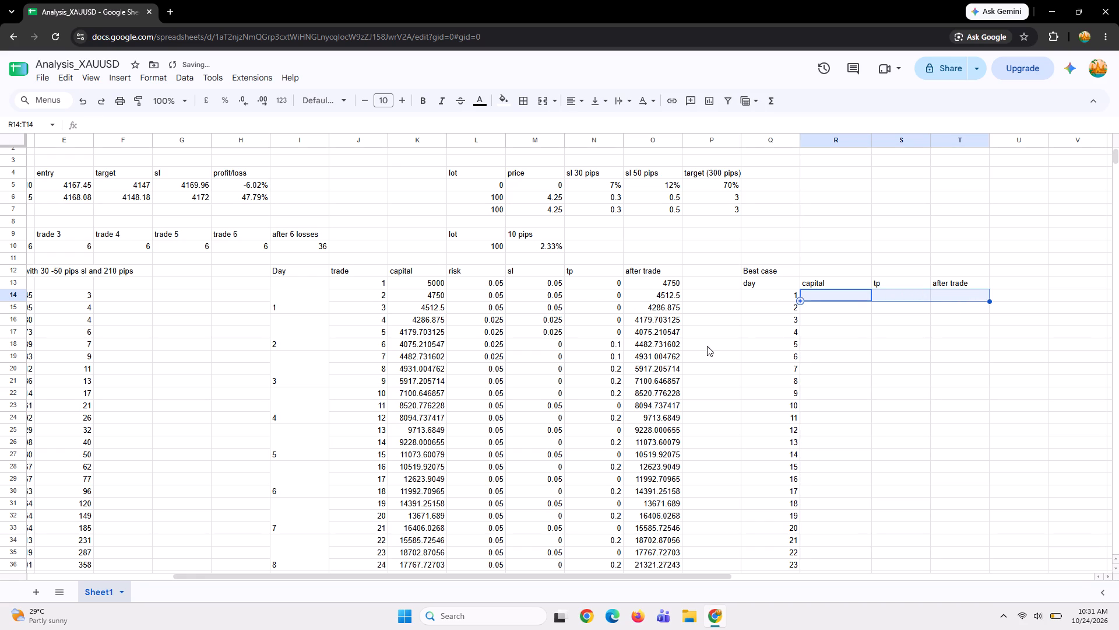
Copy the capital, risk and sl headers with their first-trade values from K12:M13 into the Best case block starting at R13.
left_click_drag(417, 268, 529, 278)
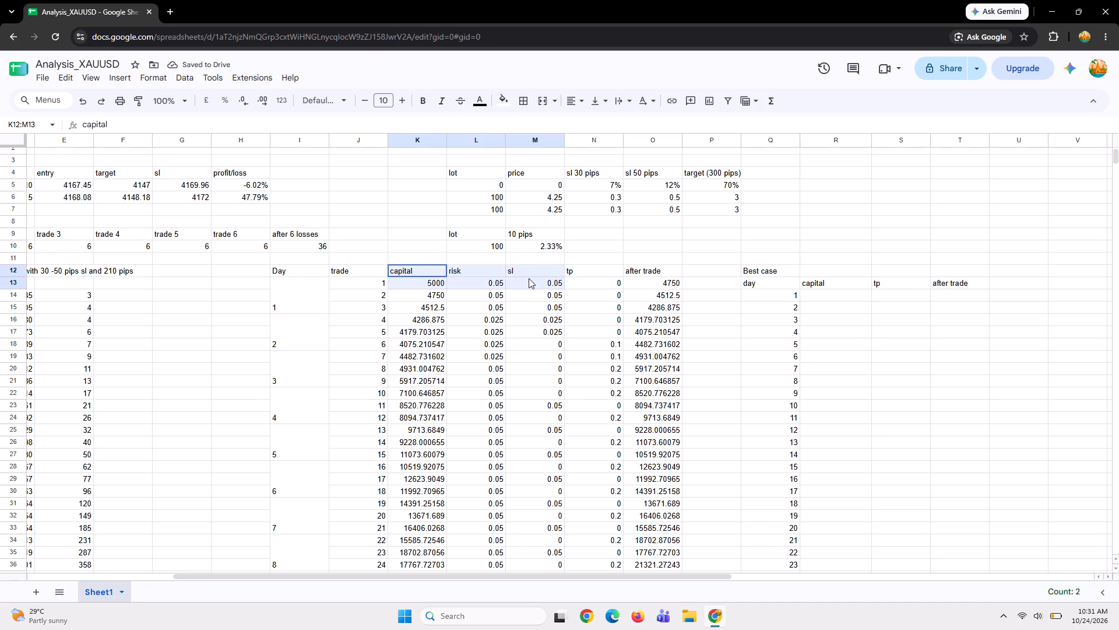
left_click_drag(529, 278, 530, 279)
key("ctrl+c")
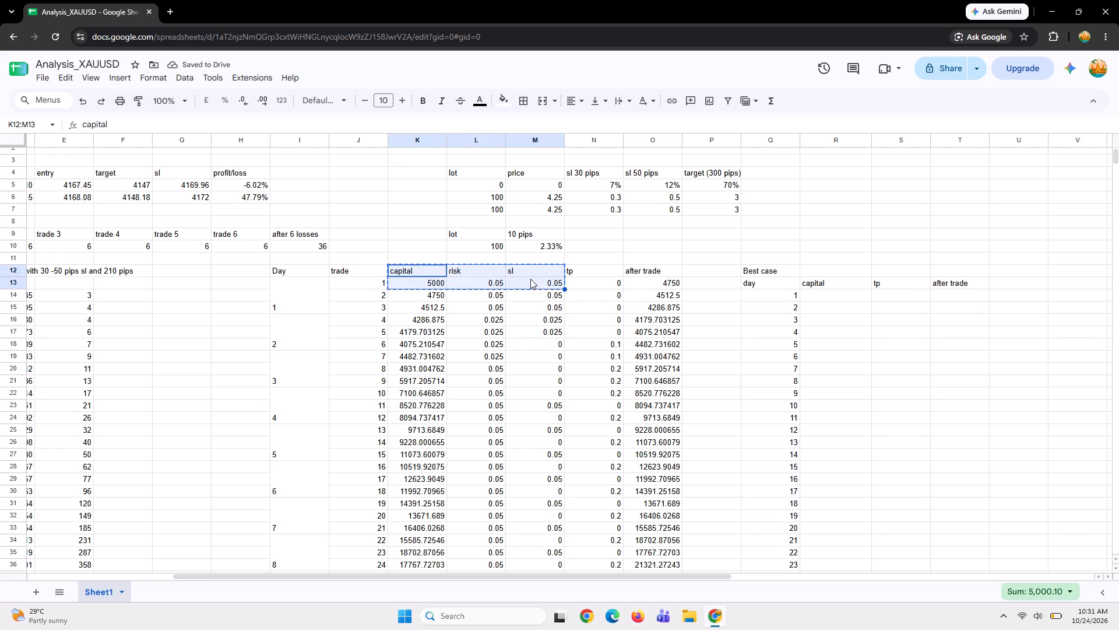
left_click(823, 282)
key("ctrl+v")
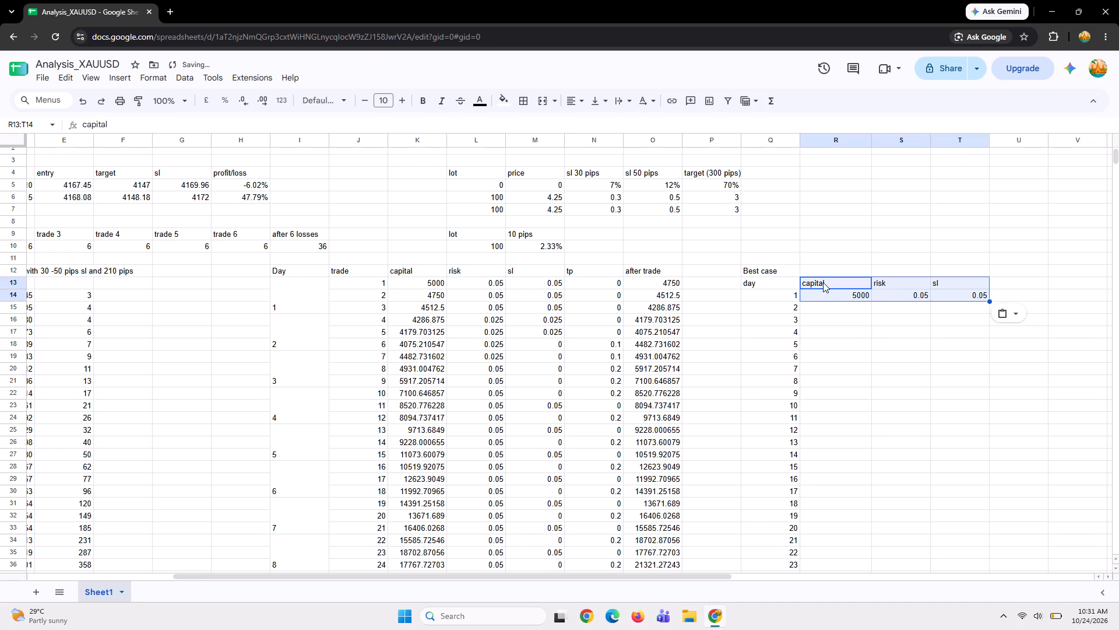
Replace the risk header in S13 with TP and set day 1's value in S14 to 0.2.
left_click(897, 285)
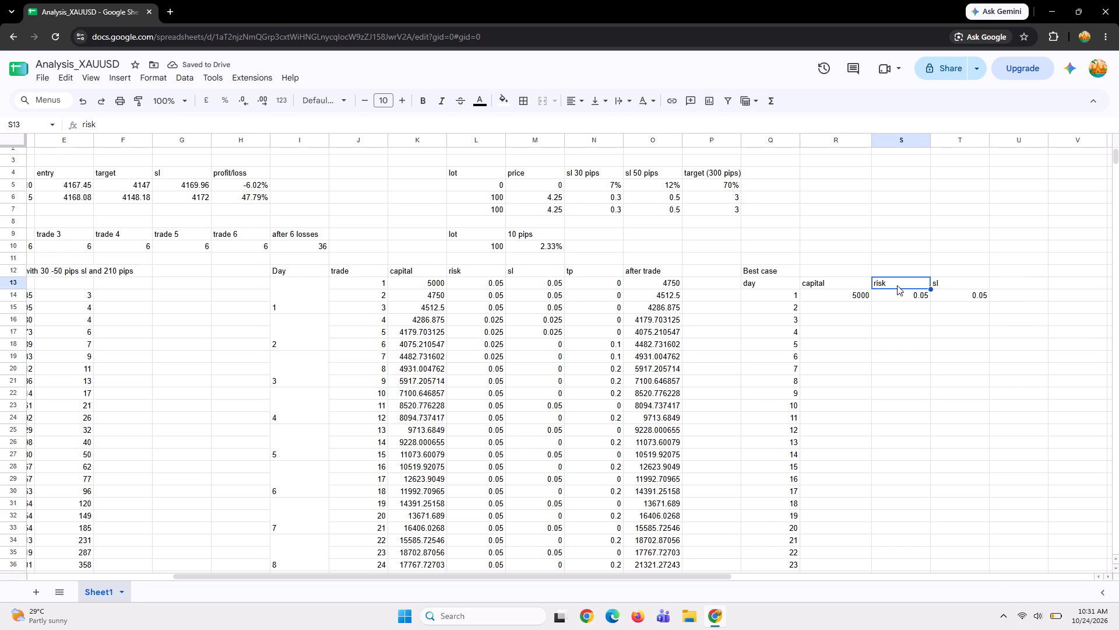
type("TP")
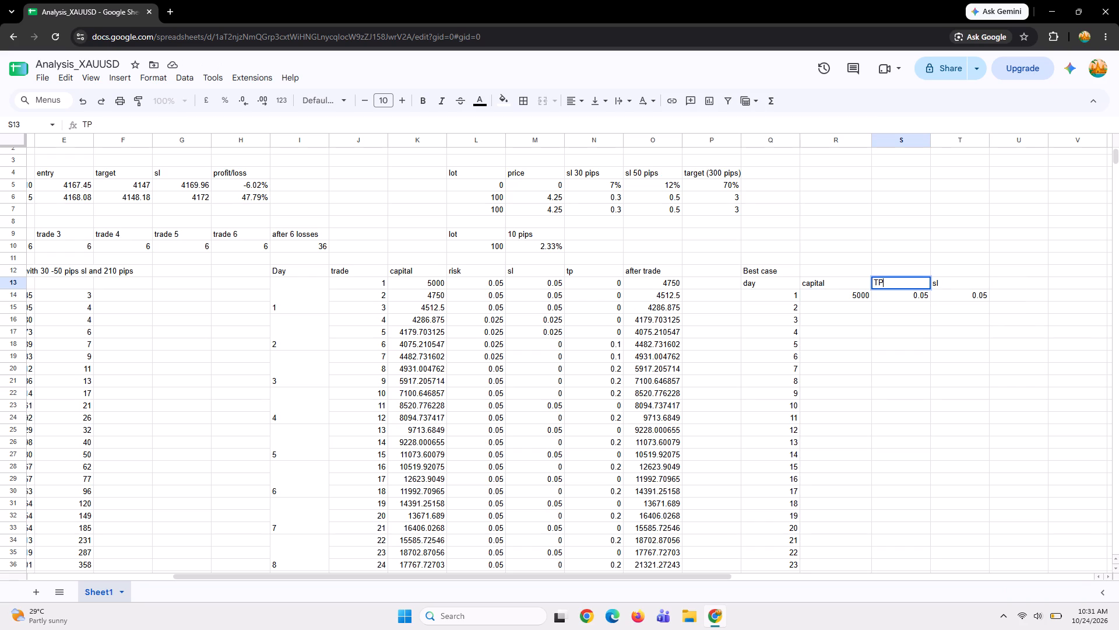
key("Return")
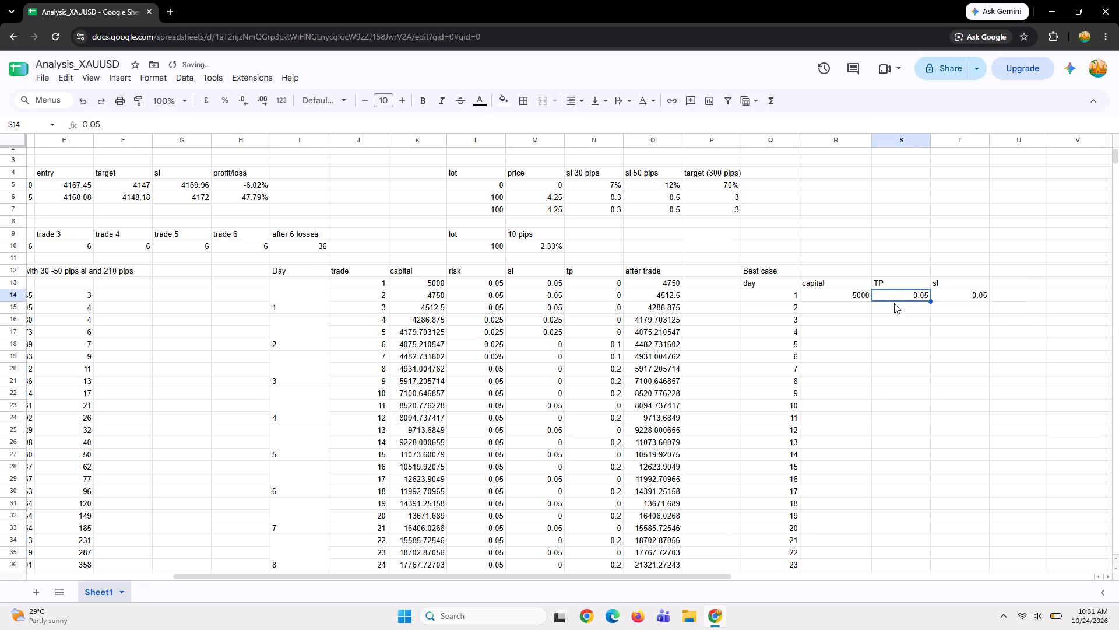
type("0.0")
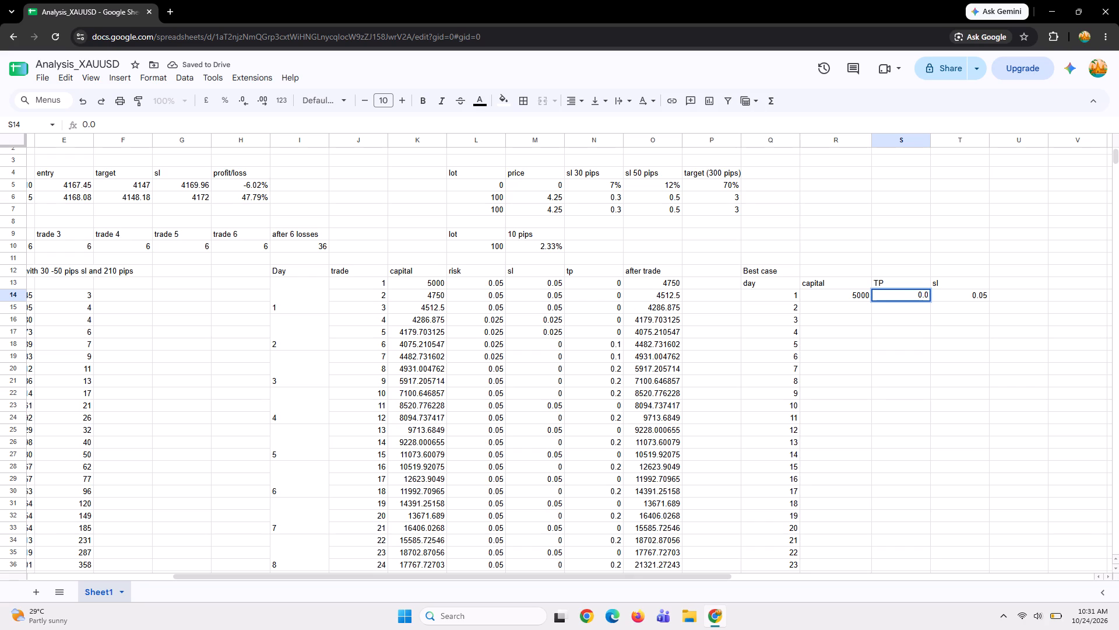
key("BackSpace")
key("2")
key("Return")
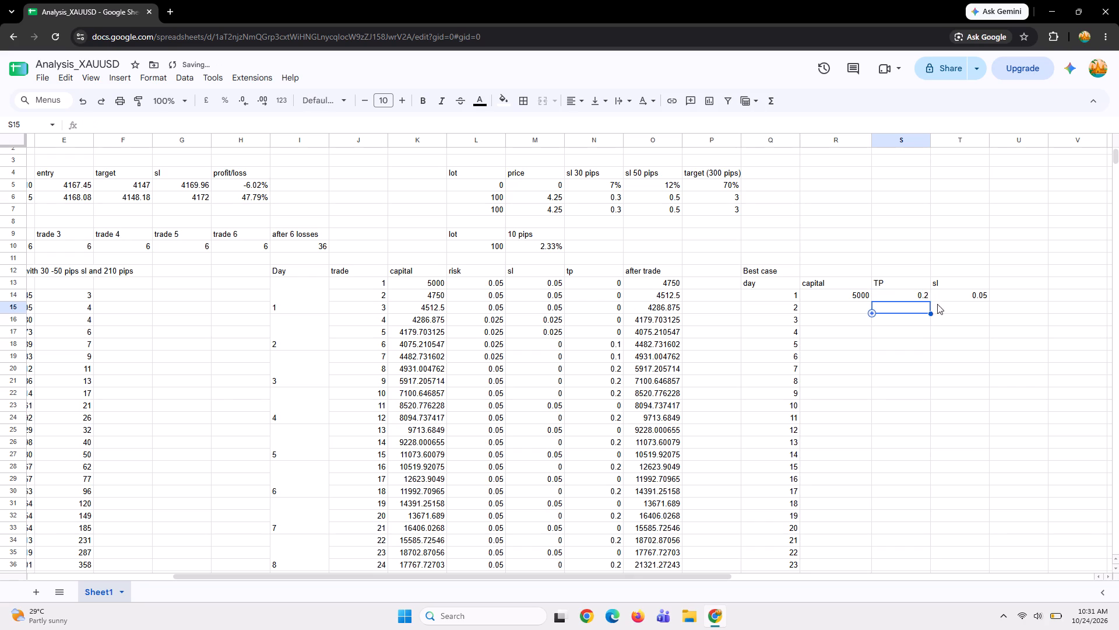
Clear the pasted sl header and value in T13:T14 and enter the header after TP in T13.
left_click_drag(969, 278, 962, 295)
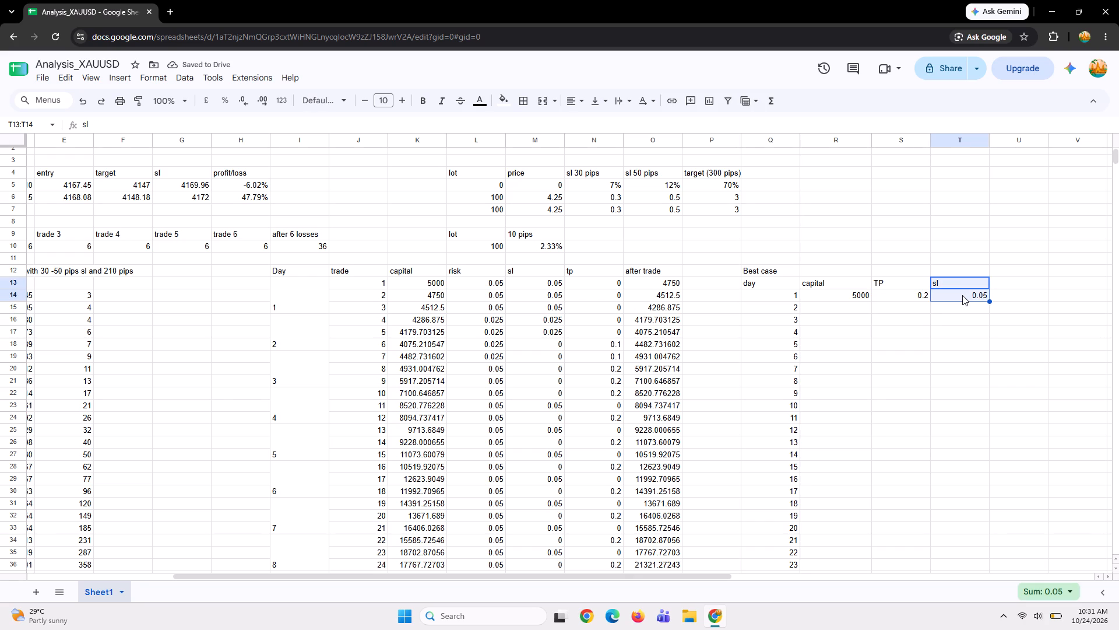
key("Delete")
left_click(970, 281)
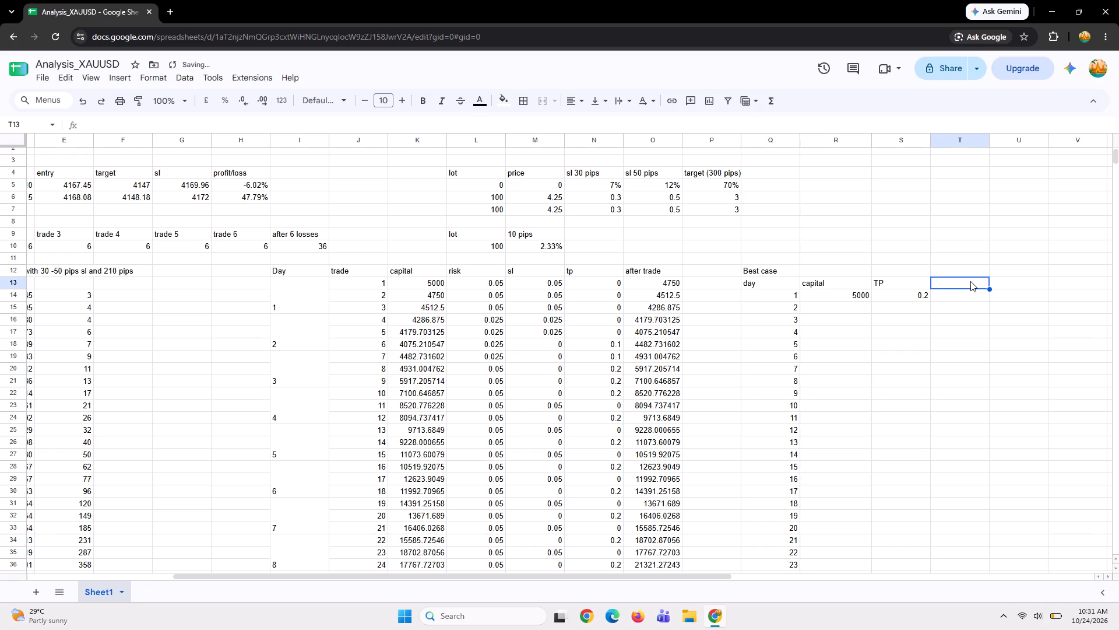
type("after TP")
key("Return")
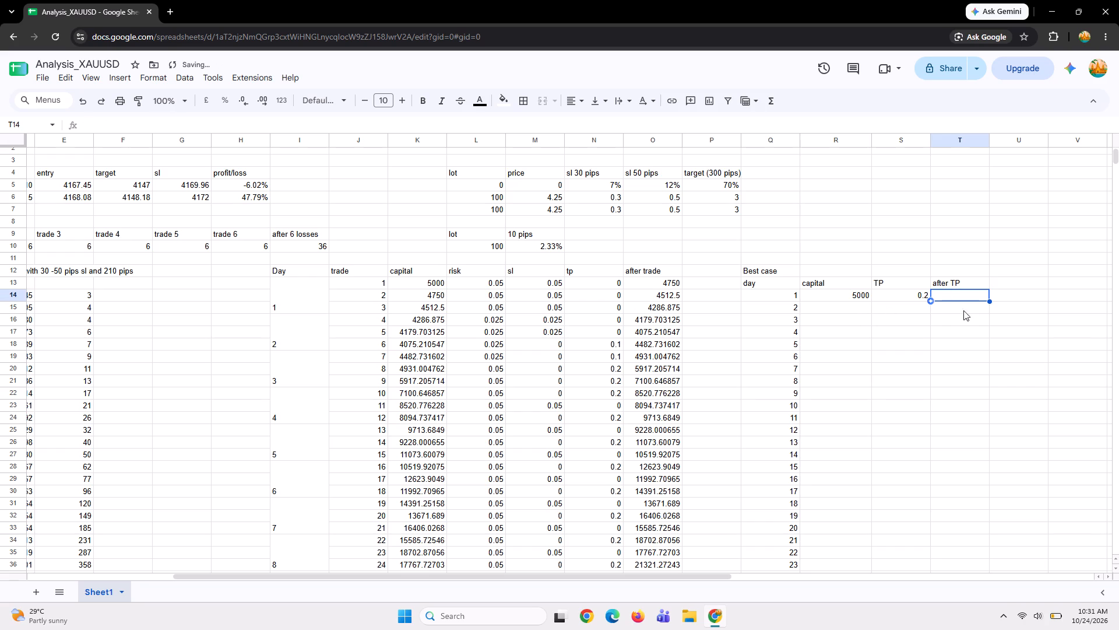
Enter =R14*S14 in T14 for day 1's after TP value, multiplying capital by TP.
left_click(966, 293)
key("Left")
key("Left")
key("Right")
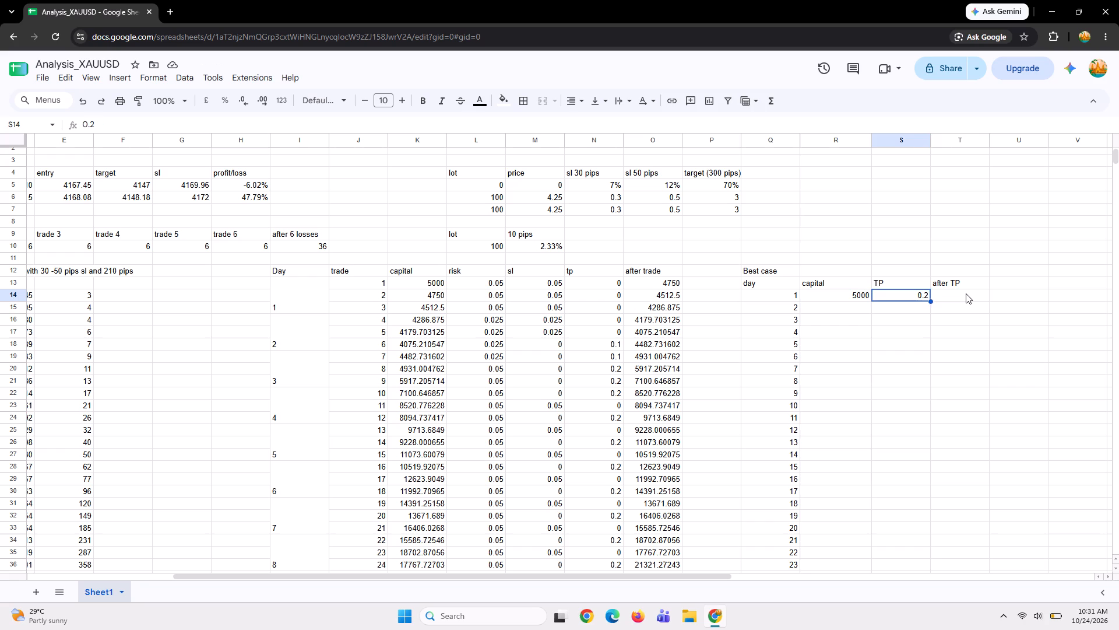
key("Right")
key("equal")
key("Left")
key("Left")
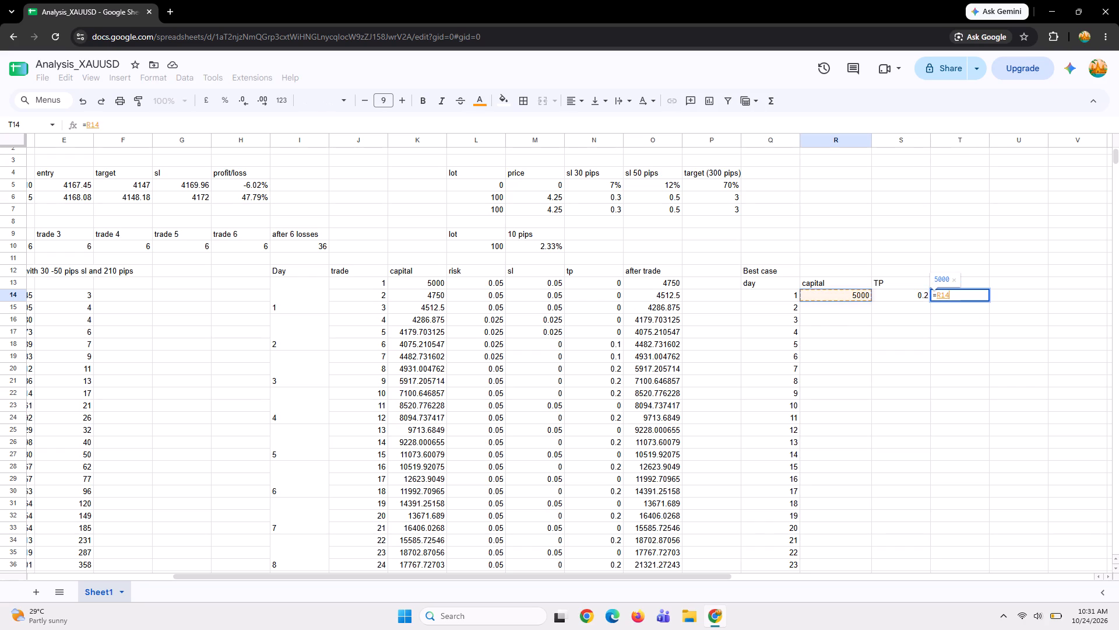
key("asterisk")
key("Right")
key("Left")
key("Left")
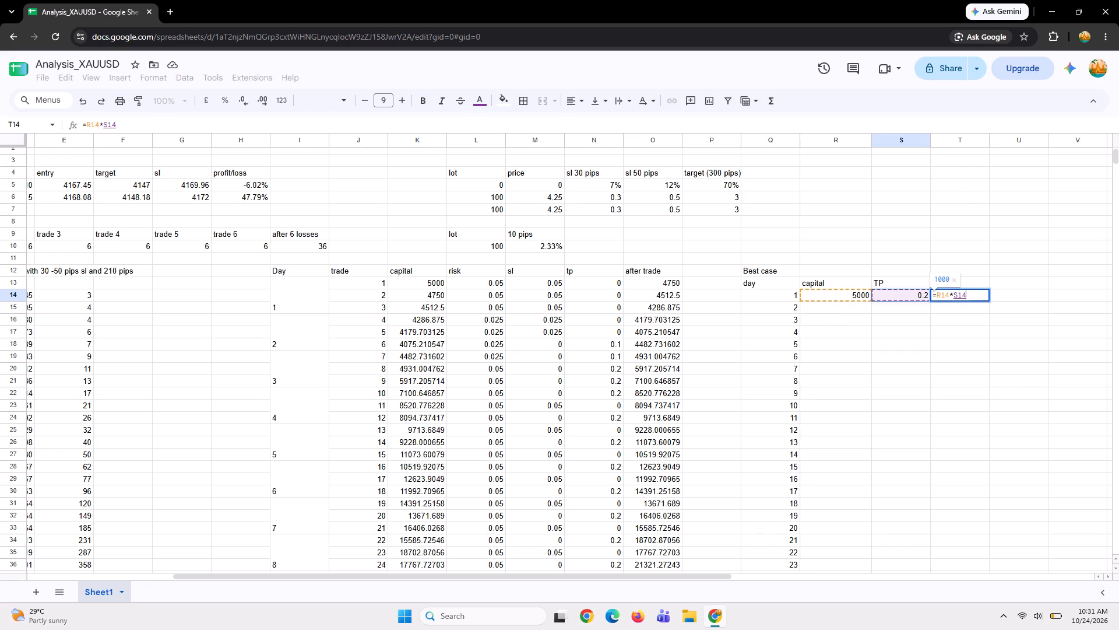
key("Return")
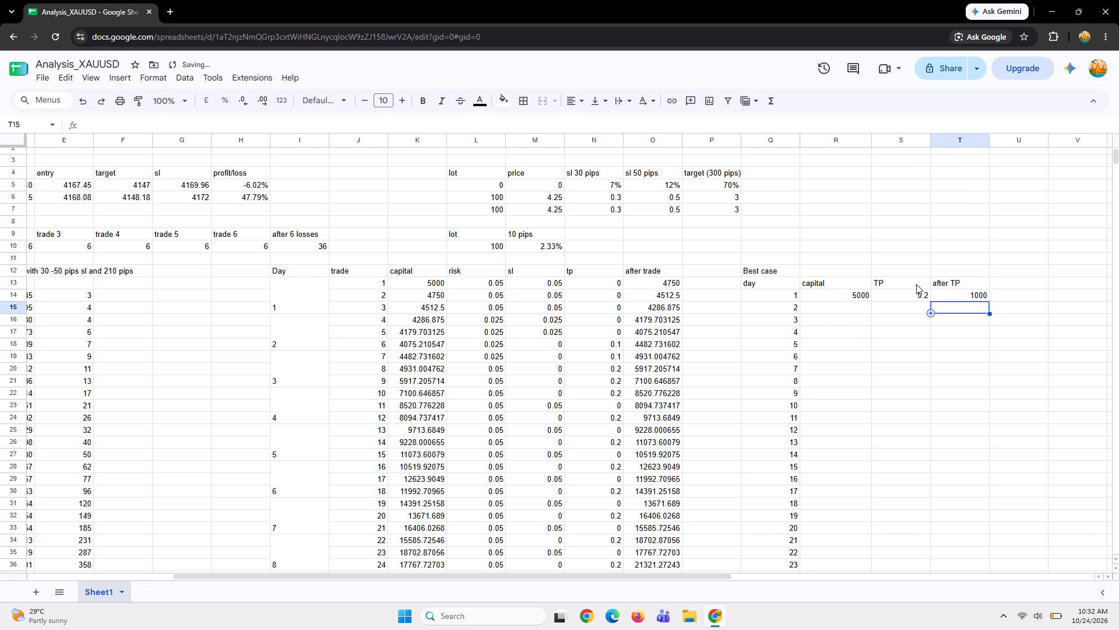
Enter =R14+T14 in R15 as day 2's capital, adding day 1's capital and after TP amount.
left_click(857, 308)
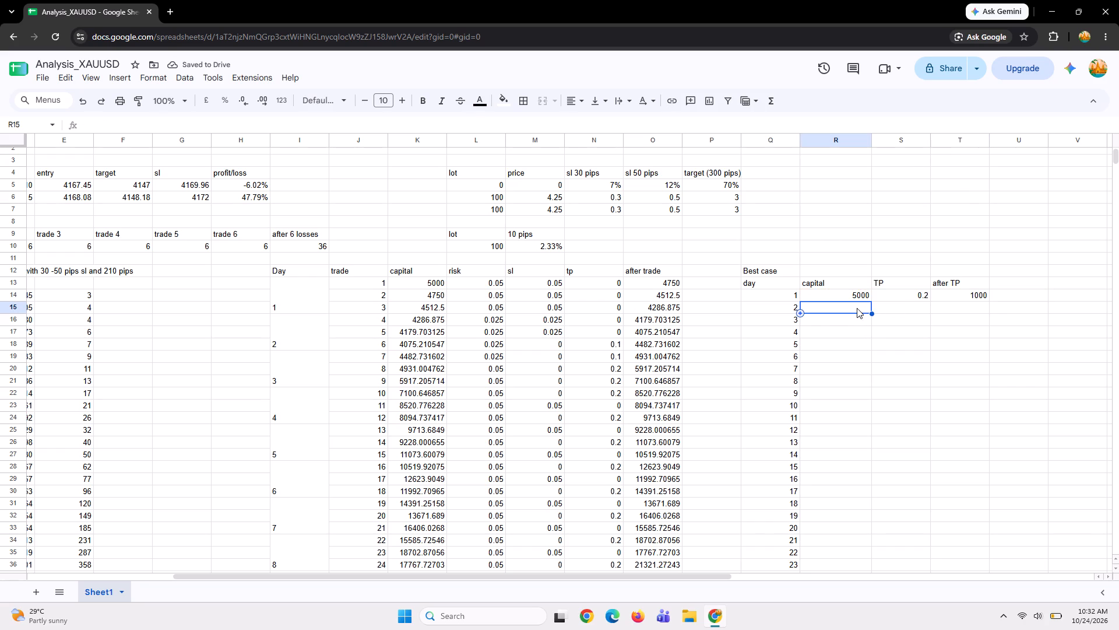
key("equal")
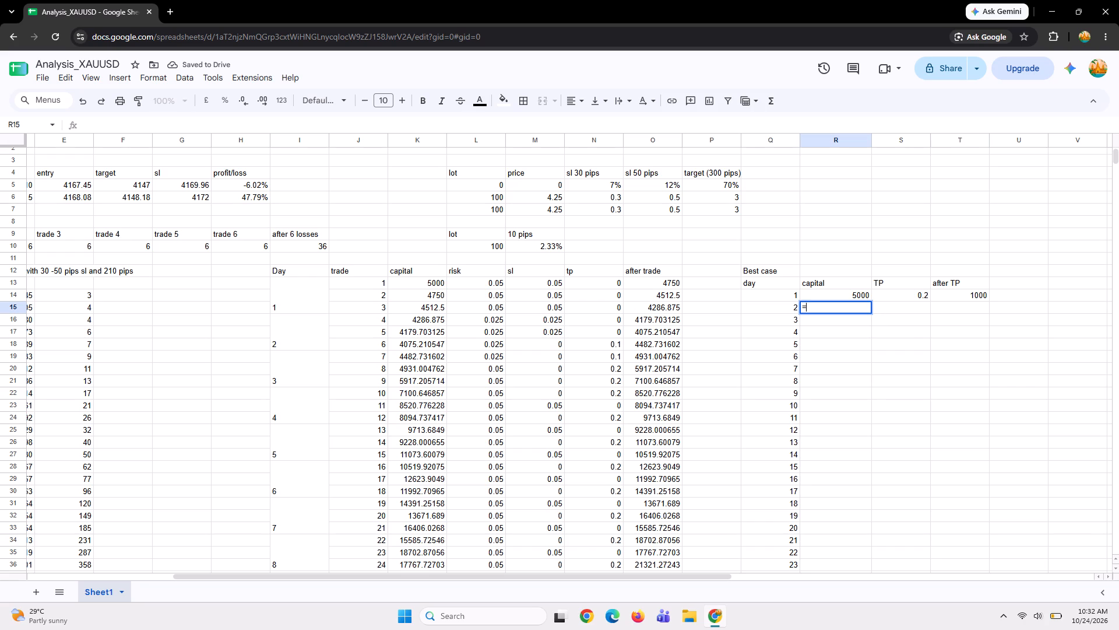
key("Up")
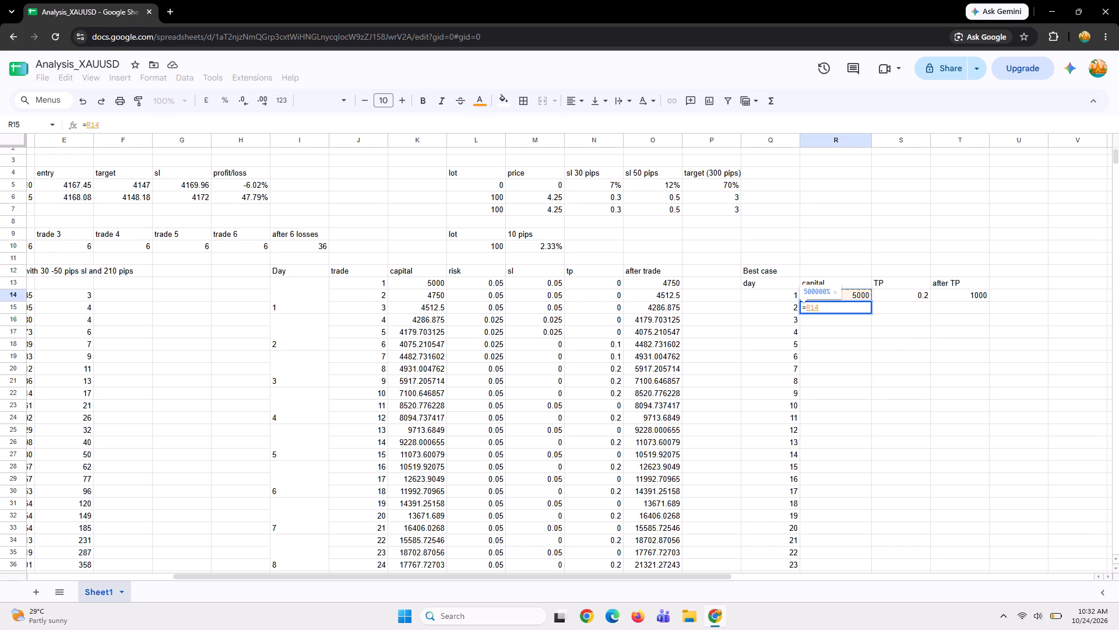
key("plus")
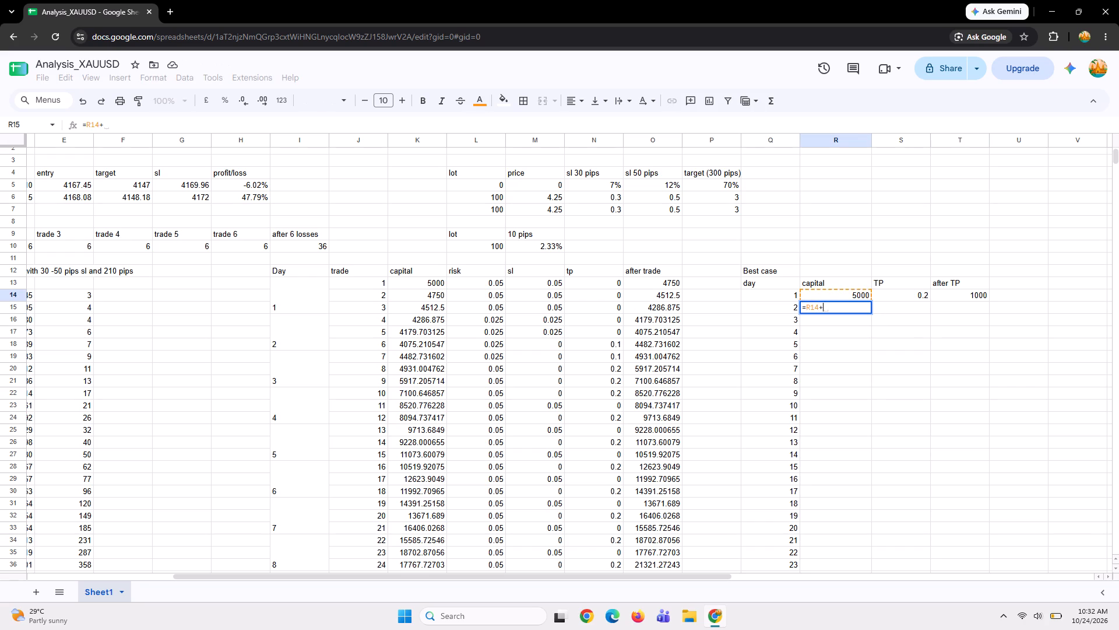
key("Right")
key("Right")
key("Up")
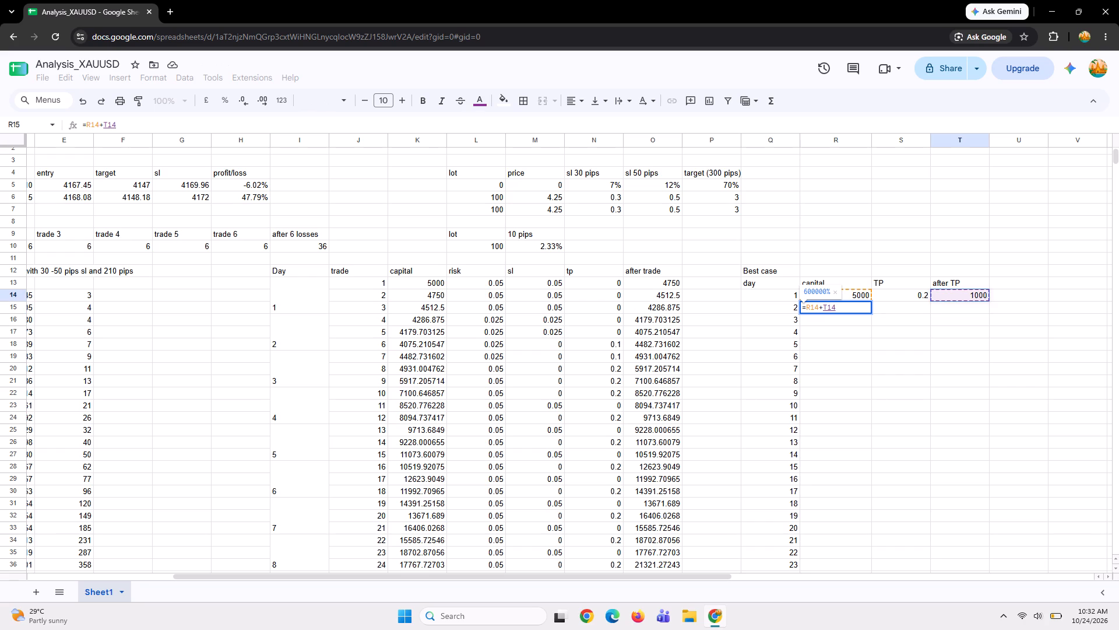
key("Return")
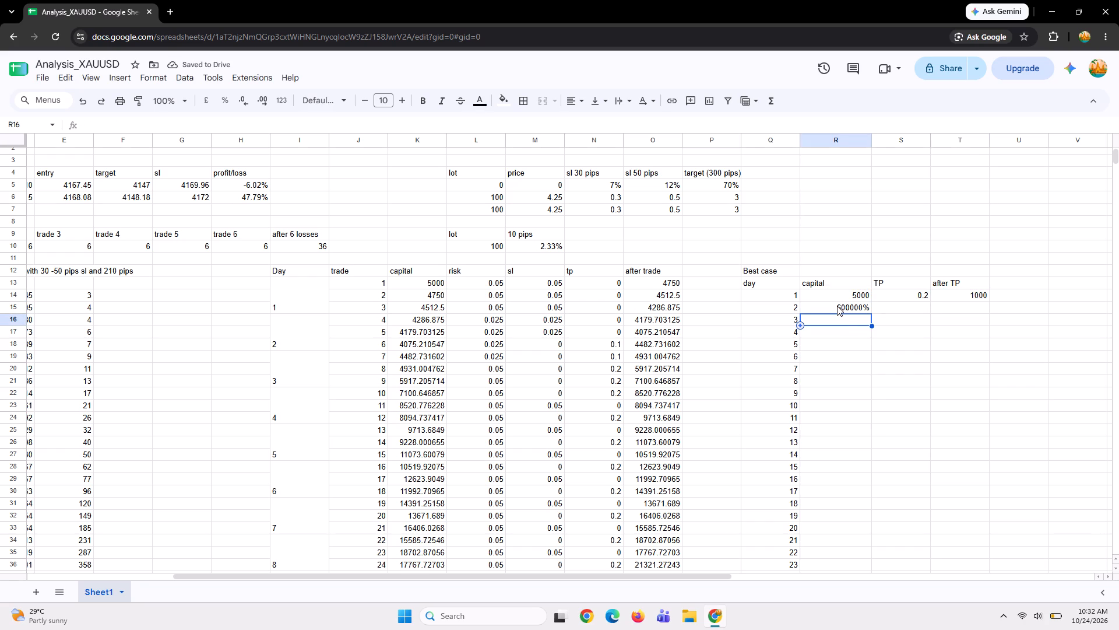
Reopen R15's formula and turn off the formula preview, keeping =R14+T14.
double_click(837, 306)
left_click(837, 306)
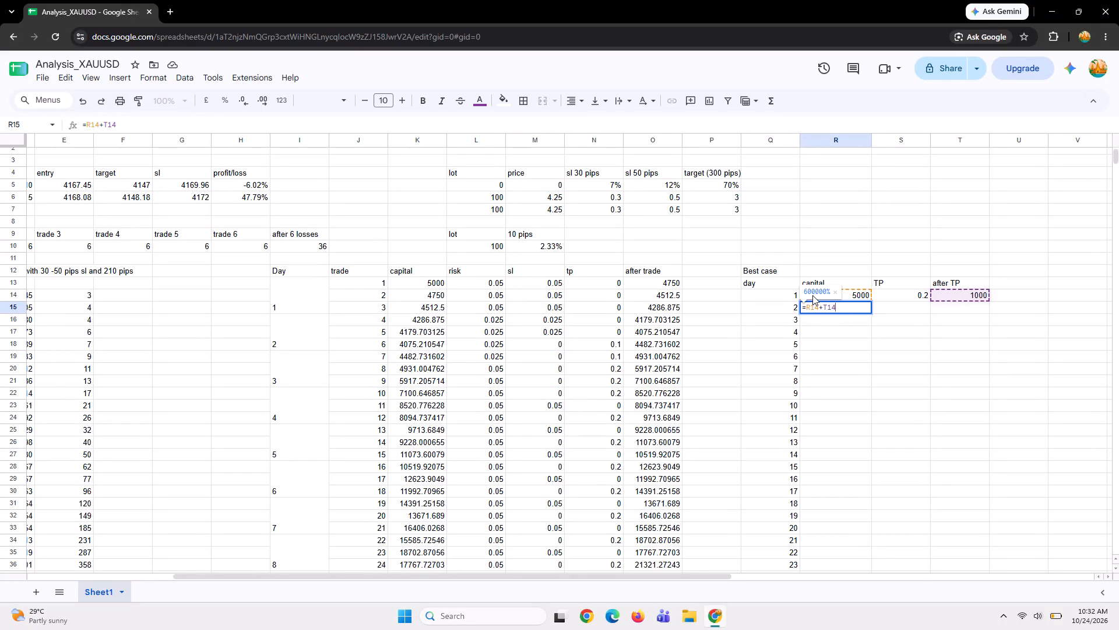
left_click(812, 295)
left_click(834, 292)
left_click(851, 307)
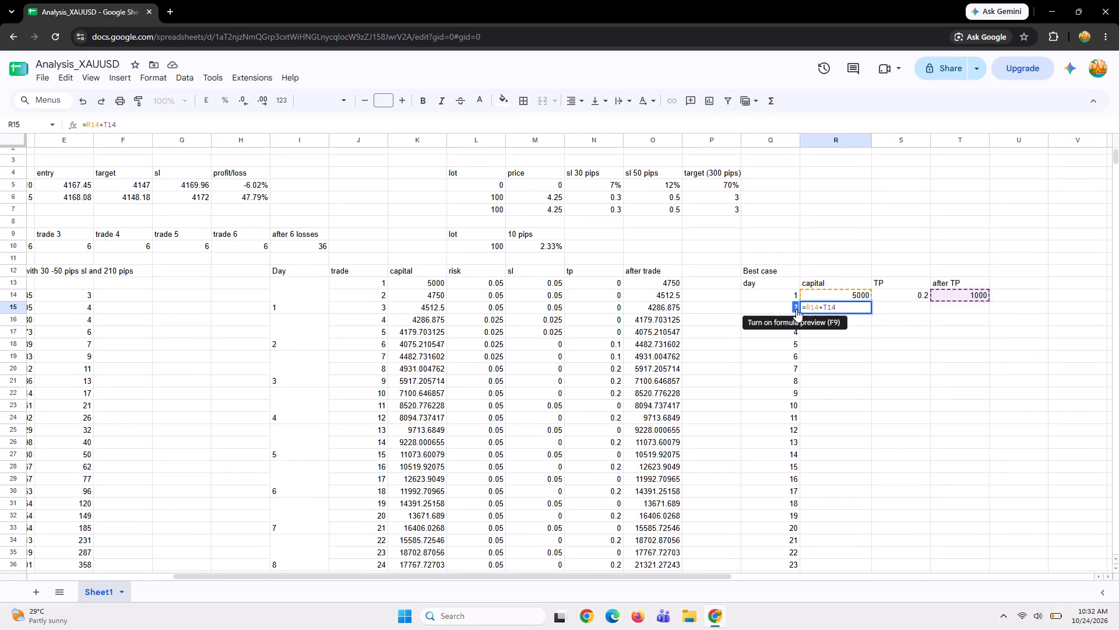
left_click(796, 309)
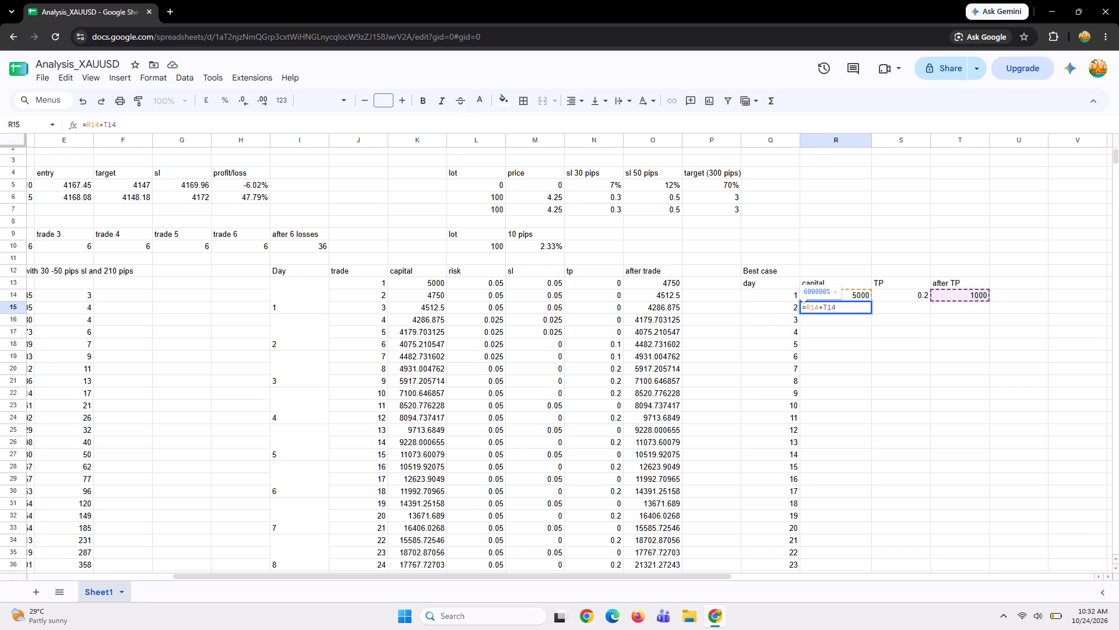
left_click(834, 293)
key("Return")
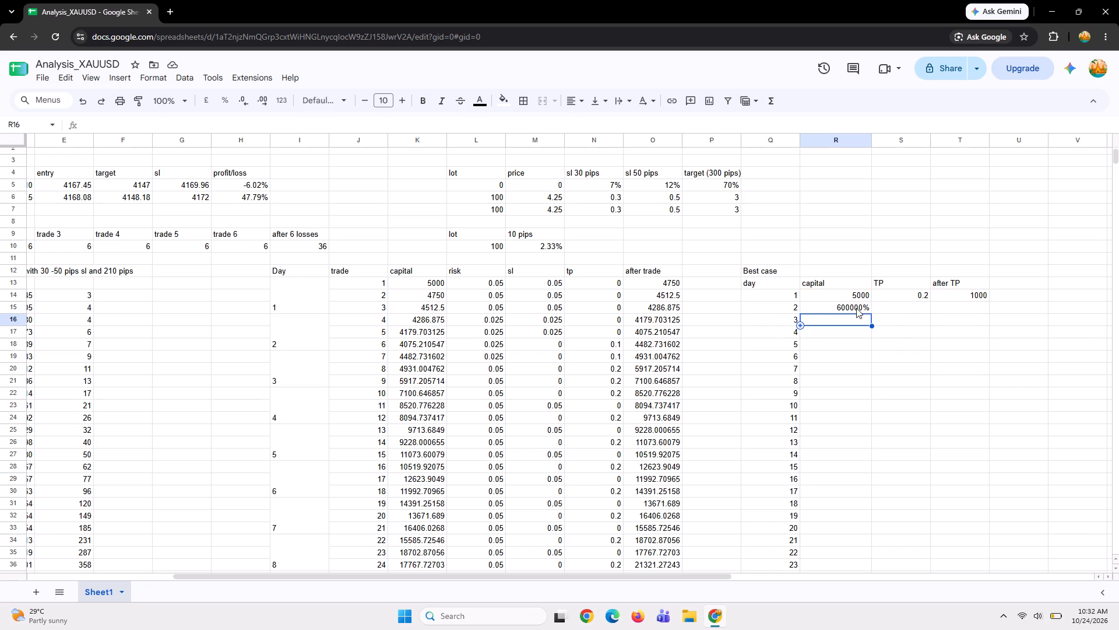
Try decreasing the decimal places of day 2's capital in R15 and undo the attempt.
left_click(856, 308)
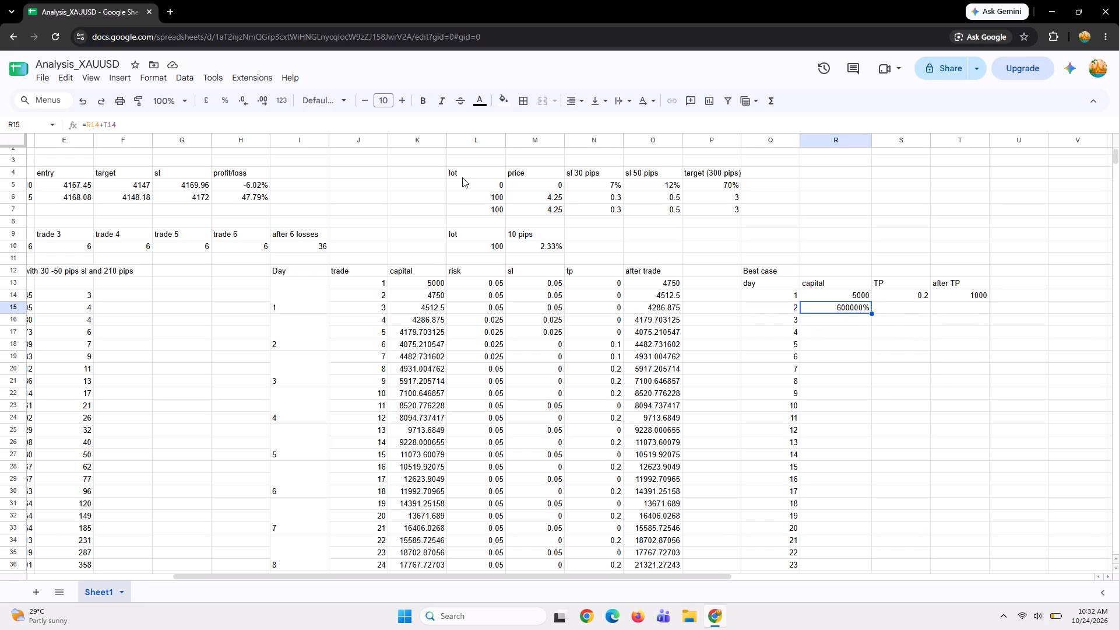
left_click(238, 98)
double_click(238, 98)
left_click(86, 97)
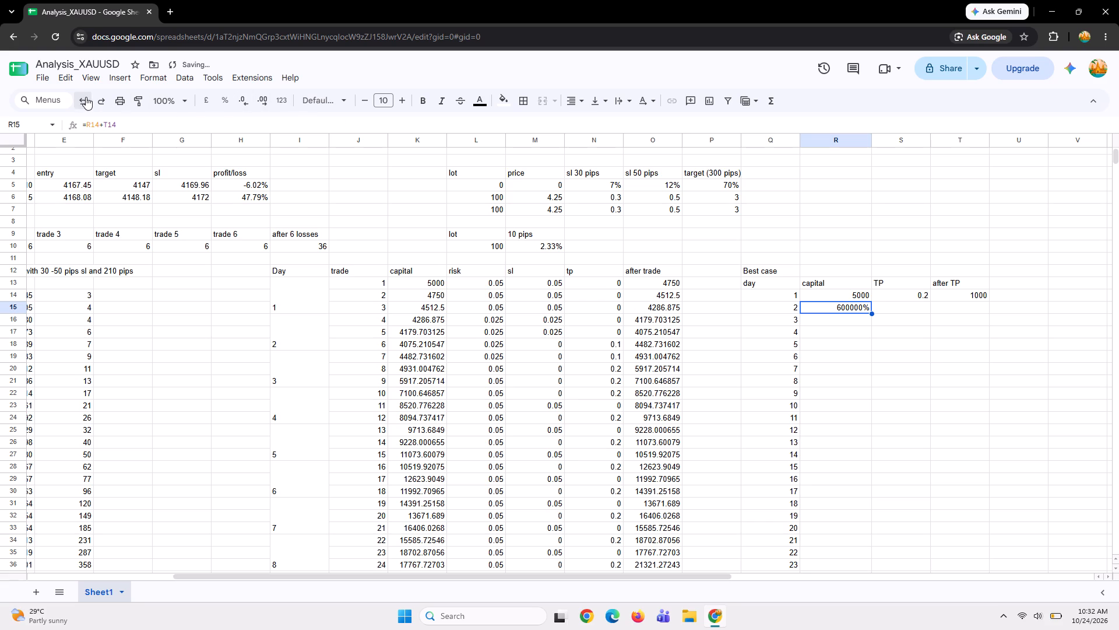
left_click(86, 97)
Examine the formulas behind capital in K14, after trade in O13 and after TP in T14.
left_click(776, 306)
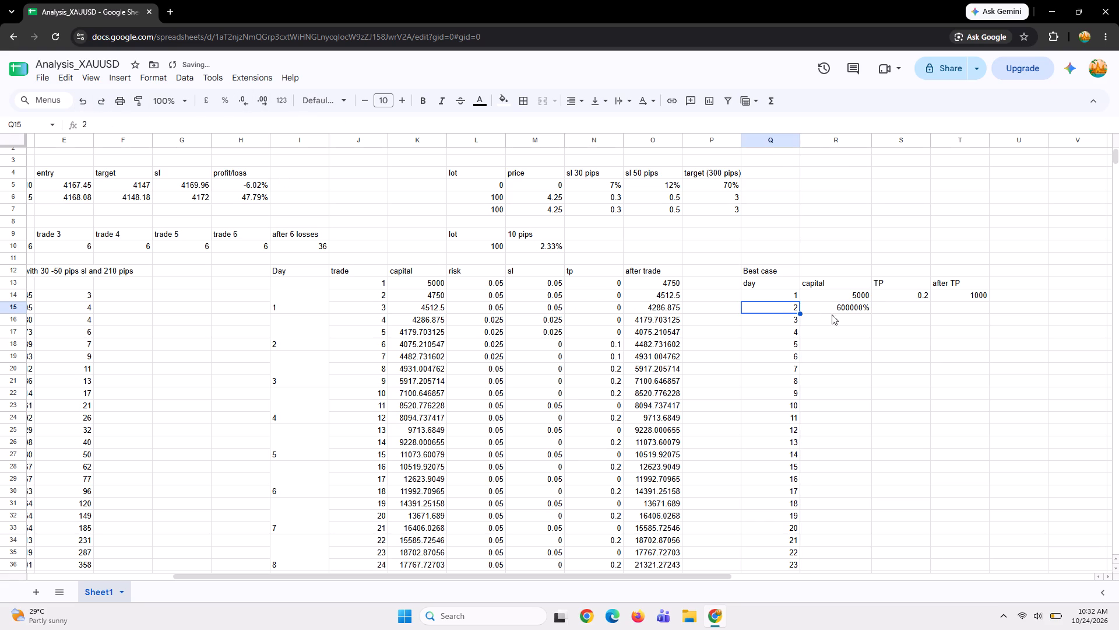
left_click(843, 310)
left_click(413, 292)
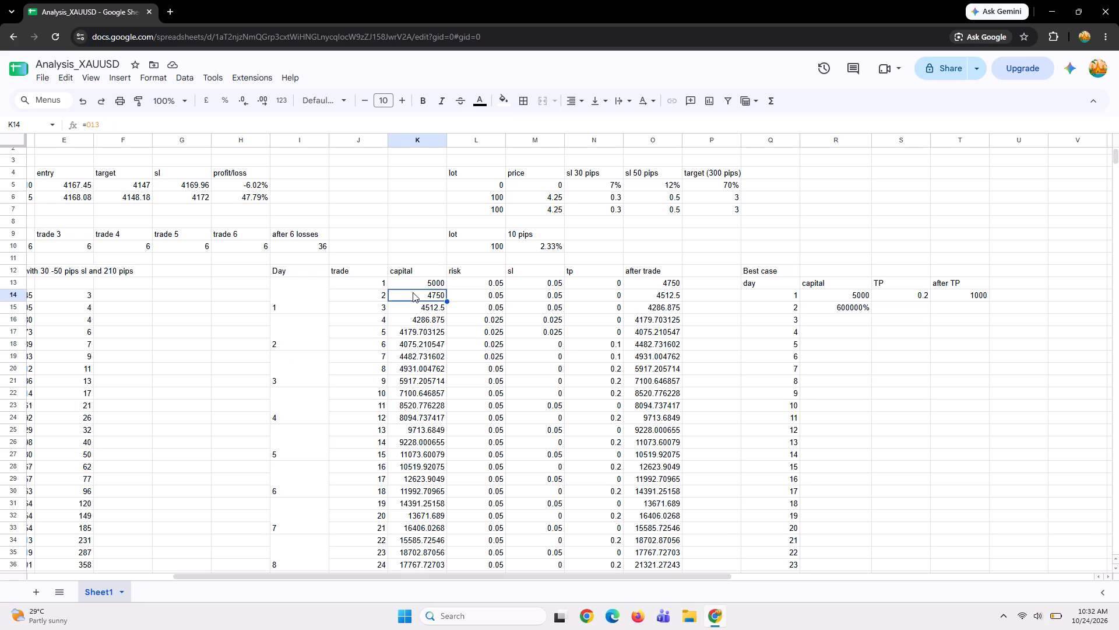
left_click(845, 315)
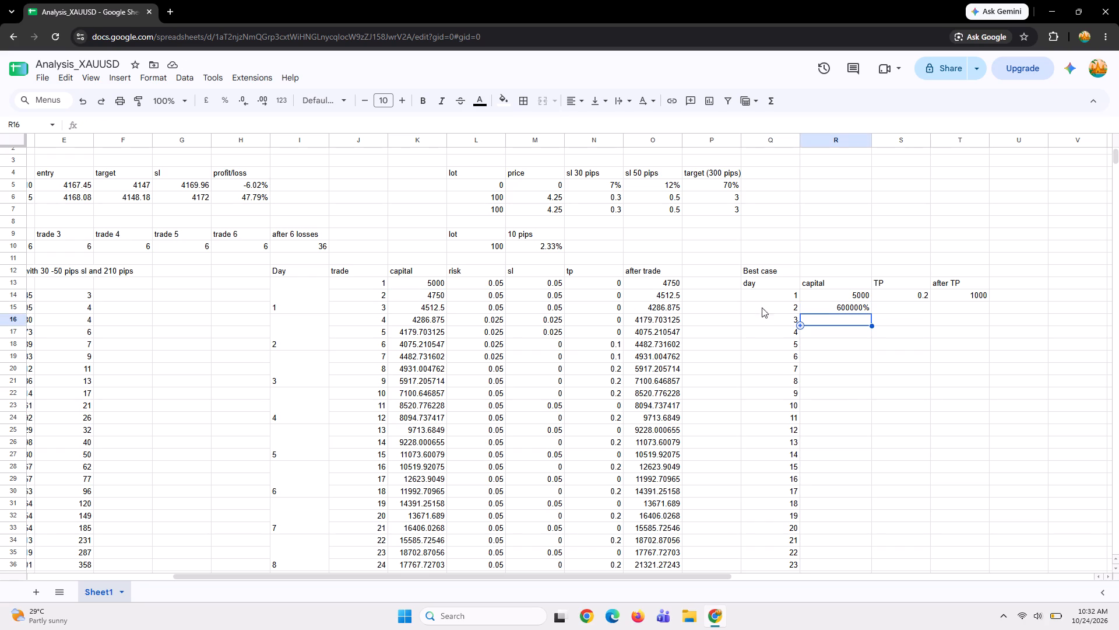
left_click(652, 280)
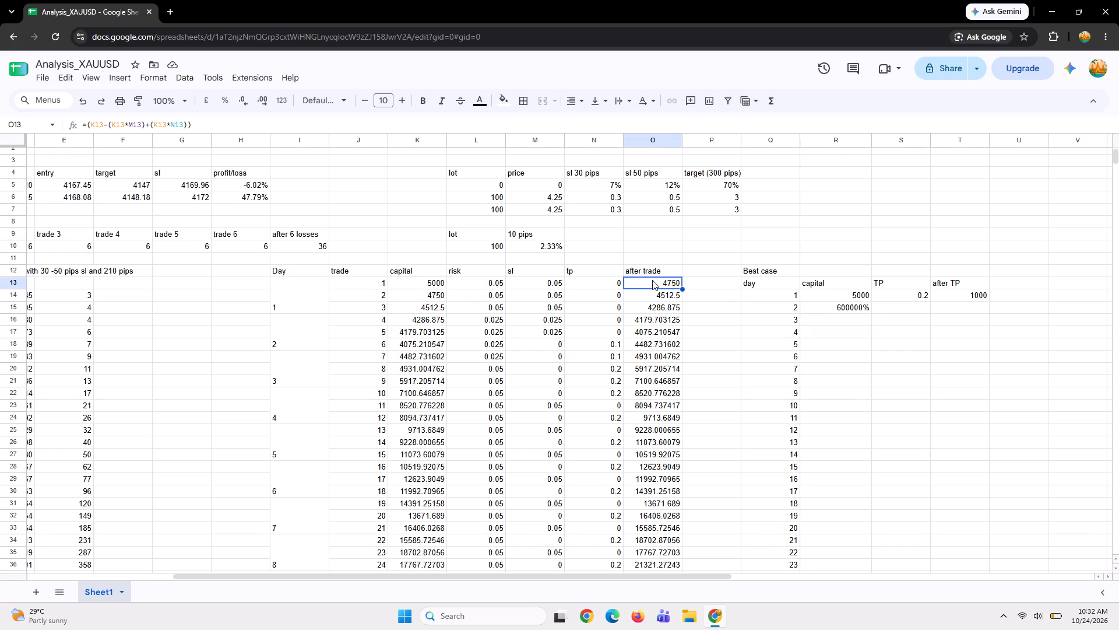
left_click(969, 298)
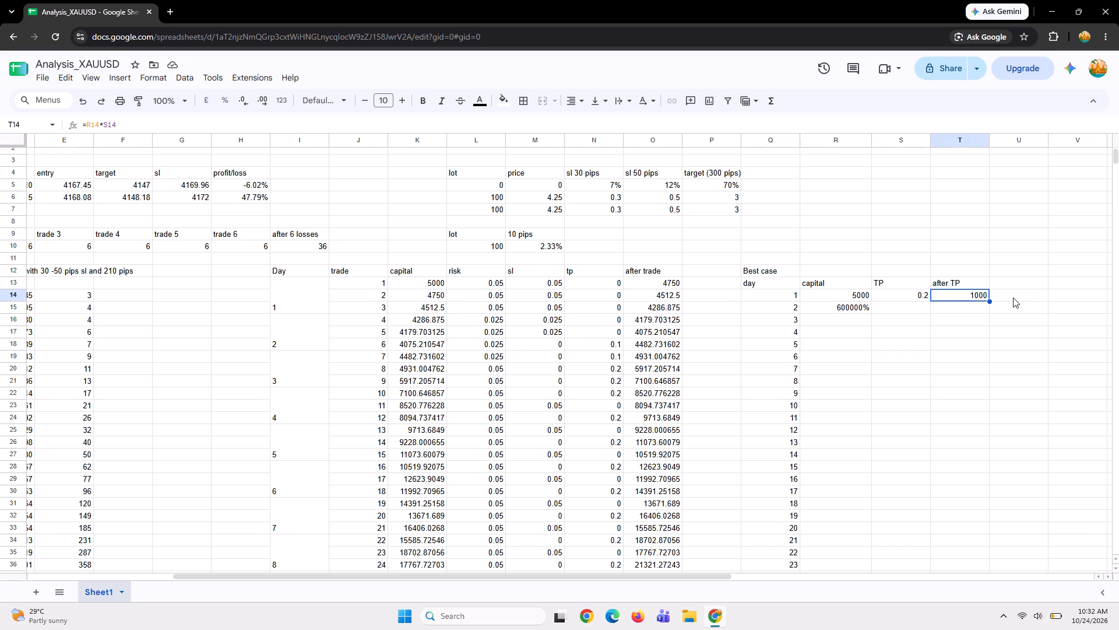
Enter the suggested formula =S14*T14 in U14, beside day 1's after TP value.
left_click(1014, 297)
key("equal")
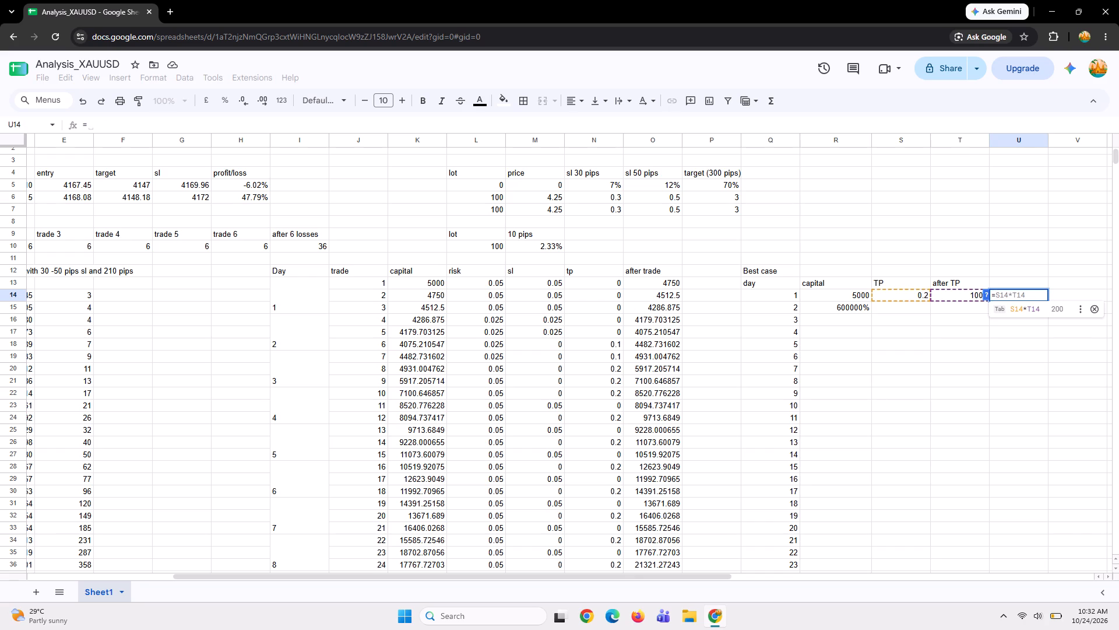
key("Return")
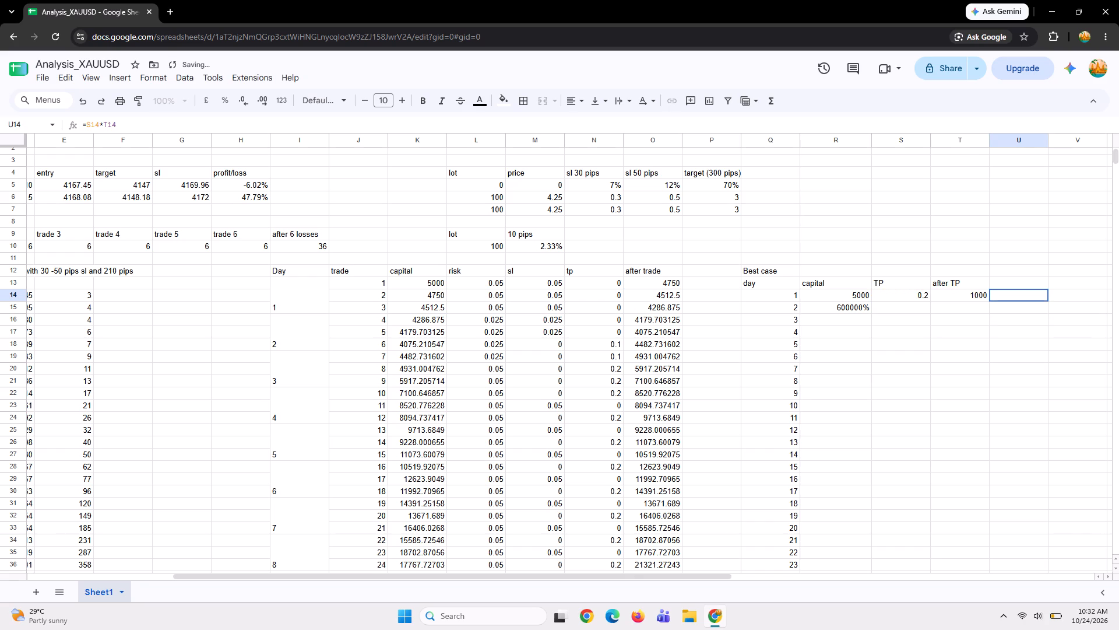
Change U14's formula to =R14+T14 so it adds day 1's capital and after TP amount, without auto-filling the column.
left_click(977, 291)
left_click(1012, 290)
left_click(153, 123)
key("Left")
key("Left")
key("Left")
key("BackSpace")
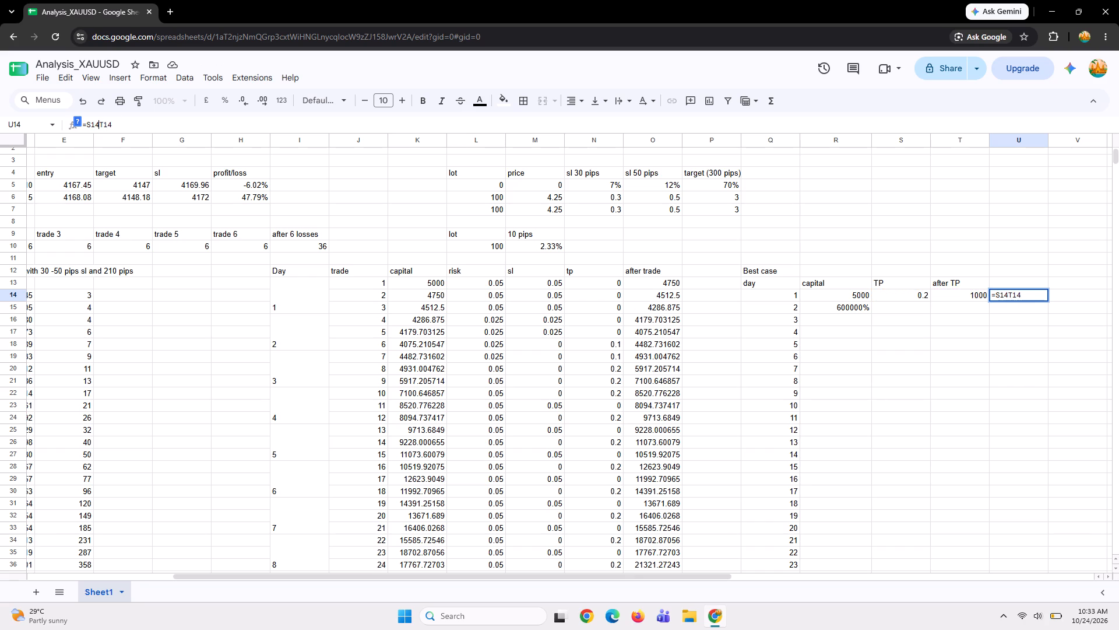
key("plus")
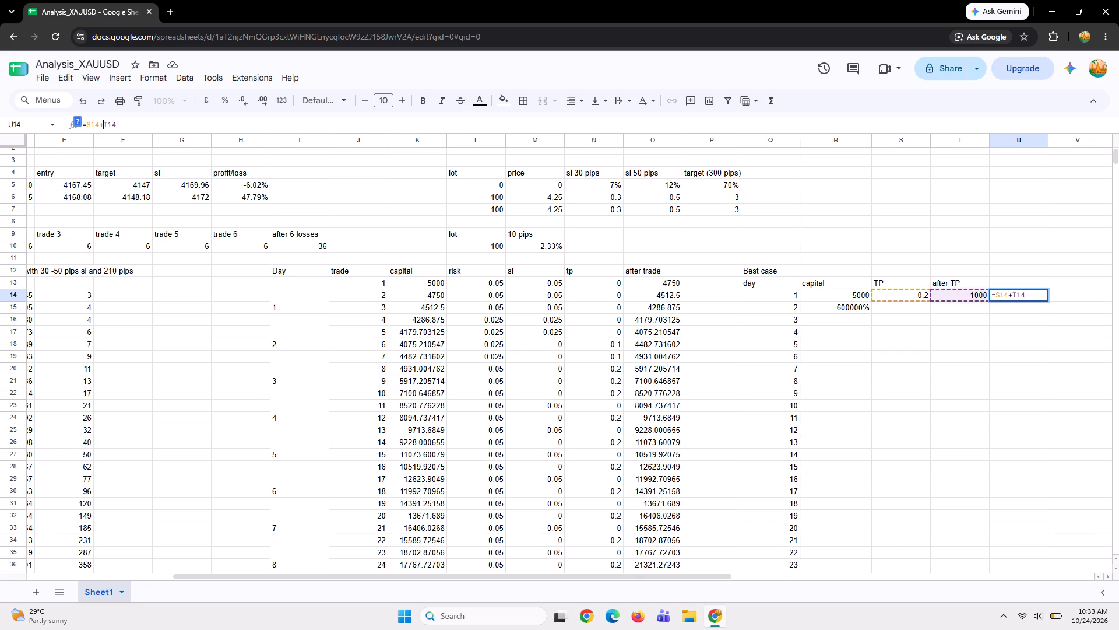
key("Right")
key("Right")
key("Right")
key("Left")
key("Left")
key("Left")
key("Left")
key("BackSpace")
key("BackSpace")
key("BackSpace")
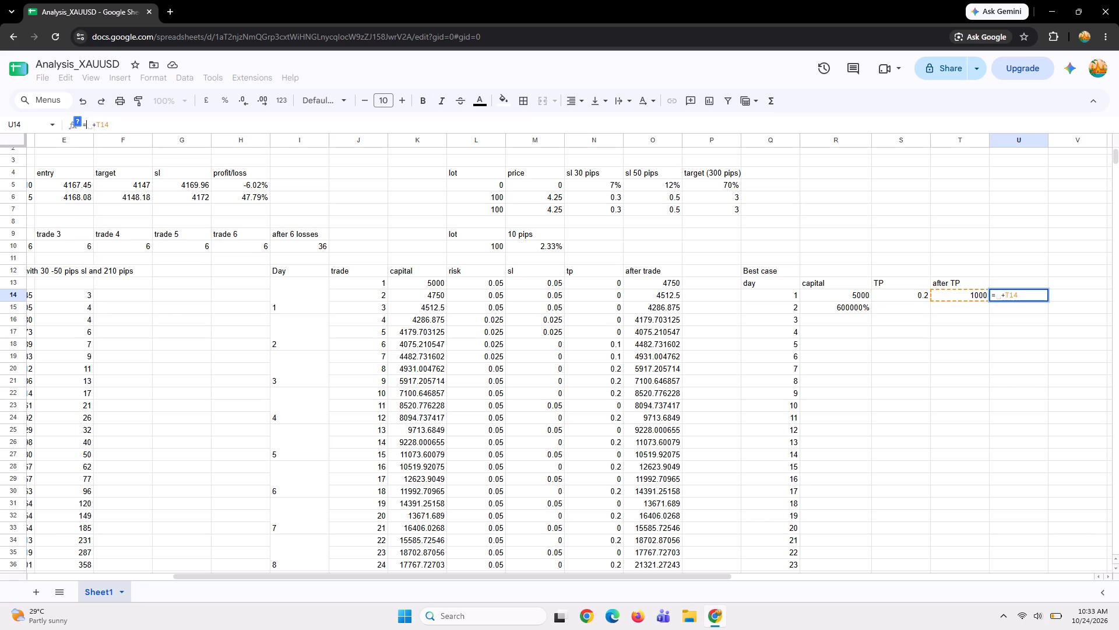
left_click(847, 295)
key("Return")
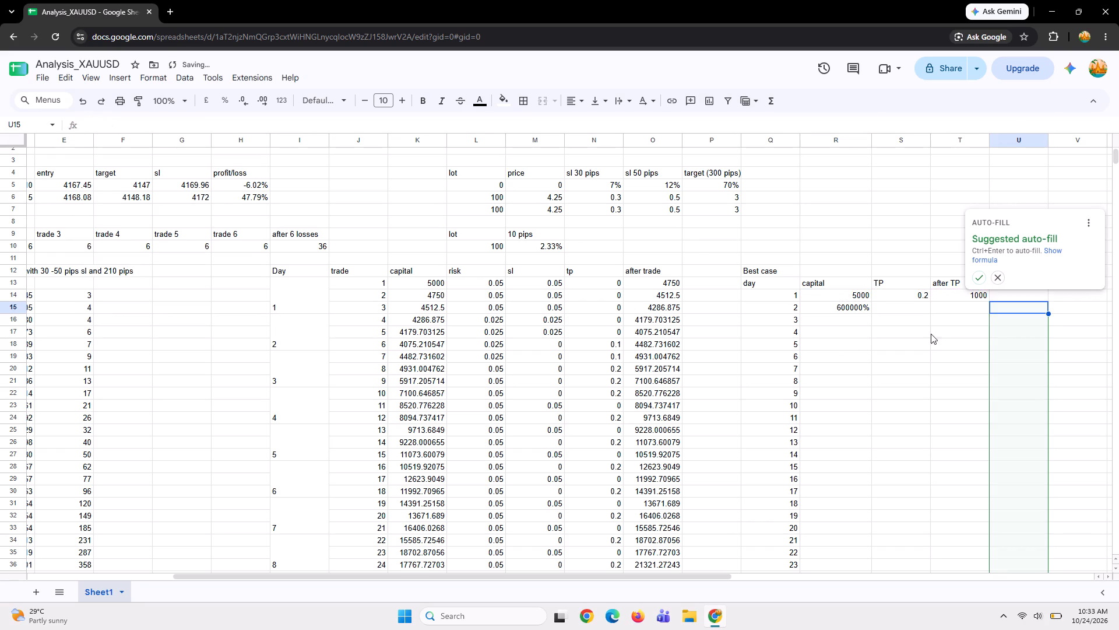
left_click(981, 356)
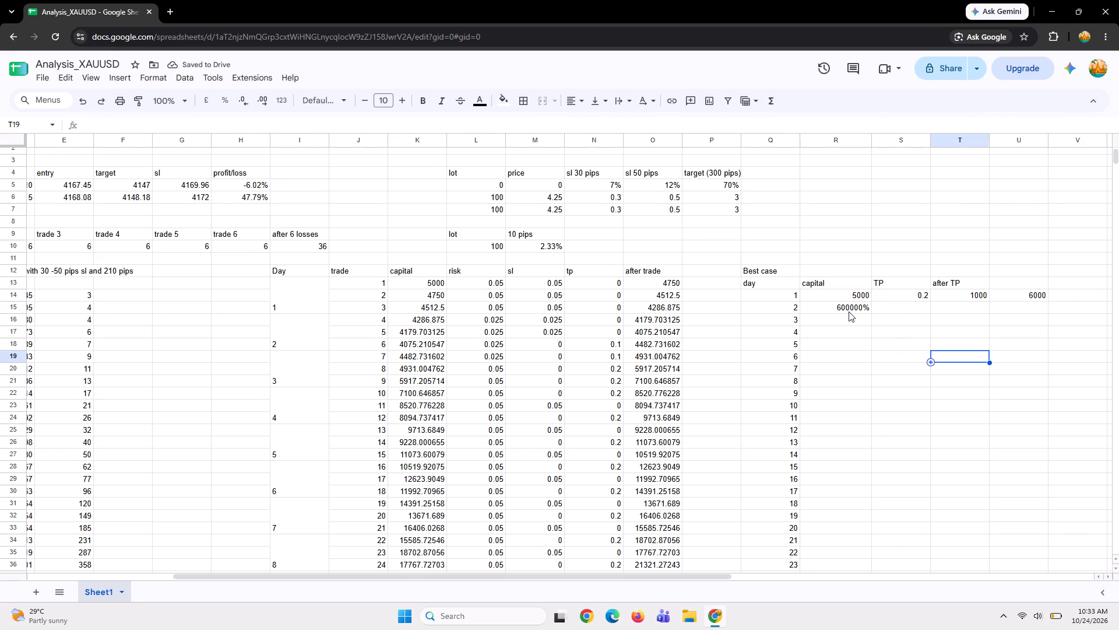
Replace day 2's capital formula in R15 with =U14.
left_click(849, 311)
key("equal")
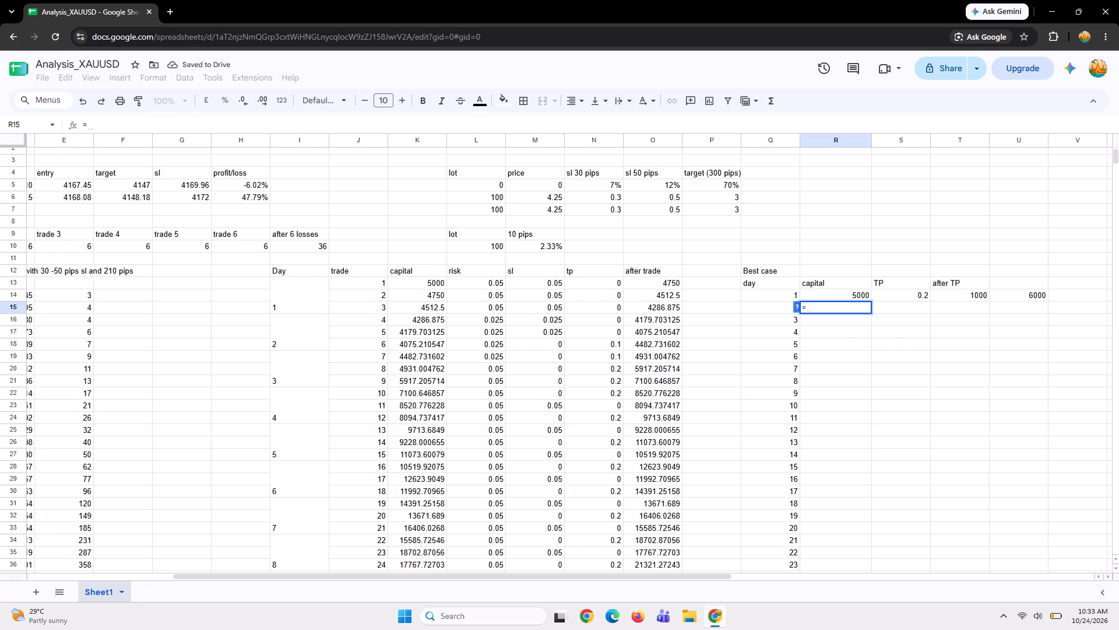
left_click(1014, 292)
key("Return")
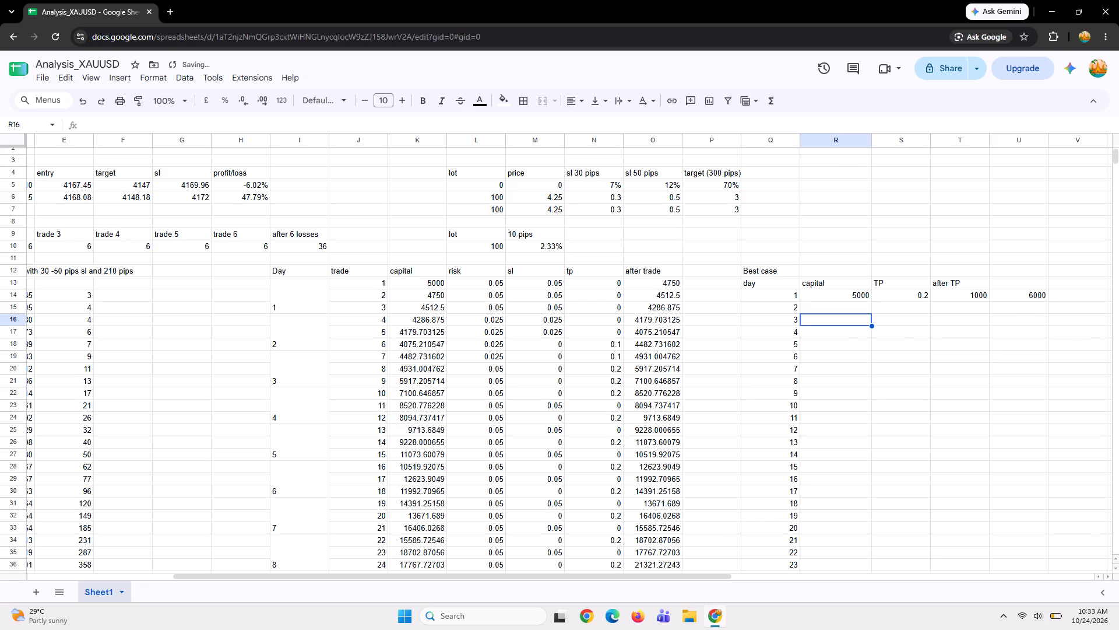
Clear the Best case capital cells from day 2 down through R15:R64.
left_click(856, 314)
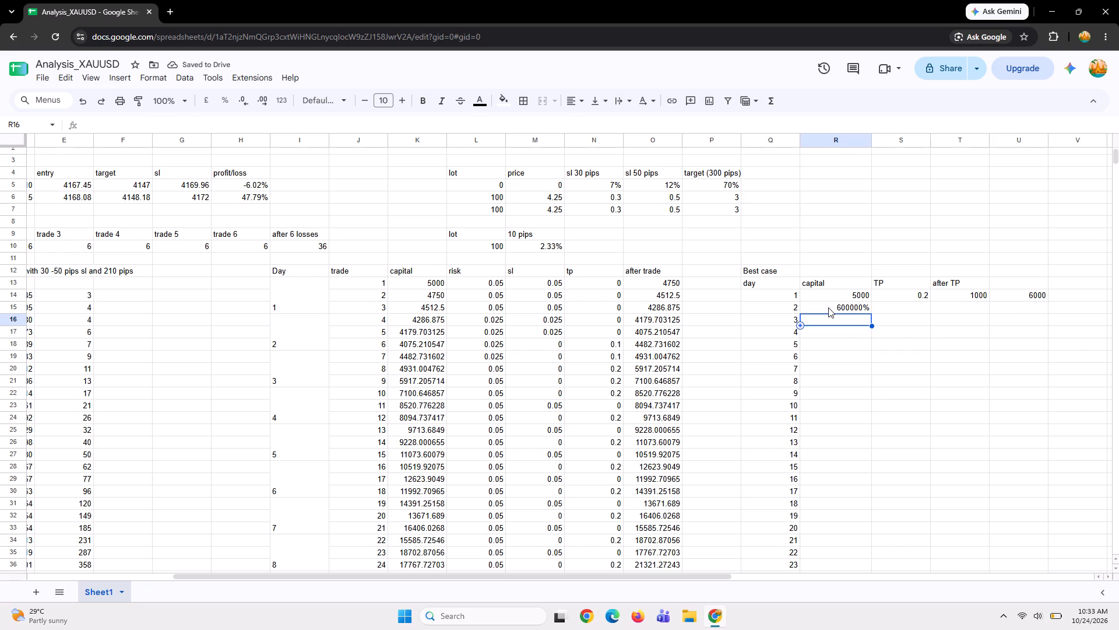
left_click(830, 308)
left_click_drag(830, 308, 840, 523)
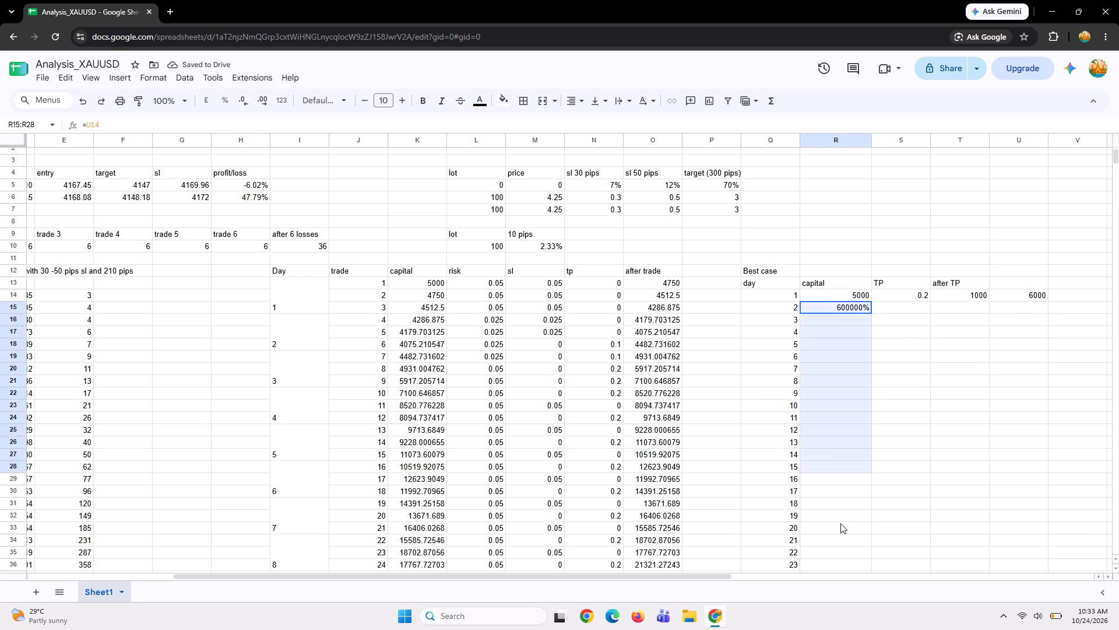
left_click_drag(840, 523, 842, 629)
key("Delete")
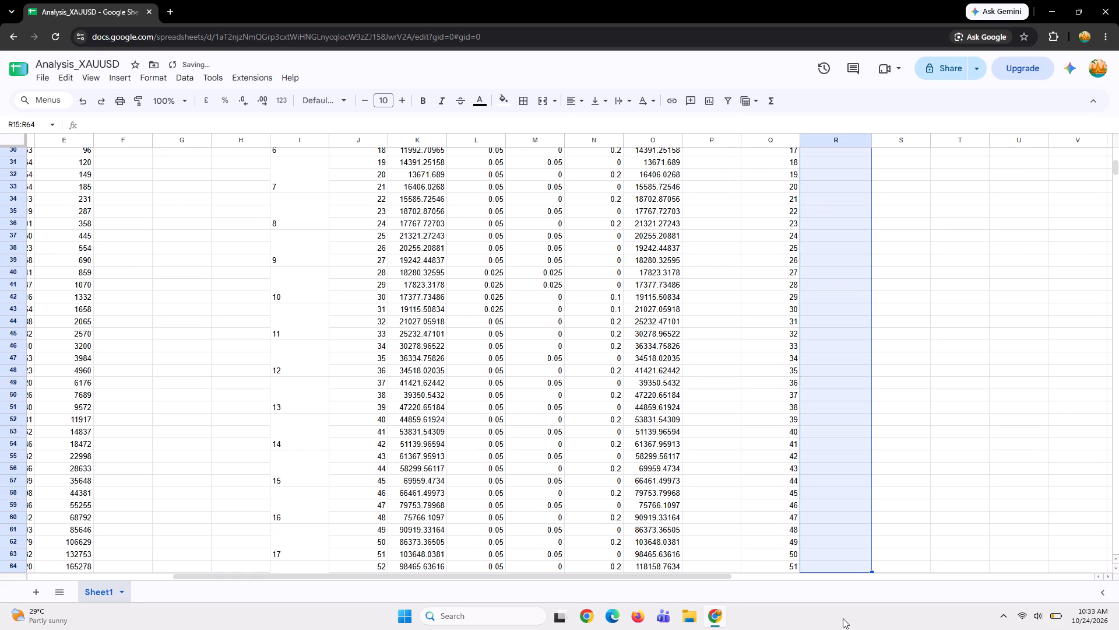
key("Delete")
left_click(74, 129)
Enter =U14 in R15 as day 2's capital.
scroll(782, 267, "up", 9)
left_click(849, 321)
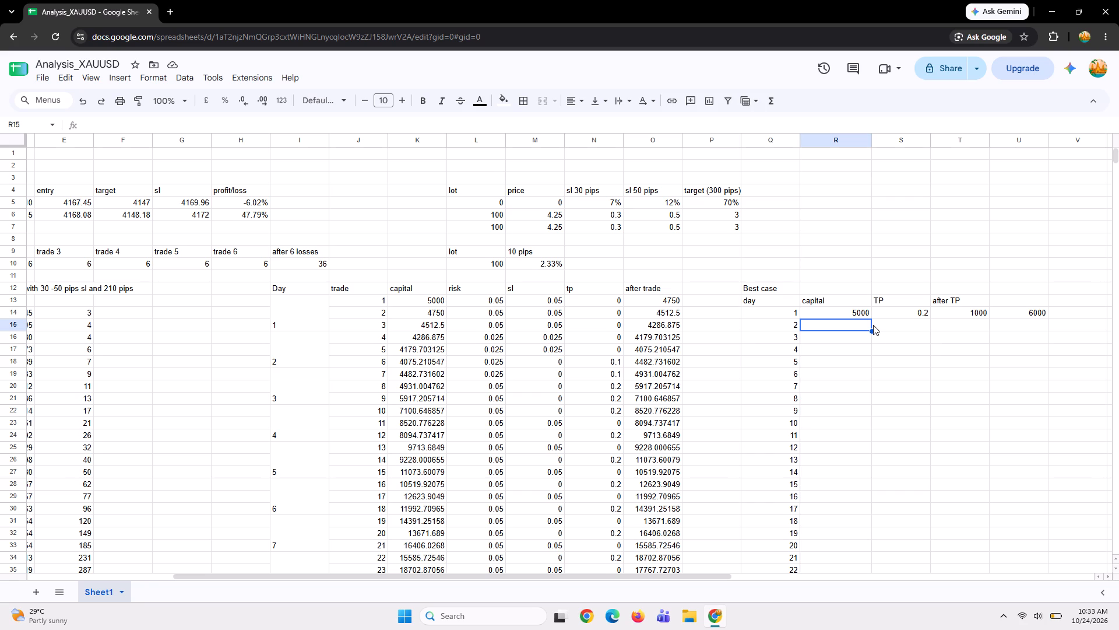
left_click(873, 325)
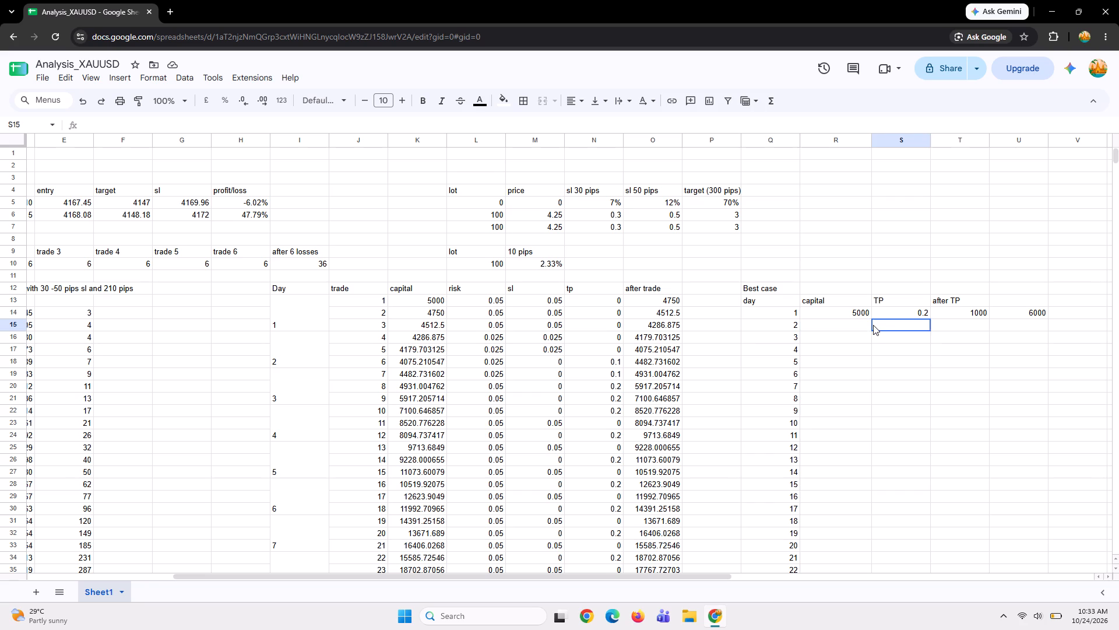
left_click(853, 327)
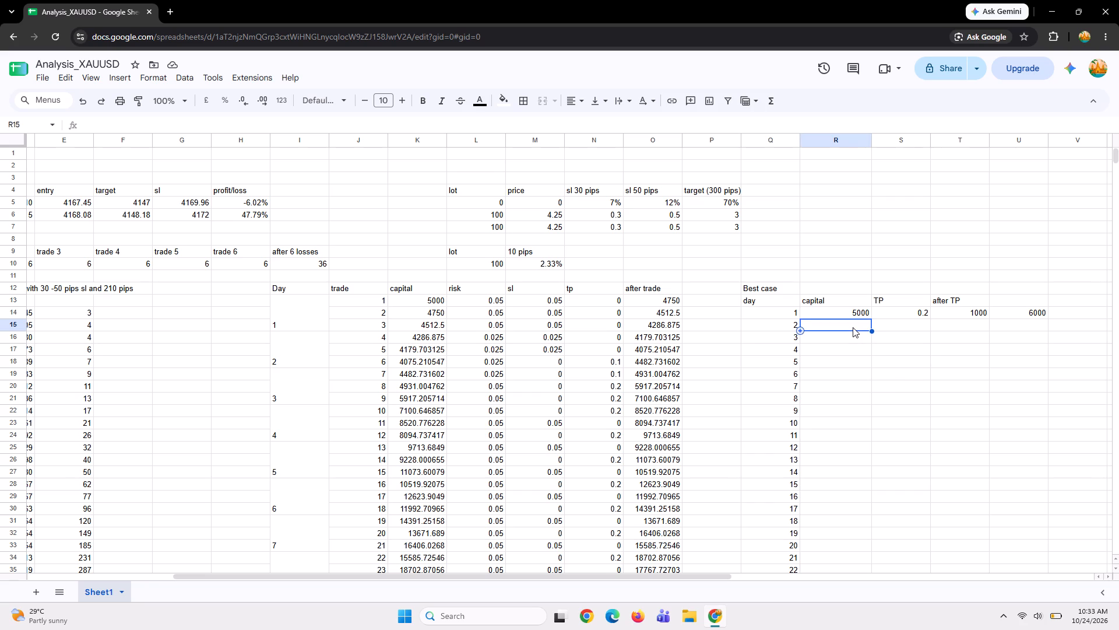
key("equal")
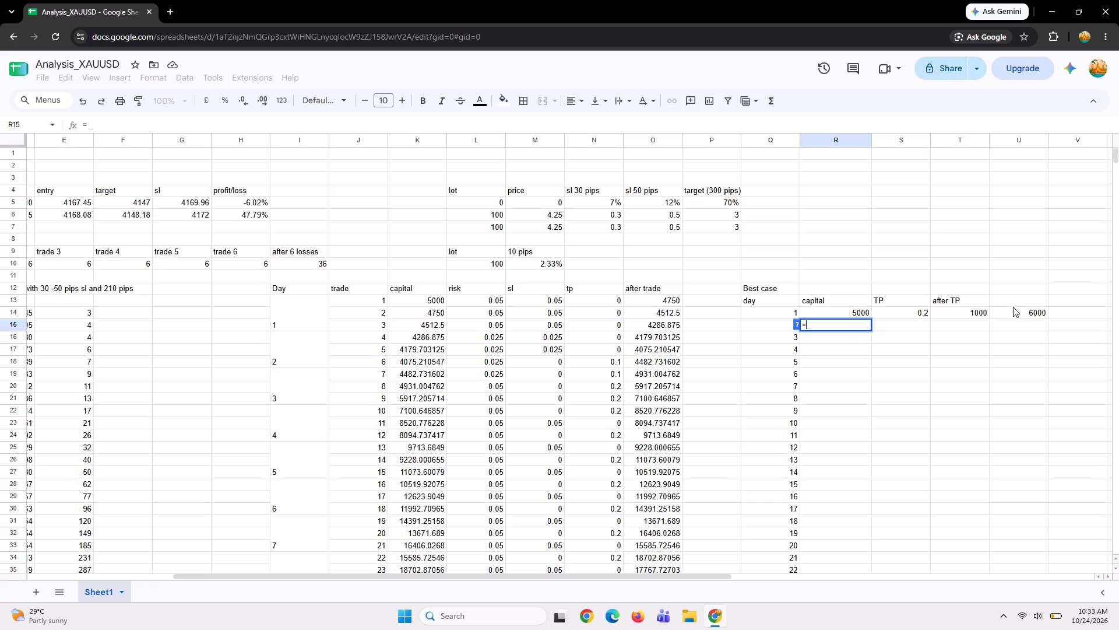
left_click(1015, 311)
key("Return")
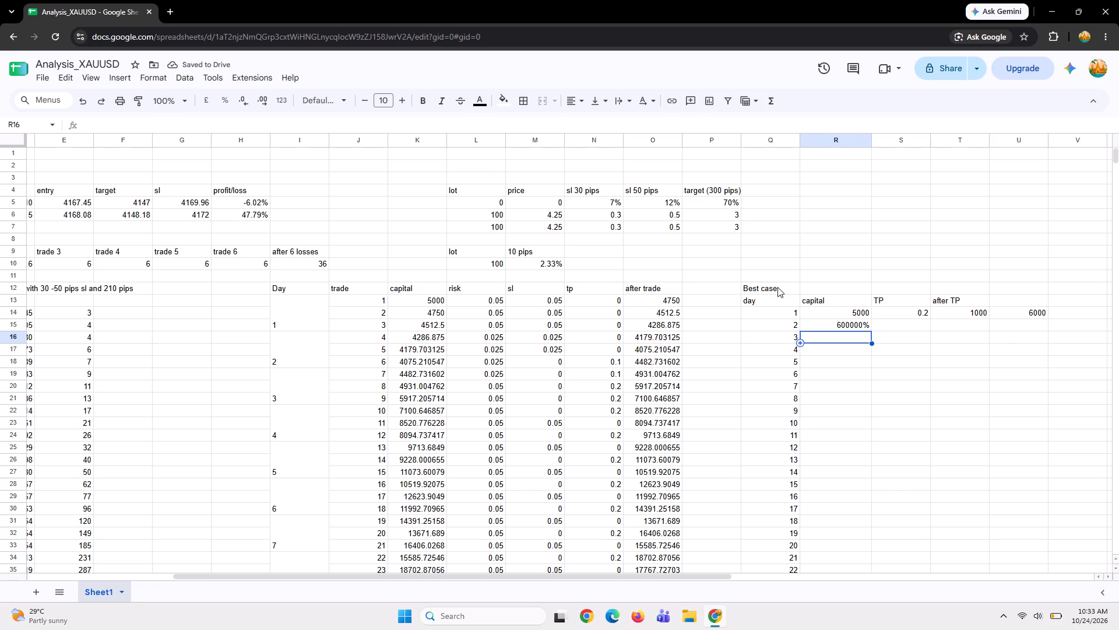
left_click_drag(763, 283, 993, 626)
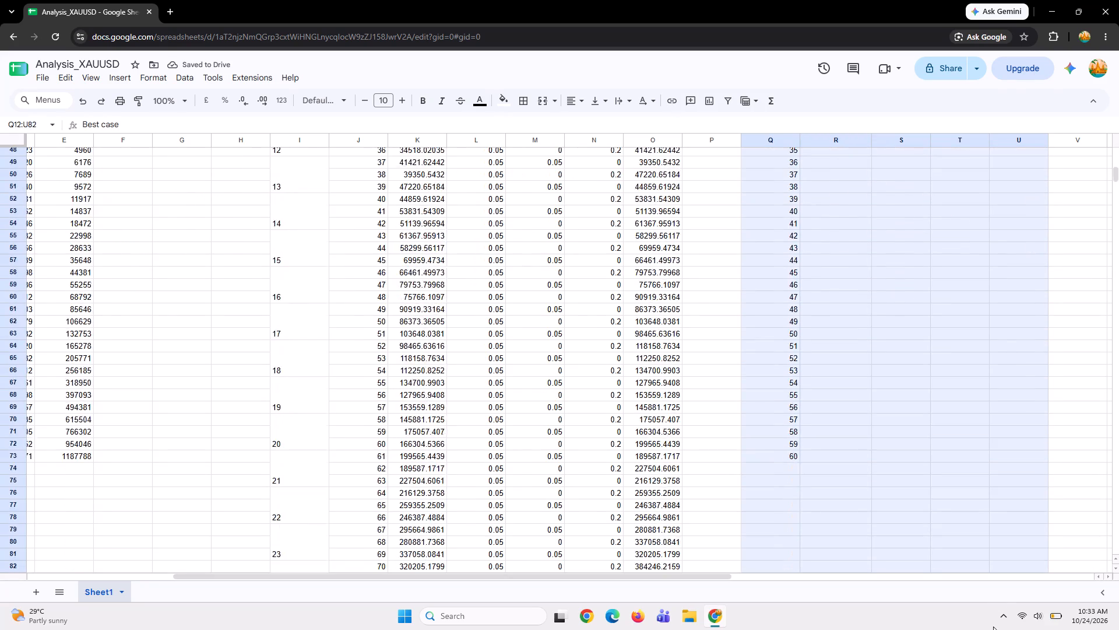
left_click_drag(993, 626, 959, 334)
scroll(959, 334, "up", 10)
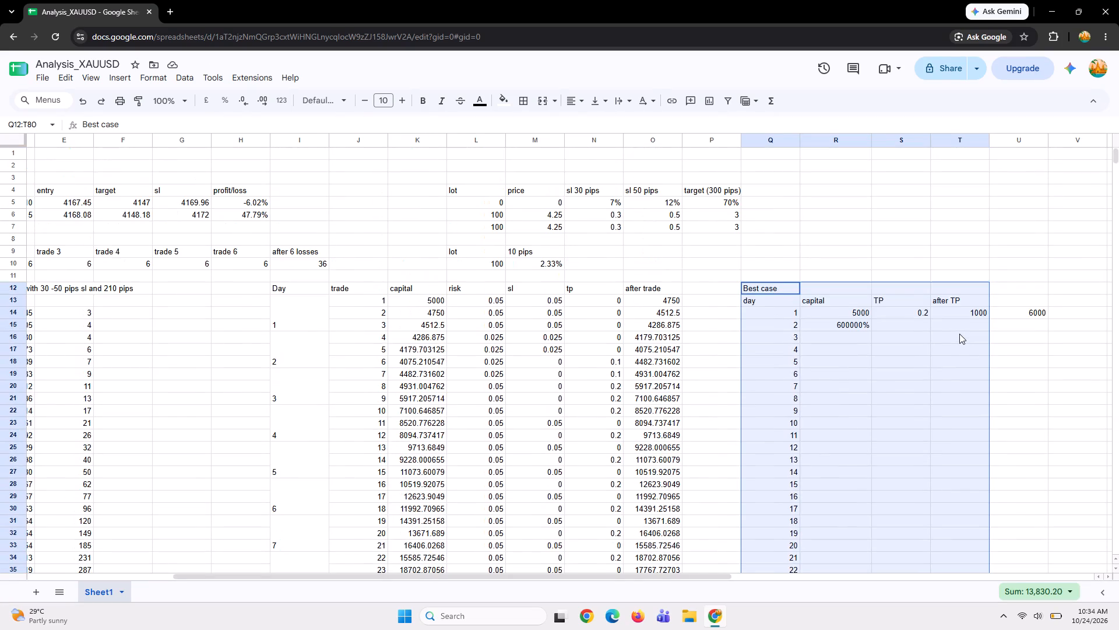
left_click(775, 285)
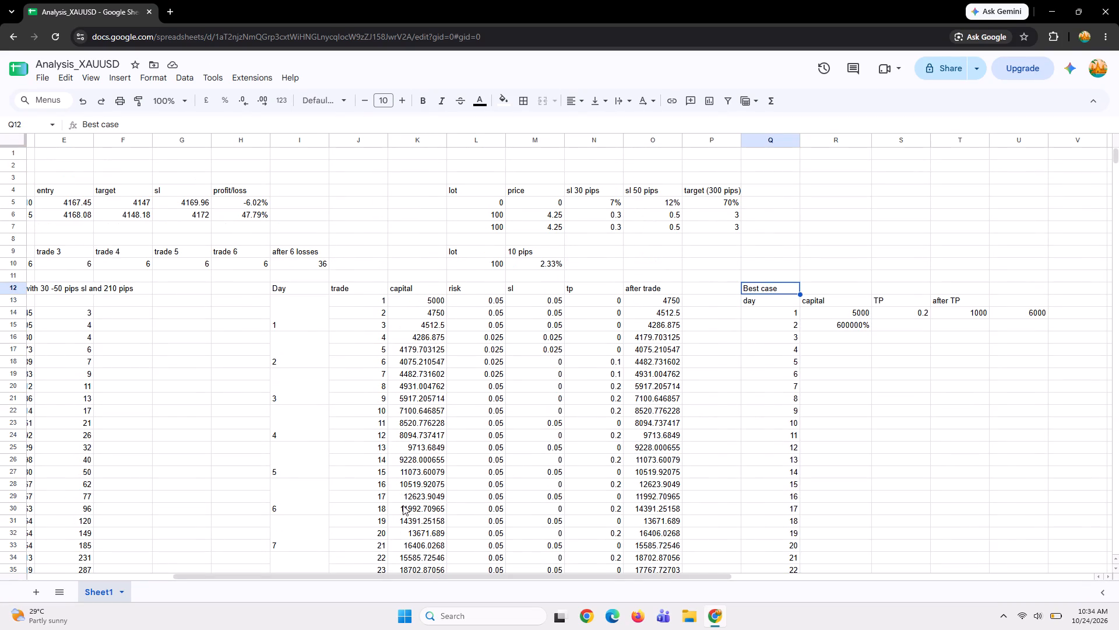
Add a second sheet and write the heading "Best and descipline" in its cell B2.
left_click(43, 596)
left_click(124, 162)
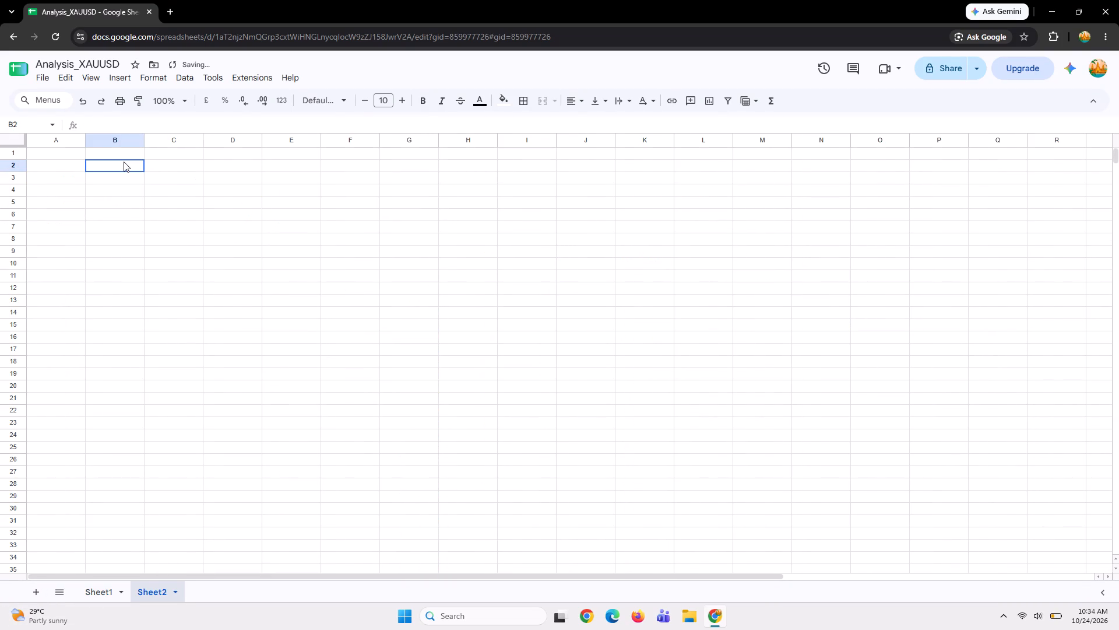
type("BEst")
key("space")
key("BackSpace")
key("BackSpace")
key("BackSpace")
key("BackSpace")
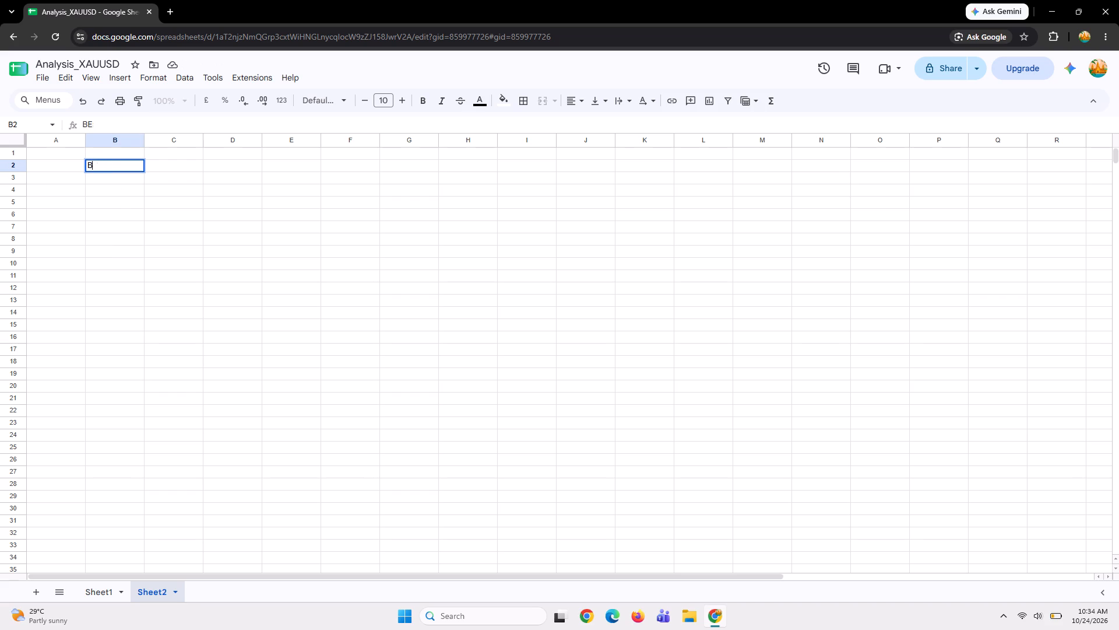
type("est amd")
key("BackSpace")
key("BackSpace")
type("n")
key("space")
key("BackSpace")
type("d dec")
key("i")
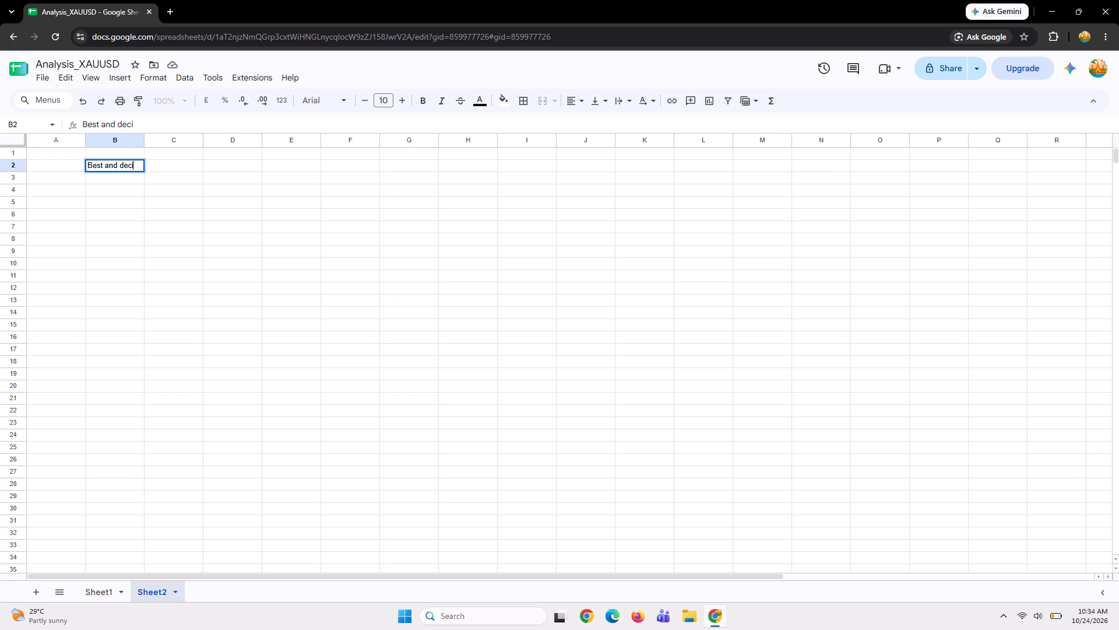
key("BackSpace")
key("BackSpace")
key("c")
type("ipline")
key("BackSpace")
key("BackSpace")
key("BackSpace")
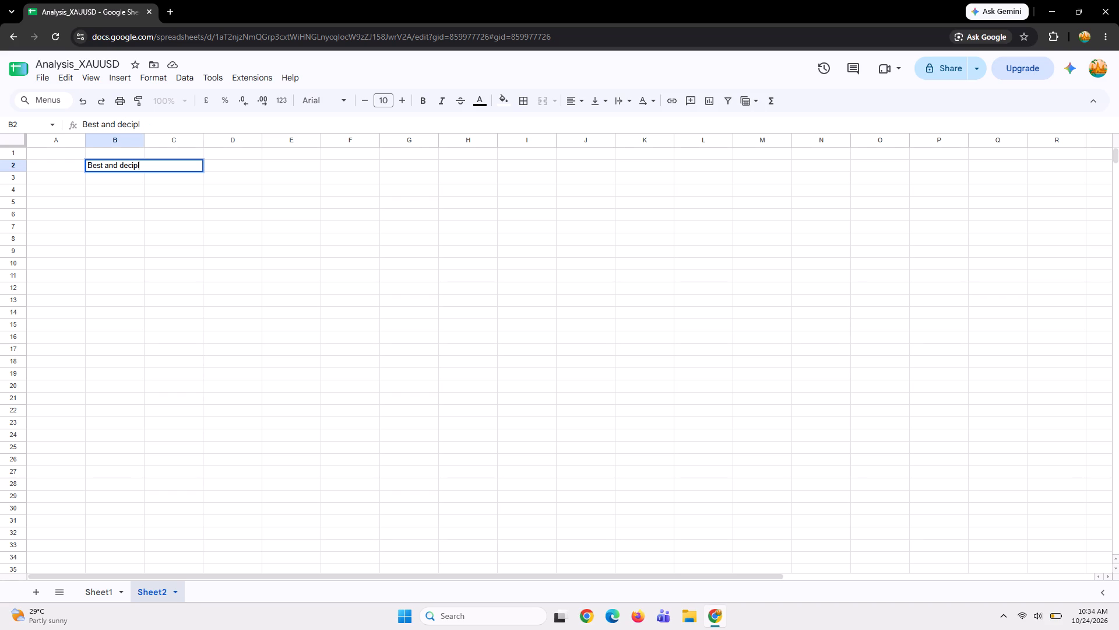
key("BackSpace")
key("BackSpace")
key("BackSpace")
key("BackSpace")
type("scipline")
Look up the spelling of "discipline" with a Google search in a new tab and copy the word.
left_click(171, 12)
left_click(469, 252)
type("de")
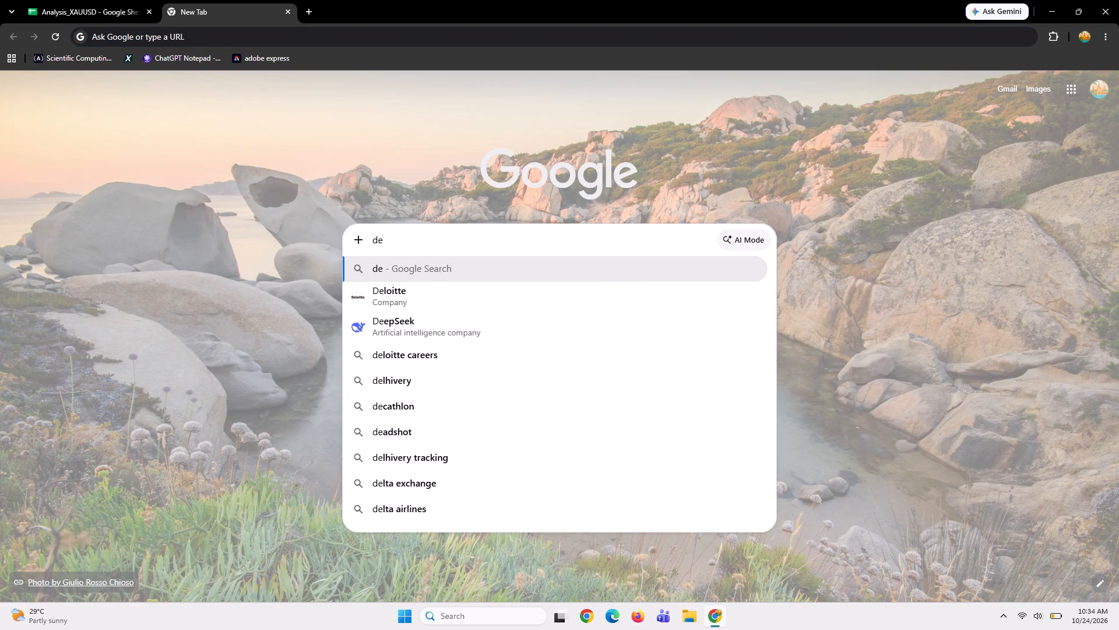
key("s")
type("ci")
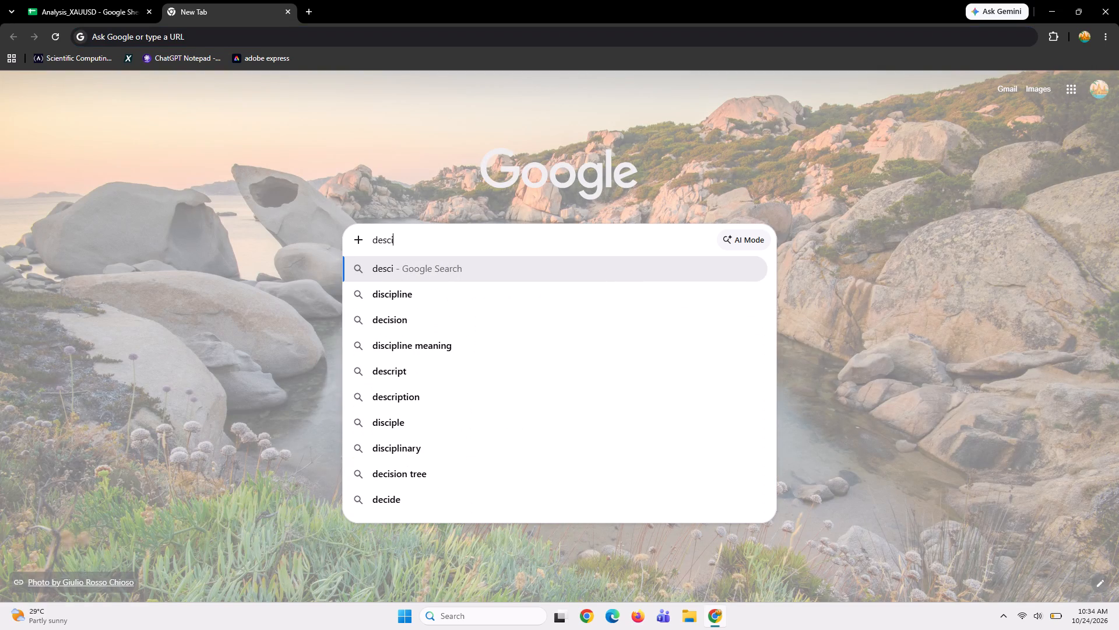
left_click(456, 300)
left_click_drag(291, 87, 217, 87)
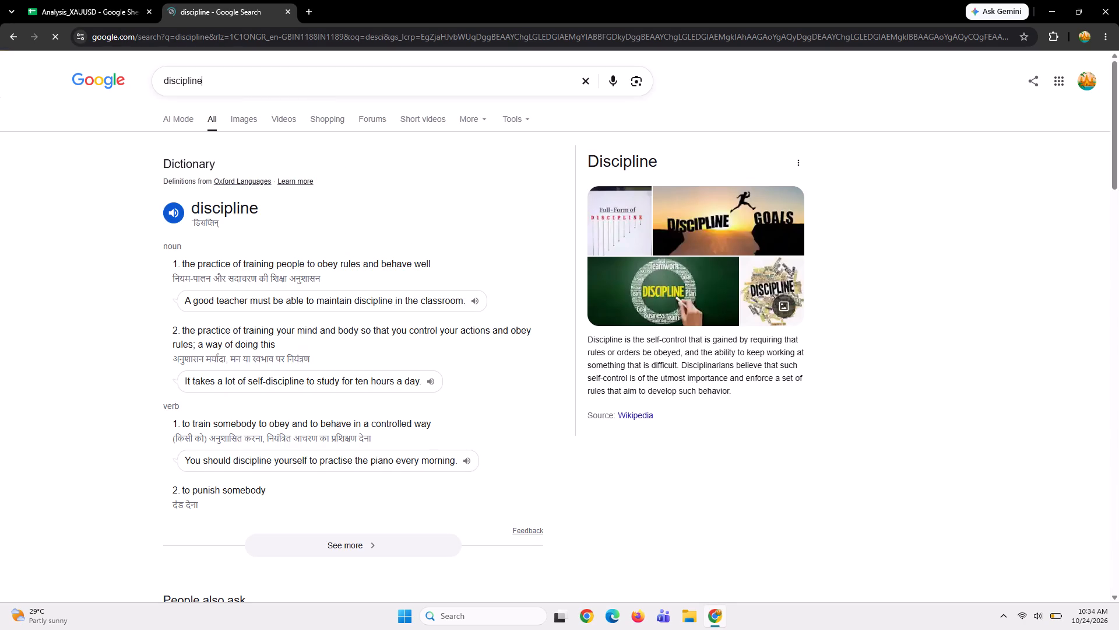
left_click_drag(217, 87, 157, 80)
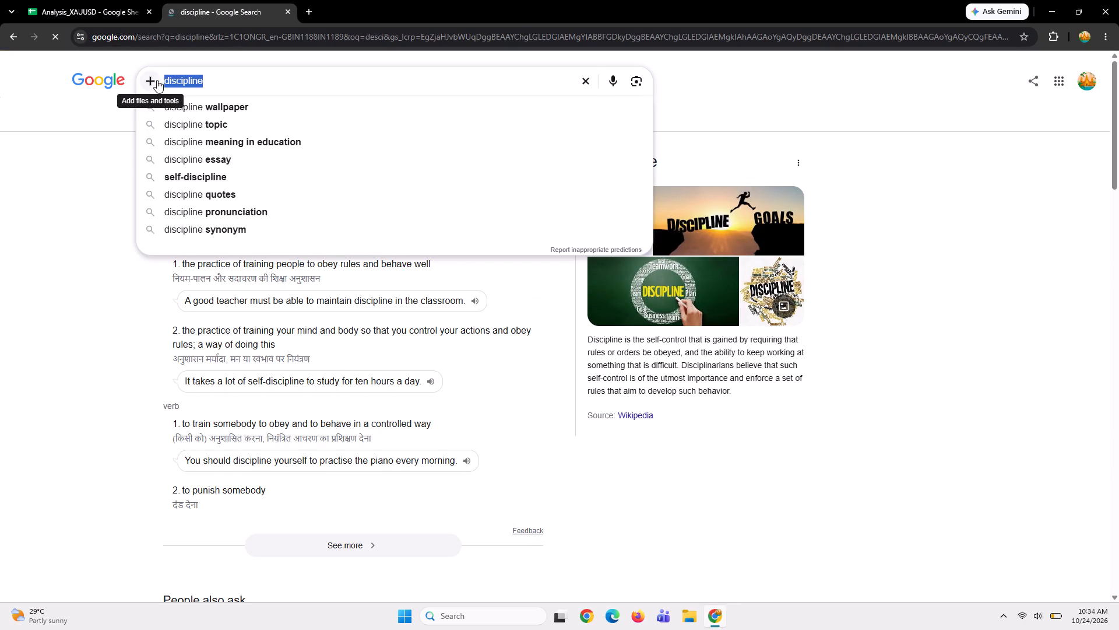
key("ctrl+c")
left_click(114, 164)
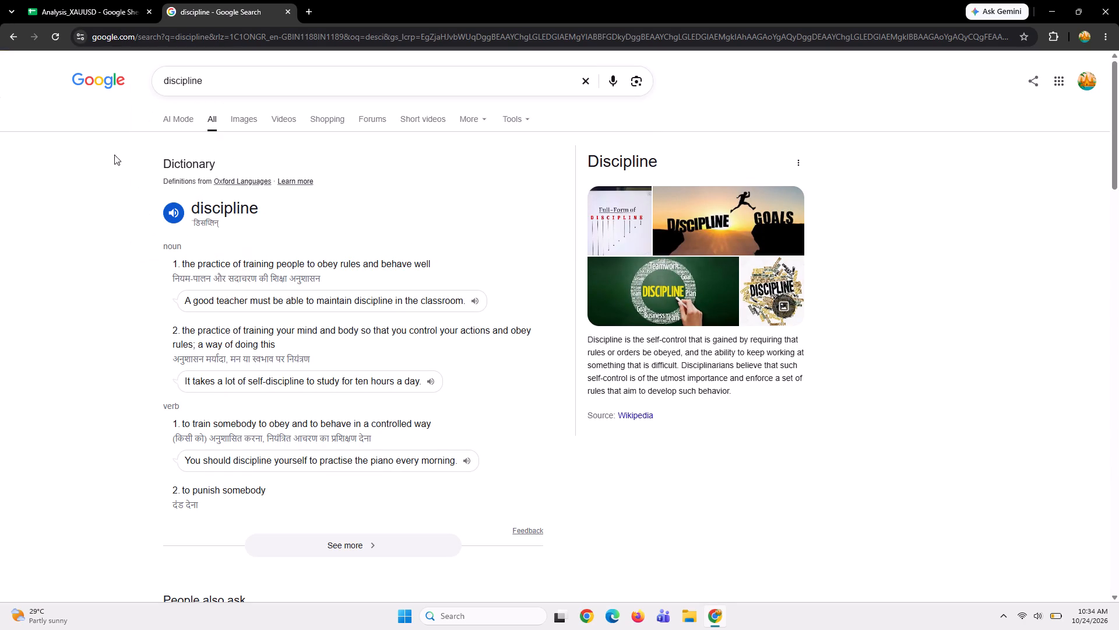
Back in the spreadsheet, replace Sheet2's B2 heading text with the copied word "discipline".
left_click(93, 19)
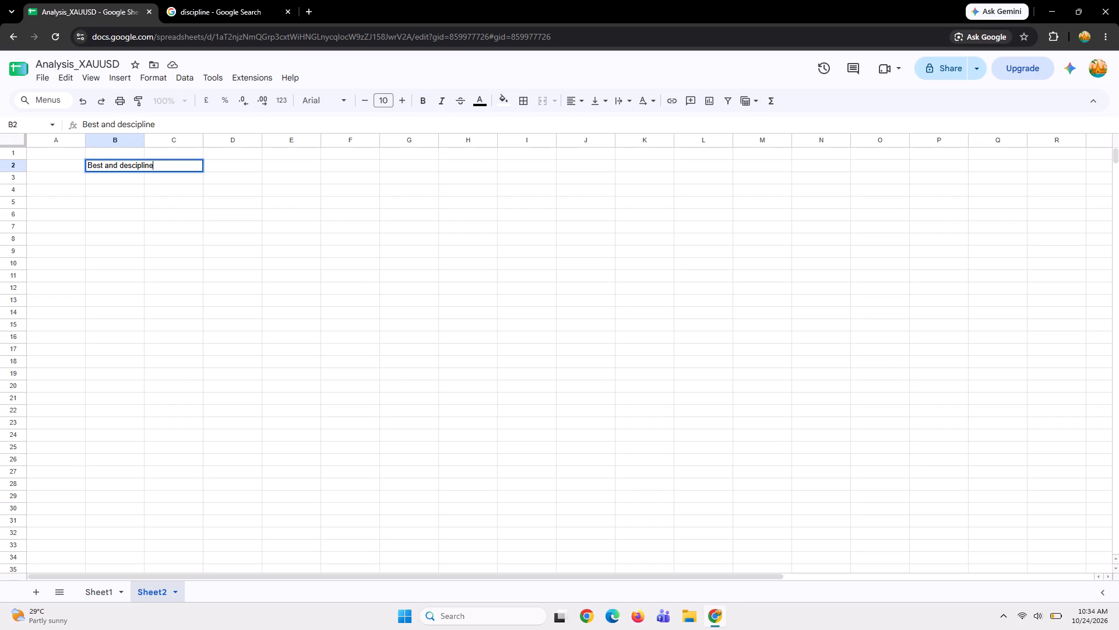
left_click(128, 167)
left_click_drag(159, 167, 38, 162)
key("ctrl+v")
left_click(121, 193)
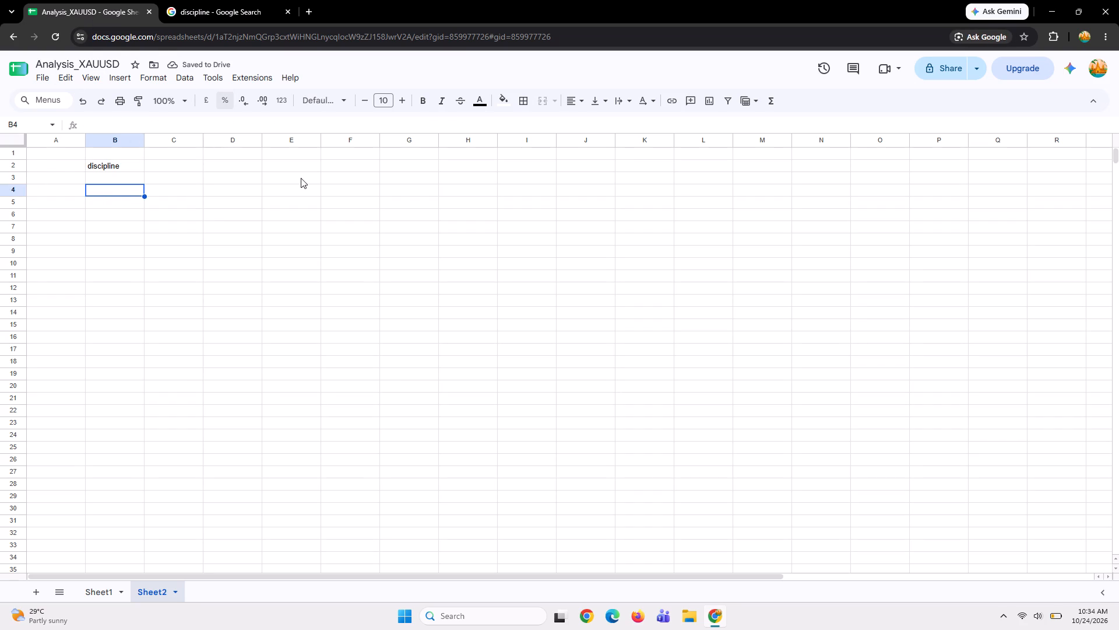
Copy the Best case column headers and day 1 row, Q13:T14, from Sheet1 into Sheet2 starting at B4.
left_click(111, 590)
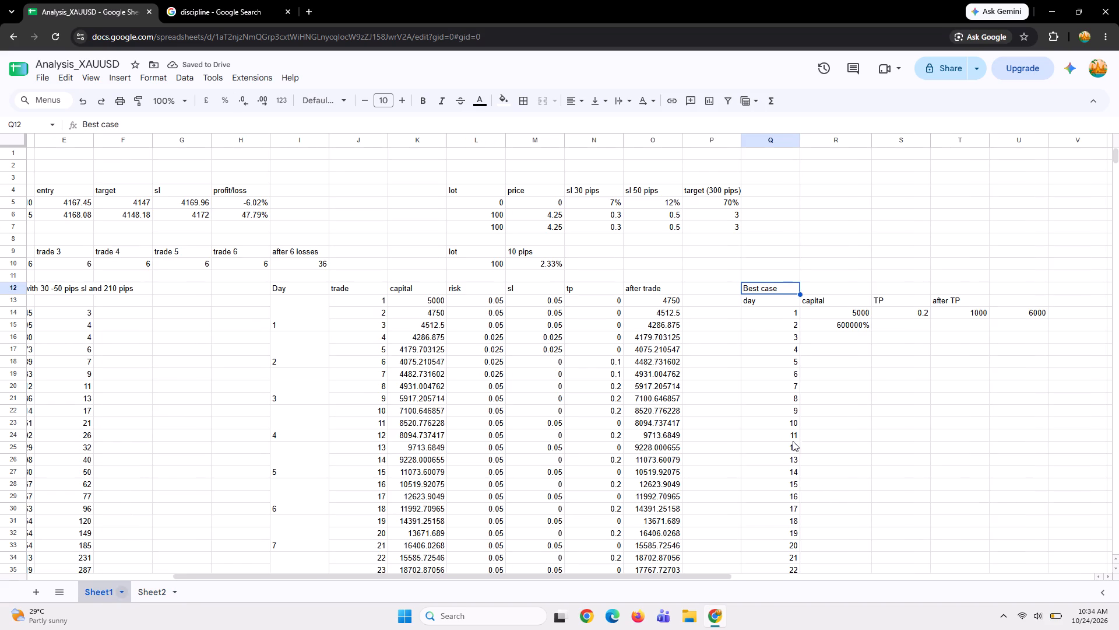
left_click_drag(770, 296, 980, 311)
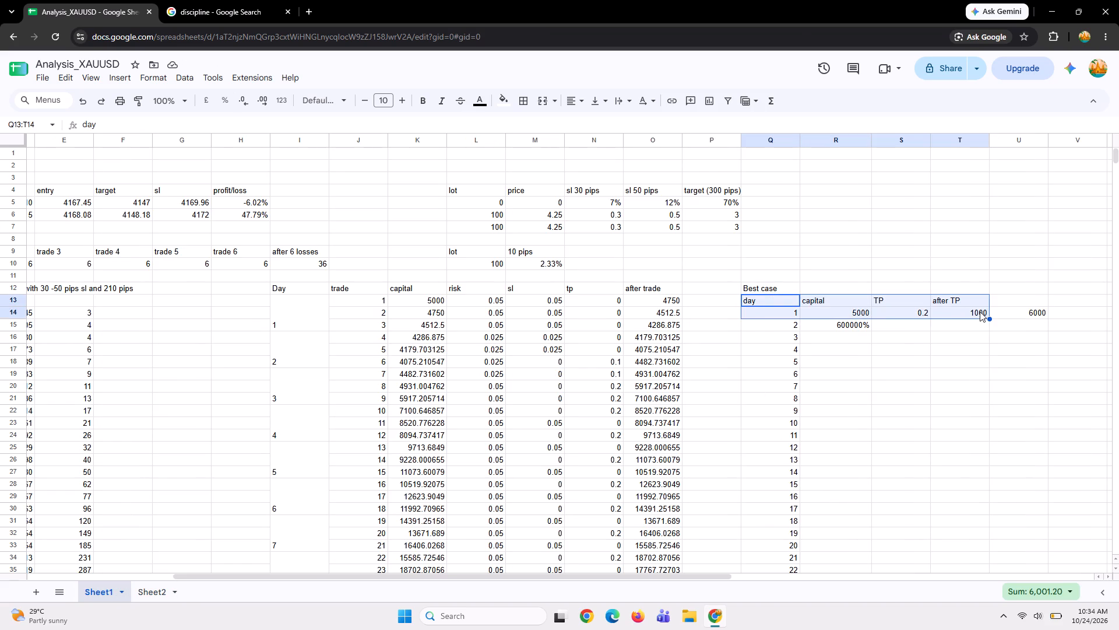
key("ctrl+c")
left_click(206, 0)
left_click(87, 0)
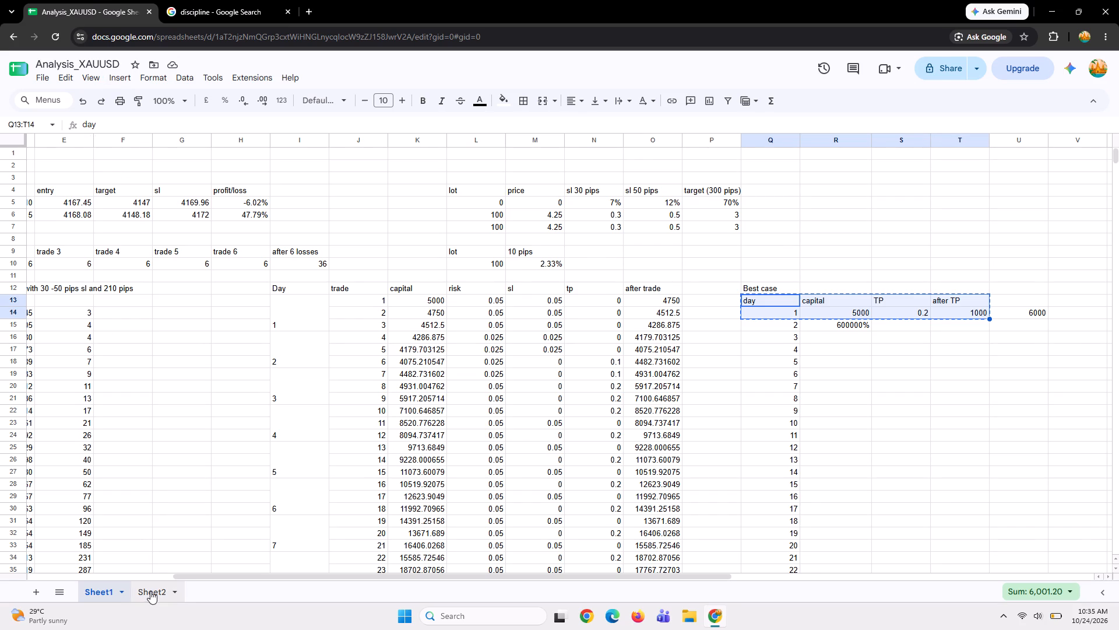
left_click(150, 593)
left_click(125, 190)
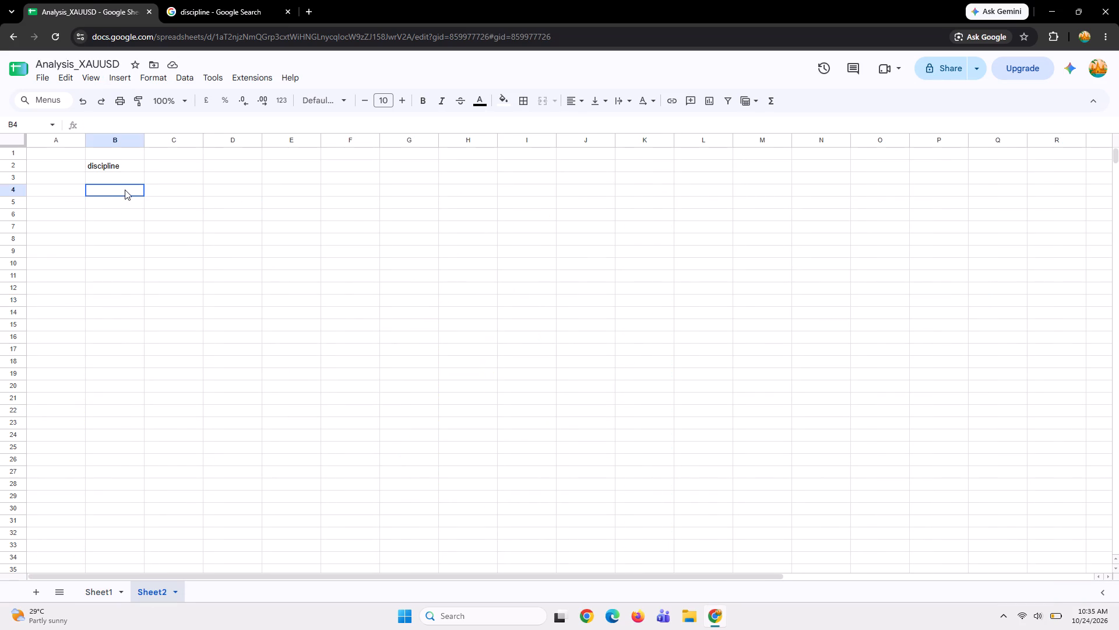
key("ctrl+v")
left_click(122, 211)
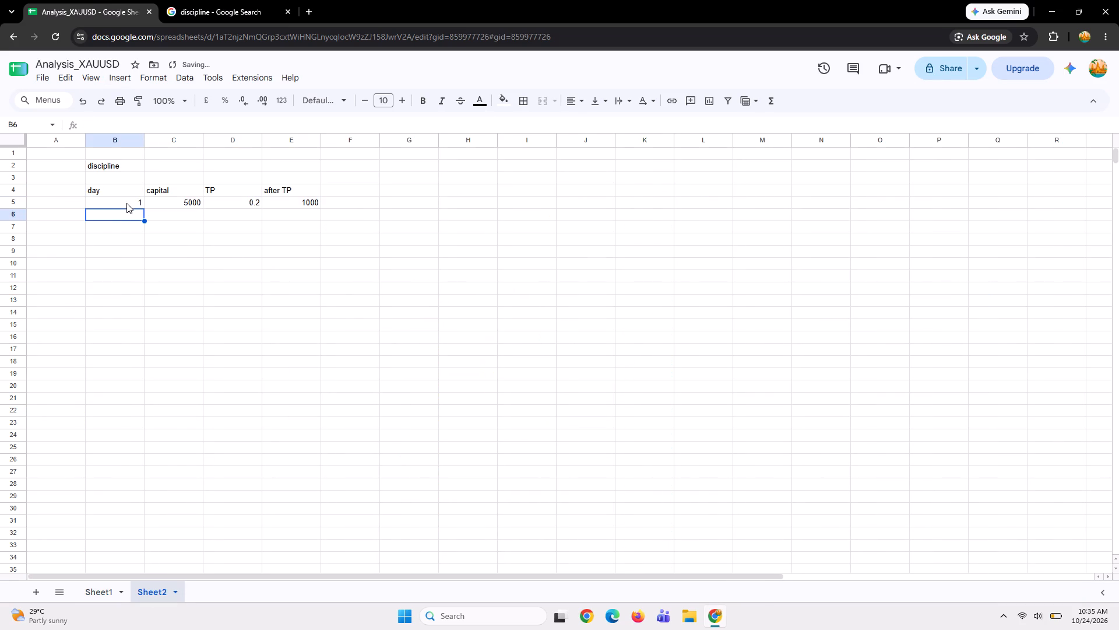
Fill the day column in Sheet2 with a consecutive series from 1 to 13 in B5:B17.
left_click_drag(126, 202, 132, 206)
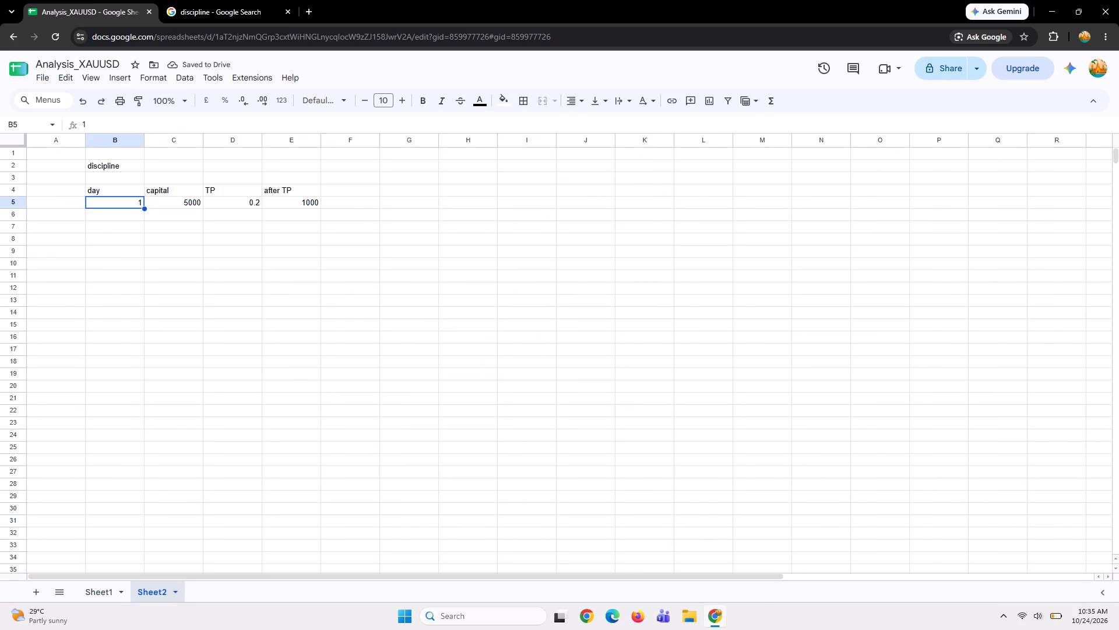
left_click_drag(144, 207, 136, 335)
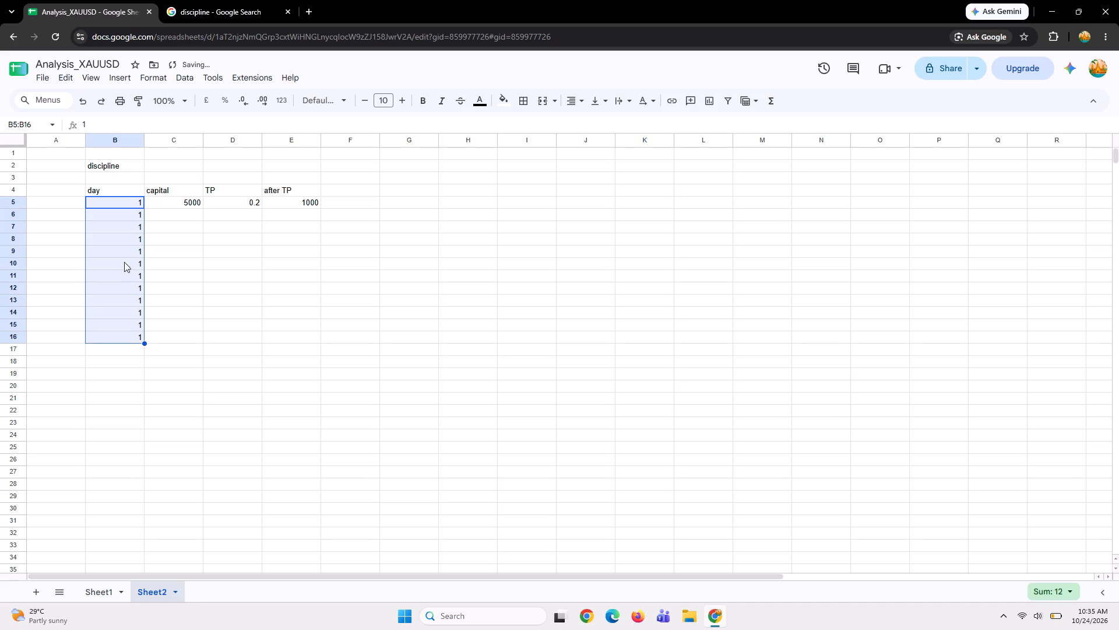
left_click(130, 215)
key("2")
key("Return")
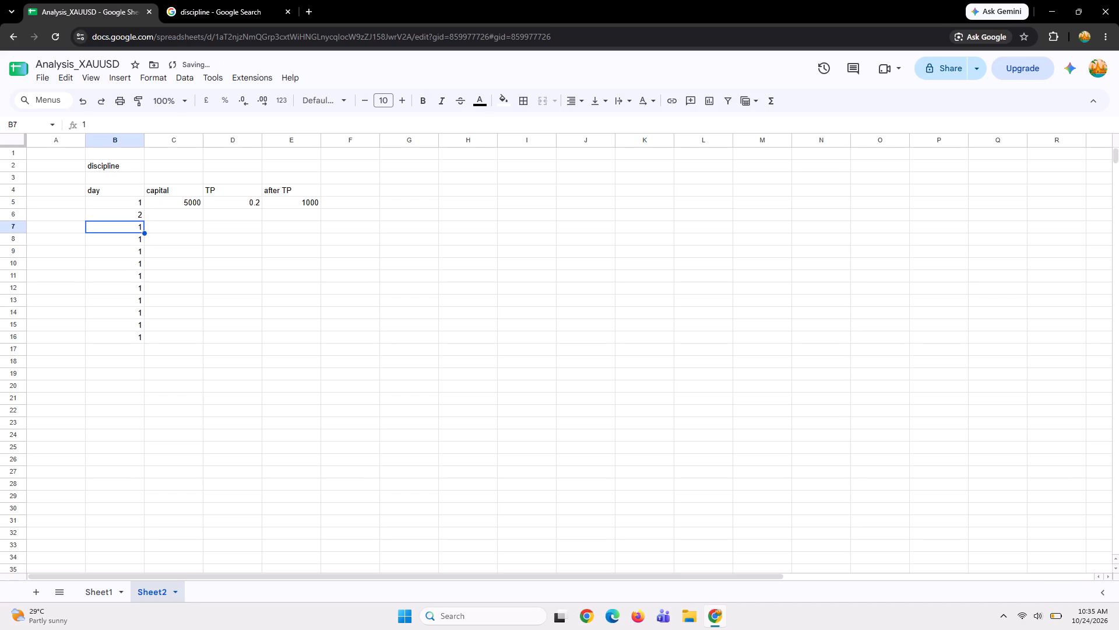
key("3")
key("Return")
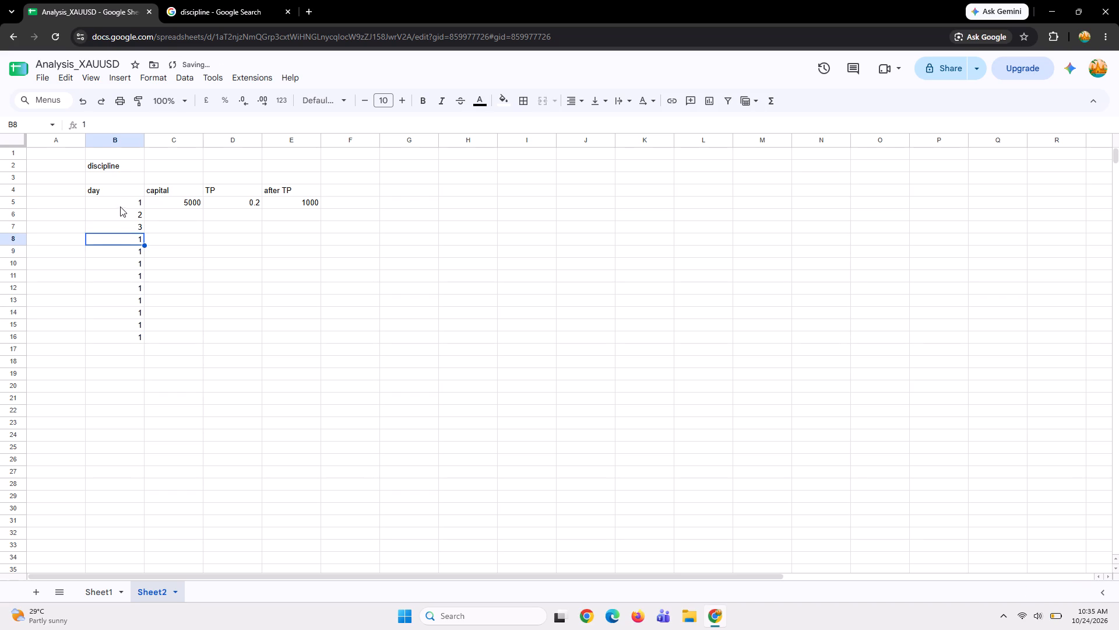
left_click_drag(118, 205, 115, 225)
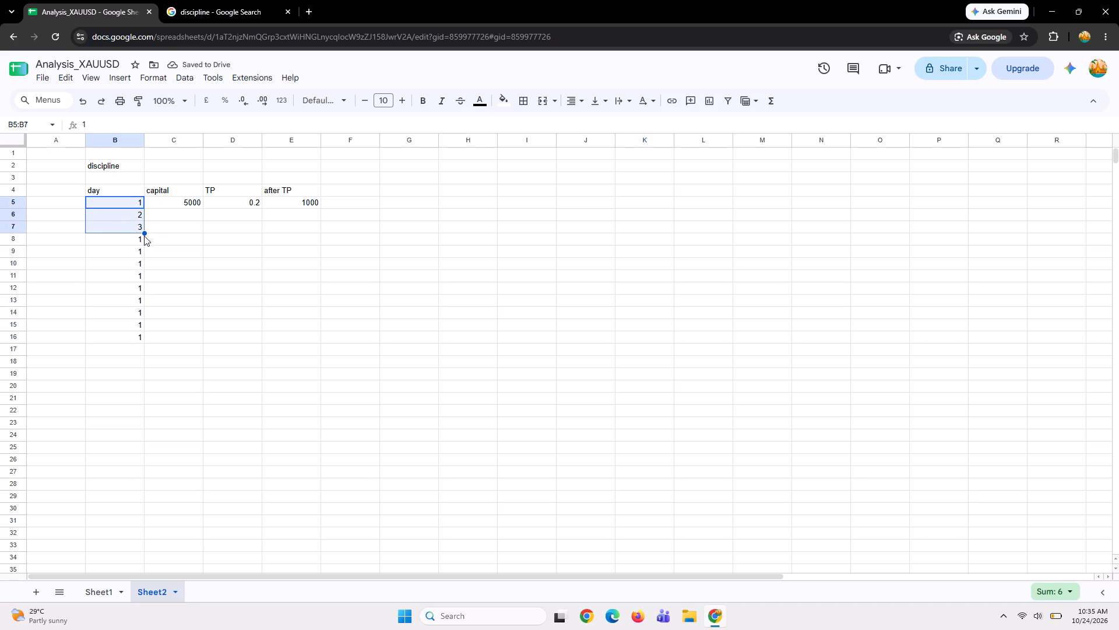
left_click_drag(144, 233, 139, 347)
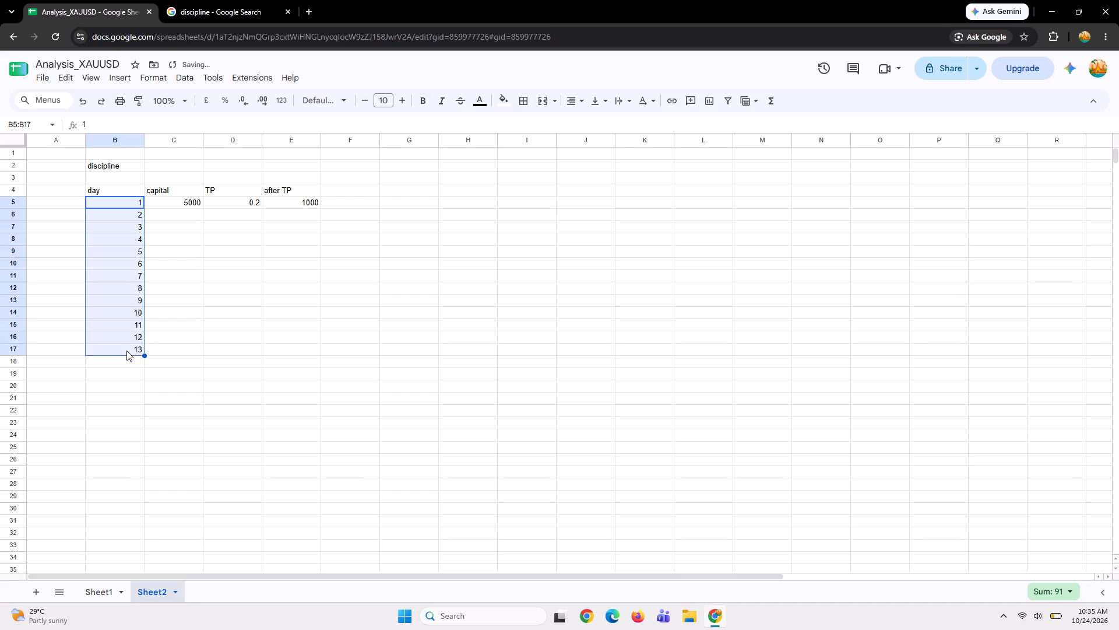
Extend the day series down column B and clear the numbers after 60, so that it ends at B64.
left_click(128, 322)
left_click_drag(121, 324, 119, 350)
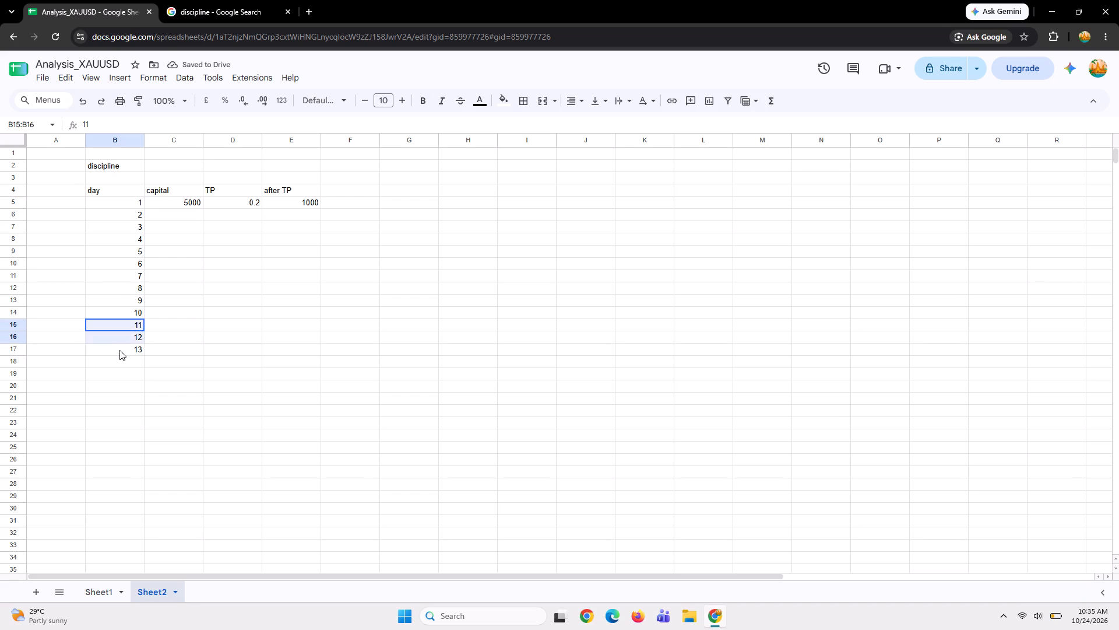
left_click_drag(119, 350, 119, 353)
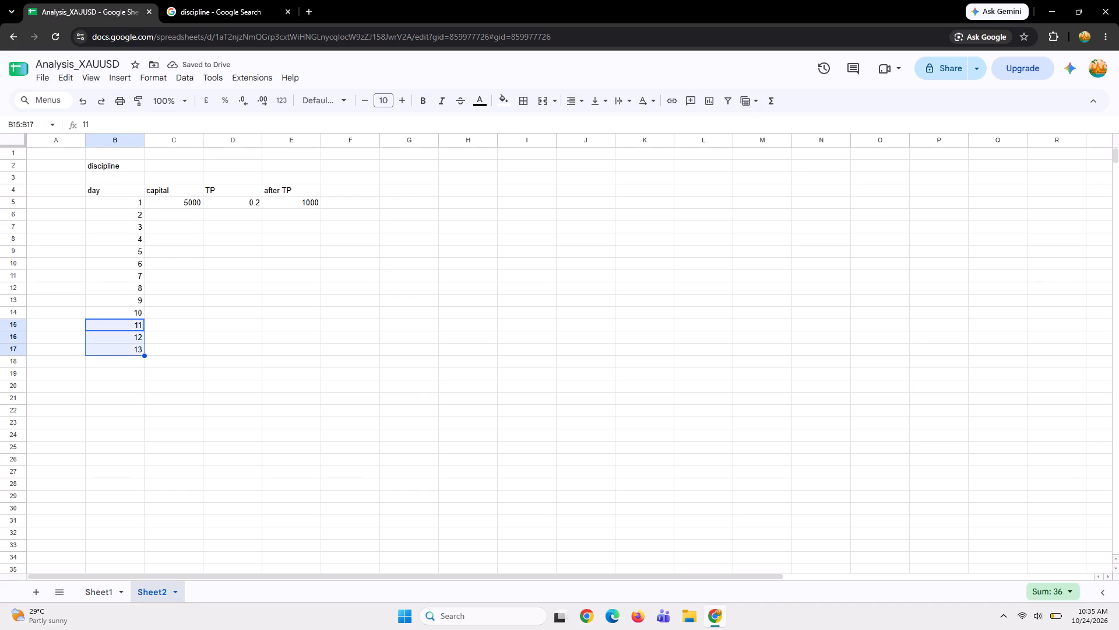
left_click_drag(145, 356, 129, 628)
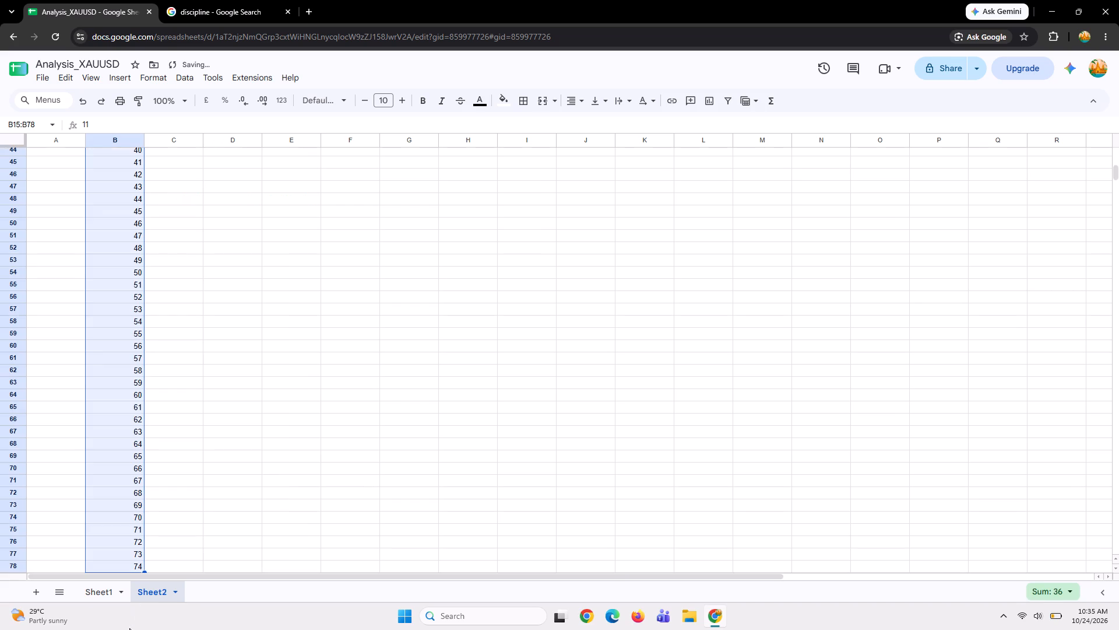
left_click(120, 407)
left_click(120, 407)
left_click_drag(120, 407, 134, 574)
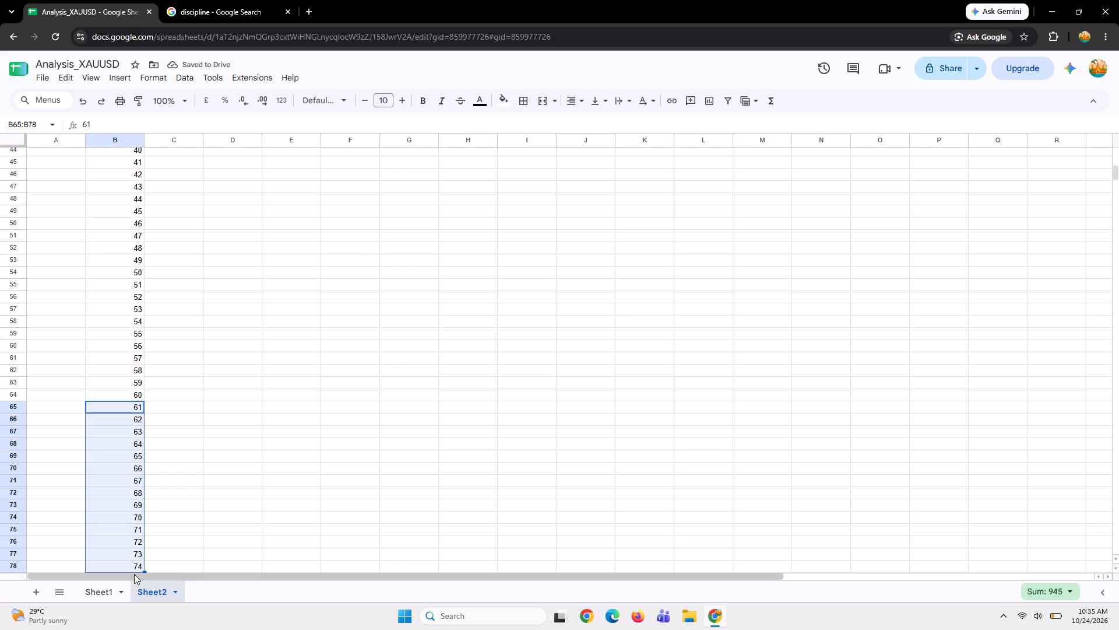
key("Delete")
Enter the day 2 capital formula =C5+E5 in cell C6.
scroll(245, 477, "right", 1)
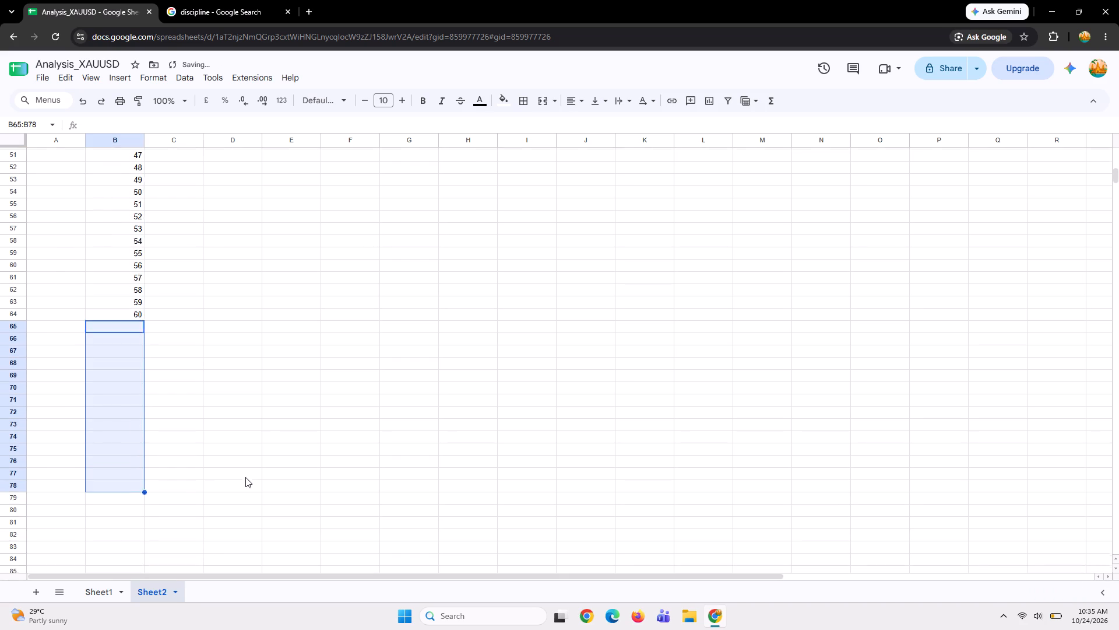
scroll(245, 477, "right", 1)
scroll(245, 477, "up", 3)
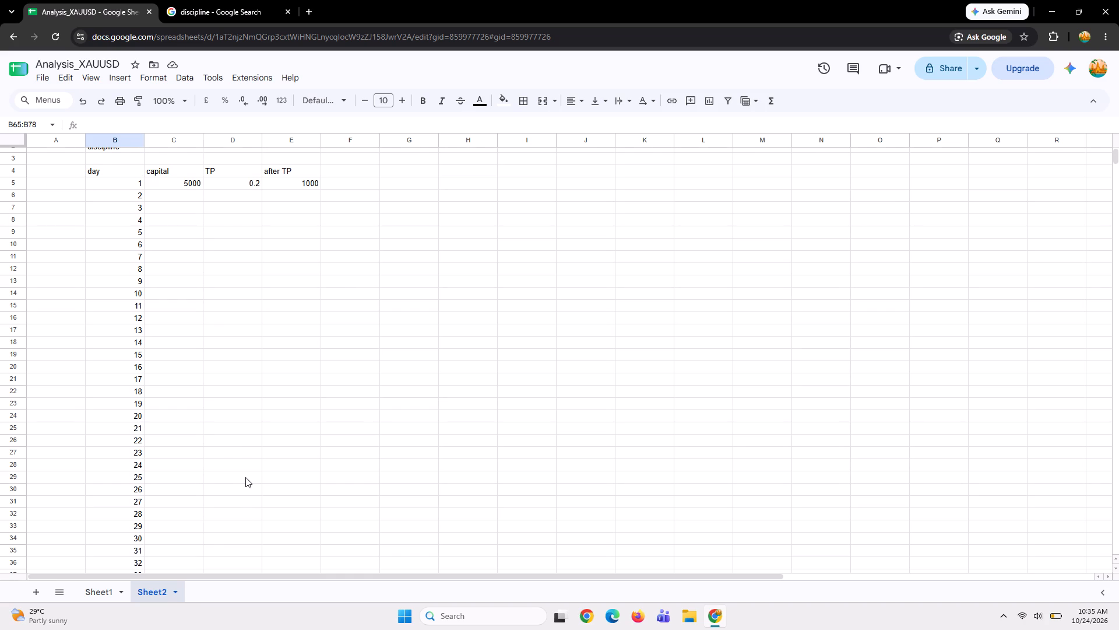
left_click(185, 189)
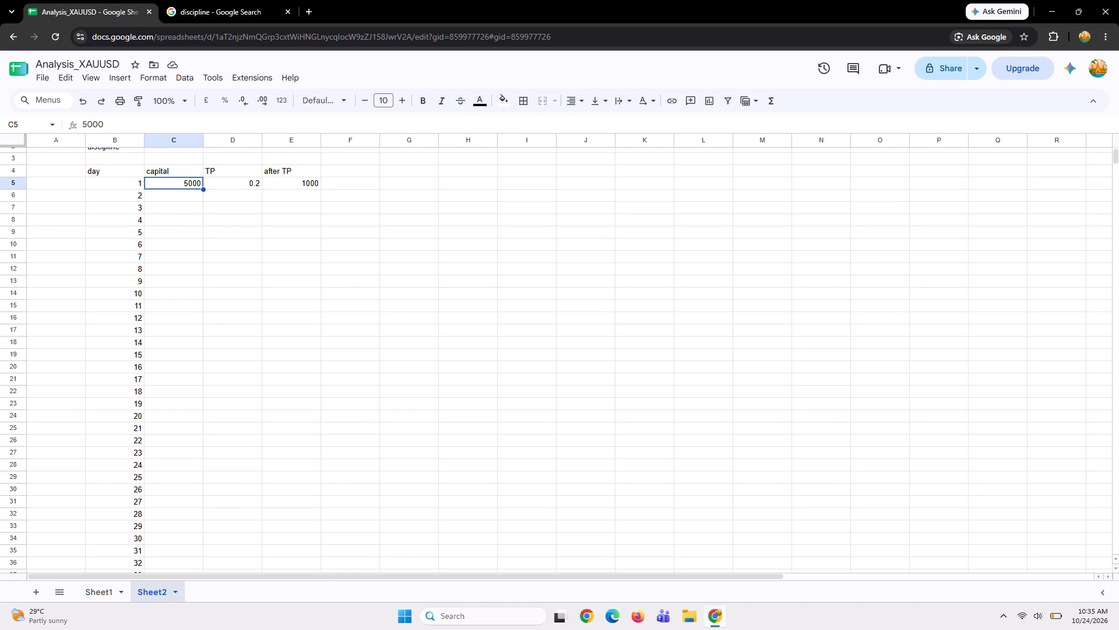
left_click(188, 198)
key("equal")
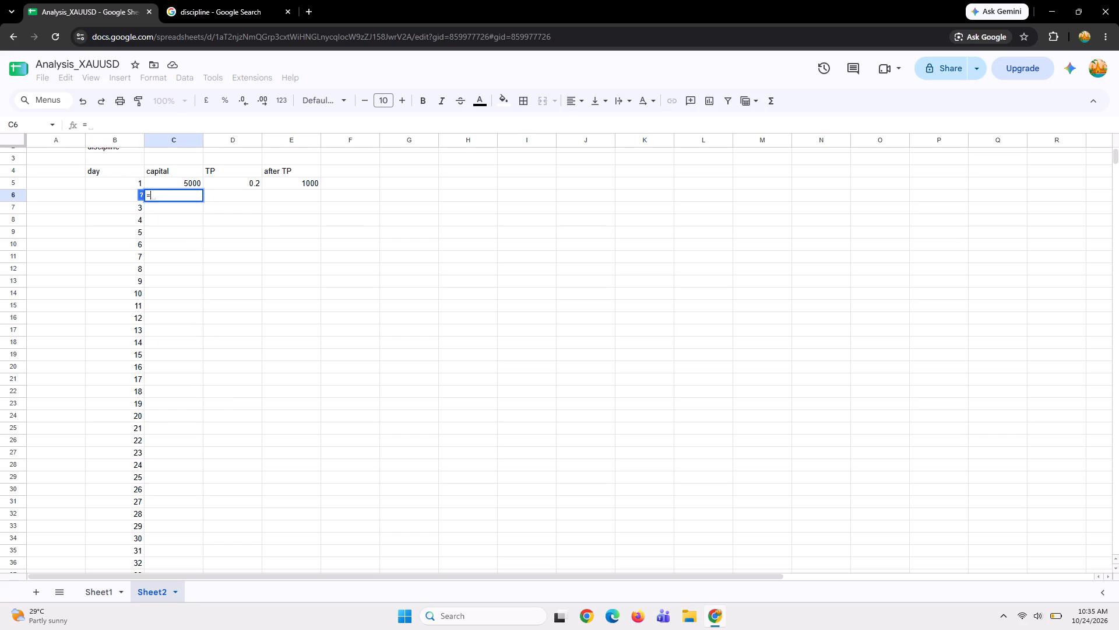
key("Up")
key("Right")
key("Right")
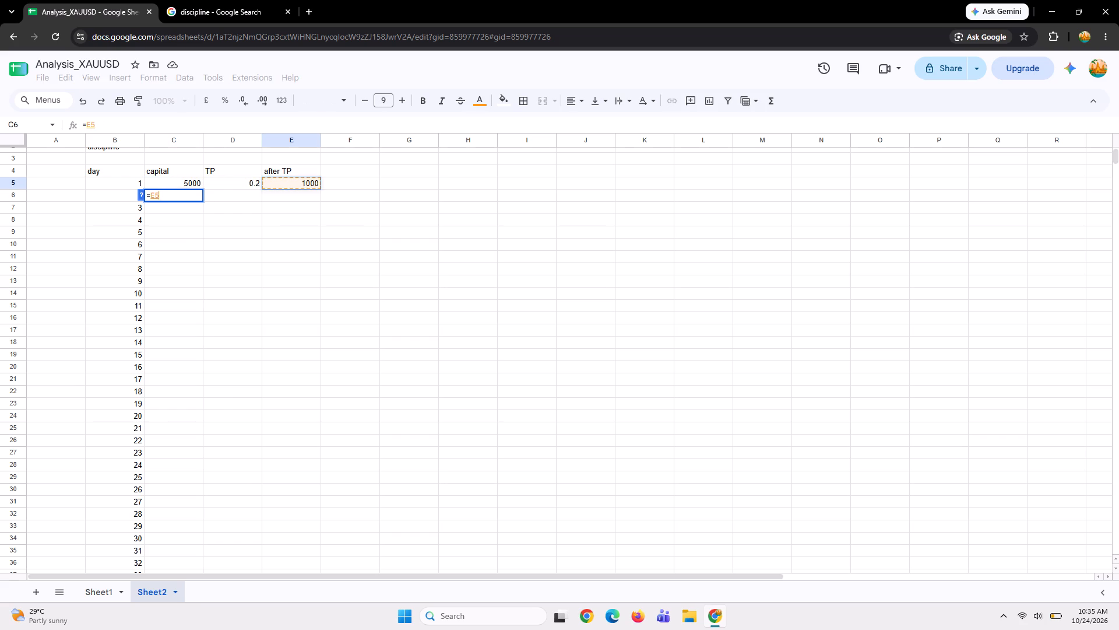
key("Left")
key("Left")
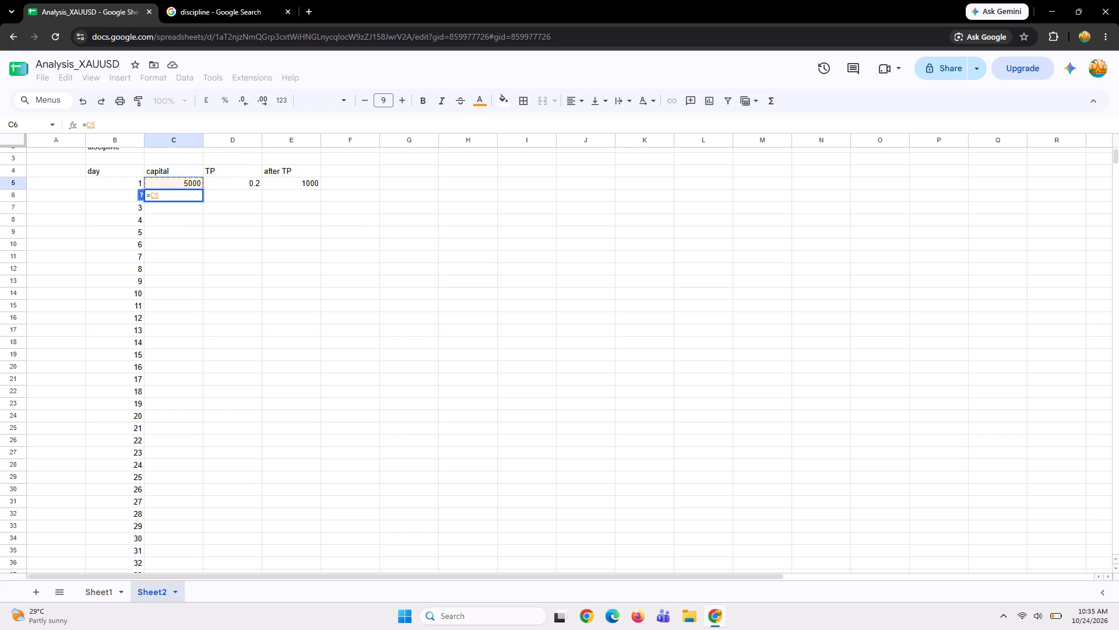
key("equal")
key("BackSpace")
key("shift+plus")
key("Right")
key("Right")
key("Up")
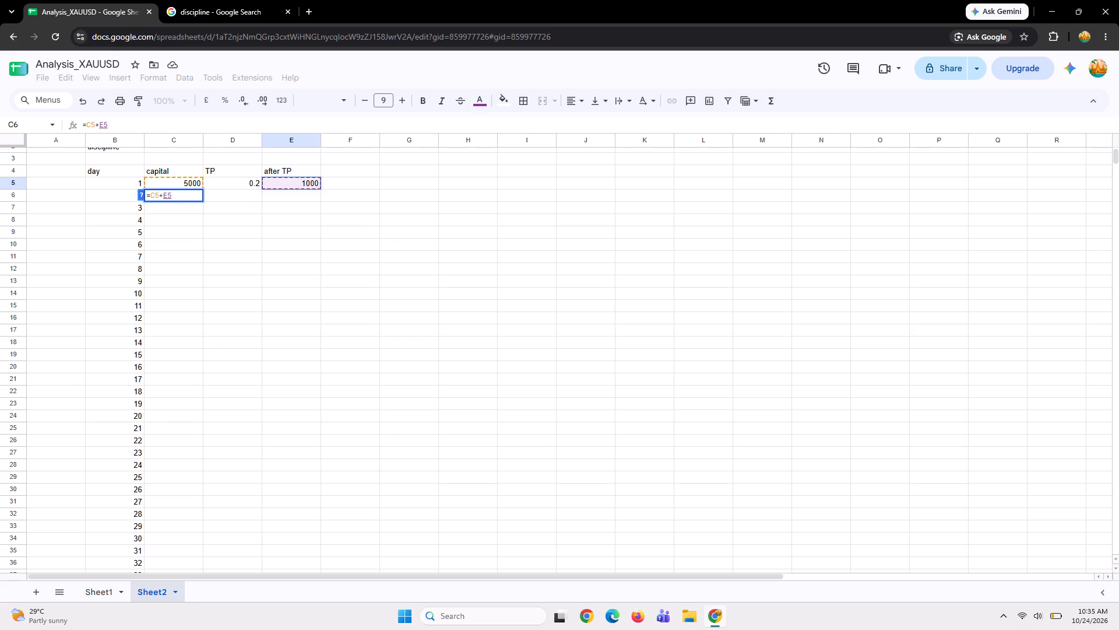
key("Return")
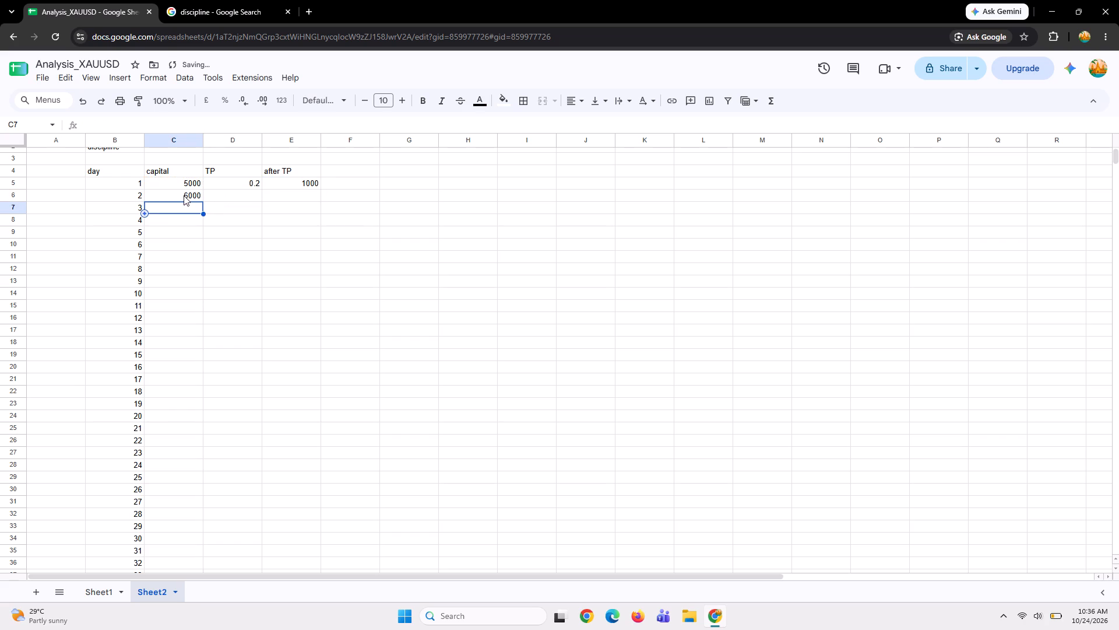
Fill the capital formula, the 0.2 TP value and the after TP formula down to row 16, day 12.
left_click(184, 195)
left_click_drag(203, 202, 203, 317)
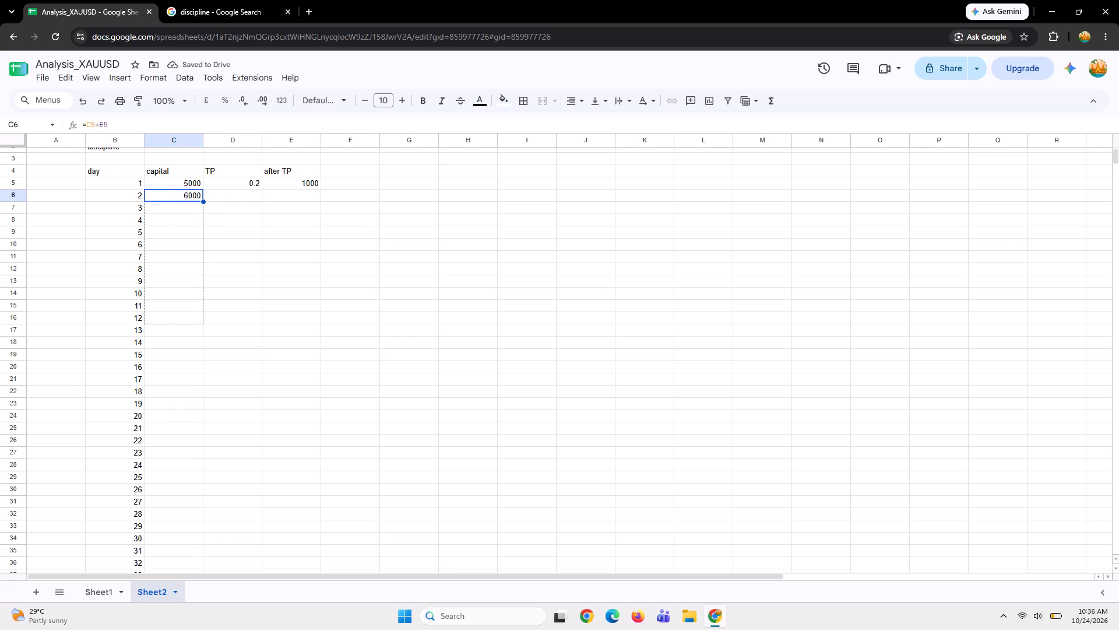
left_click_drag(203, 317, 202, 317)
left_click(226, 184)
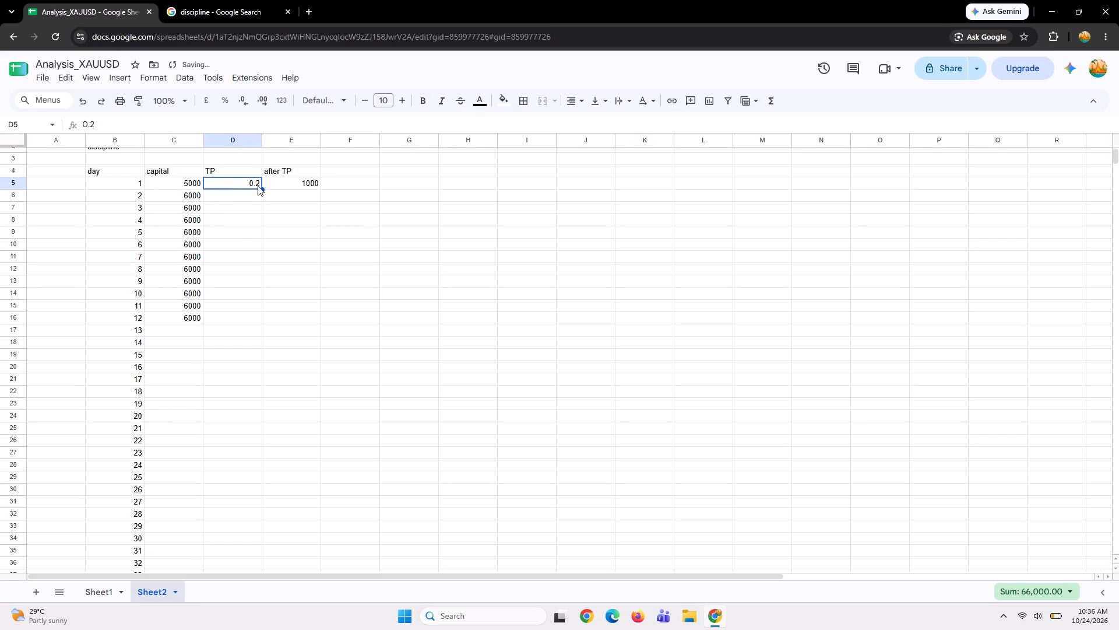
left_click_drag(261, 187, 267, 283)
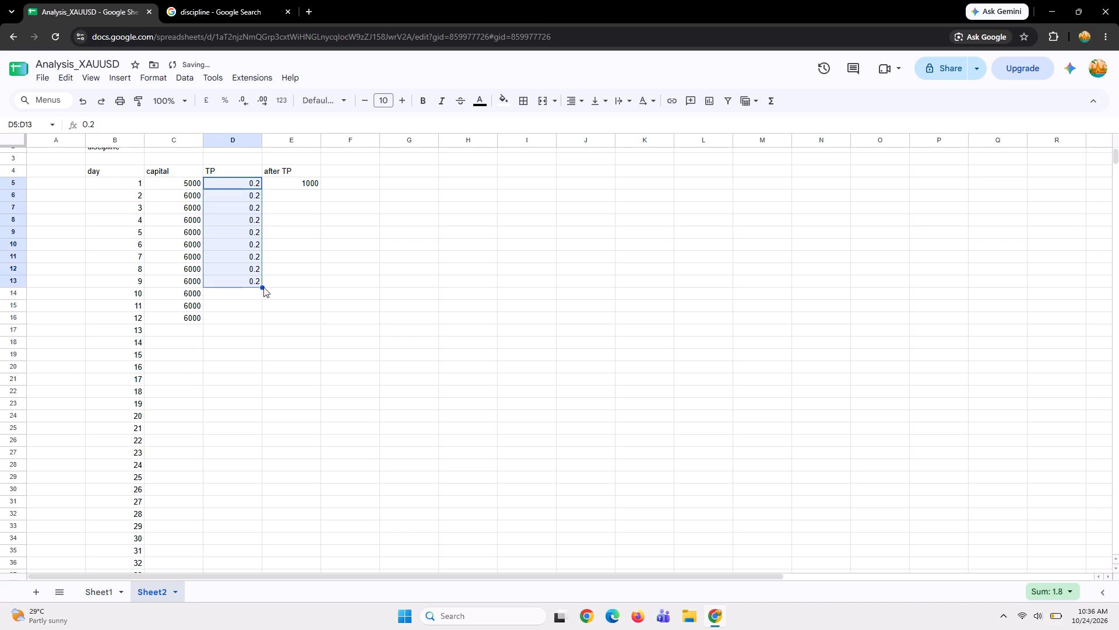
left_click_drag(261, 288, 252, 321)
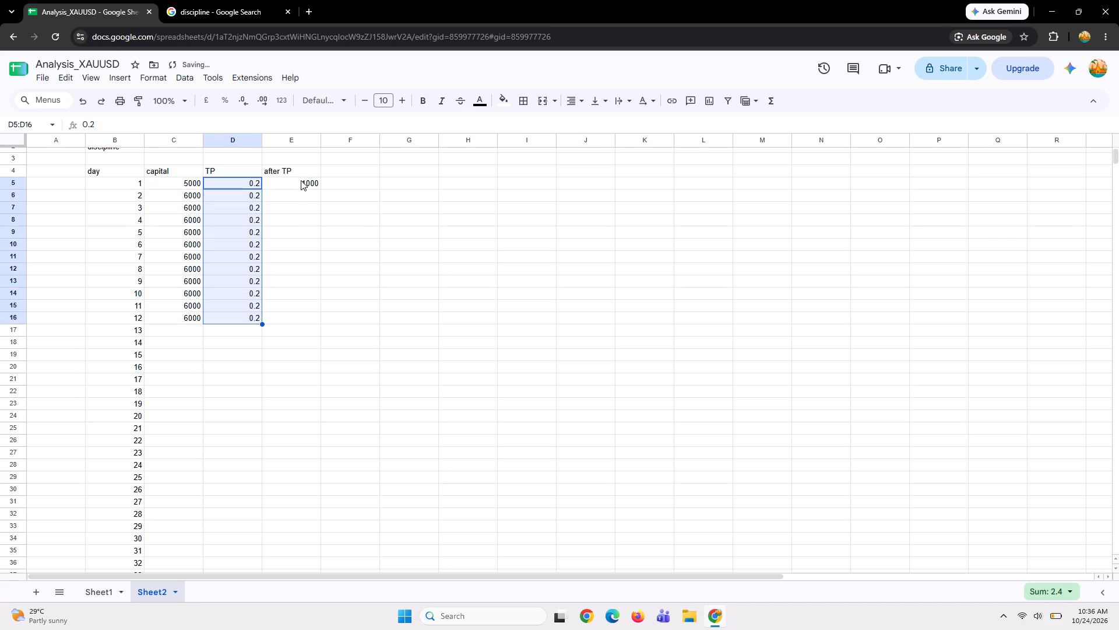
left_click_drag(301, 180, 313, 185)
left_click(313, 185)
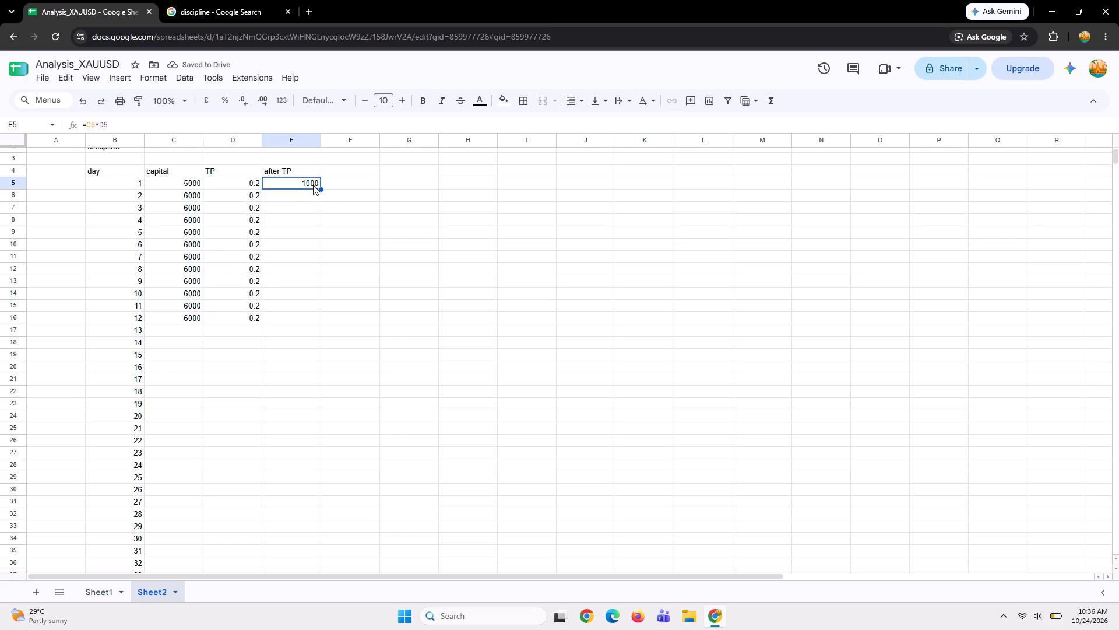
left_click_drag(321, 188, 311, 317)
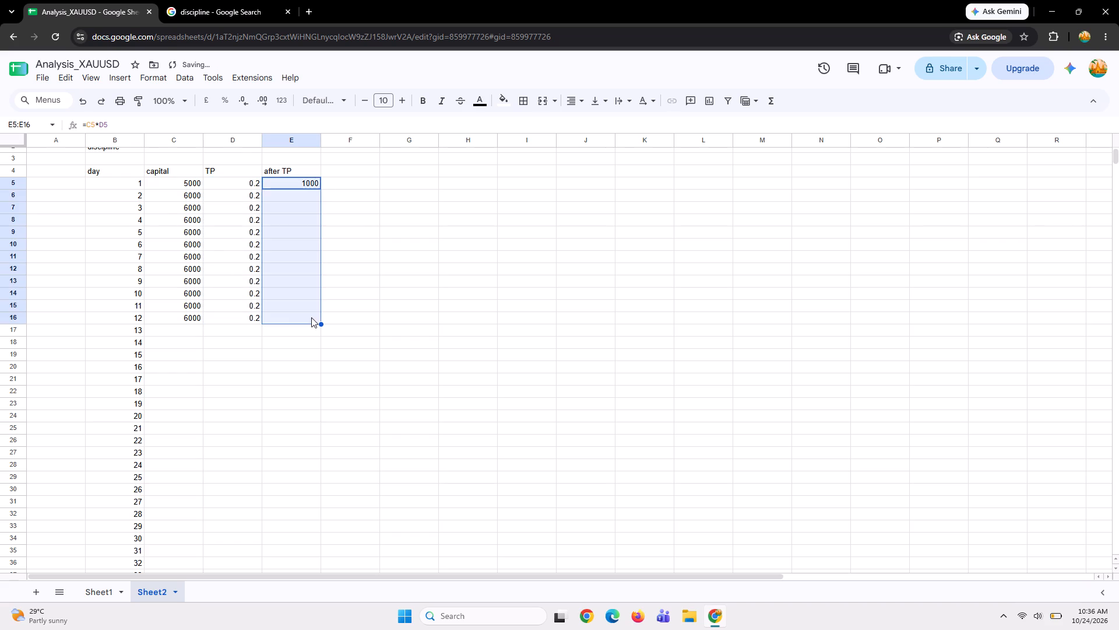
Extend the day 12 row, C16:E16, down to row 64 for day 60.
left_click_drag(176, 306, 281, 321)
left_click(188, 329)
left_click_drag(181, 315, 287, 314)
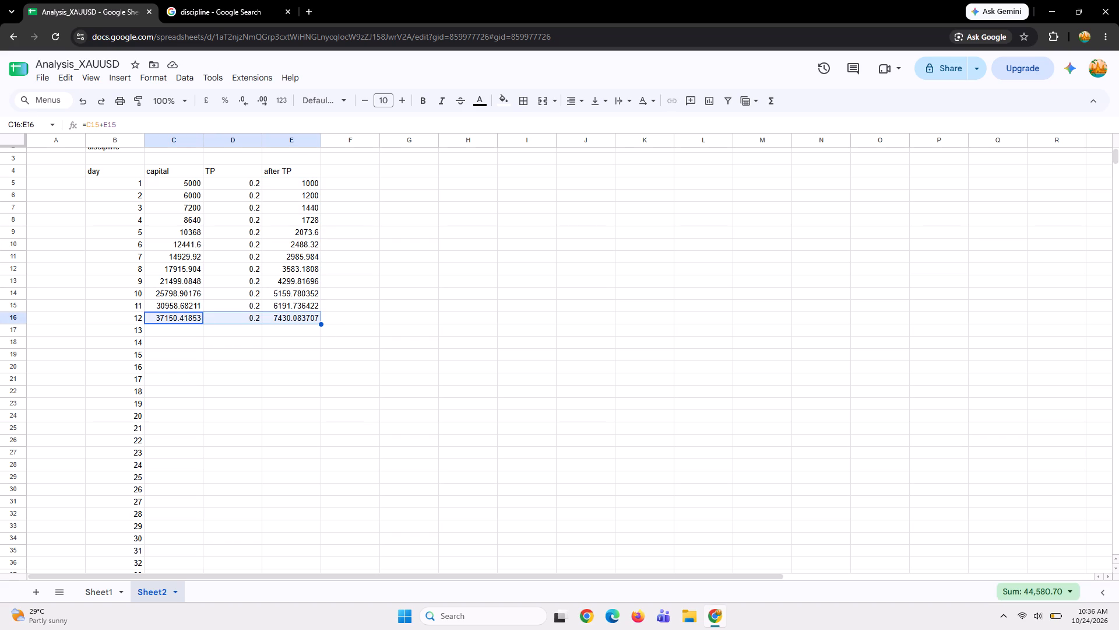
left_click_drag(321, 323, 318, 629)
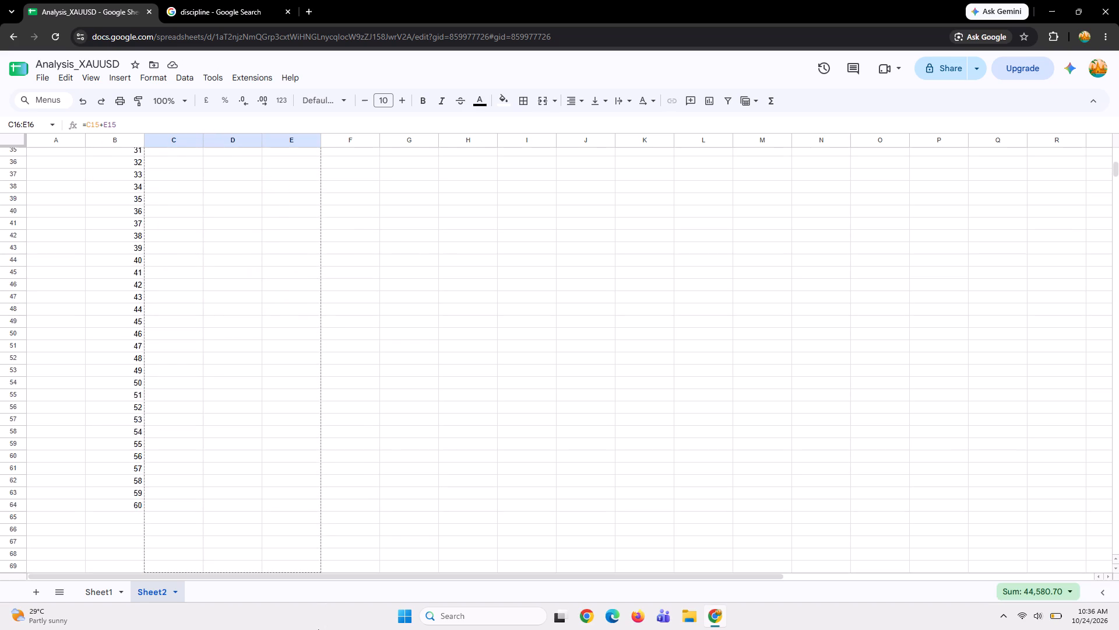
left_click_drag(318, 629, 300, 326)
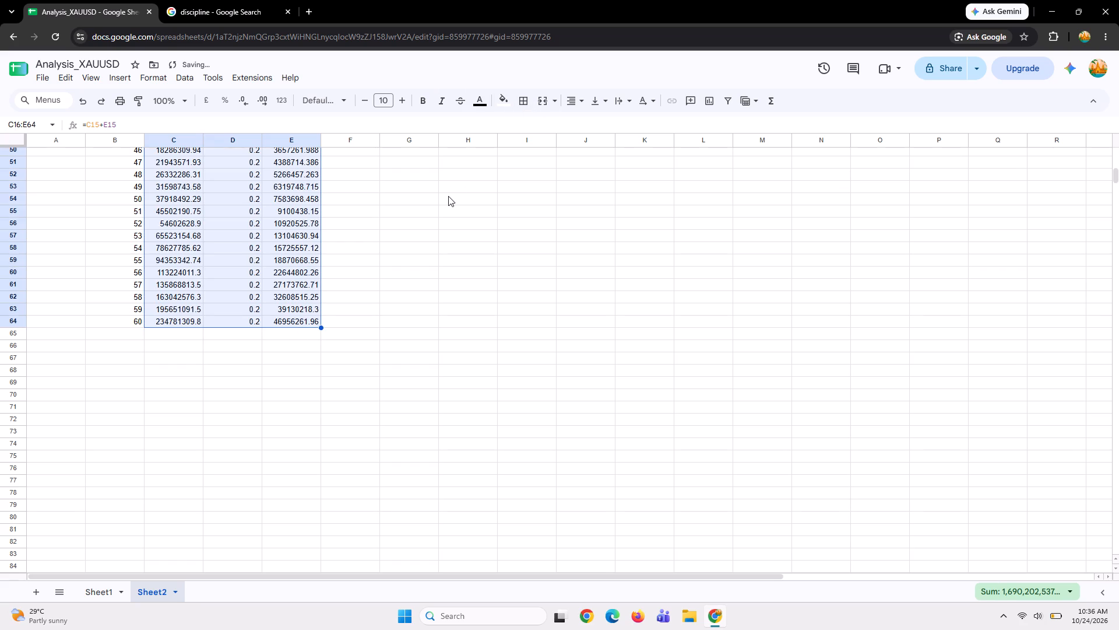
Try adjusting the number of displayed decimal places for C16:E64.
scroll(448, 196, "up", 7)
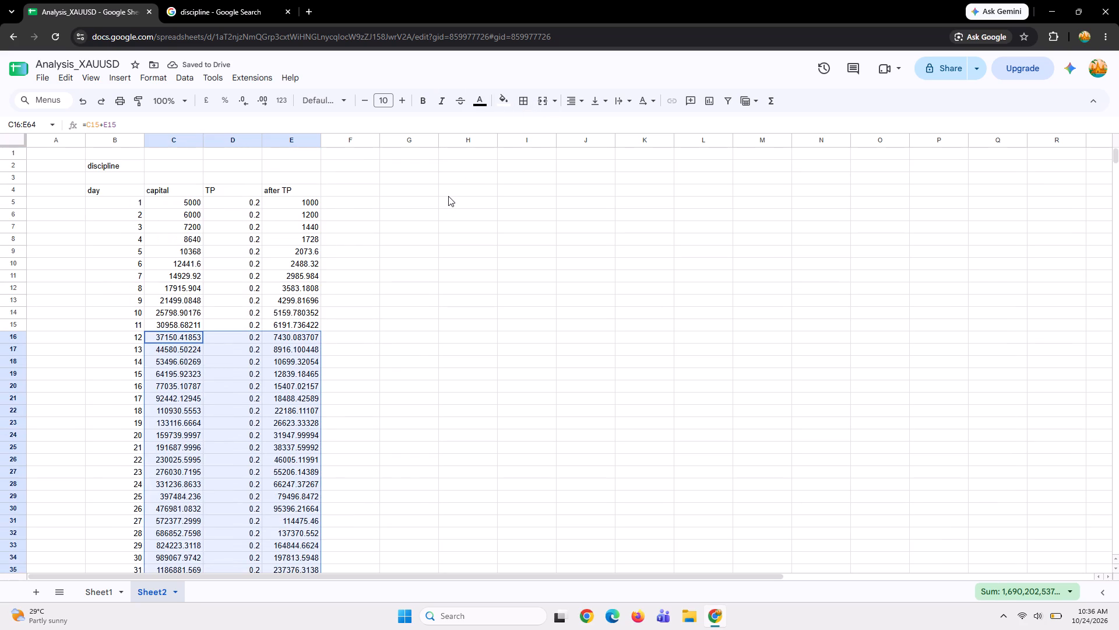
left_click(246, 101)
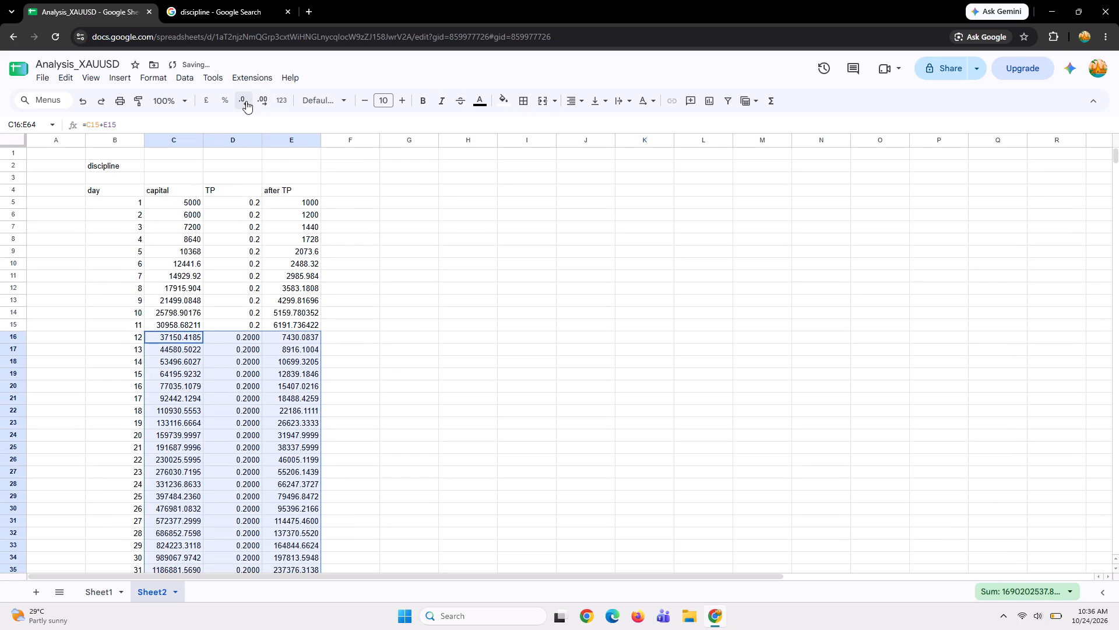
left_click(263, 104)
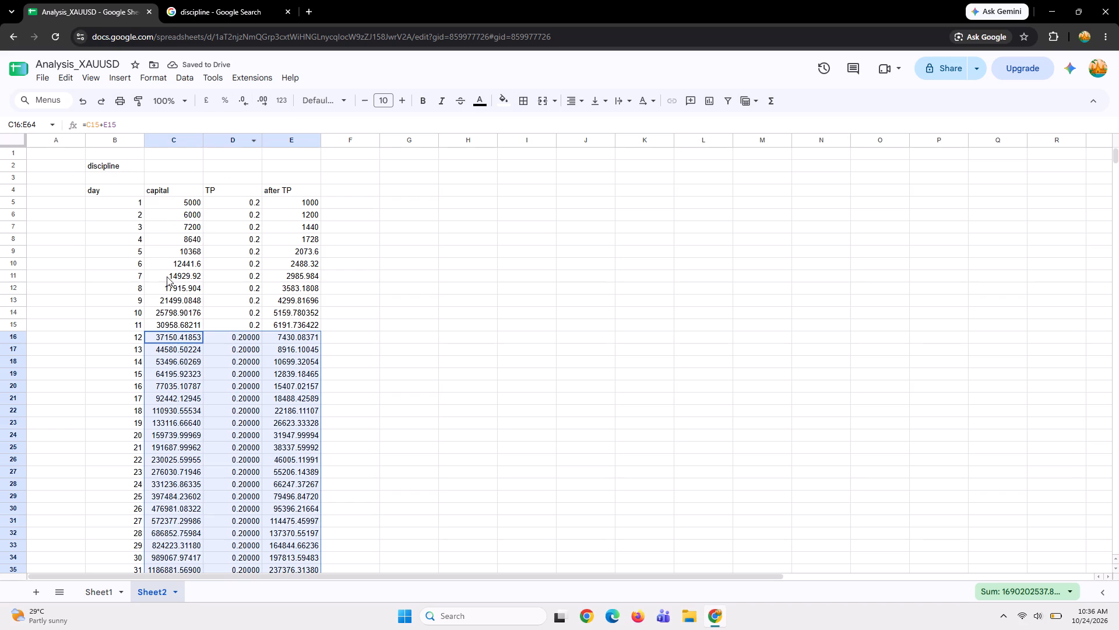
Format the capital, TP and after TP values in C5:E64 to one decimal place.
left_click_drag(169, 201, 316, 605)
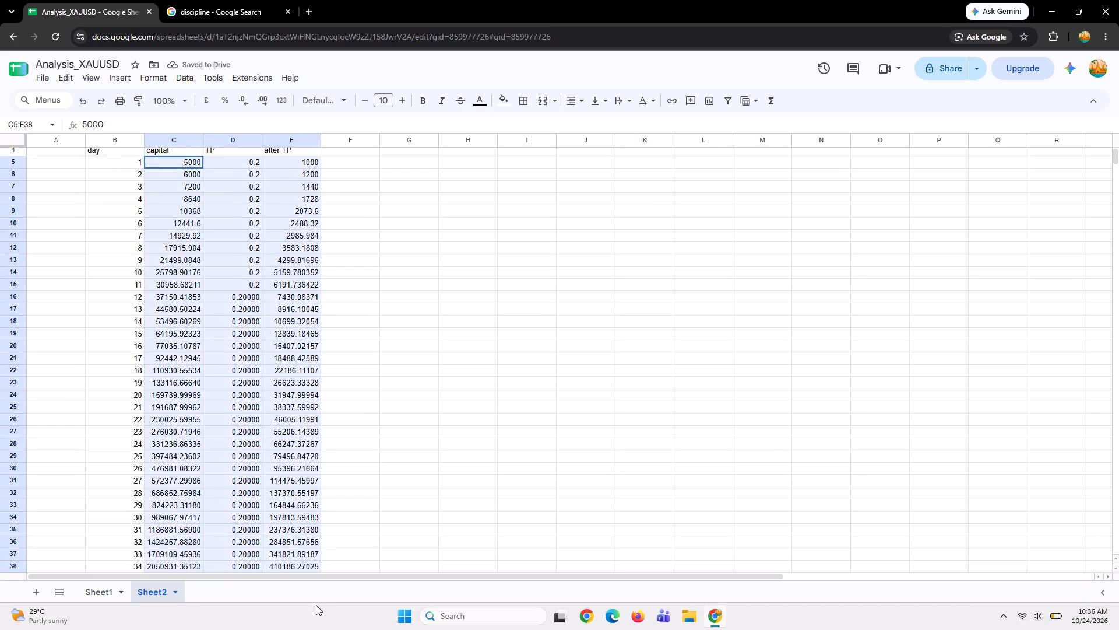
left_click_drag(316, 605, 270, 283)
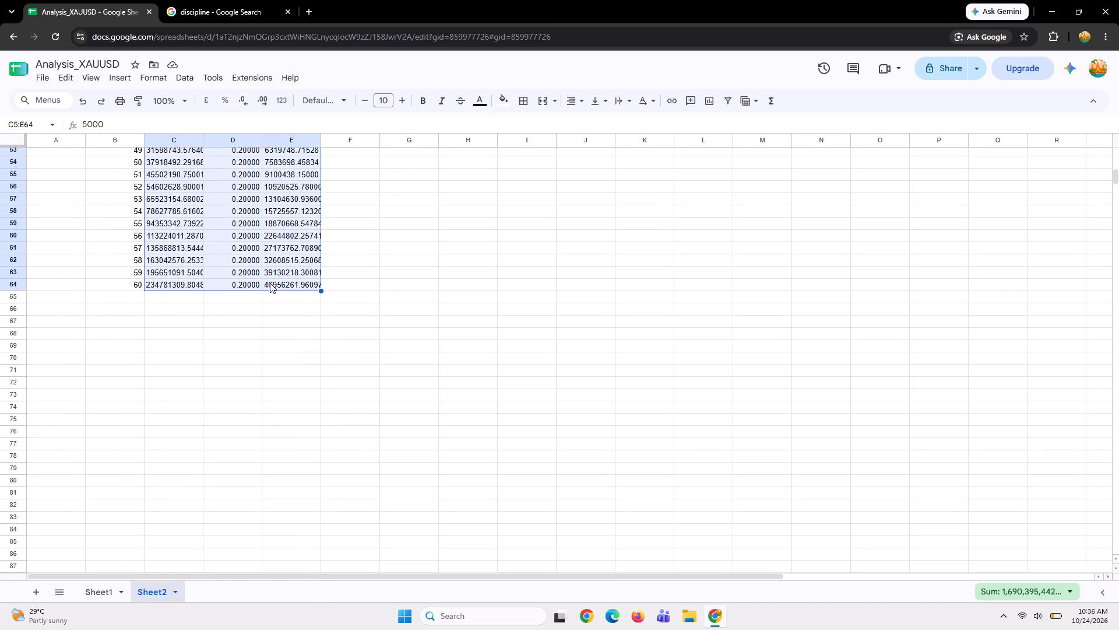
left_click(242, 101)
left_click(262, 97)
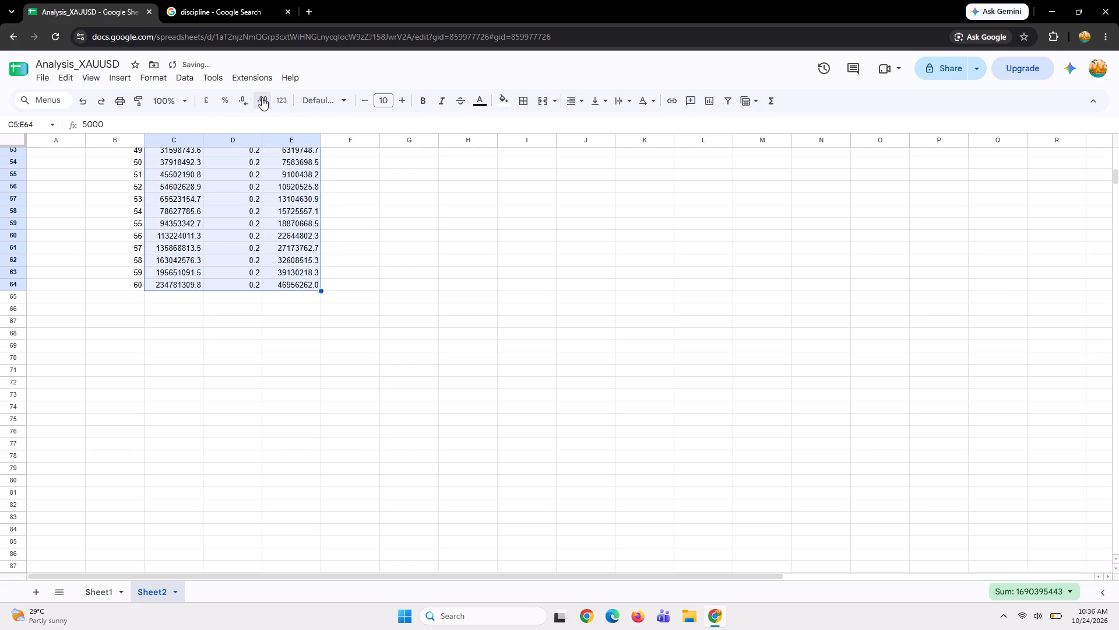
Review the capital and after TP values from day 1 through day 60, briefly checking the discipline search results.
scroll(432, 249, "up", 5)
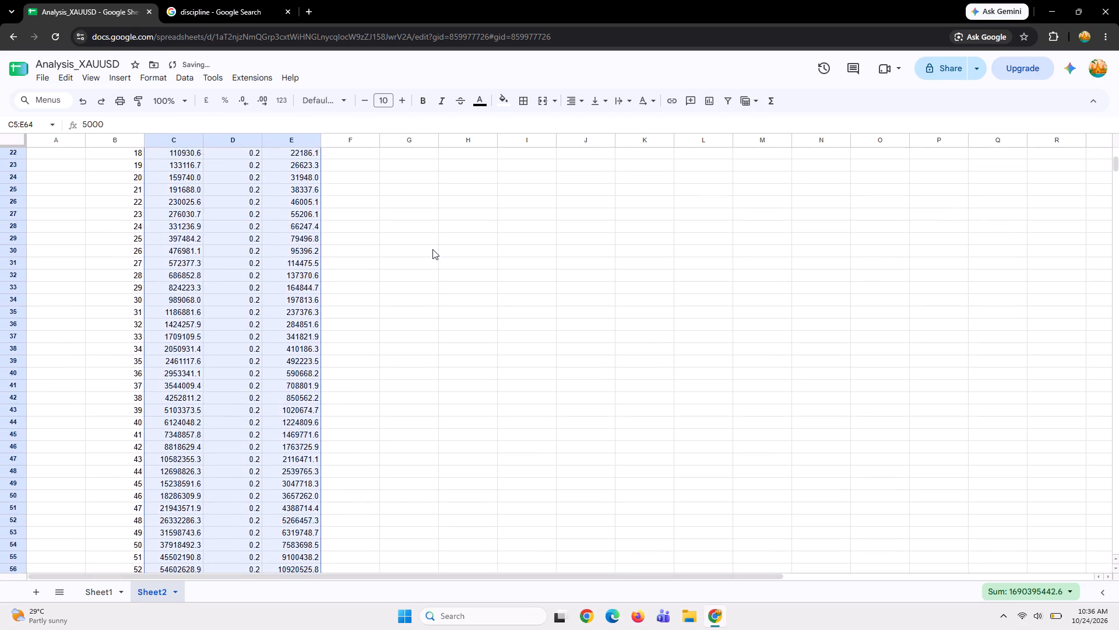
scroll(432, 249, "up", 7)
left_click(432, 249)
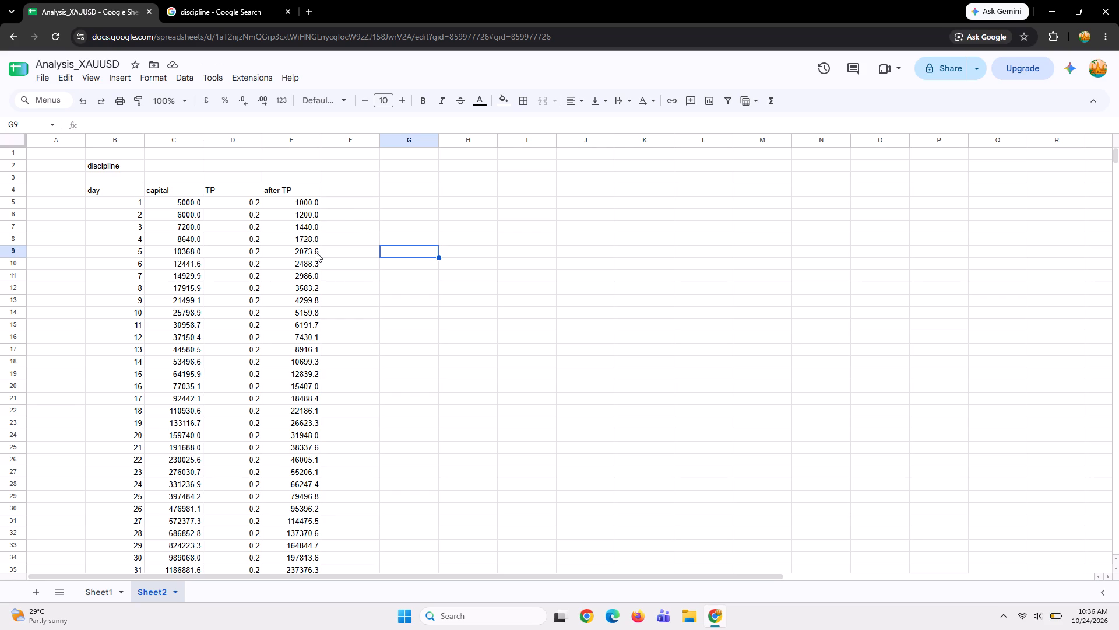
left_click(361, 292)
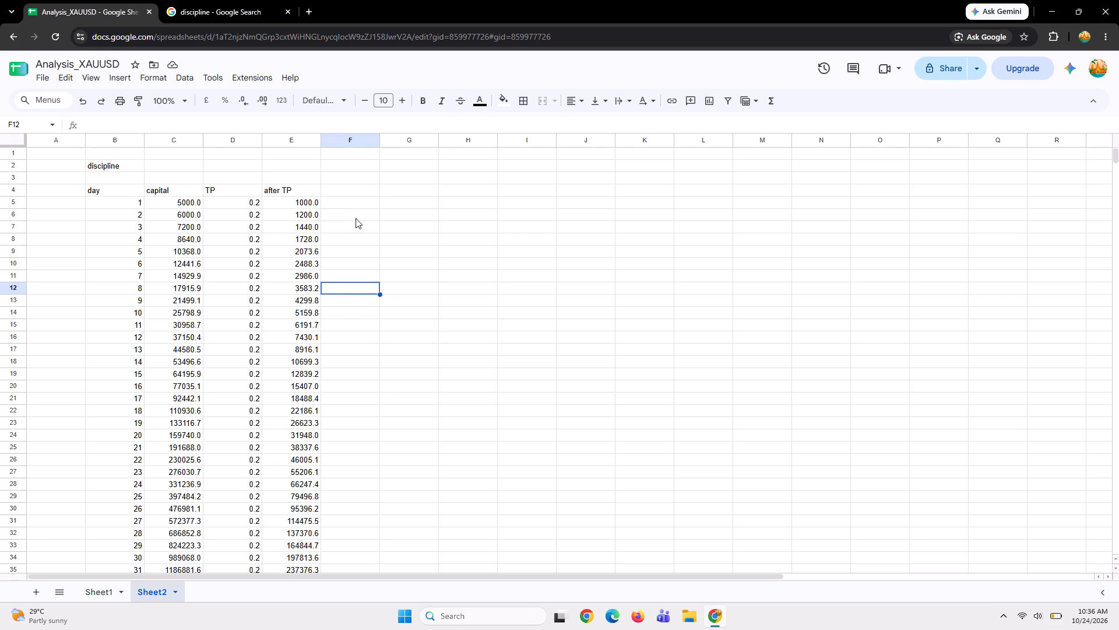
left_click(346, 197)
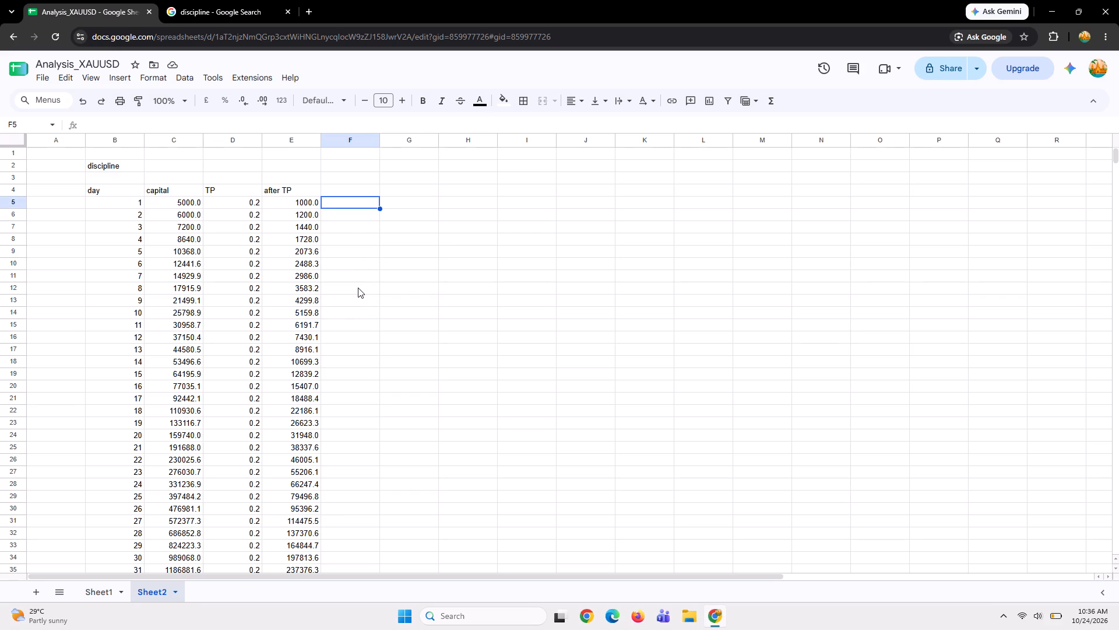
scroll(358, 288, "down", 6)
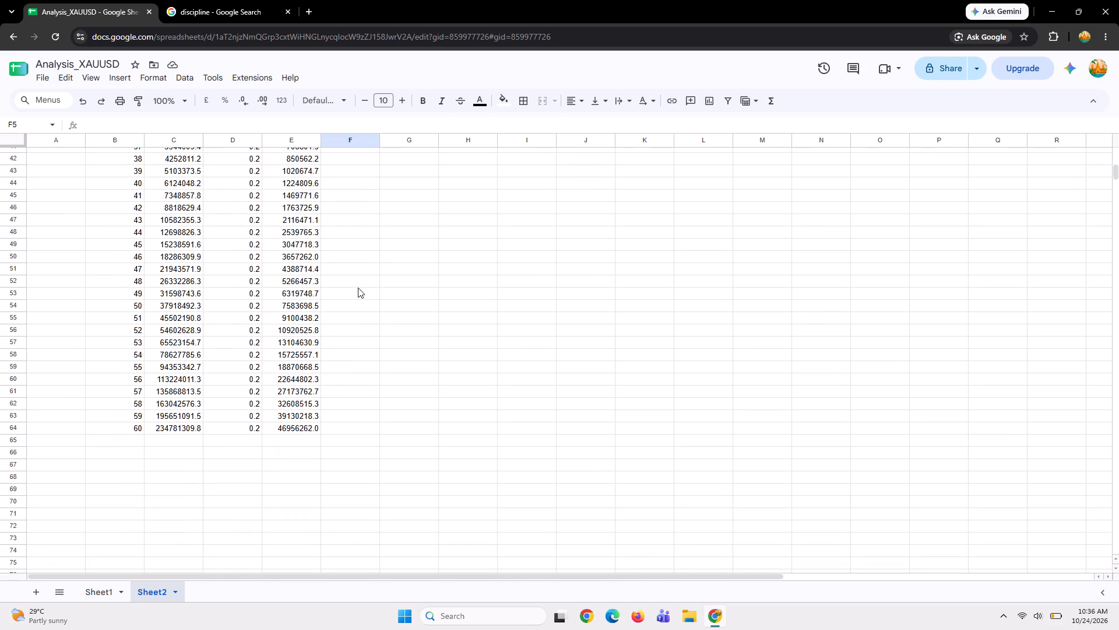
scroll(358, 288, "down", 1)
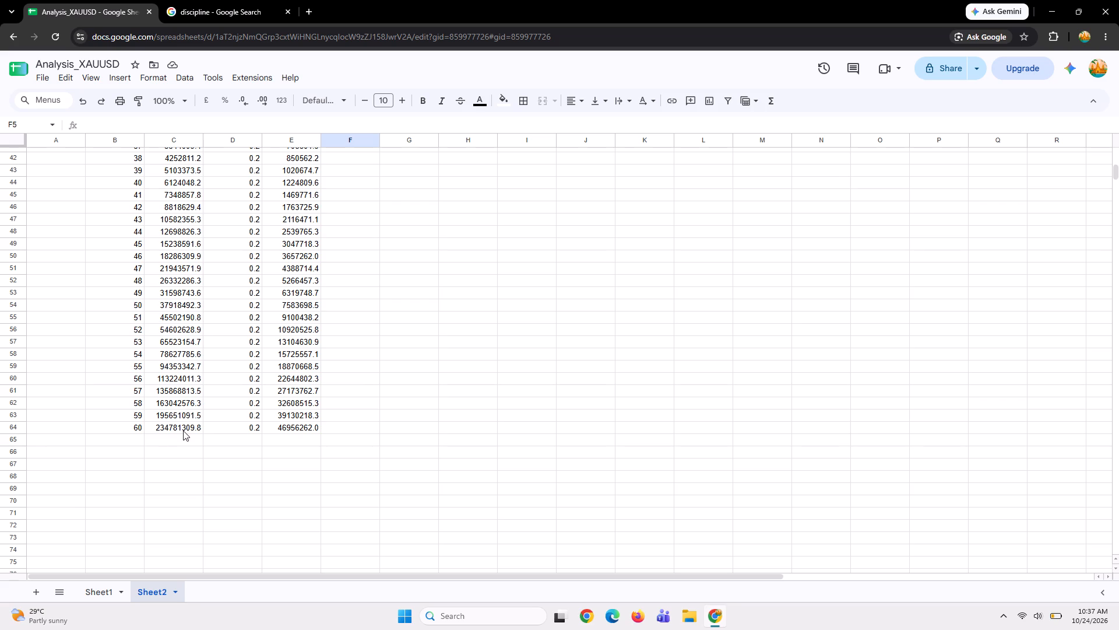
scroll(183, 430, "up", 2)
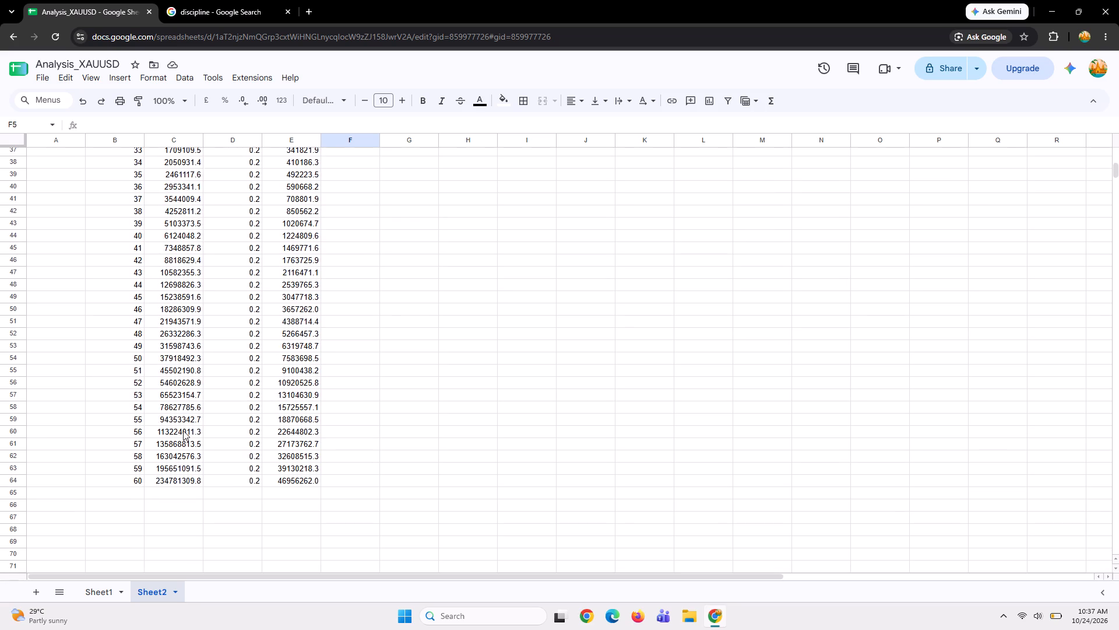
scroll(183, 430, "up", 9)
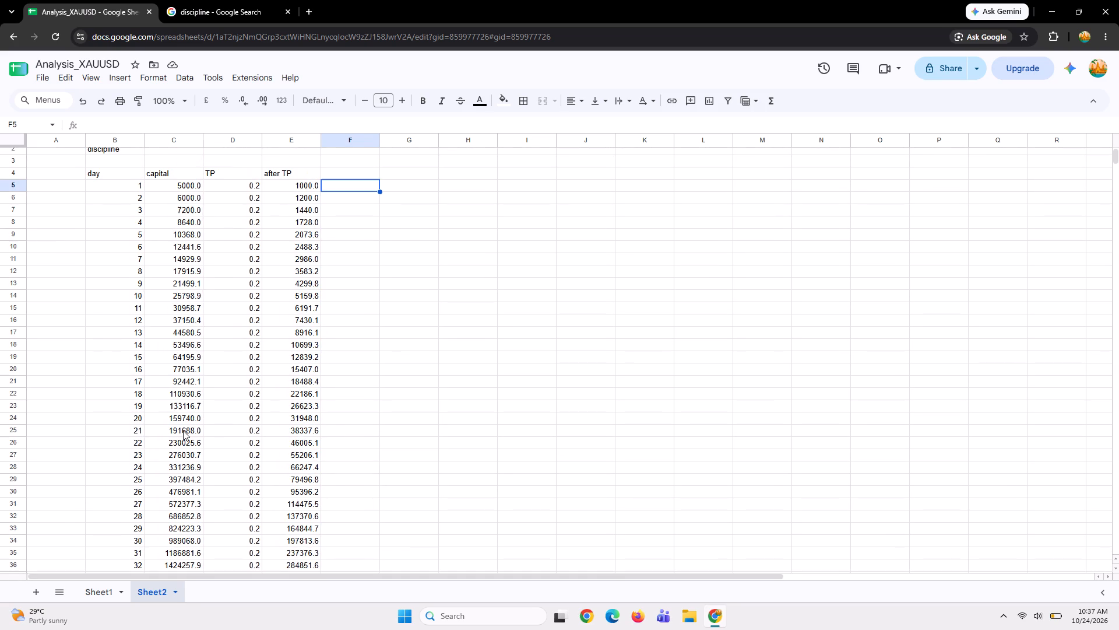
scroll(183, 430, "up", 3)
left_click(261, 21)
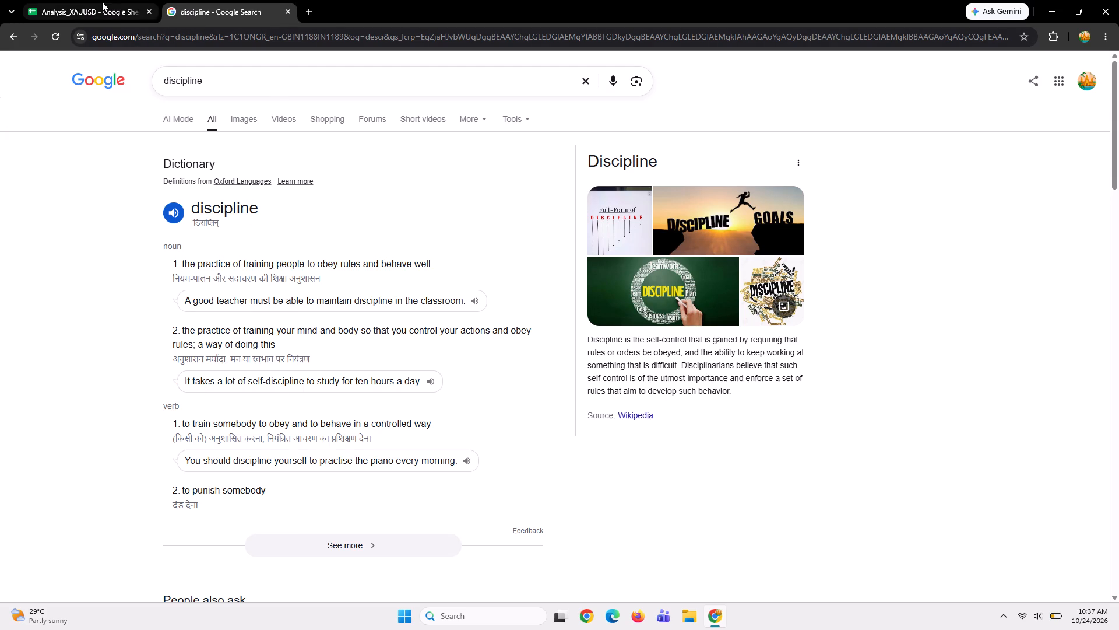
left_click(102, 2)
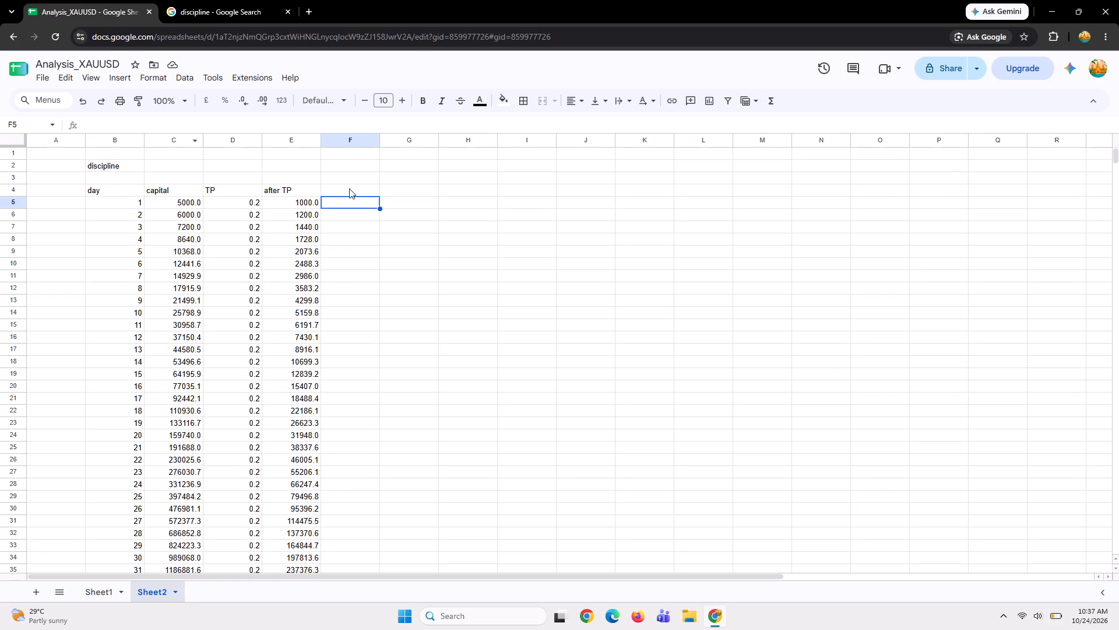
left_click(349, 188)
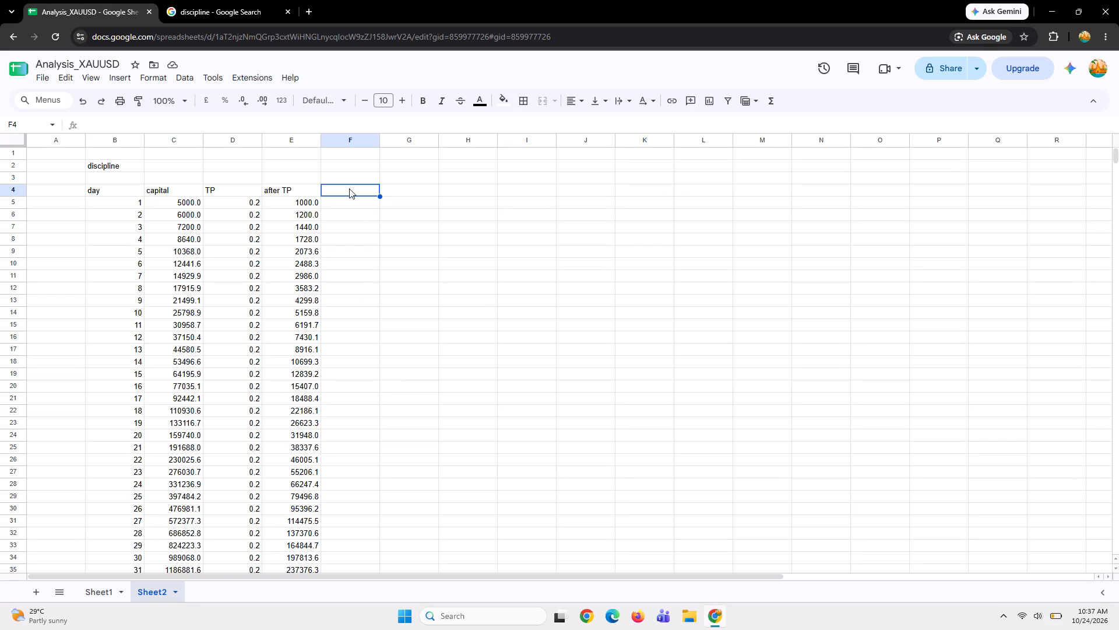
scroll(349, 188, "right", 1)
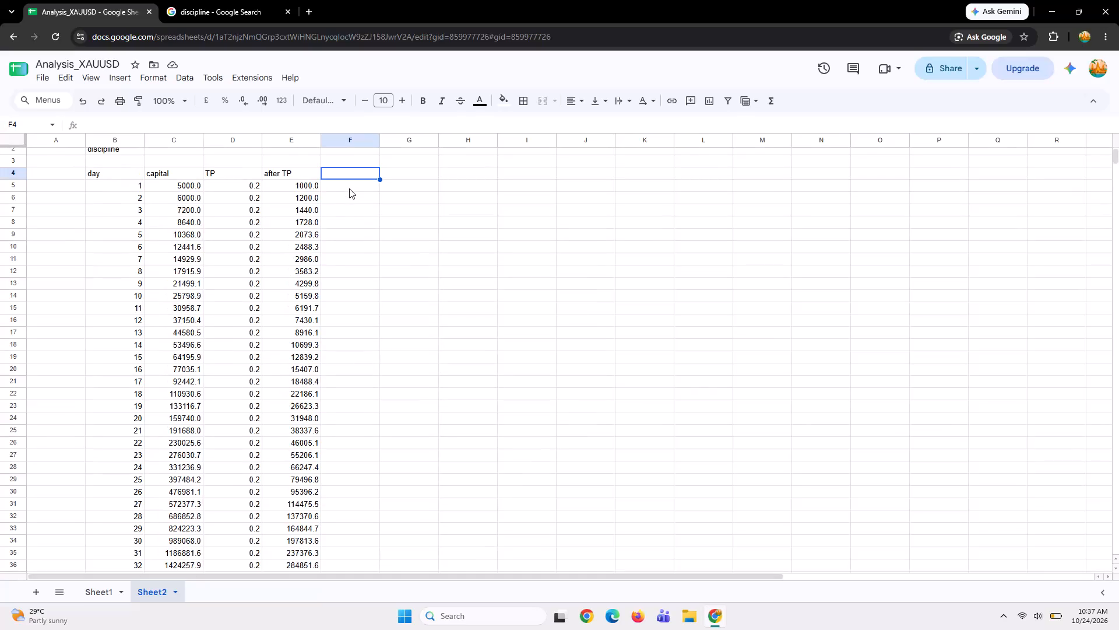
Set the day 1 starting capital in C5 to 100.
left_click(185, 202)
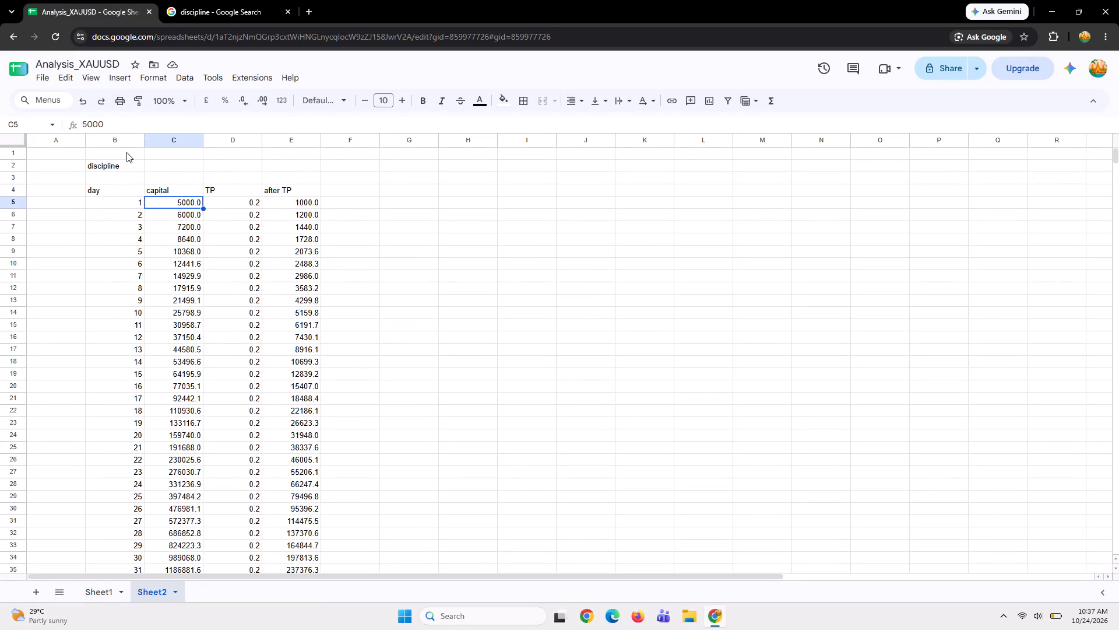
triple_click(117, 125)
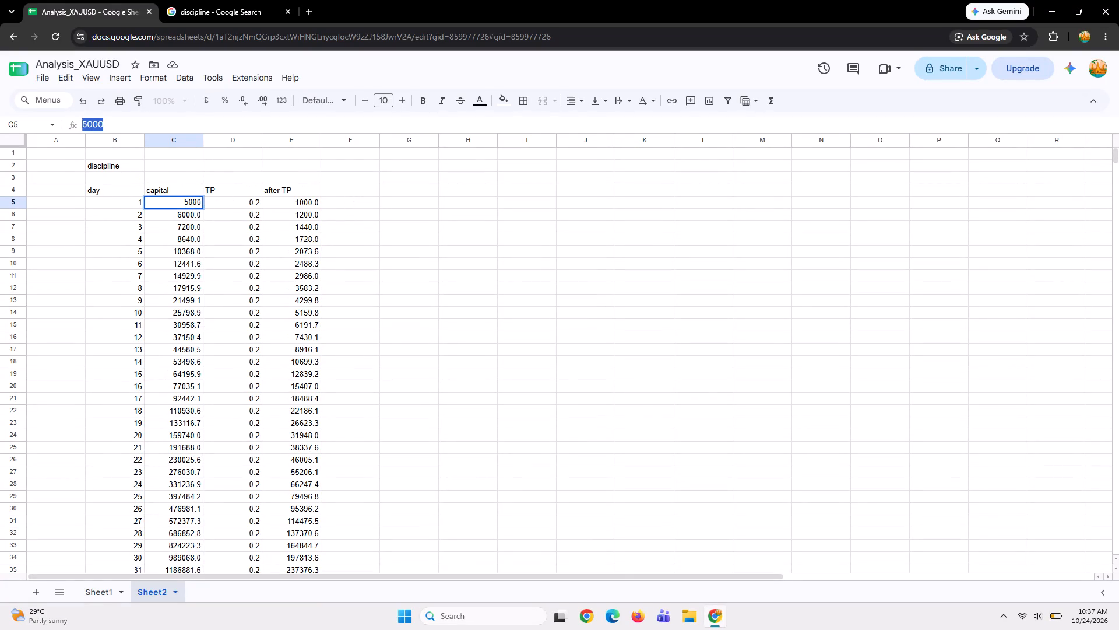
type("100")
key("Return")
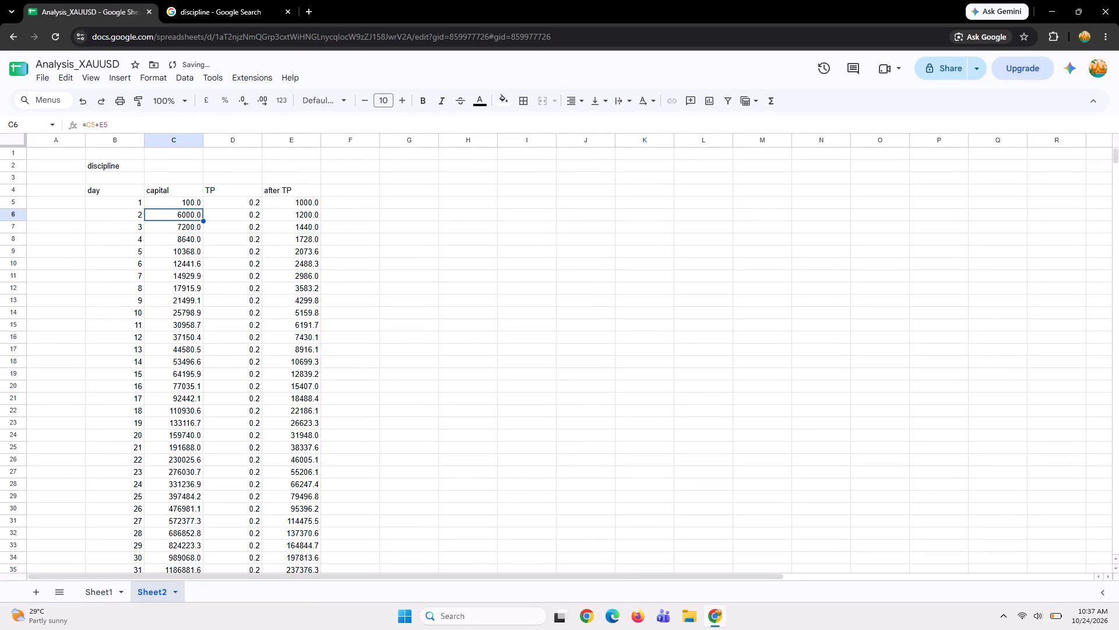
Set the day 1 starting capital in C5 to 1000.
left_click(160, 199)
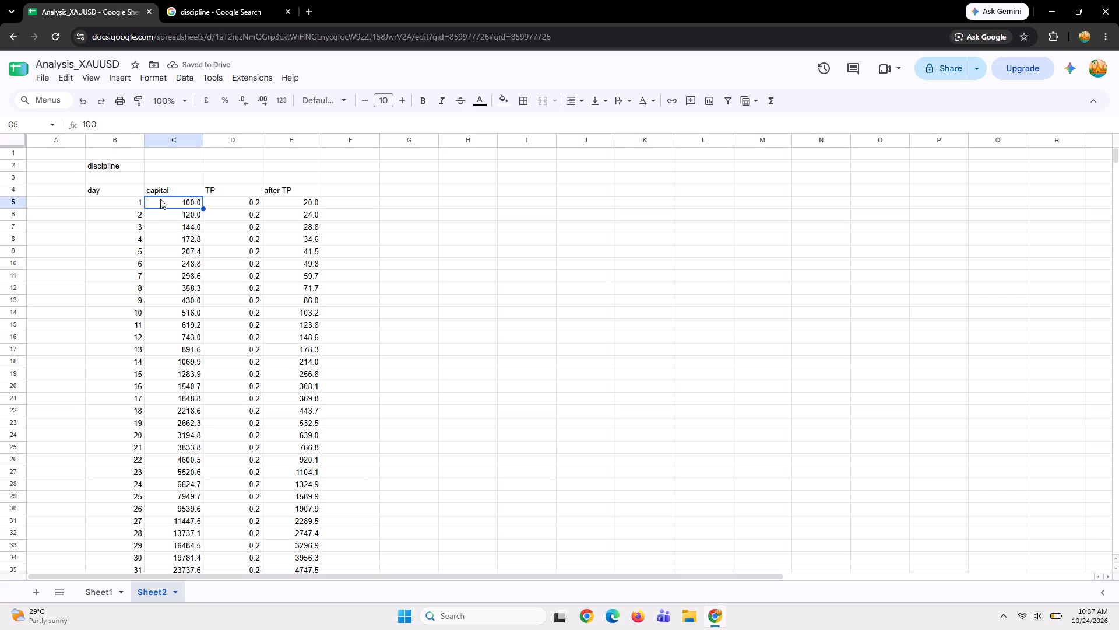
type("1000")
key("Return")
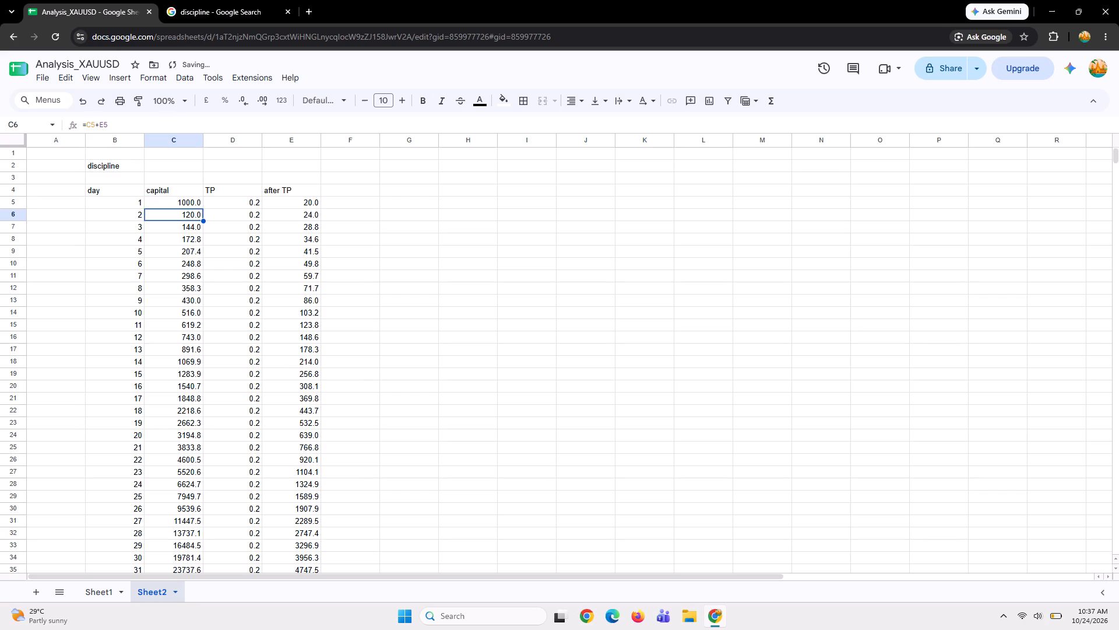
Examine the 60-day projection for the new starting capital, comparing the first days with day 60, and glance at the discipline search results.
scroll(421, 339, "down", 5)
scroll(421, 339, "up", 1)
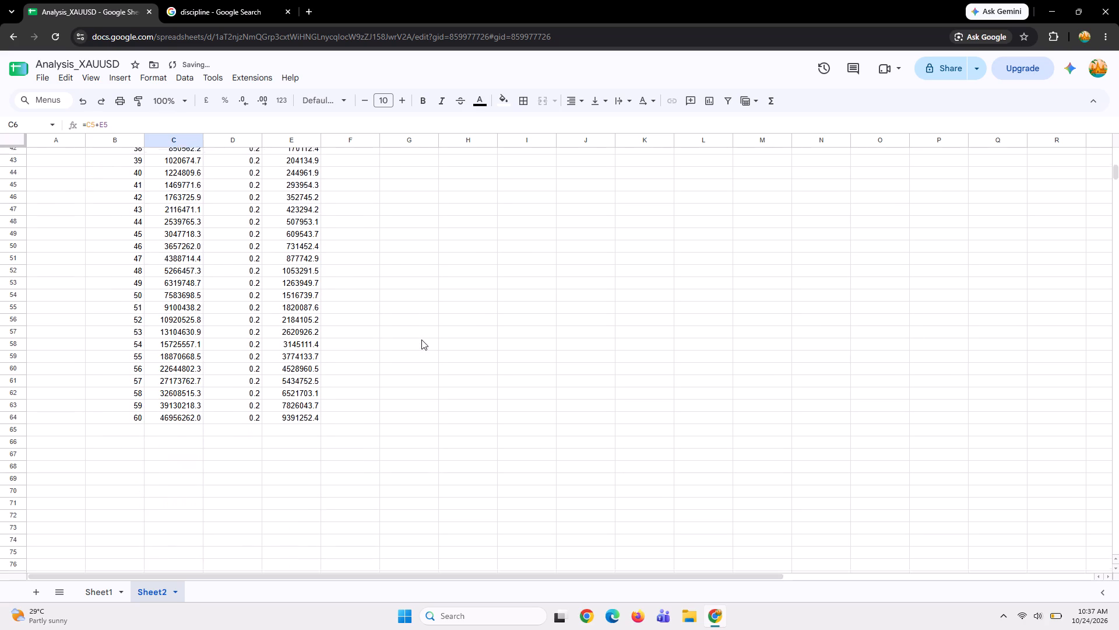
scroll(421, 339, "up", 1)
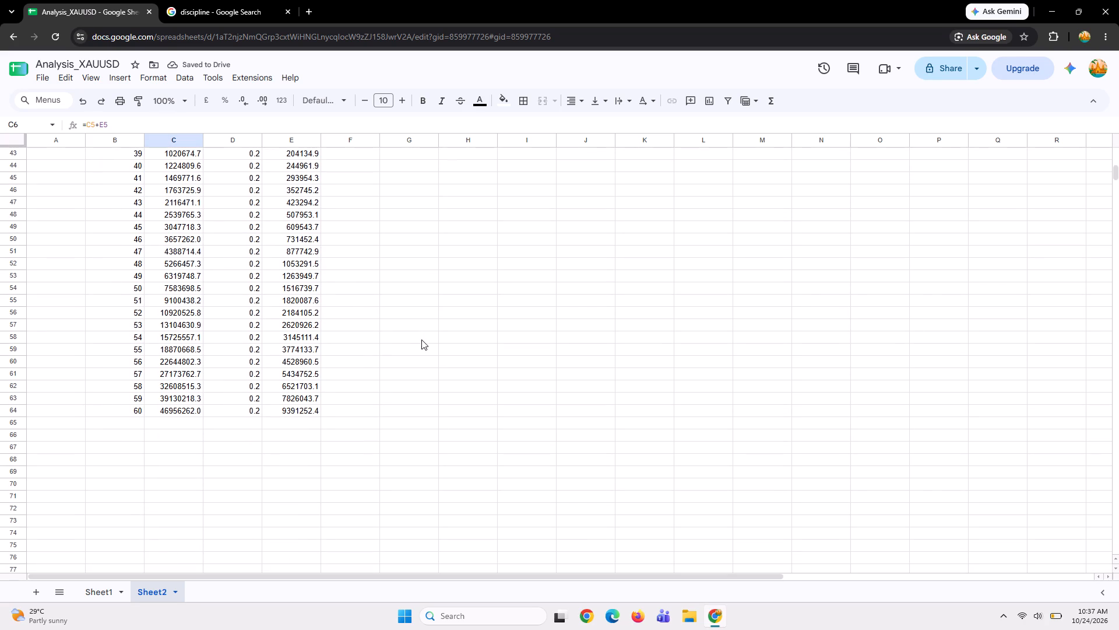
scroll(421, 339, "up", 3)
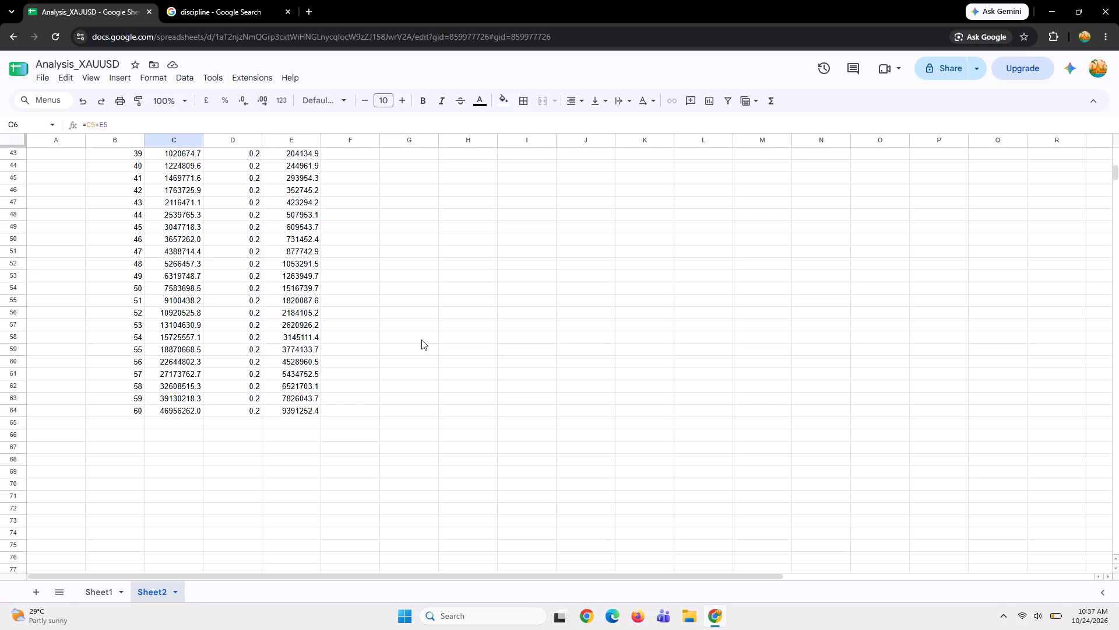
scroll(421, 339, "up", 6)
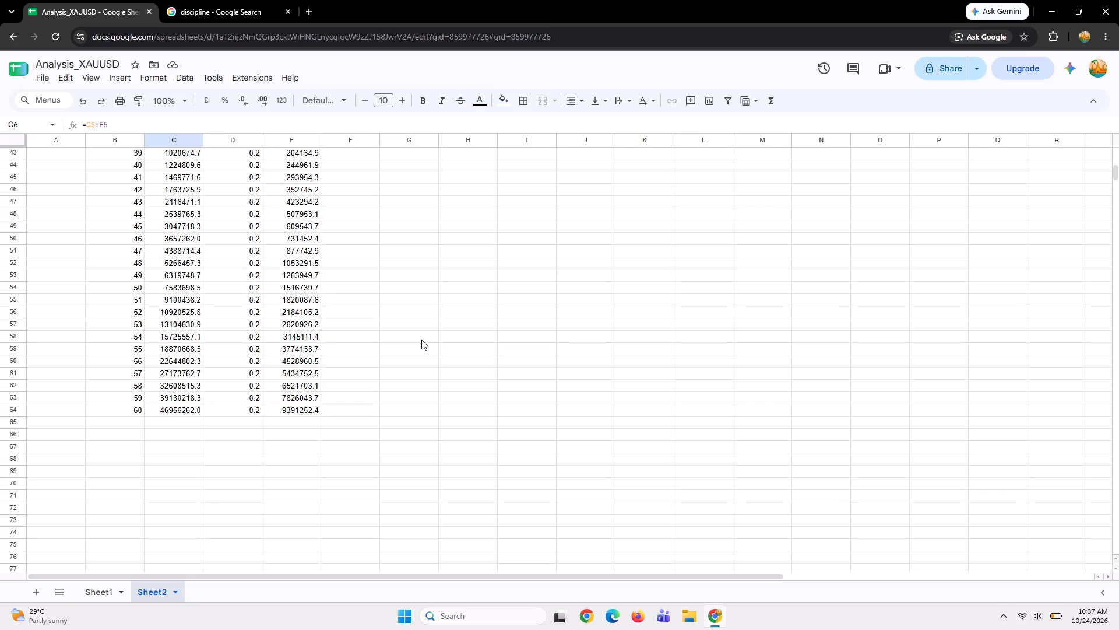
scroll(421, 339, "up", 2)
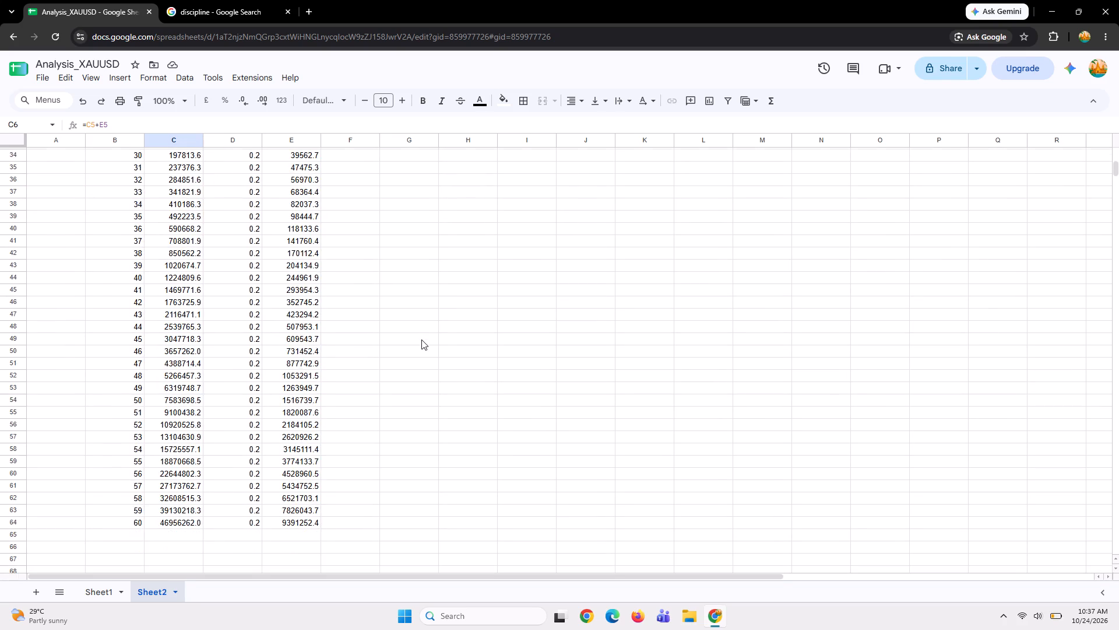
scroll(421, 339, "up", 1)
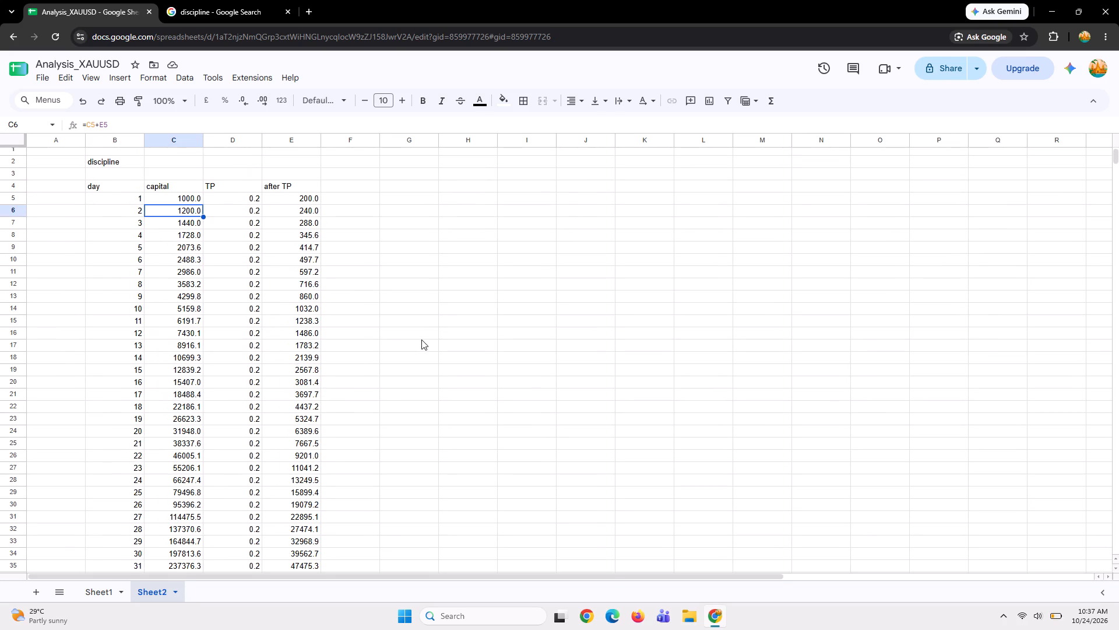
scroll(421, 339, "down", 4)
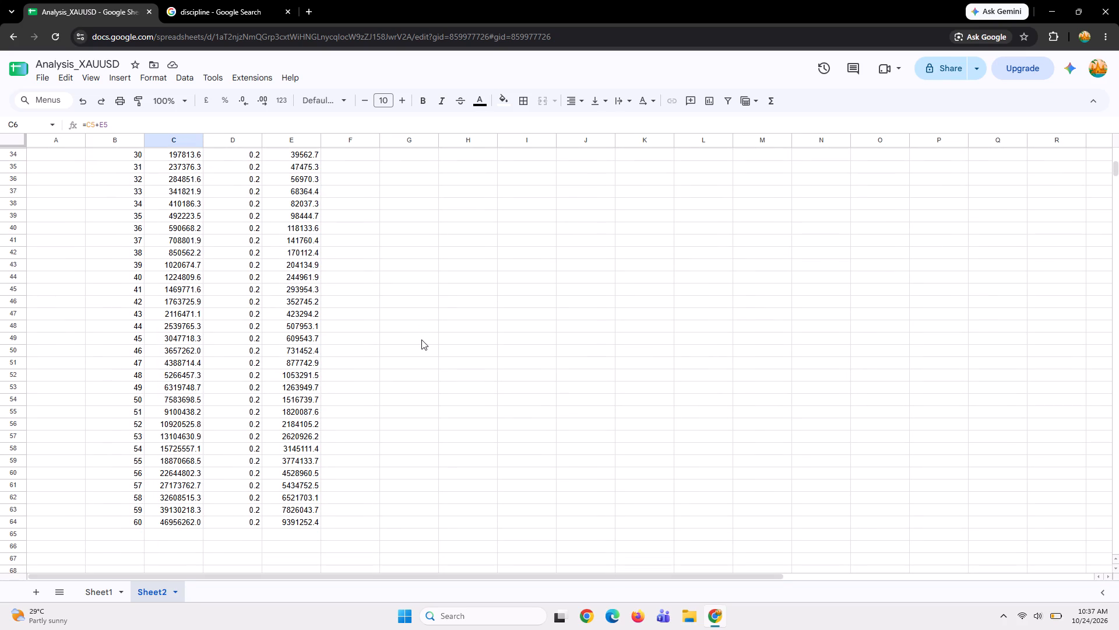
scroll(421, 339, "up", 4)
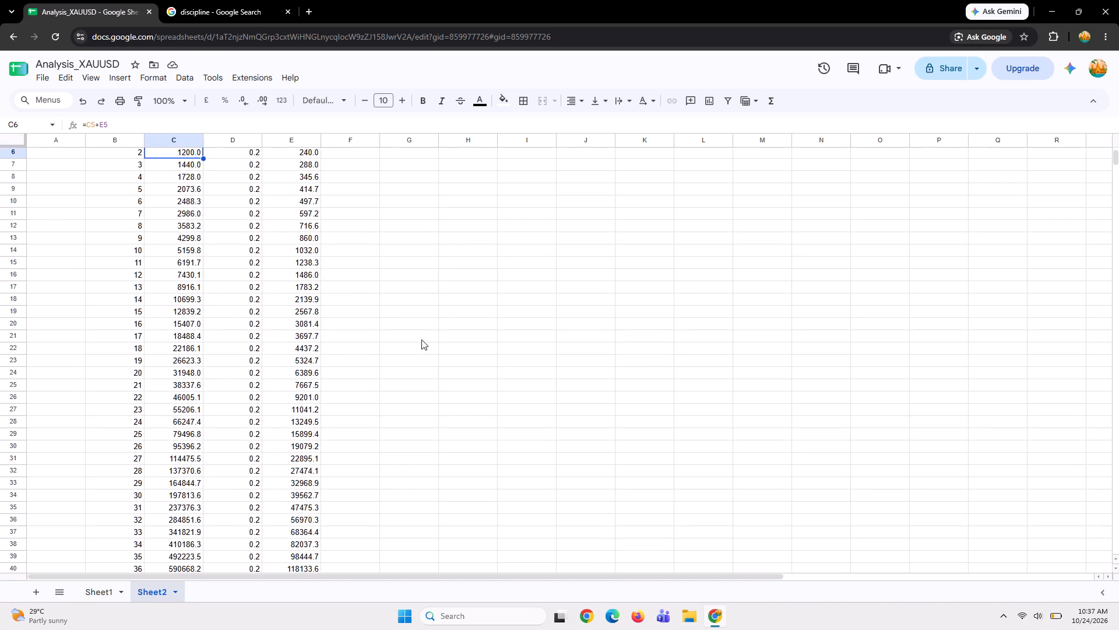
scroll(421, 339, "up", 3)
scroll(421, 339, "down", 3)
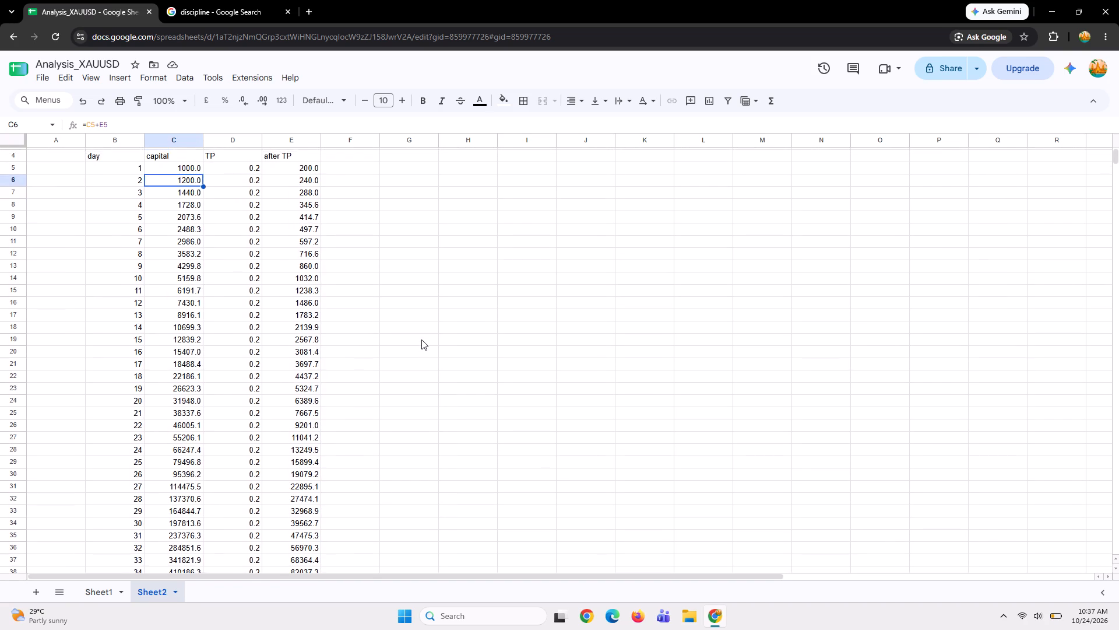
scroll(421, 339, "down", 3)
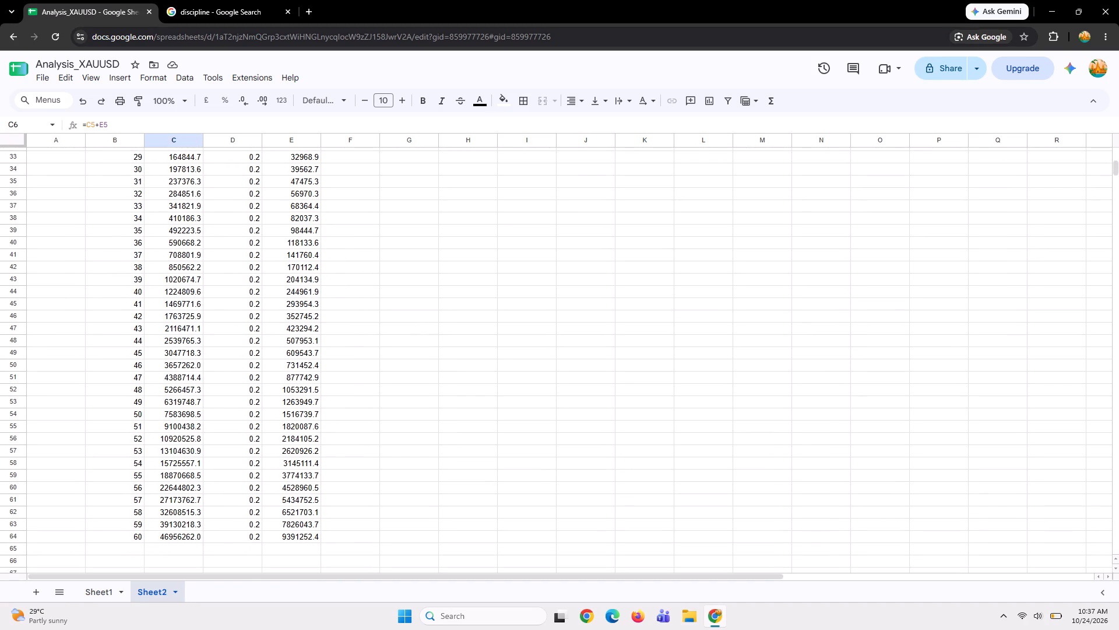
left_click(207, 13)
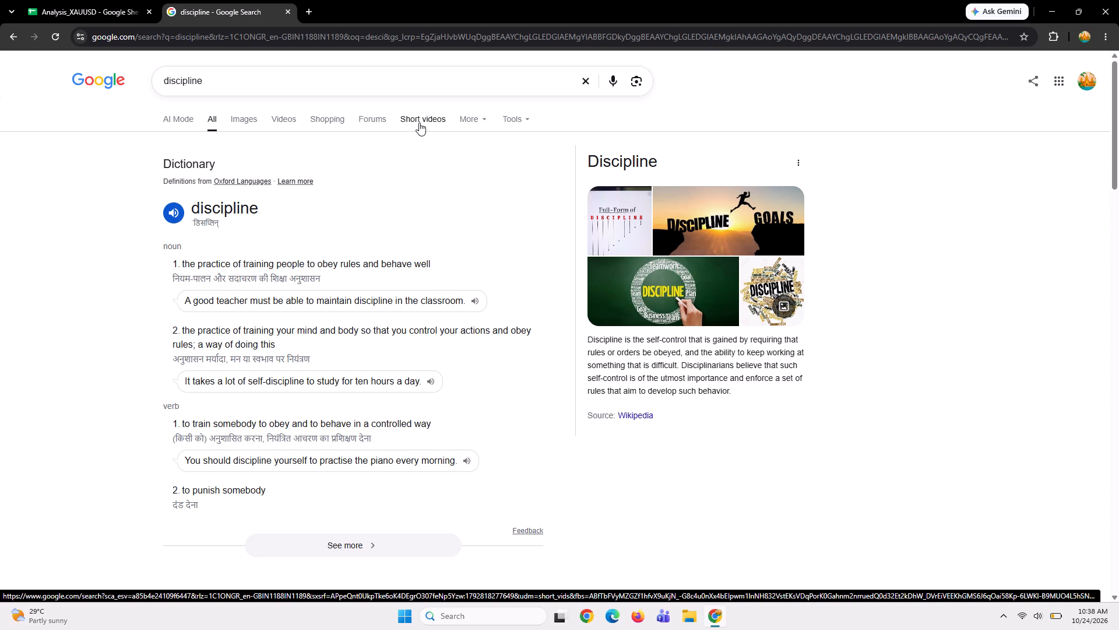
left_click(88, 3)
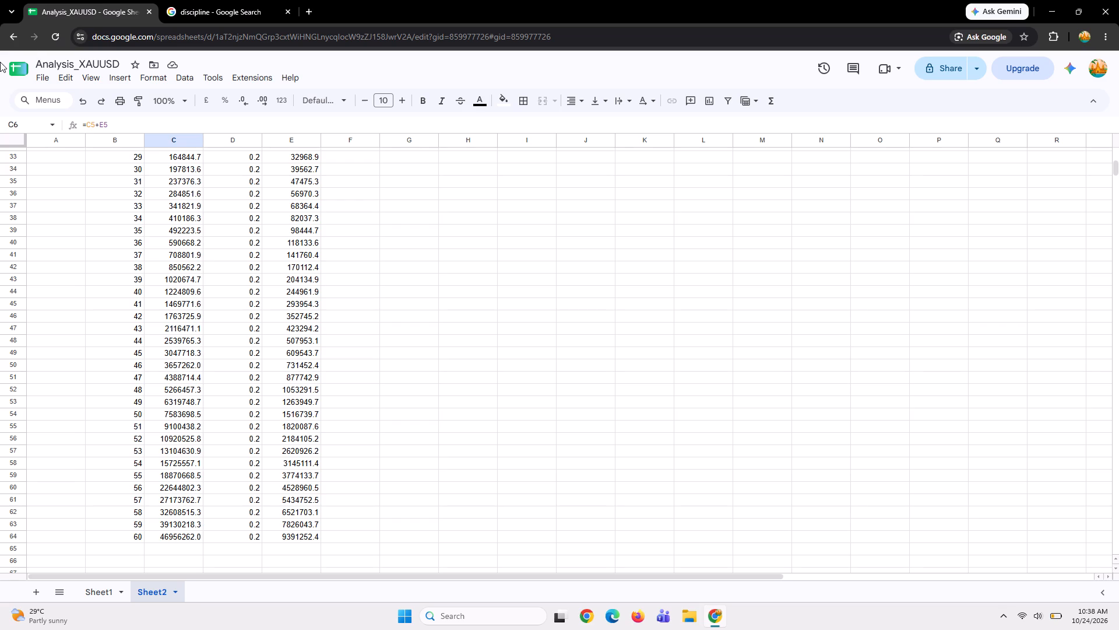
Examine the 60-day projection for the 1000 starting capital, comparing the first days with day 60.
scroll(210, 211, "up", 9)
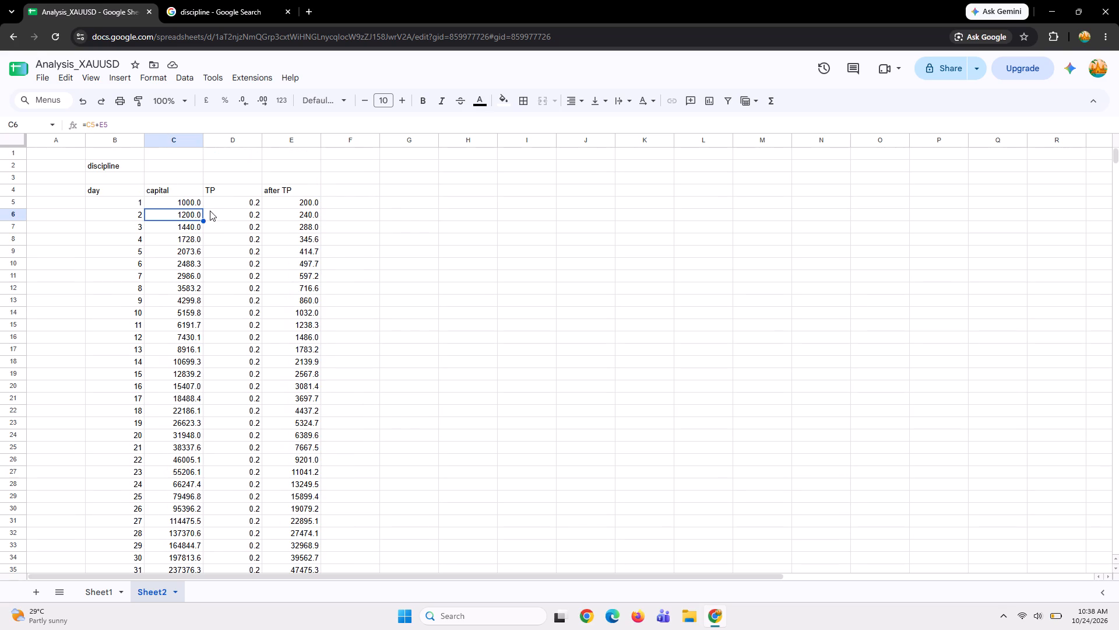
left_click(170, 199)
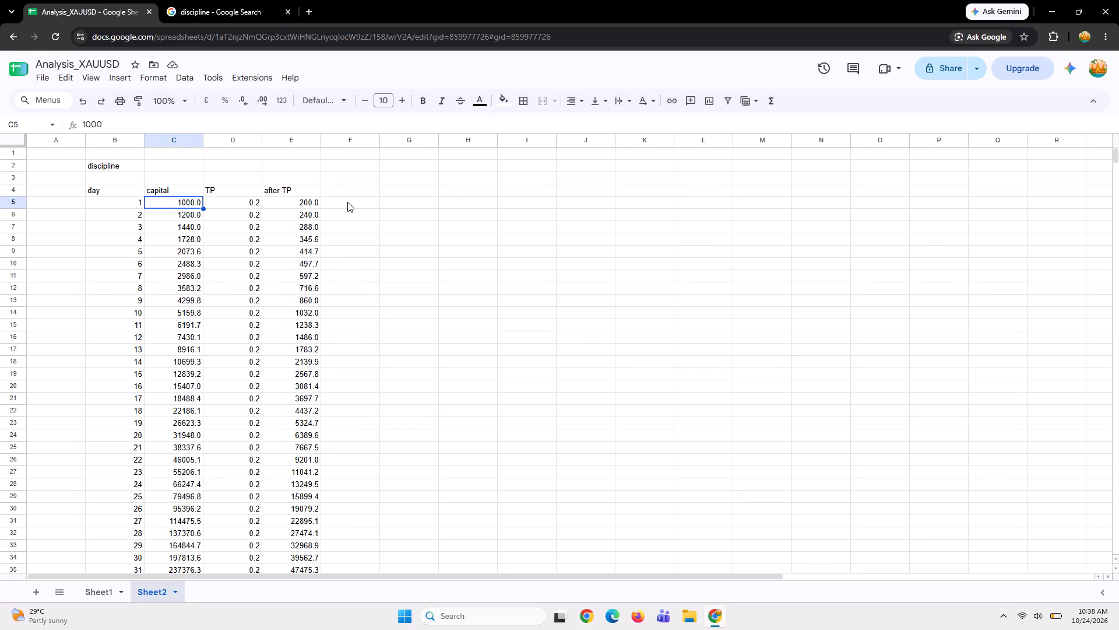
left_click(347, 202)
left_click(166, 190)
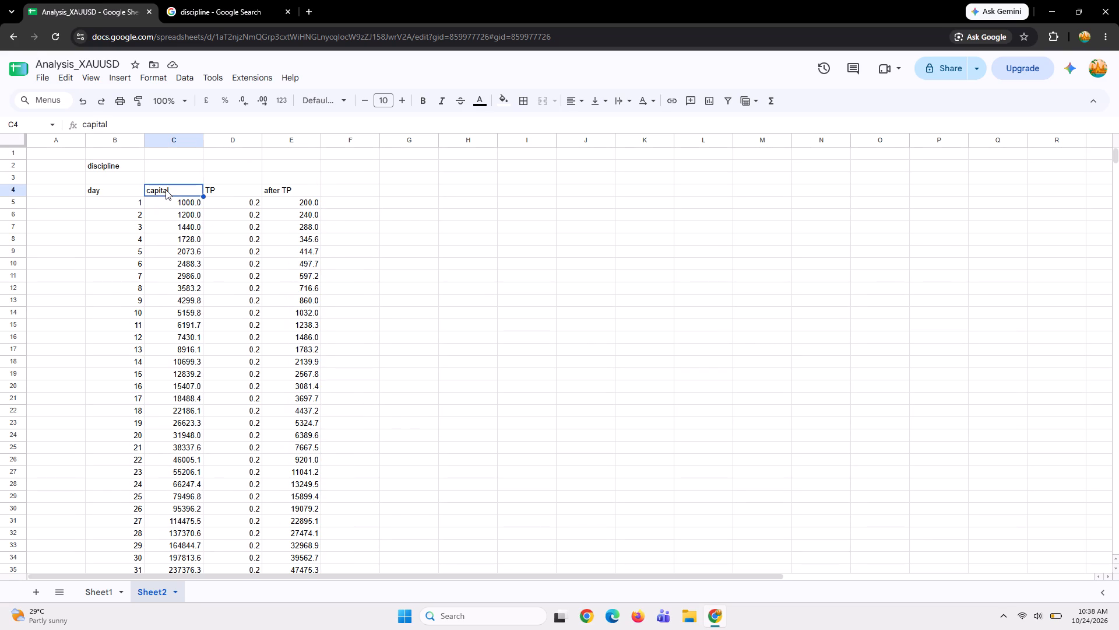
scroll(166, 304, "down", 4)
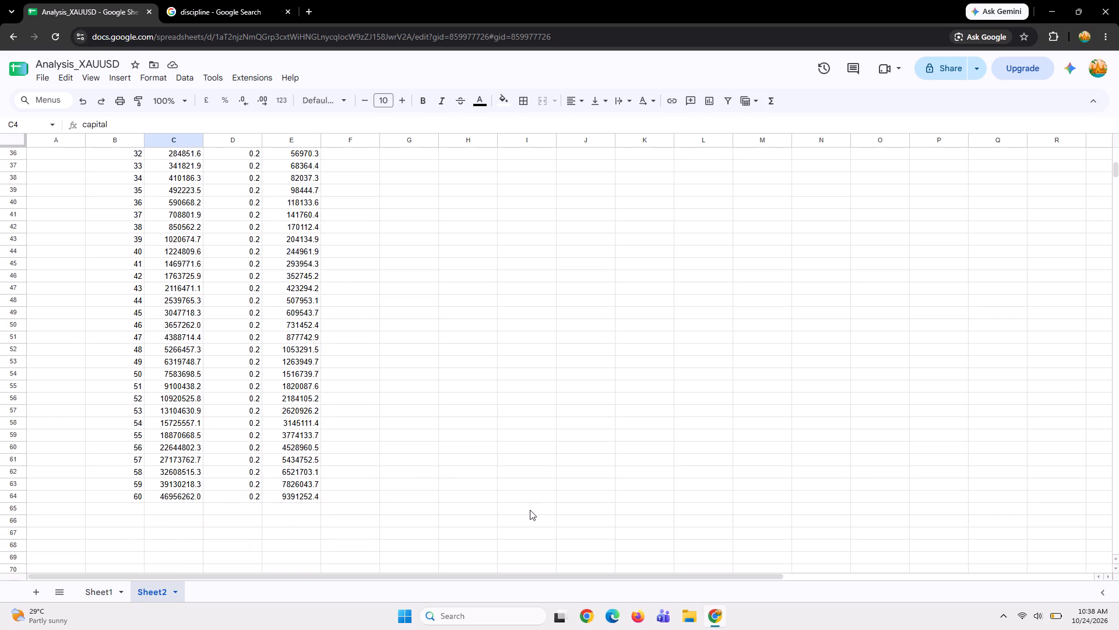
Play the audio of the classroom example sentence in the discipline search results, and close that search page.
left_click(232, 9)
scroll(435, 352, "up", 1)
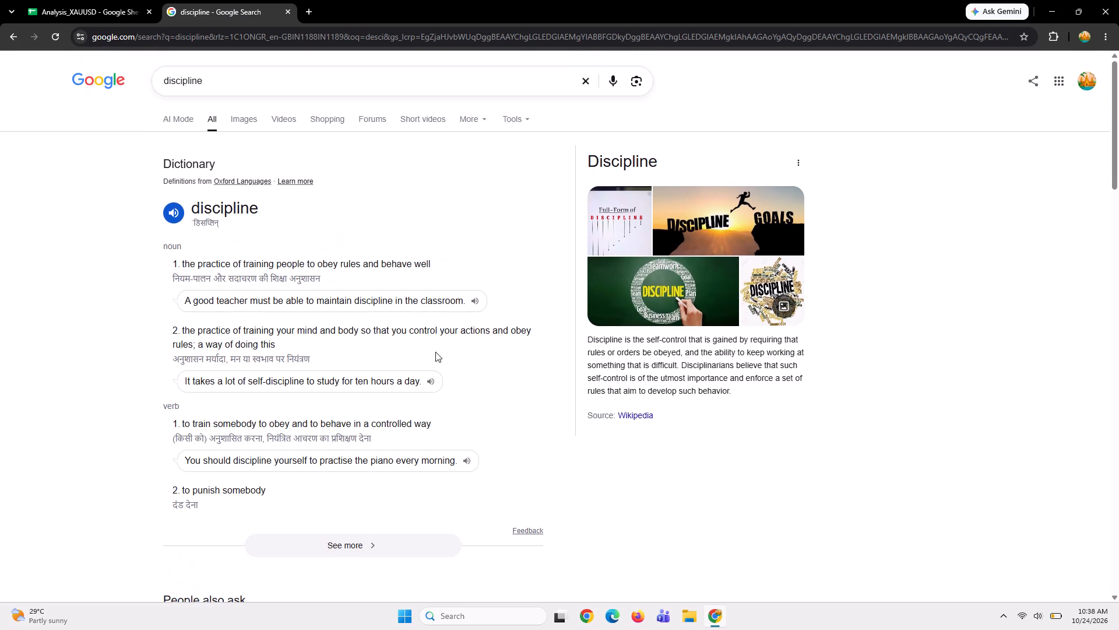
left_click(475, 298)
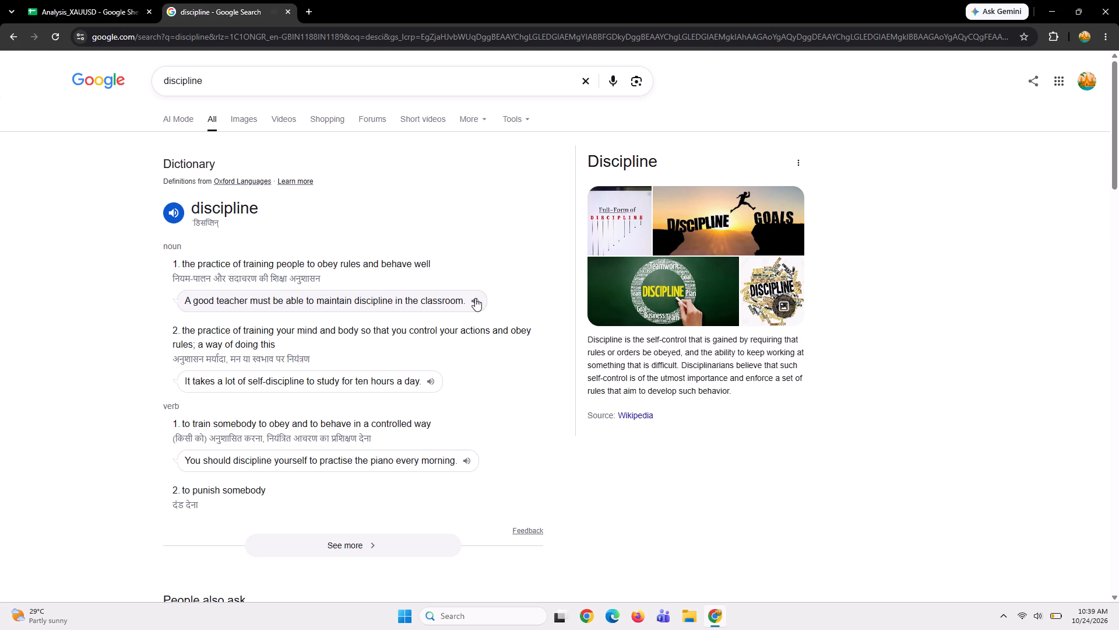
left_click(287, 12)
Review Sheet1's day-by-day trade table from day 1 through day 60, alongside the neighbouring tables.
scroll(371, 252, "up", 4)
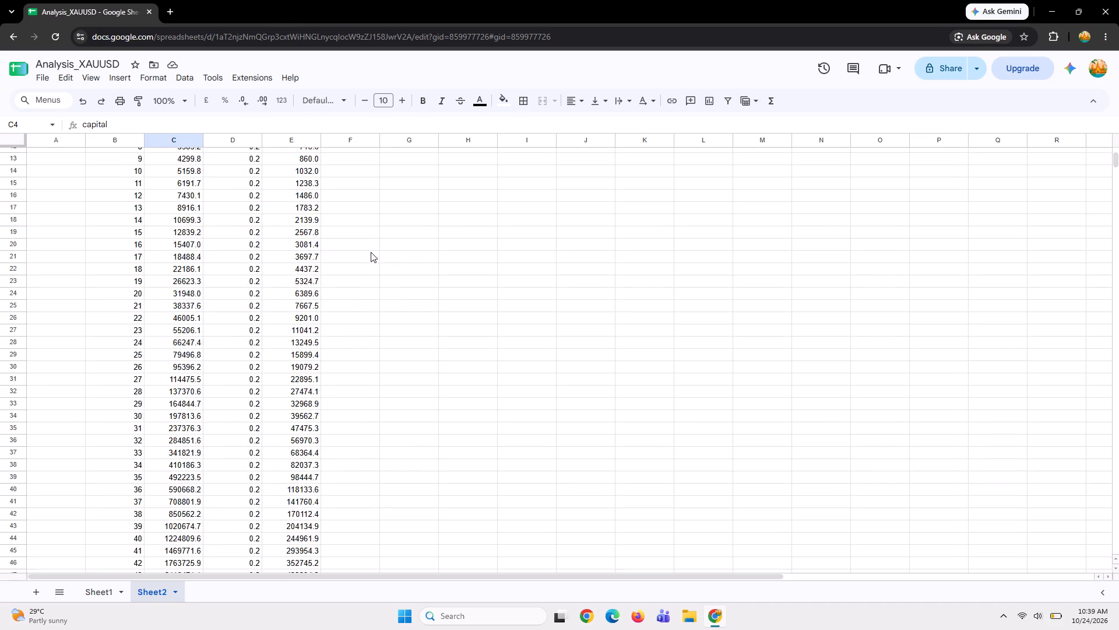
scroll(371, 252, "up", 3)
left_click(95, 593)
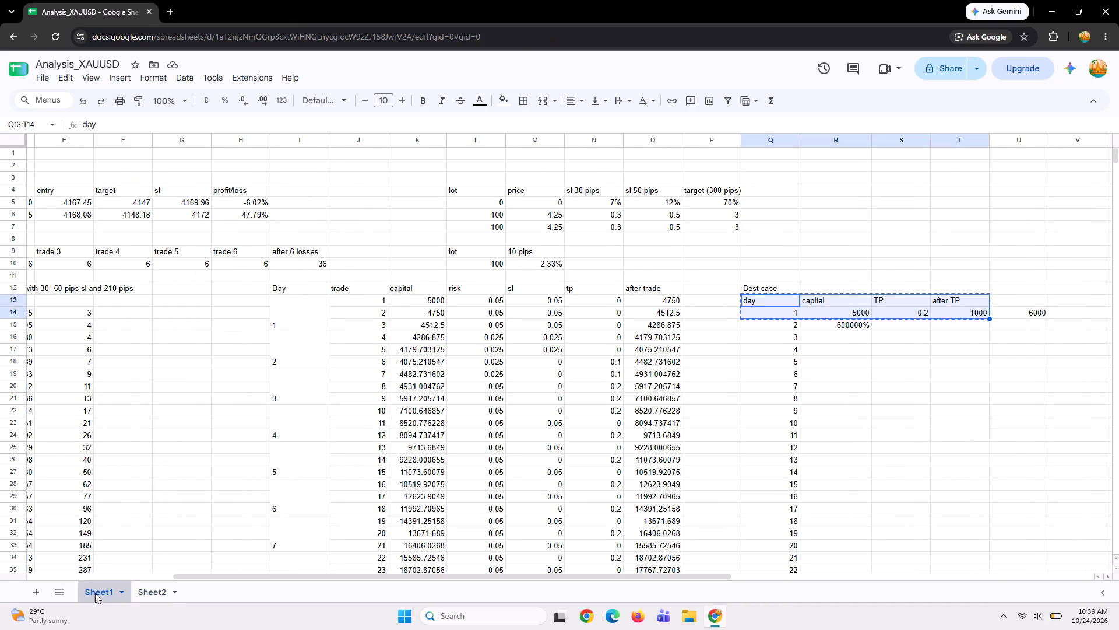
scroll(342, 397, "down", 1)
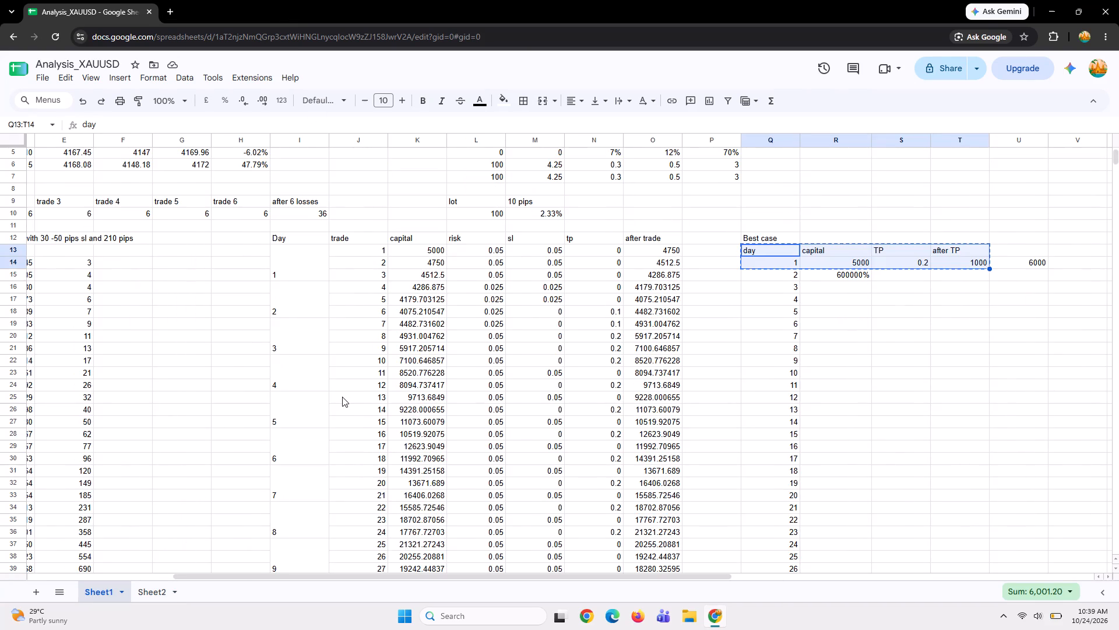
scroll(342, 397, "right", 1)
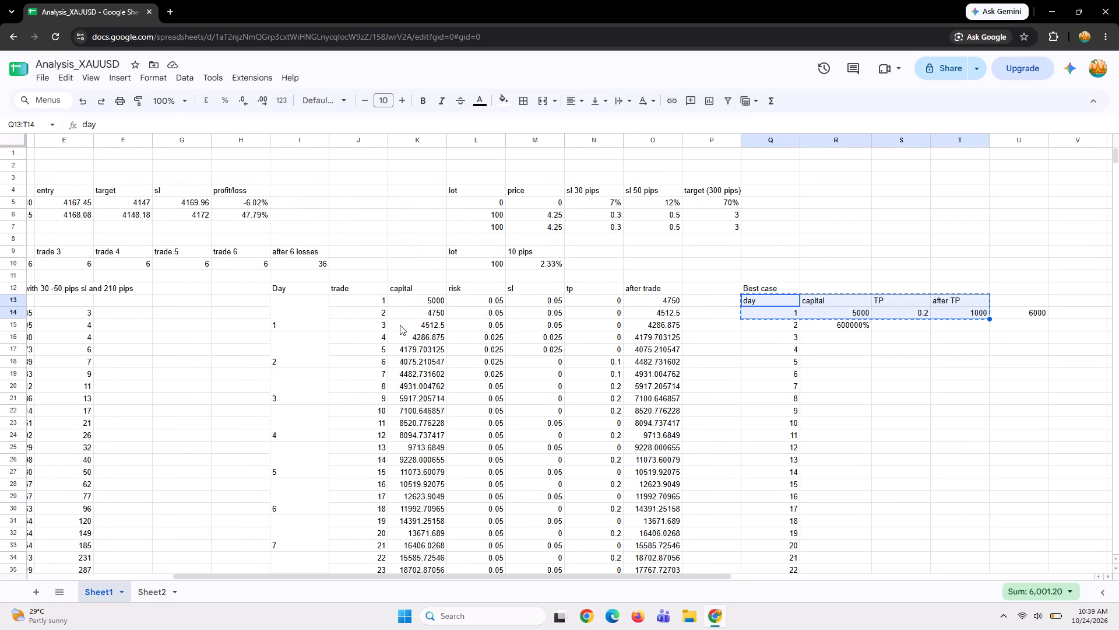
left_click(306, 288)
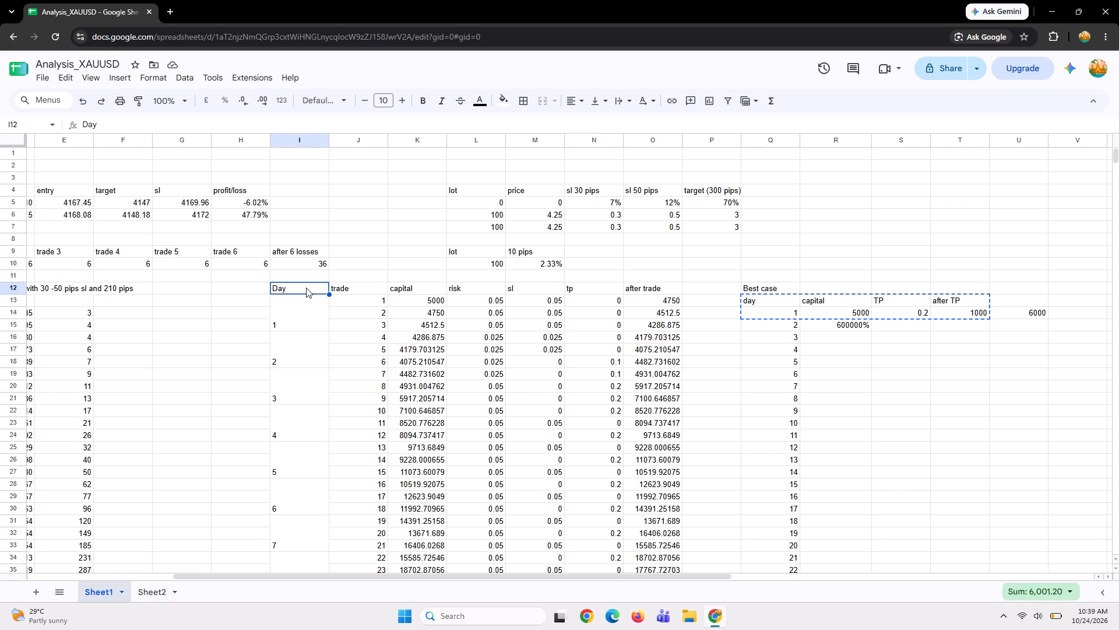
left_click(321, 290)
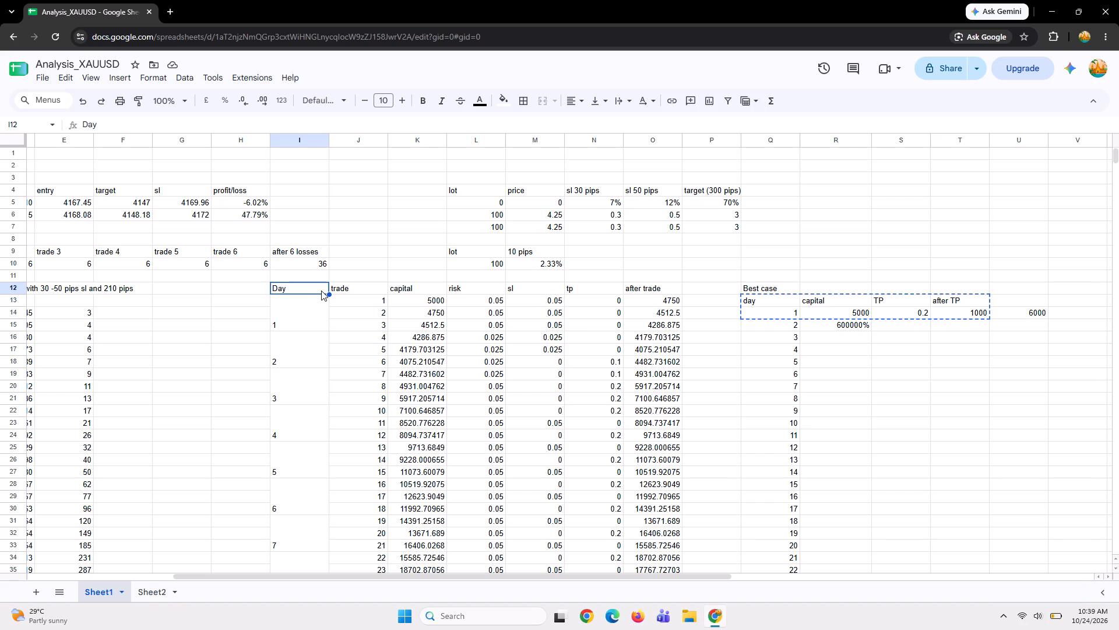
scroll(580, 328, "down", 13)
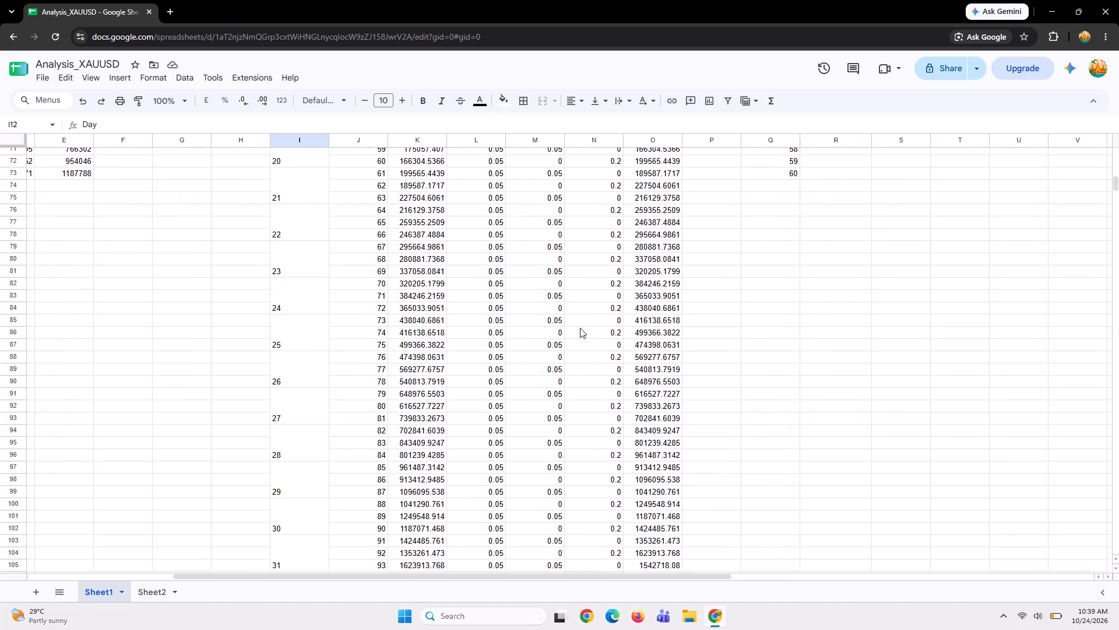
scroll(580, 328, "down", 14)
scroll(580, 328, "up", 2)
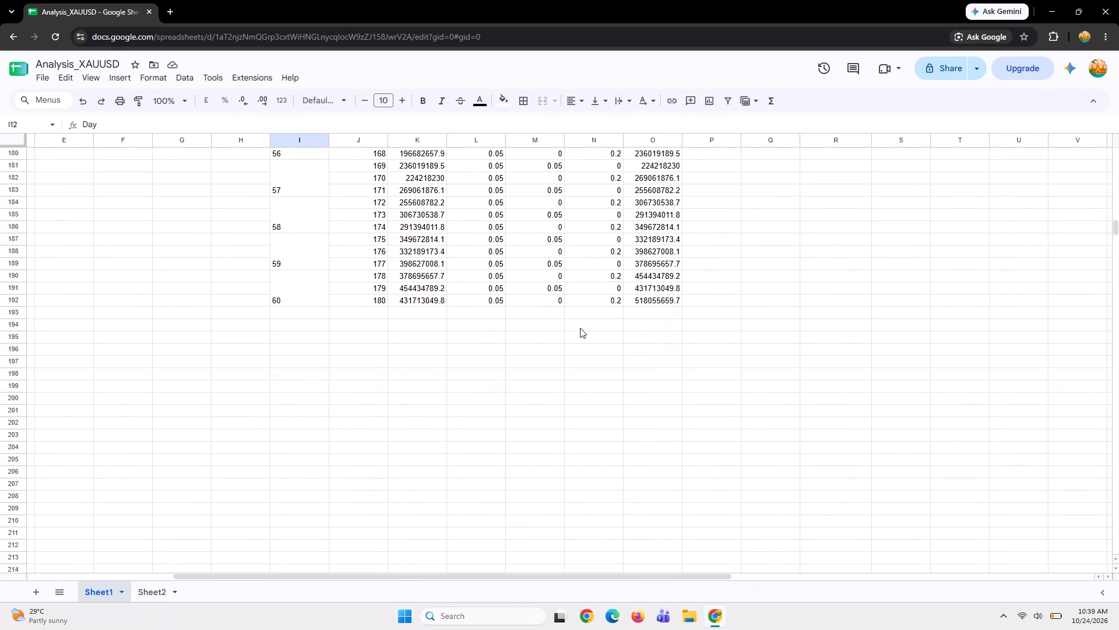
scroll(580, 328, "up", 12)
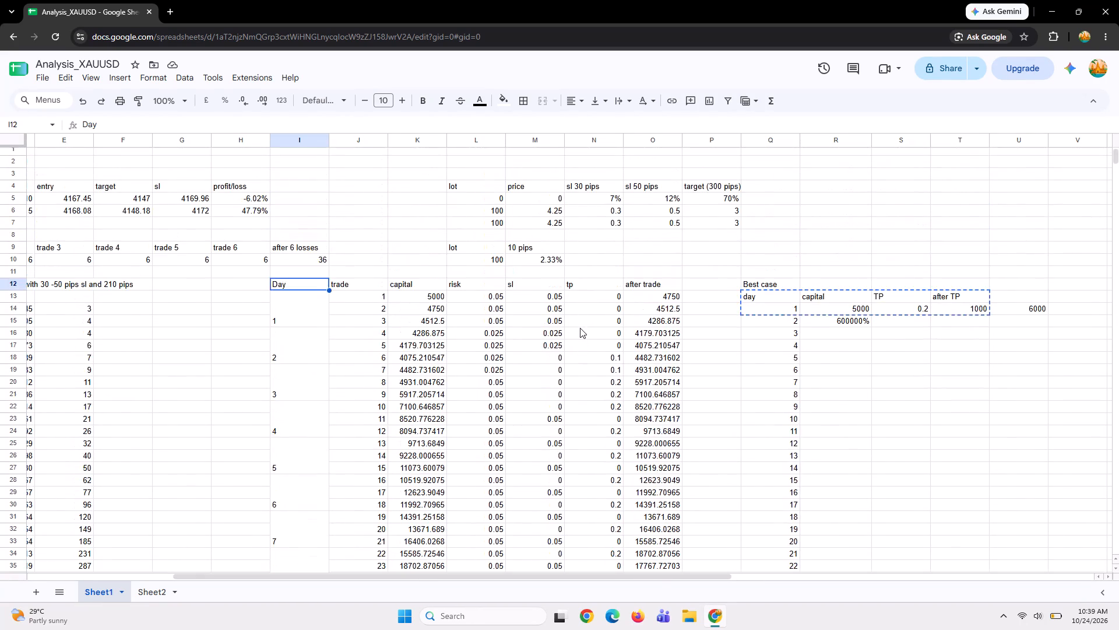
scroll(300, 308, "right", 8)
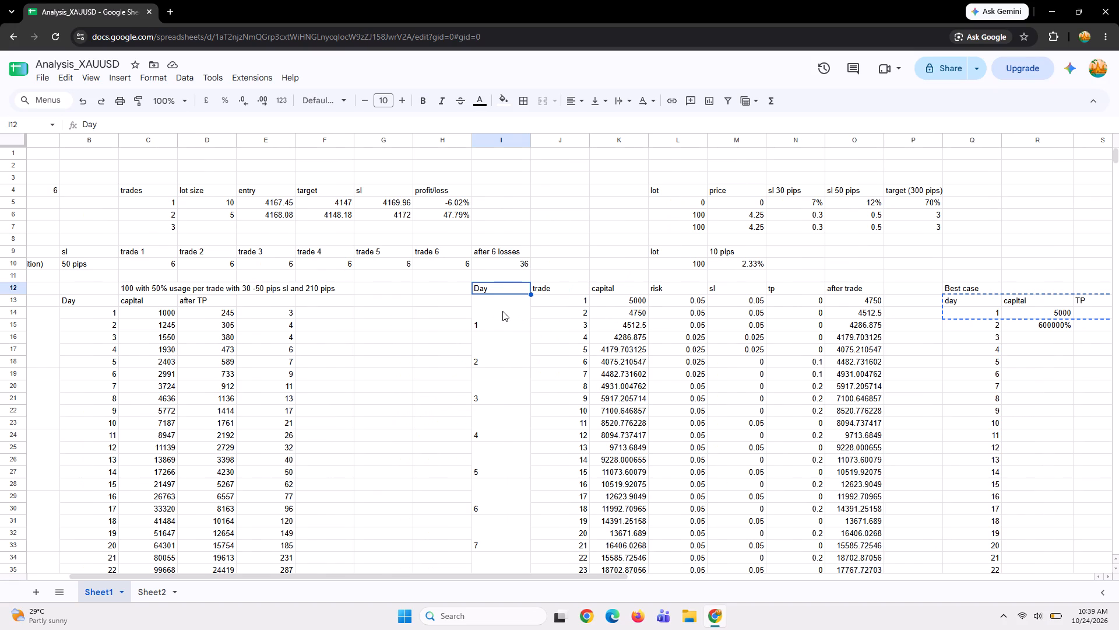
Clear the day 2 capital formula in R15 of Sheet1's Best case table.
scroll(502, 311, "left", 6)
left_click(677, 328)
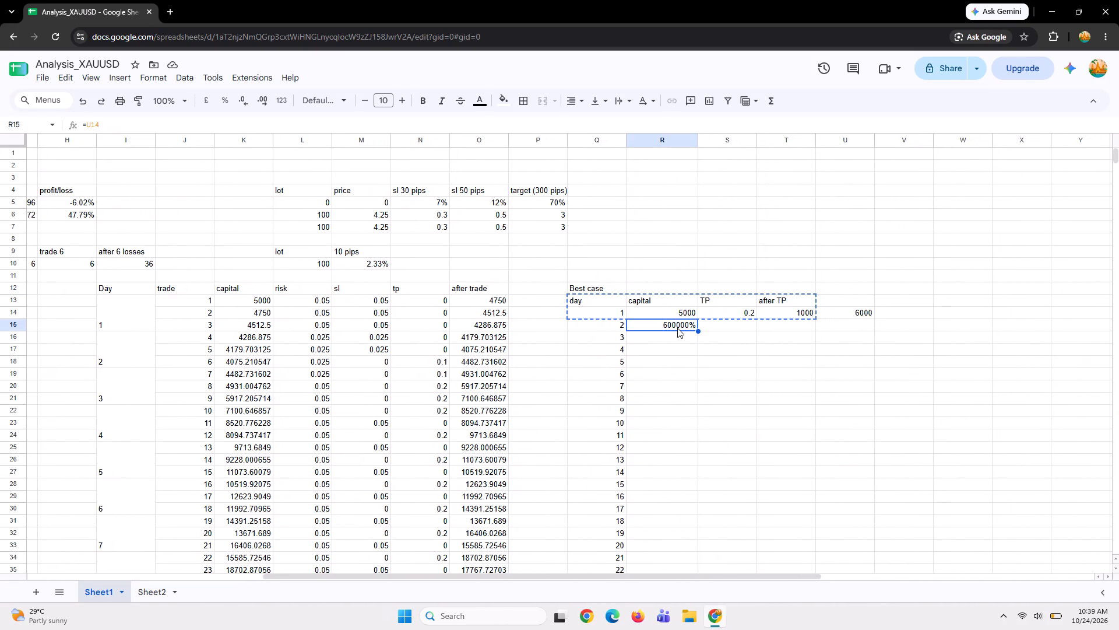
key("Delete")
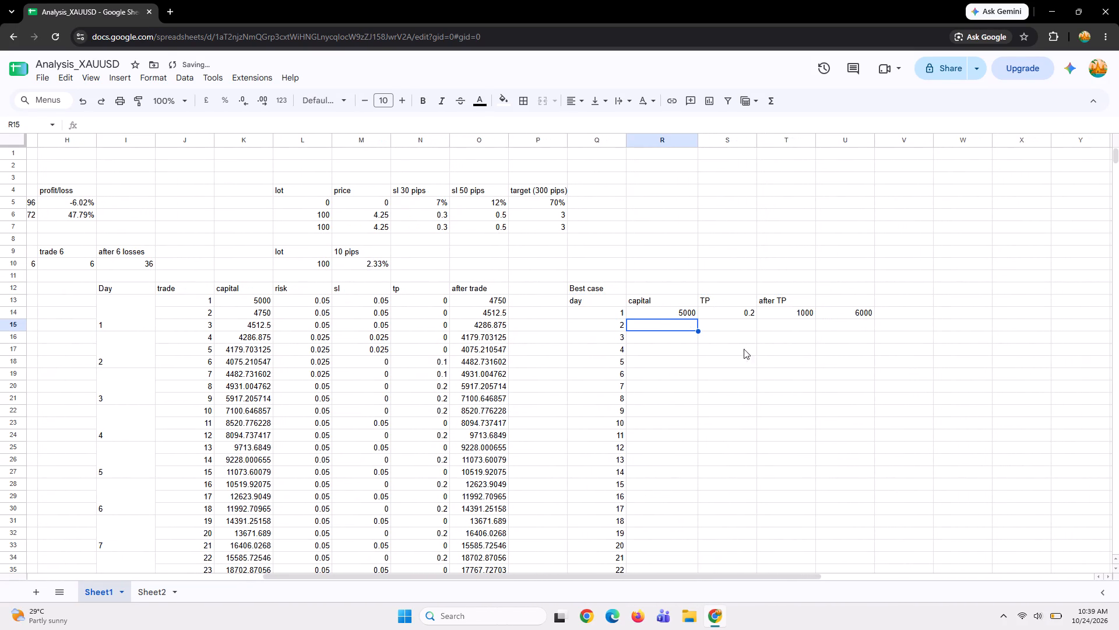
left_click(759, 353)
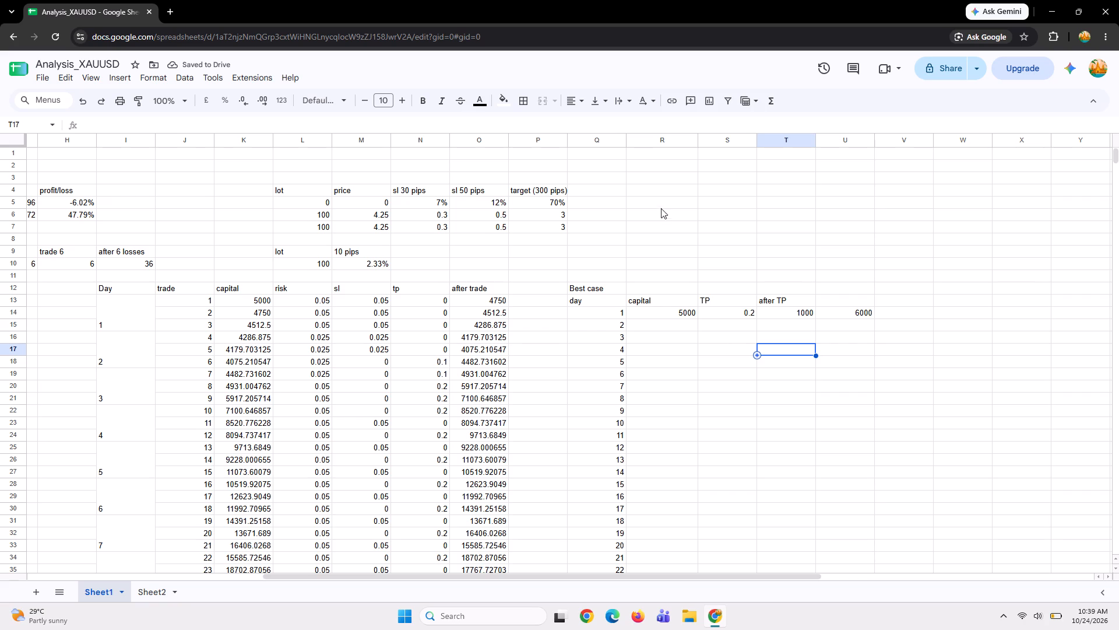
left_click(645, 191)
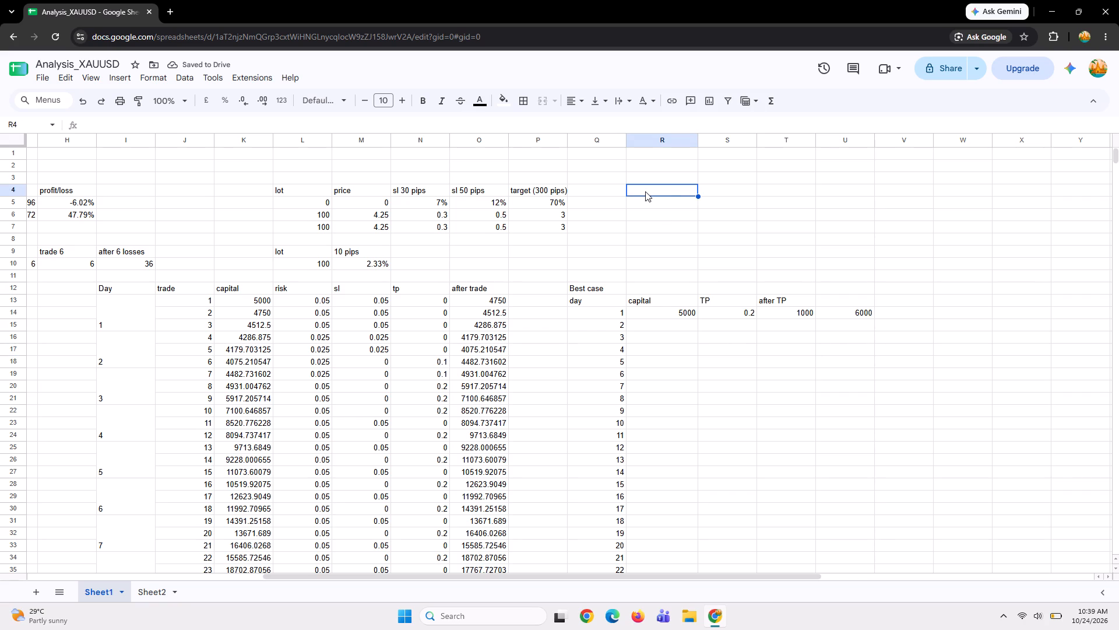
left_click(670, 195)
Enter the stop-loss rule "5% - 50 pips sl" in D2 of Sheet2, on the discipline row.
left_click(161, 586)
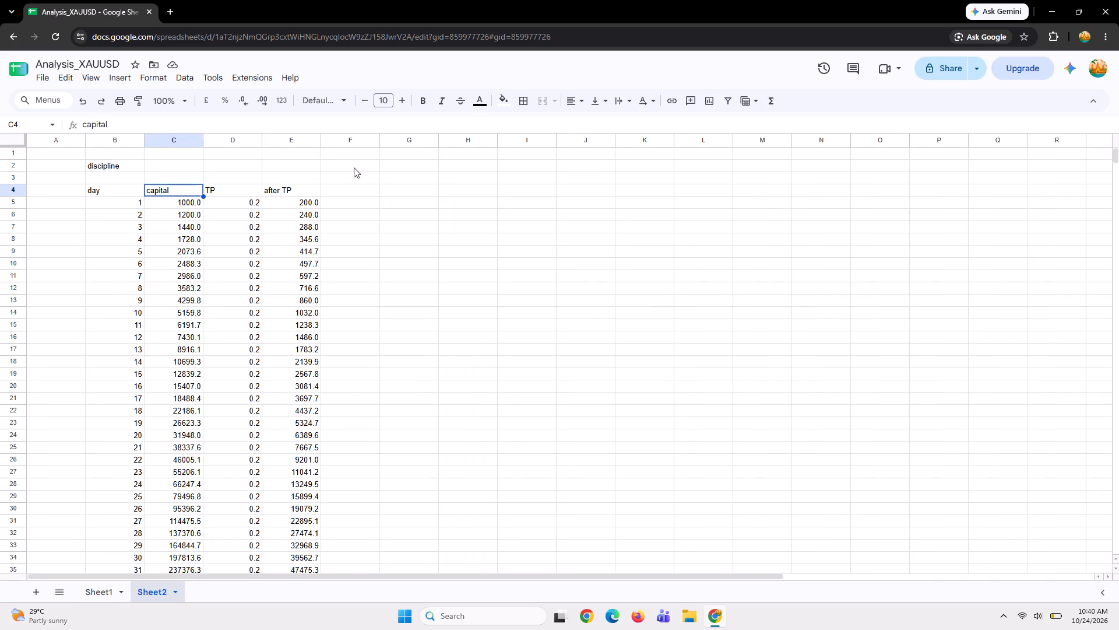
left_click(178, 169)
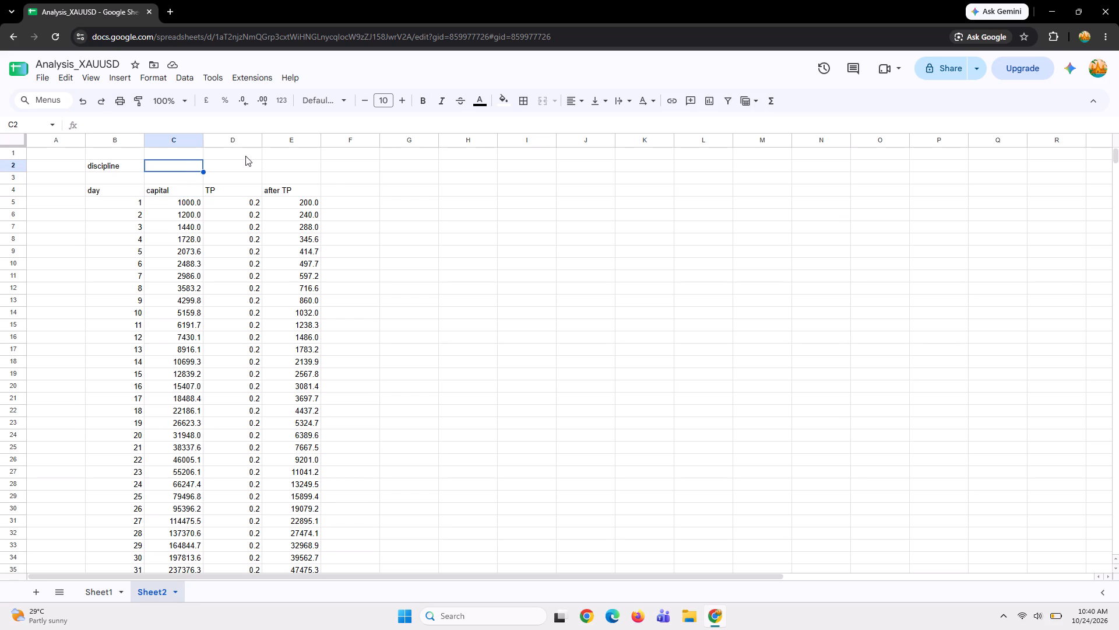
left_click(242, 164)
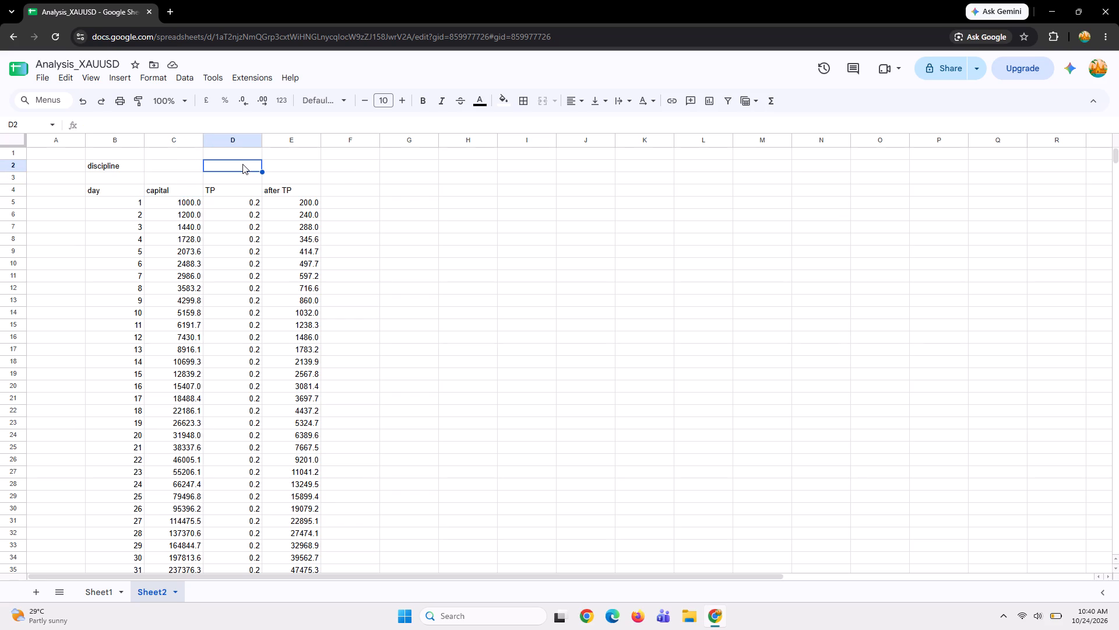
type("%%")
key("BackSpace")
key("BackSpace")
key("5")
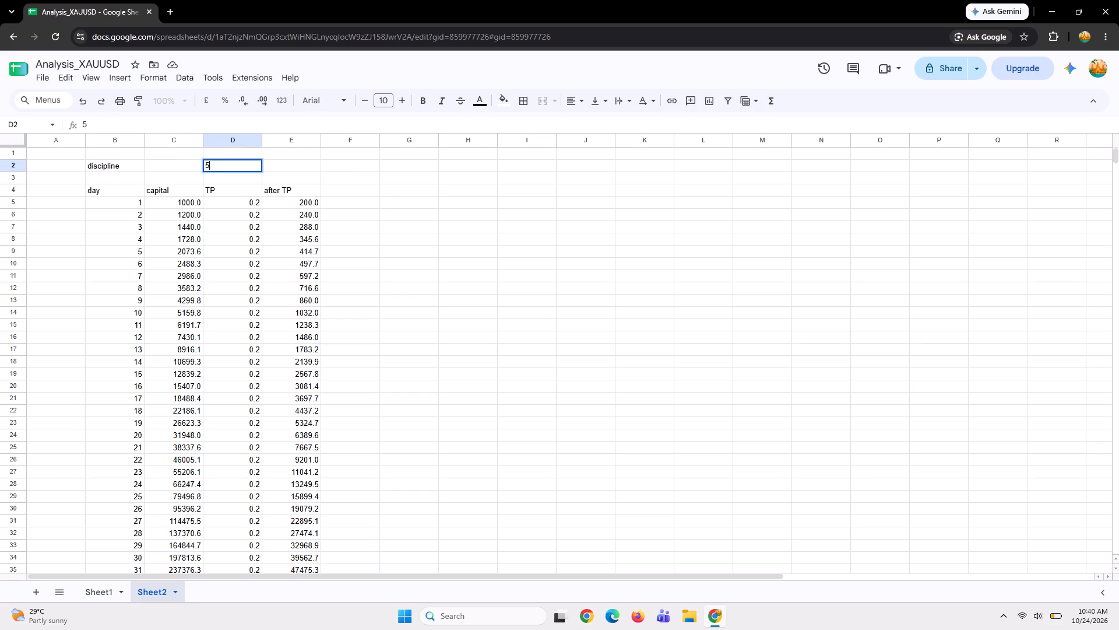
type("%")
key("space")
type("-")
key("space")
type("50 pips")
key("space")
type("al")
key("BackSpace")
key("BackSpace")
type("sl")
key("Right")
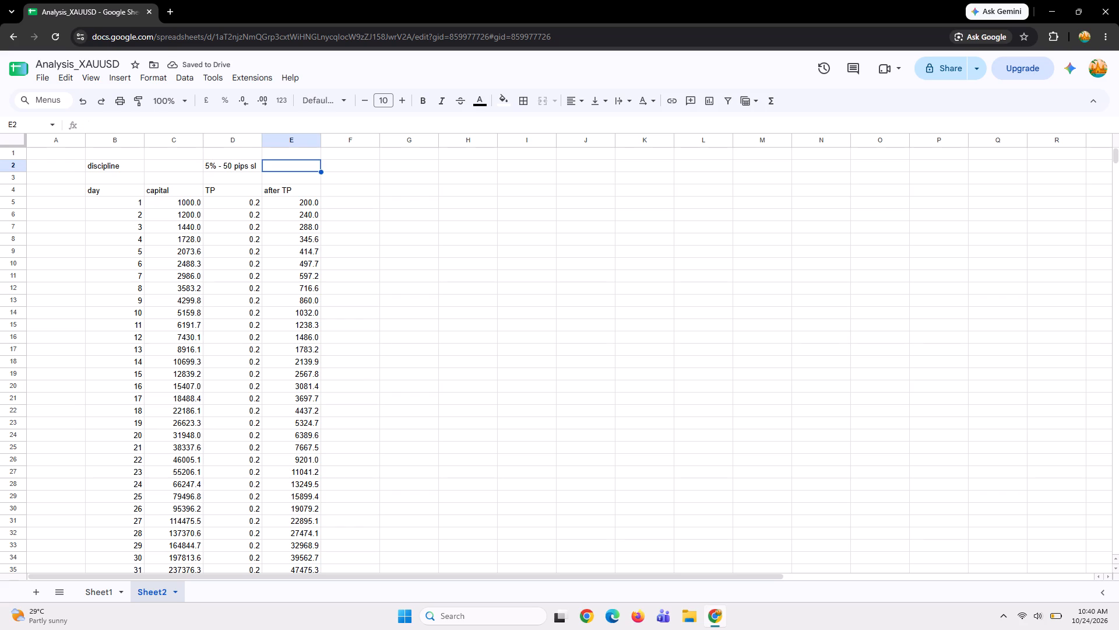
Enter the take-profit rule "49% - 210 pips" in E2 of Sheet2, beside the stop-loss rule.
type("49")
key("space")
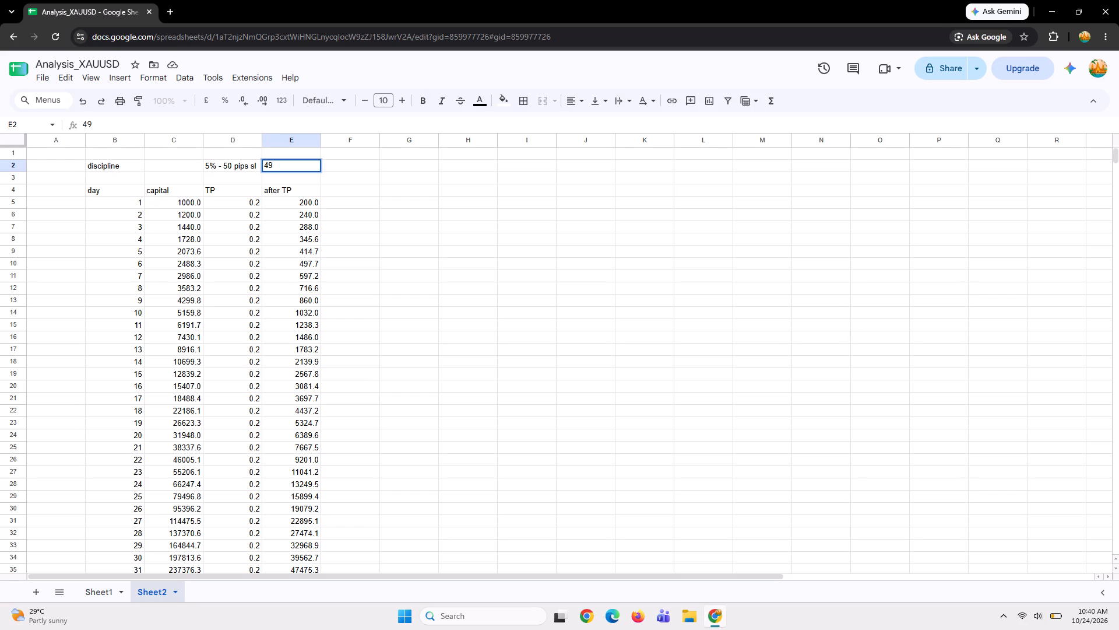
key("minus")
key("BackSpace")
type("-")
key("space")
key("BackSpace")
key("BackSpace")
key("BackSpace")
type("%")
key("space")
type("-")
key("space")
type("210")
key("space")
type("pps")
key("BackSpace")
key("BackSpace")
type("ips")
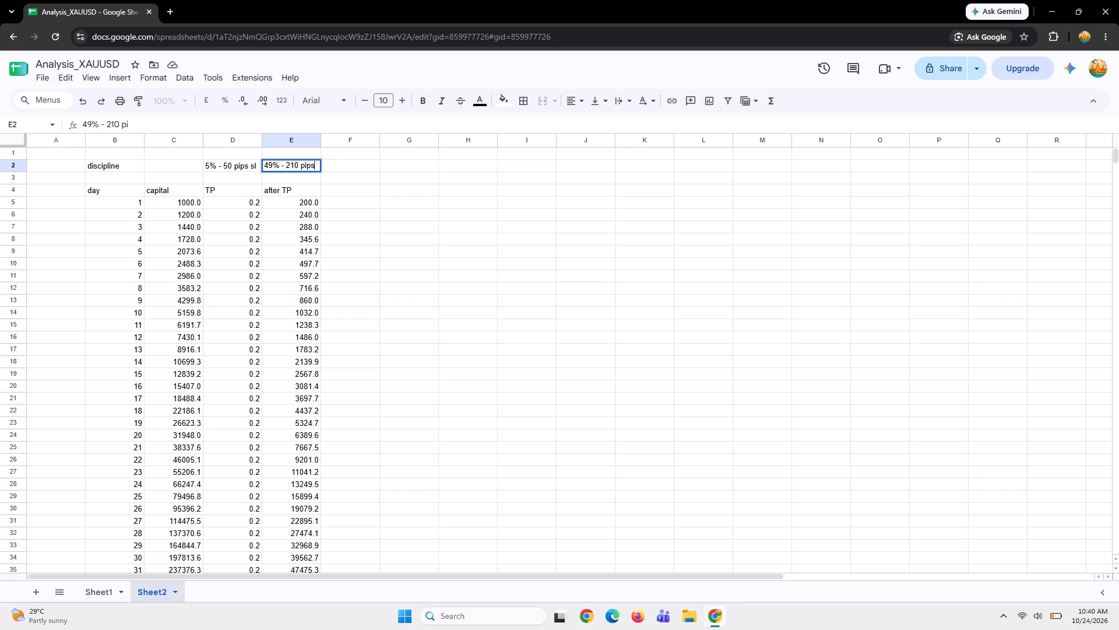
Add the heading "210 pips" in N9 of Sheet1, beside the 10 pips heading.
left_click(112, 591)
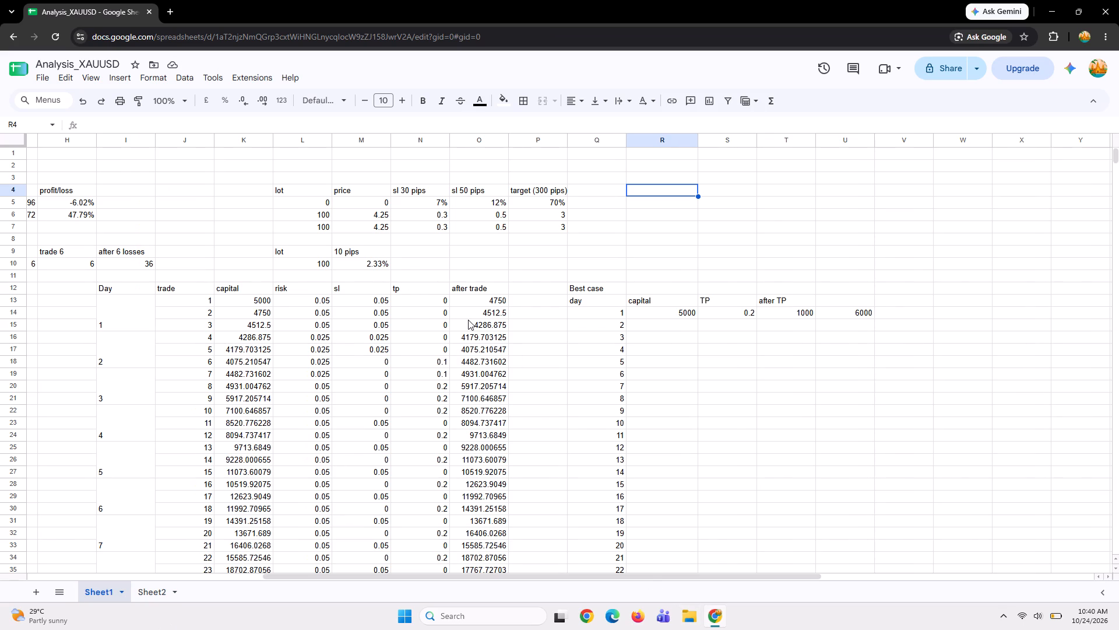
left_click(424, 247)
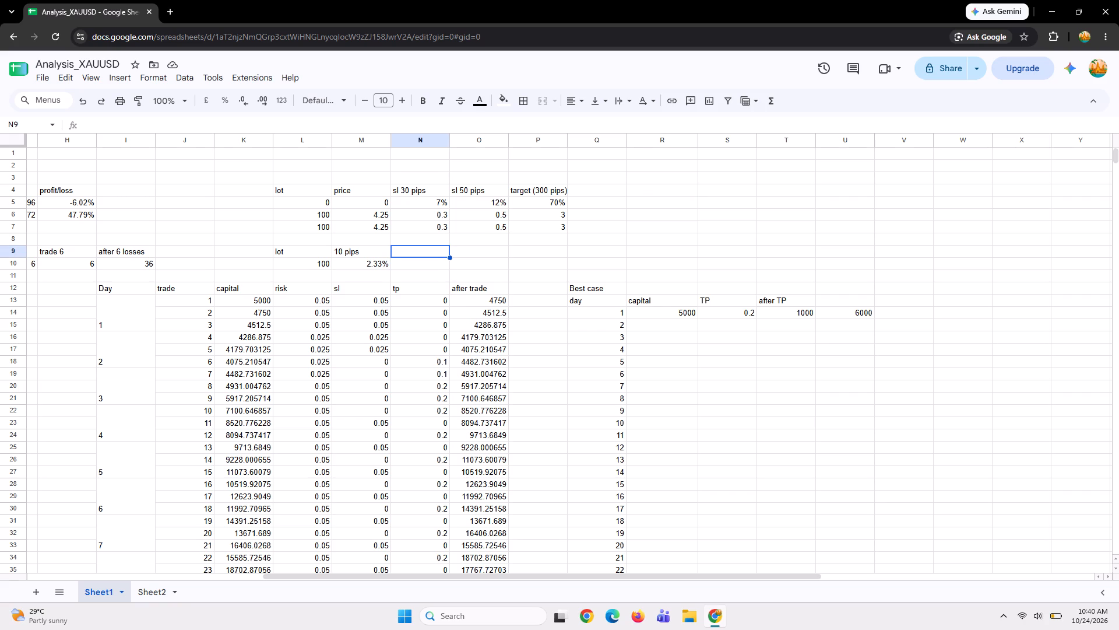
type("210")
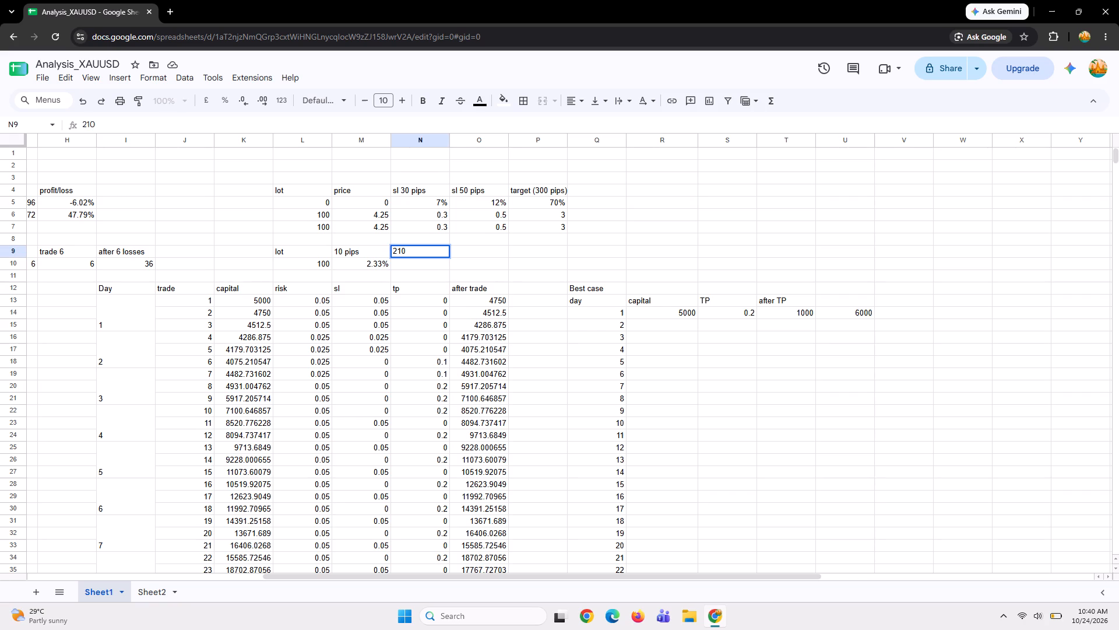
key("space")
type("pips")
key("Return")
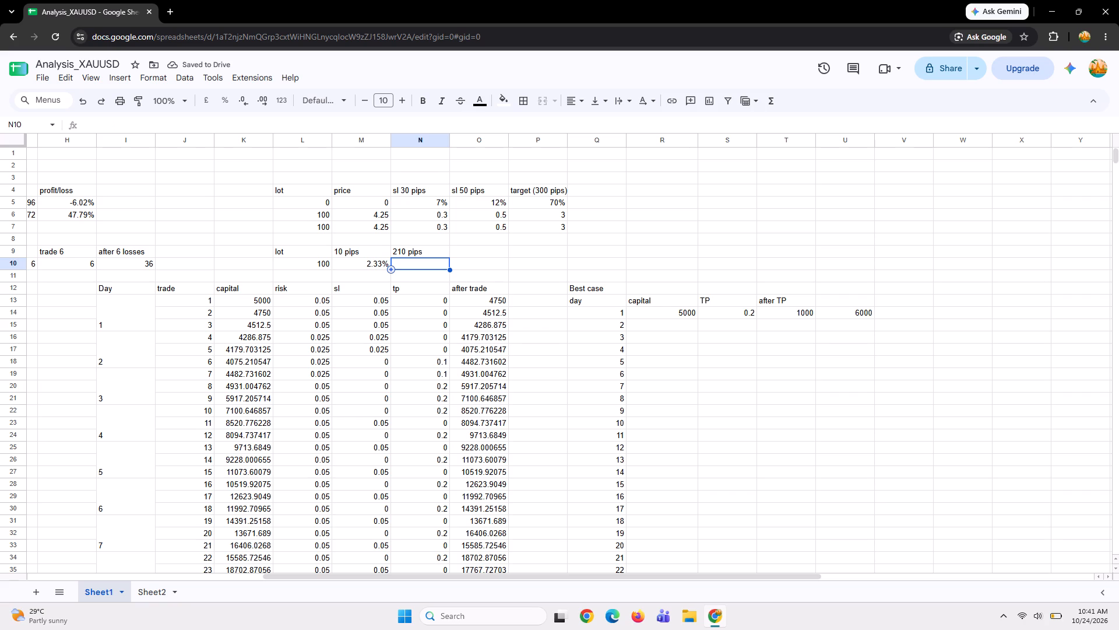
Set the 10 pips value in M10 of Sheet1 to the decimal 0.0233.
key("Left")
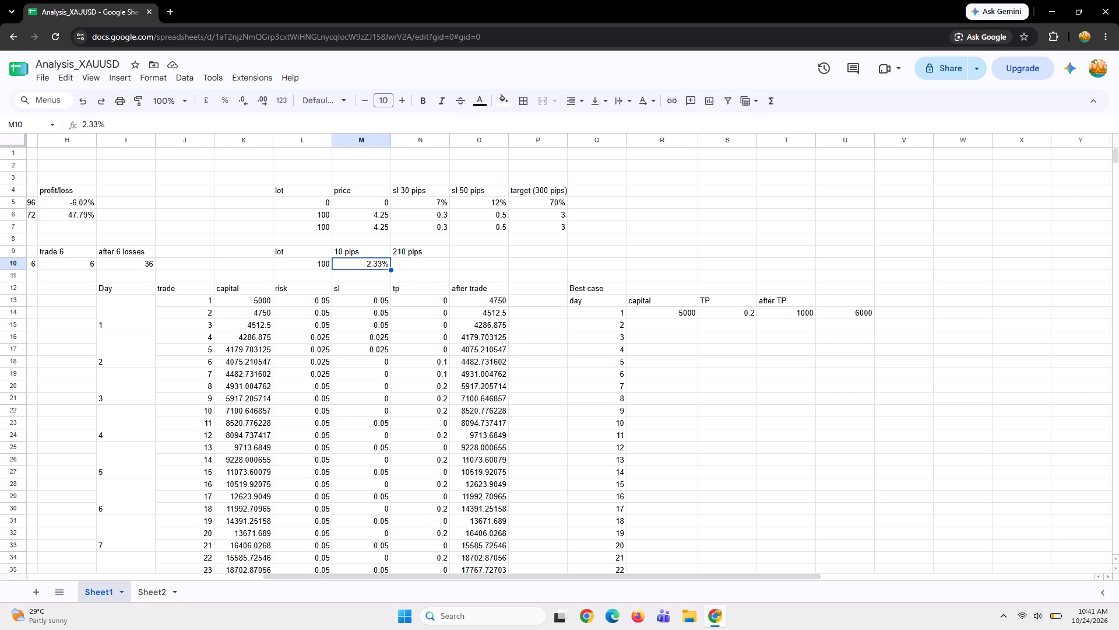
left_click(154, 127)
key("BackSpace")
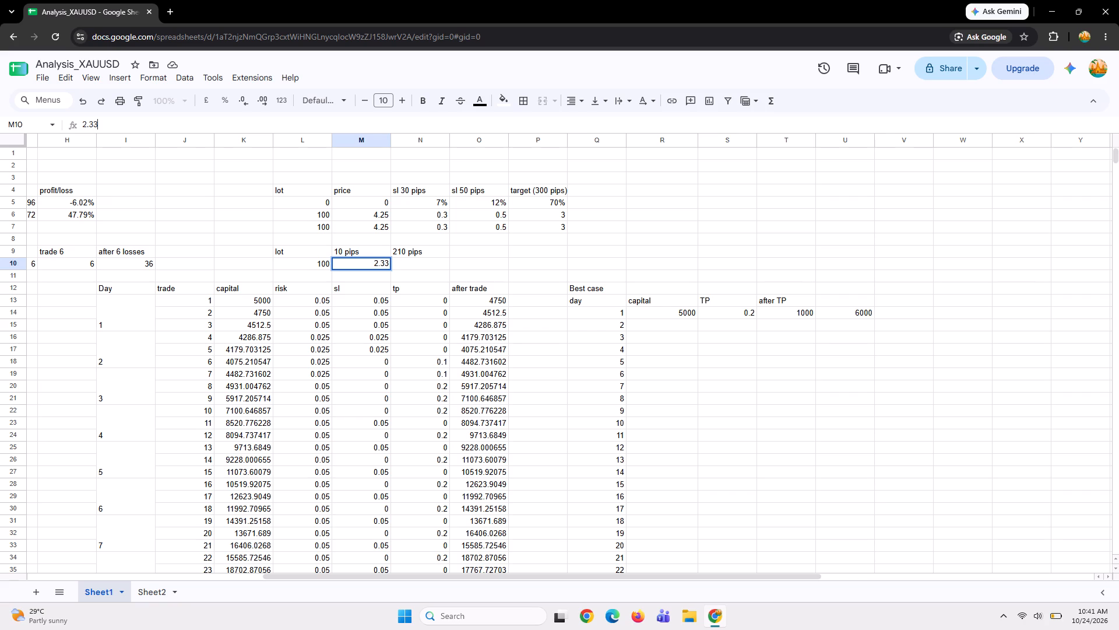
left_click(409, 259)
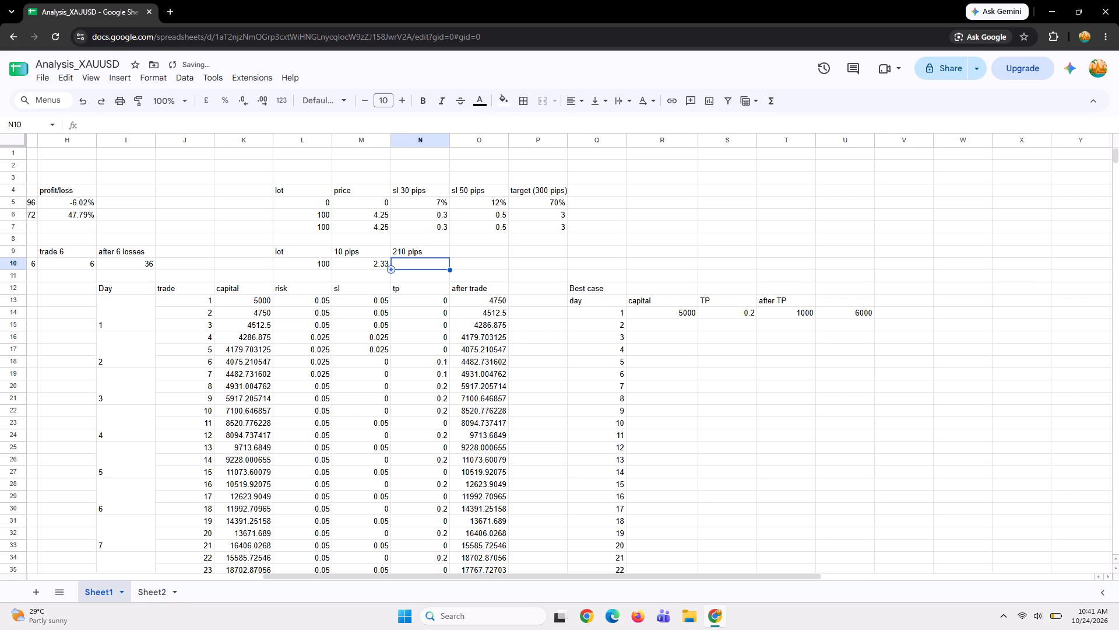
left_click(356, 262)
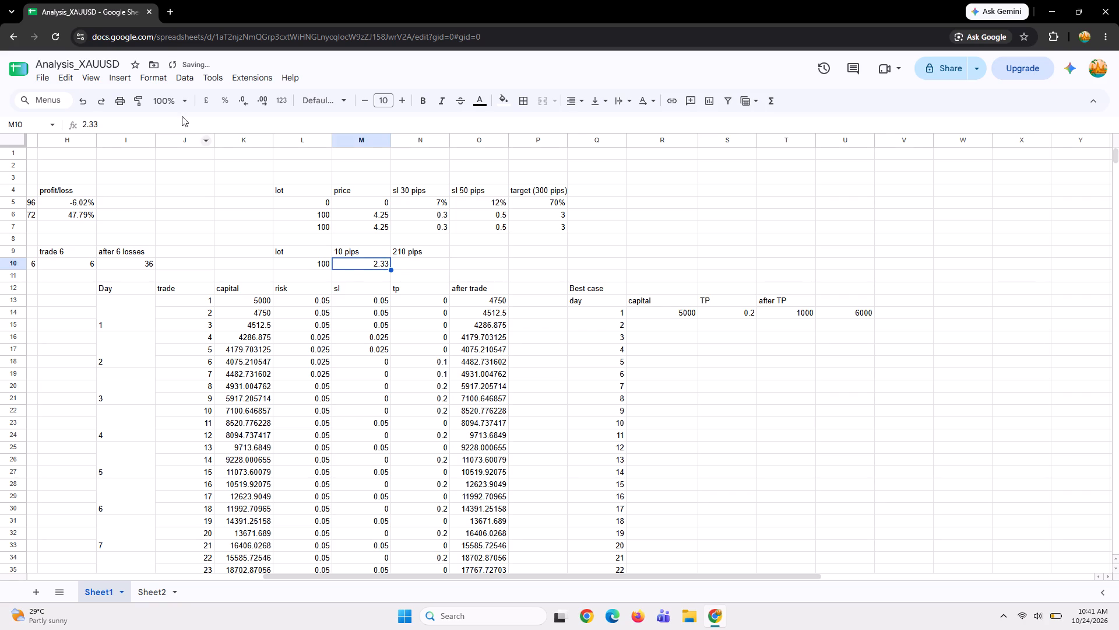
left_click(150, 126)
key("Left")
key("Left")
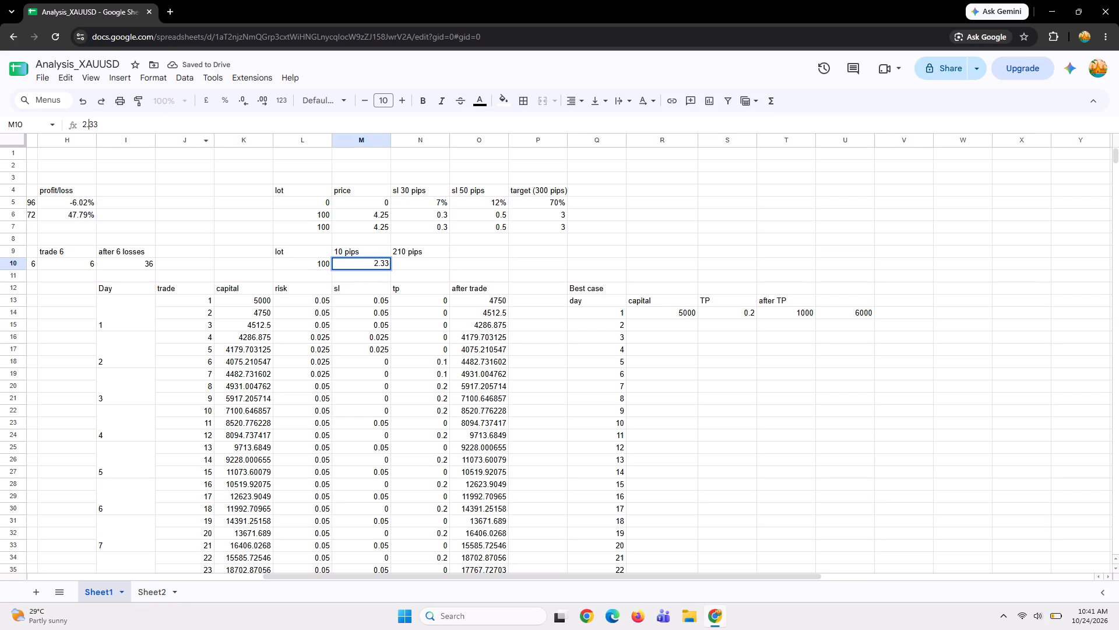
key("Right")
key("Left")
key("BackSpace")
key("Left")
type("0.0")
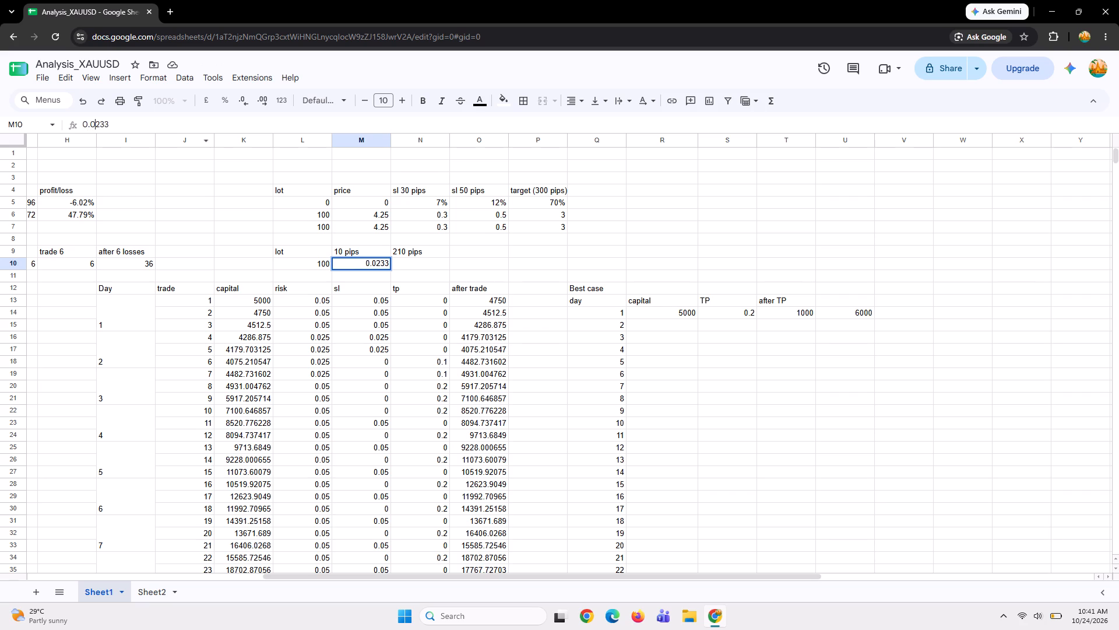
key("Return")
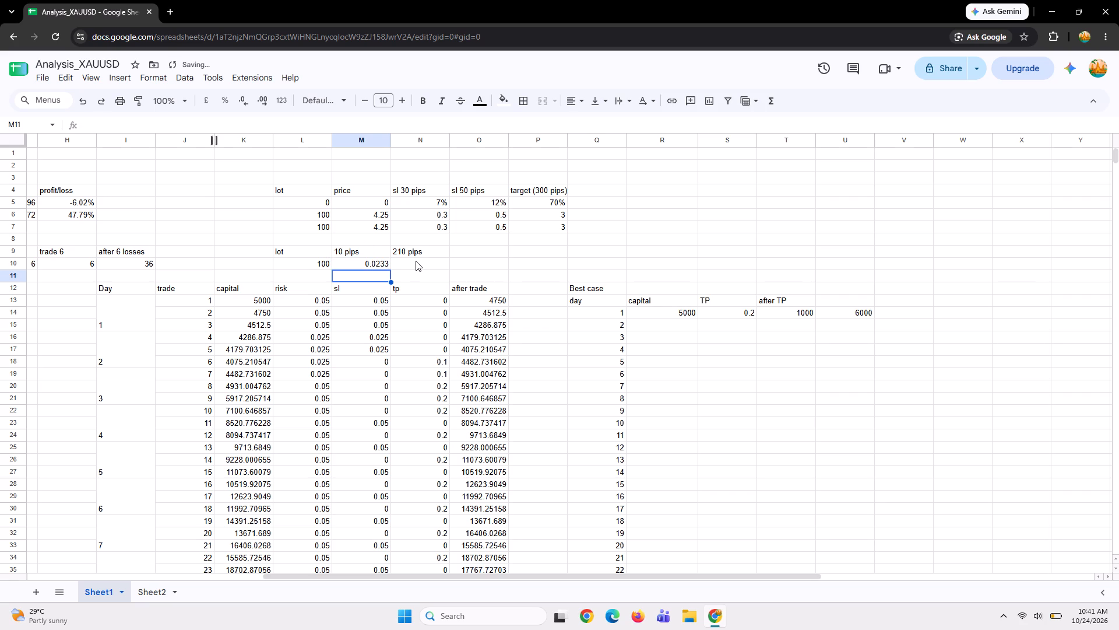
Calculate the 210 pips value in N10 of Sheet1 with the formula =M10*21.
left_click(416, 261)
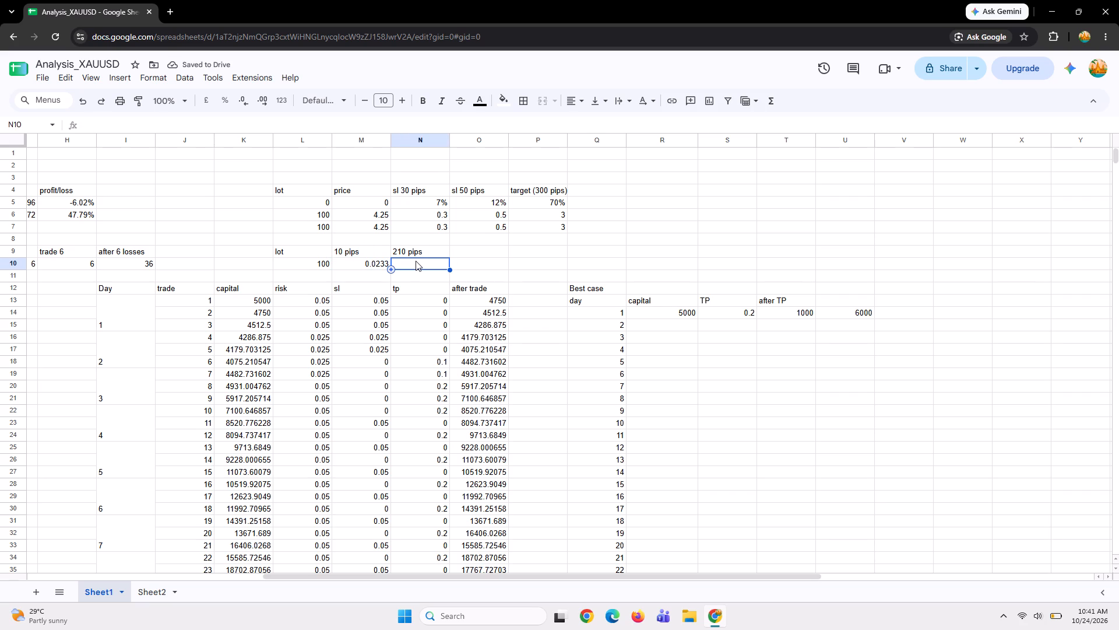
key("Left")
key("Right")
key("equal")
key("Left")
key("asterisk")
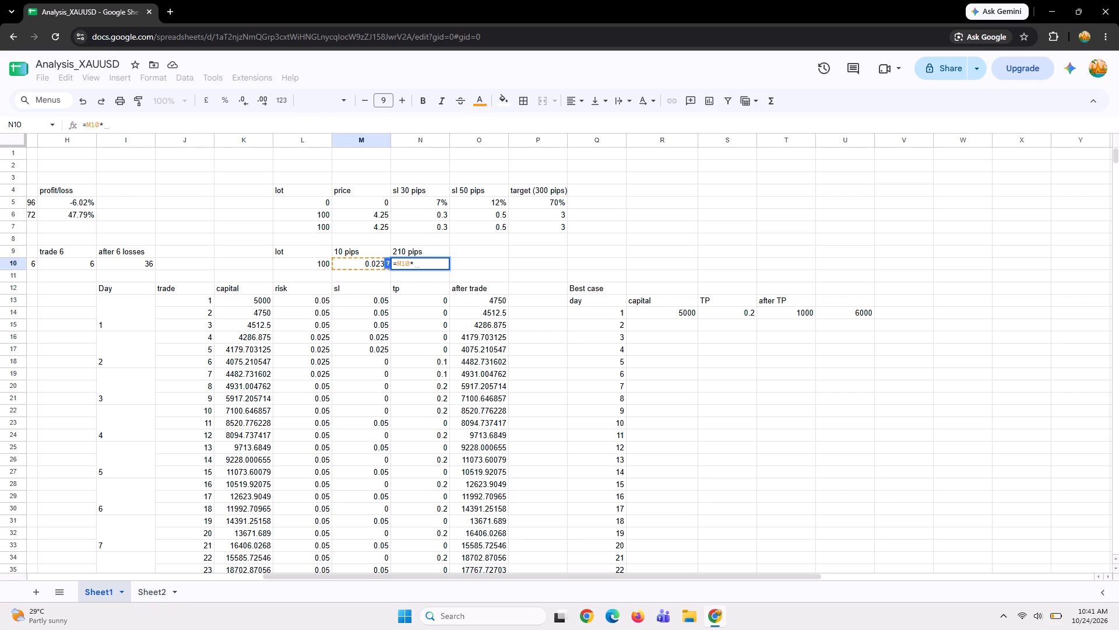
type("21")
key("Return")
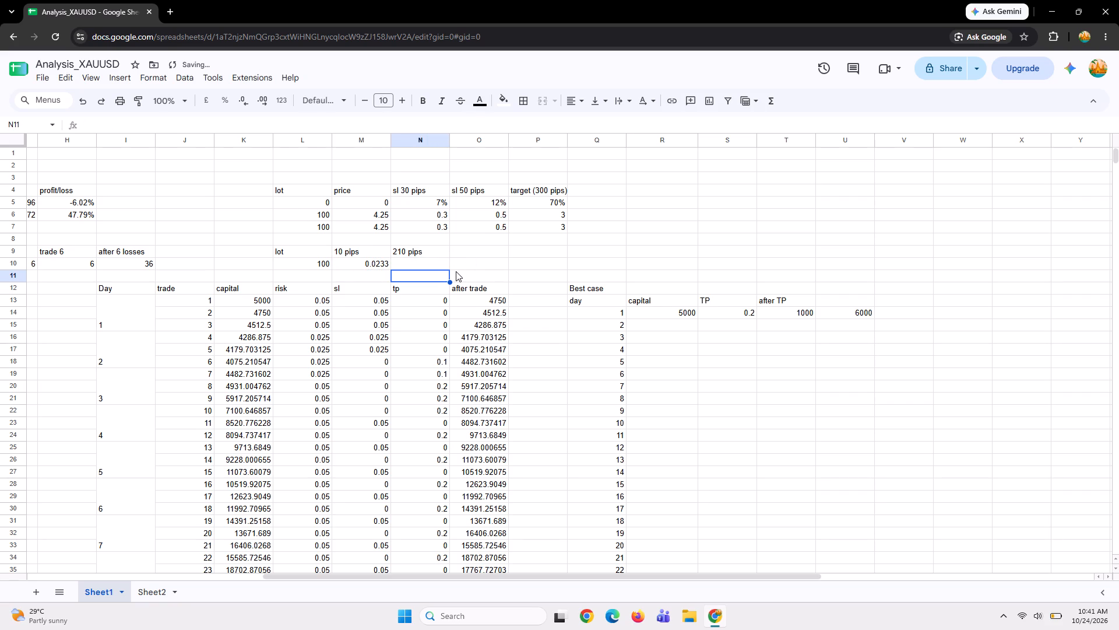
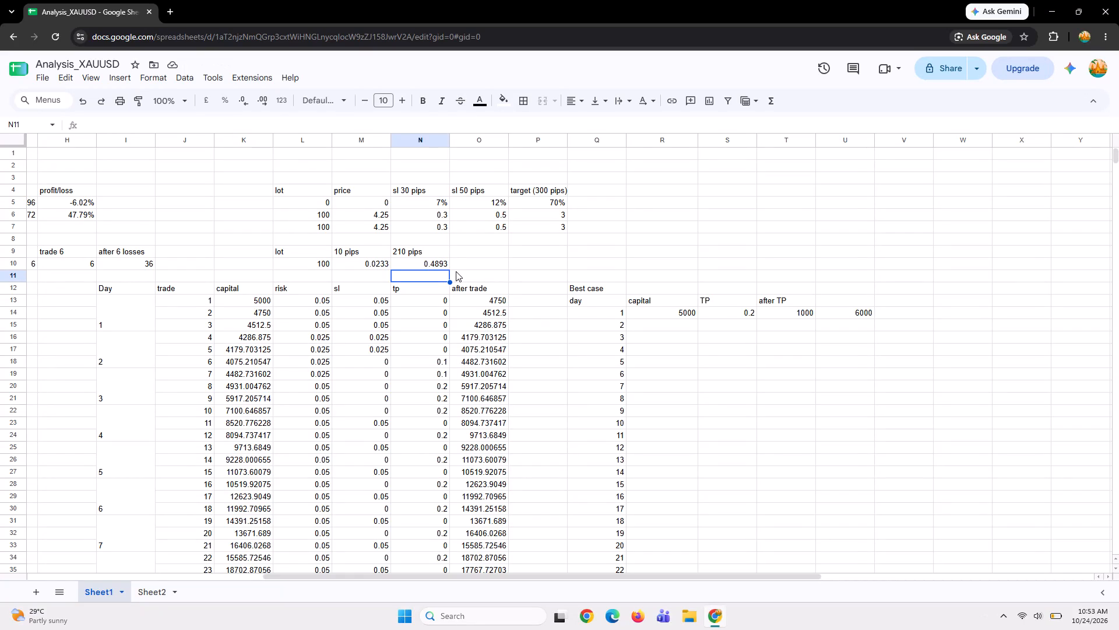
Delete the whole "Best case" table from Q12:U73 in Sheet1.
left_click_drag(584, 286, 744, 327)
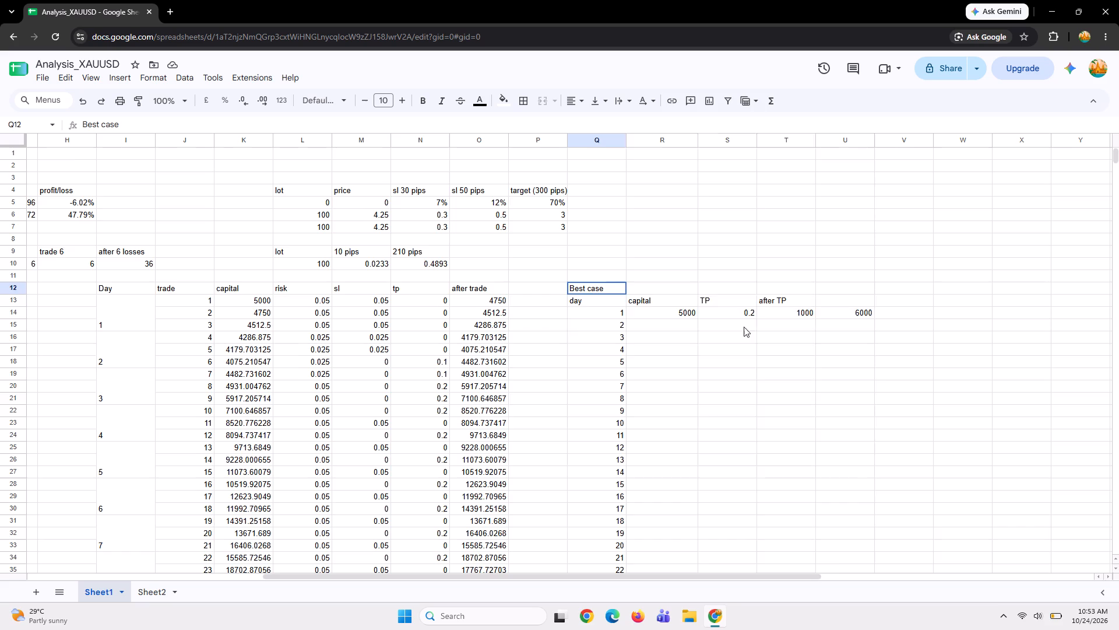
left_click_drag(744, 327, 825, 571)
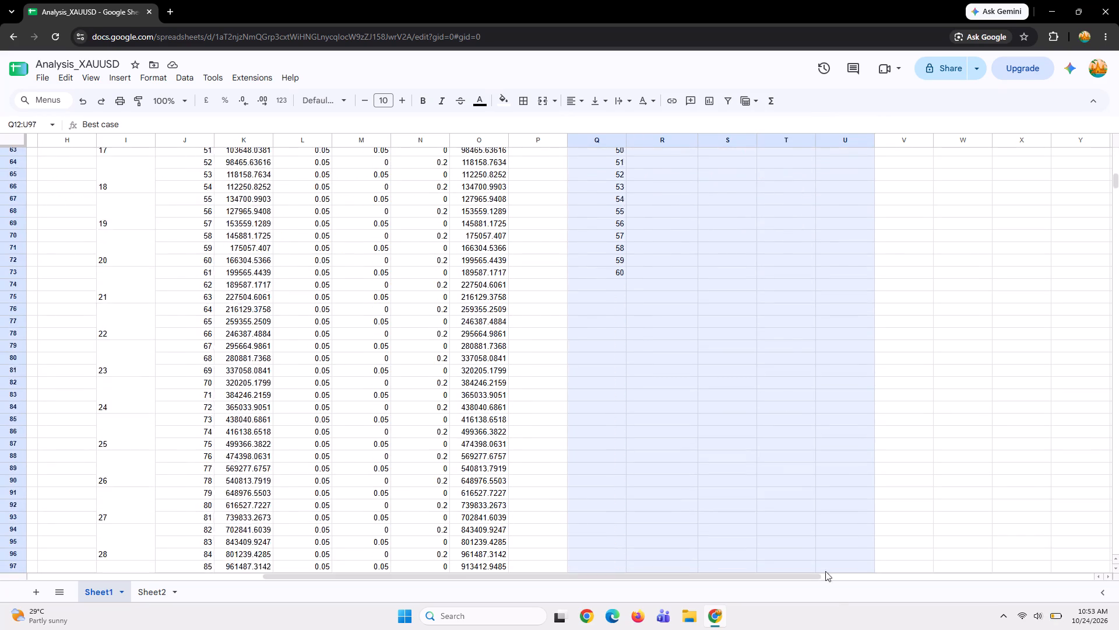
left_click_drag(825, 571, 841, 250)
key("Delete")
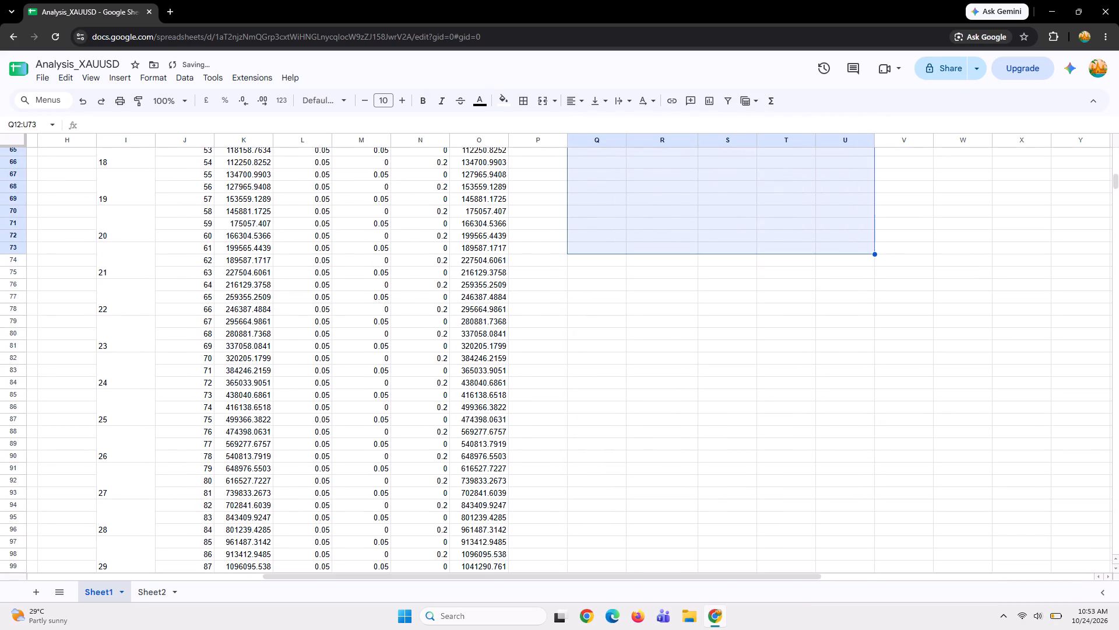
scroll(712, 327, "up", 10)
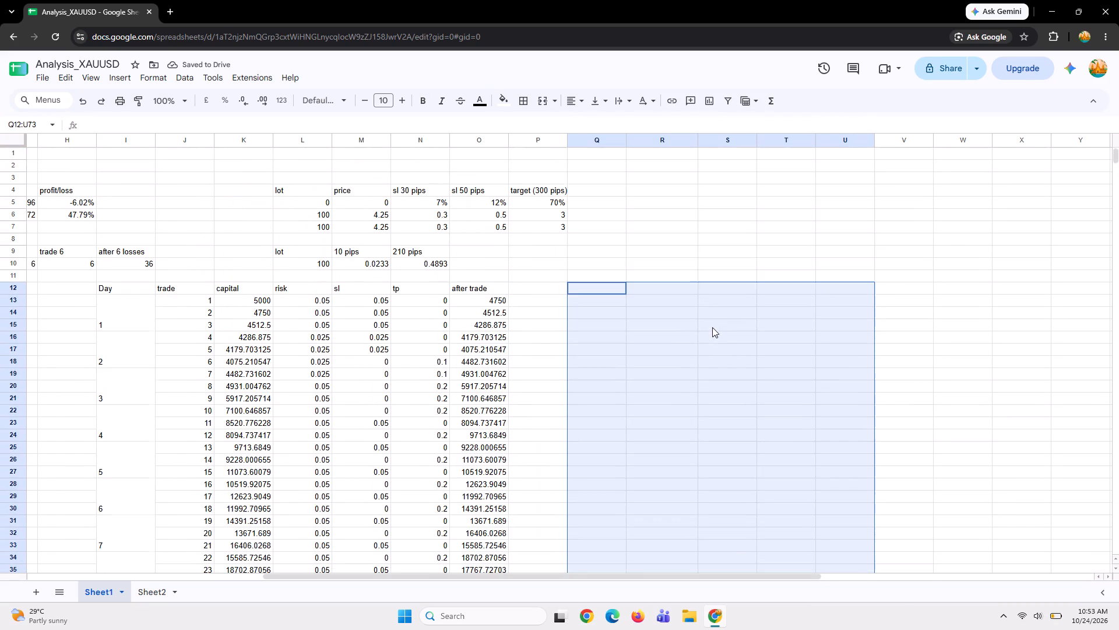
left_click(591, 274)
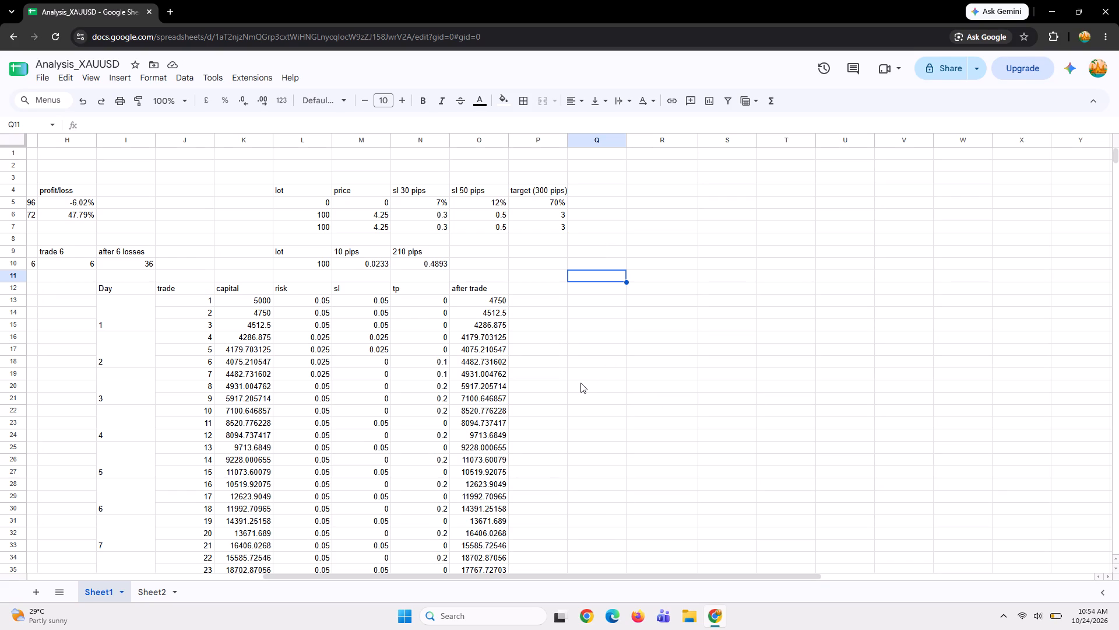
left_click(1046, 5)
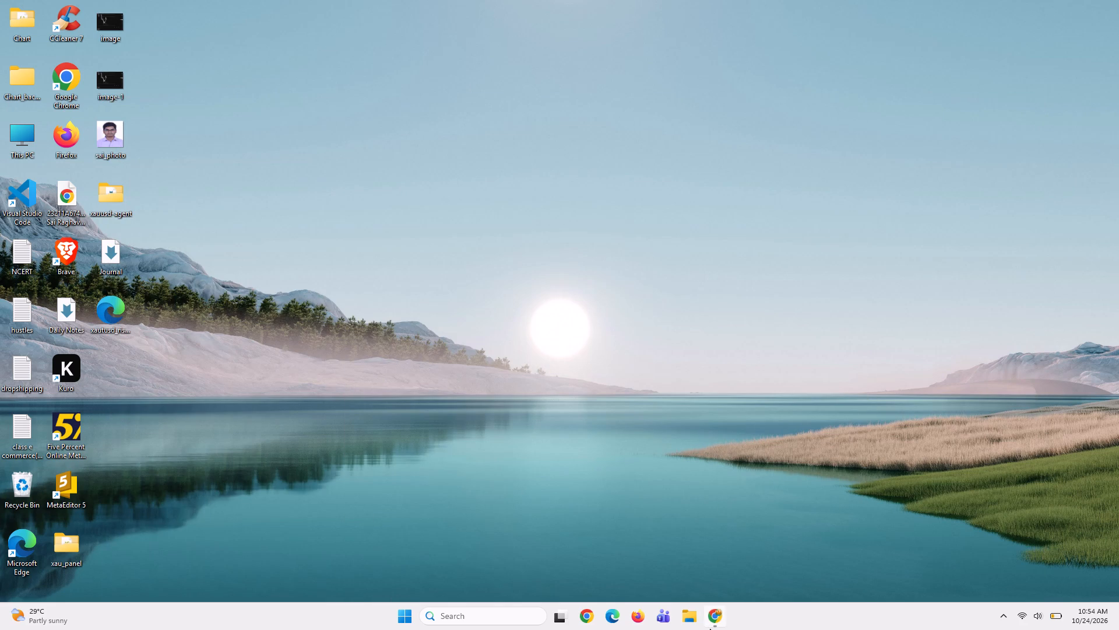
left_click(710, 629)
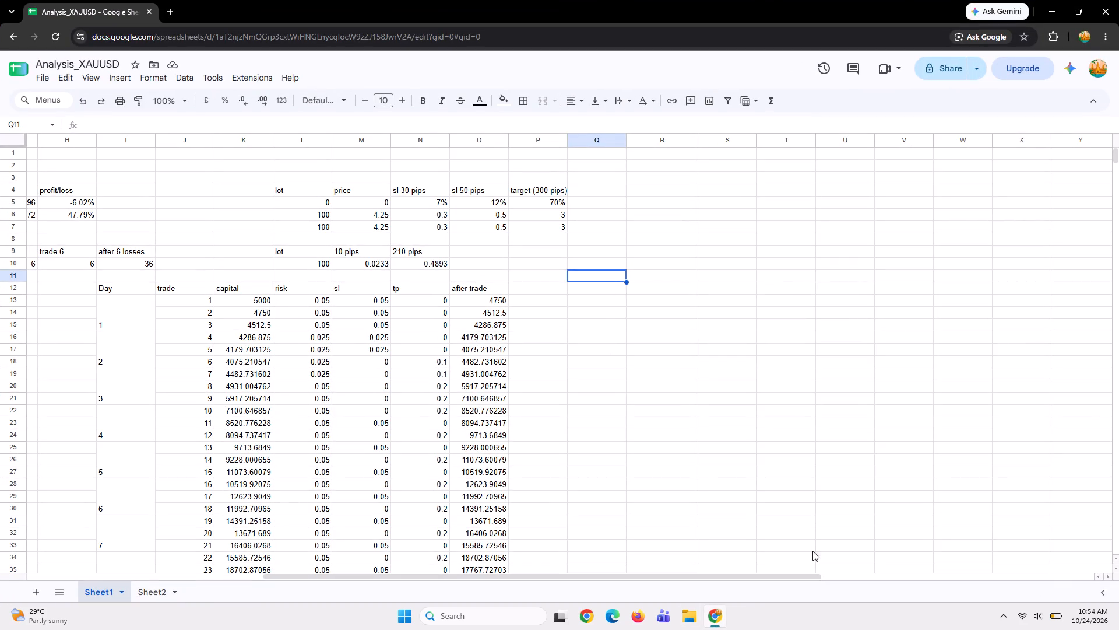
Review the 60-day capital projection in Sheet2 from day 1 through day 60.
left_click(155, 586)
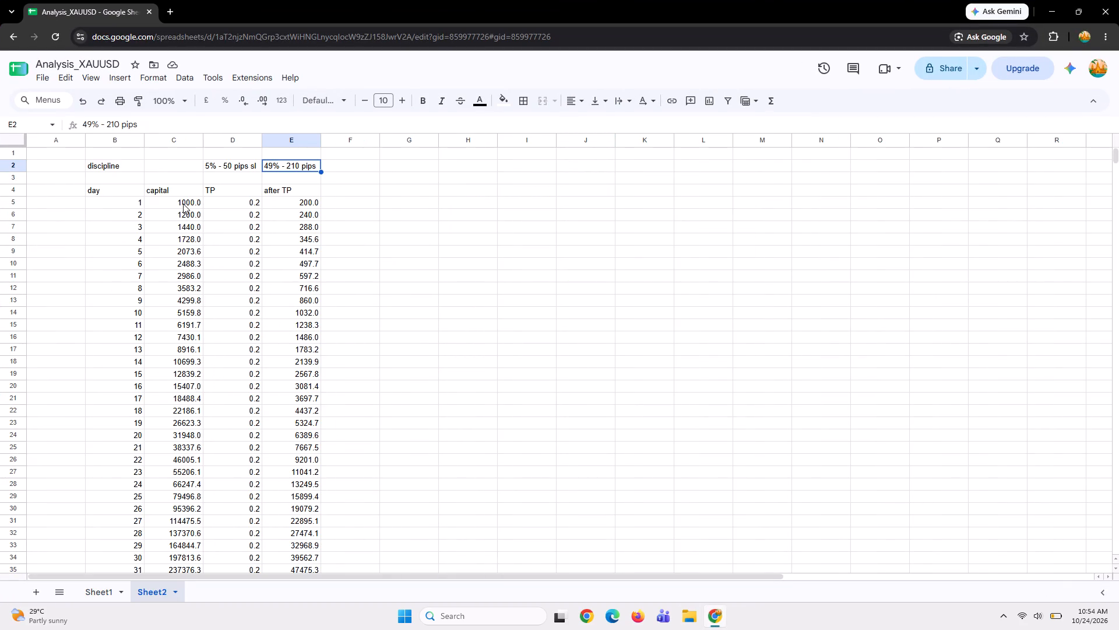
left_click(183, 204)
scroll(183, 204, "down", 10)
scroll(223, 377, "up", 3)
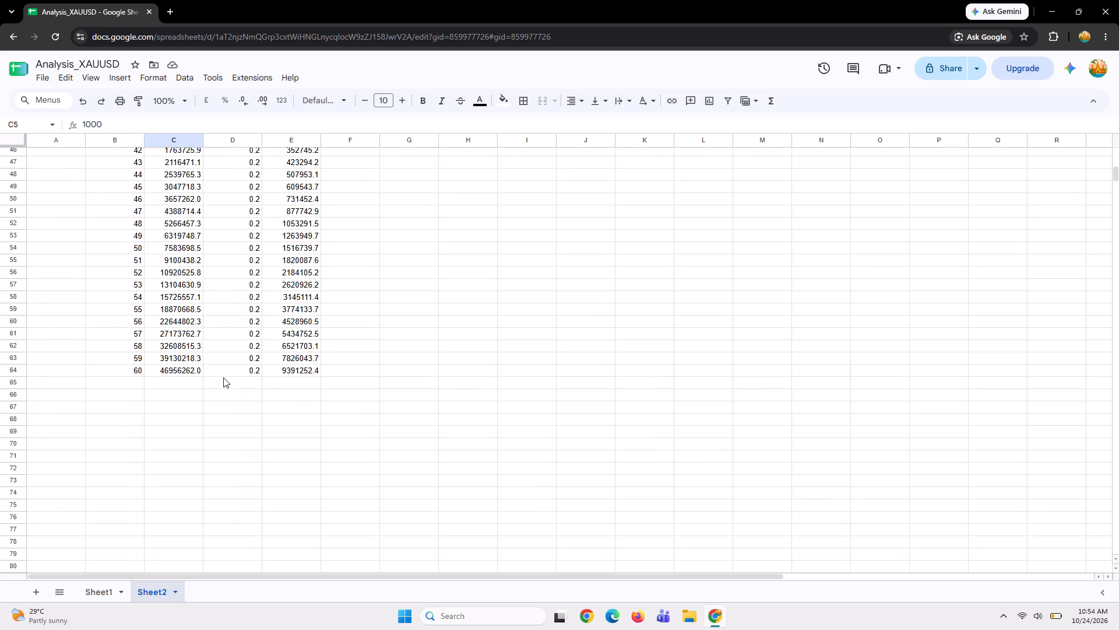
scroll(223, 377, "up", 3)
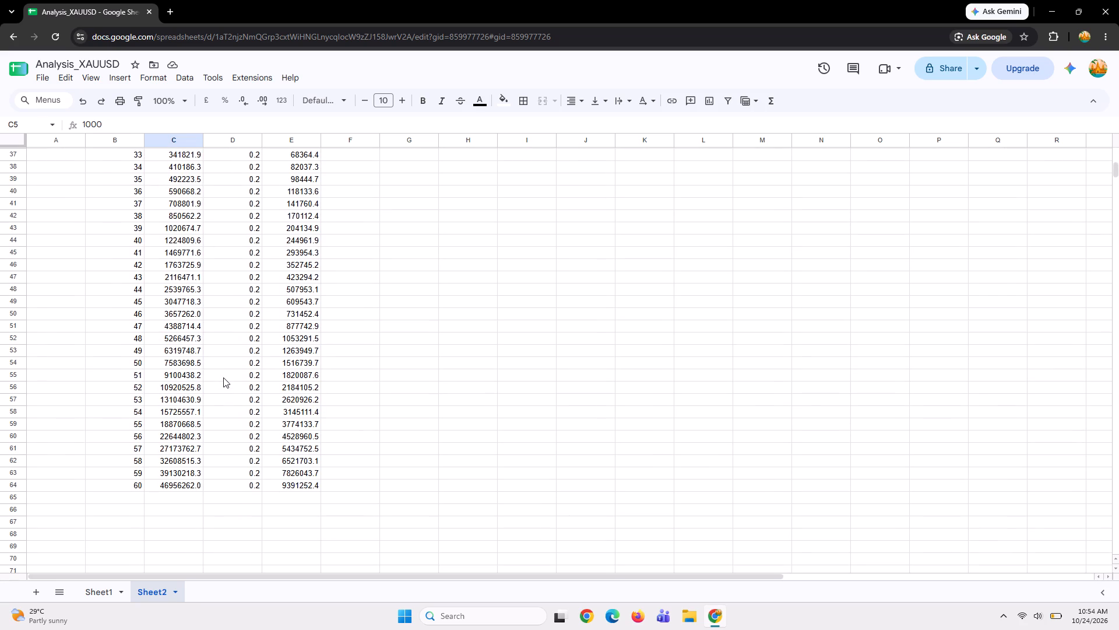
scroll(223, 377, "down", 2)
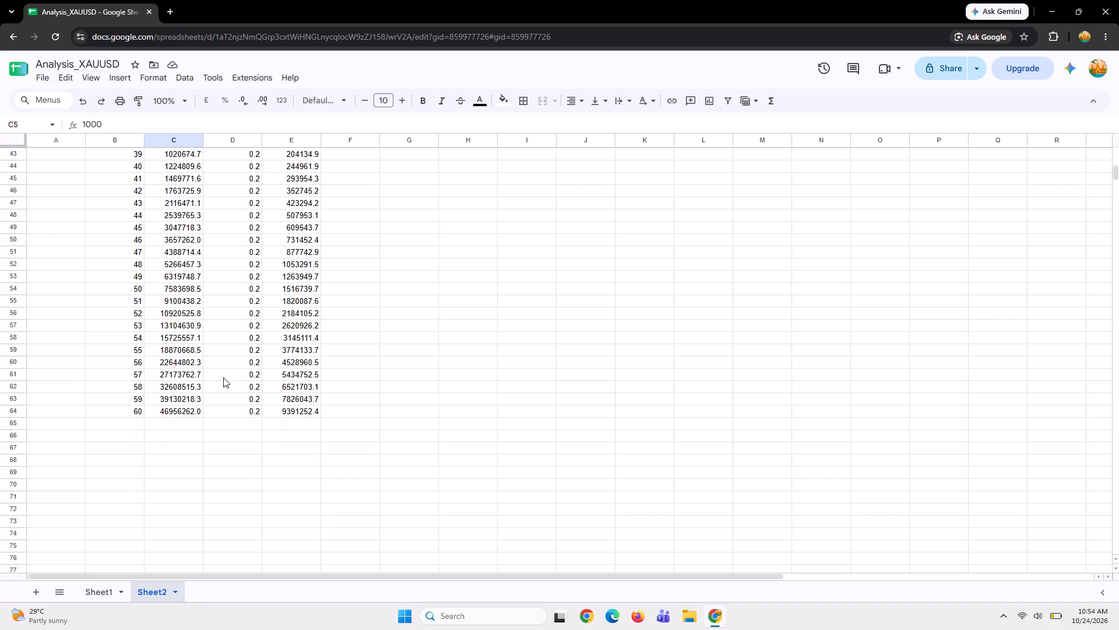
scroll(223, 377, "up", 9)
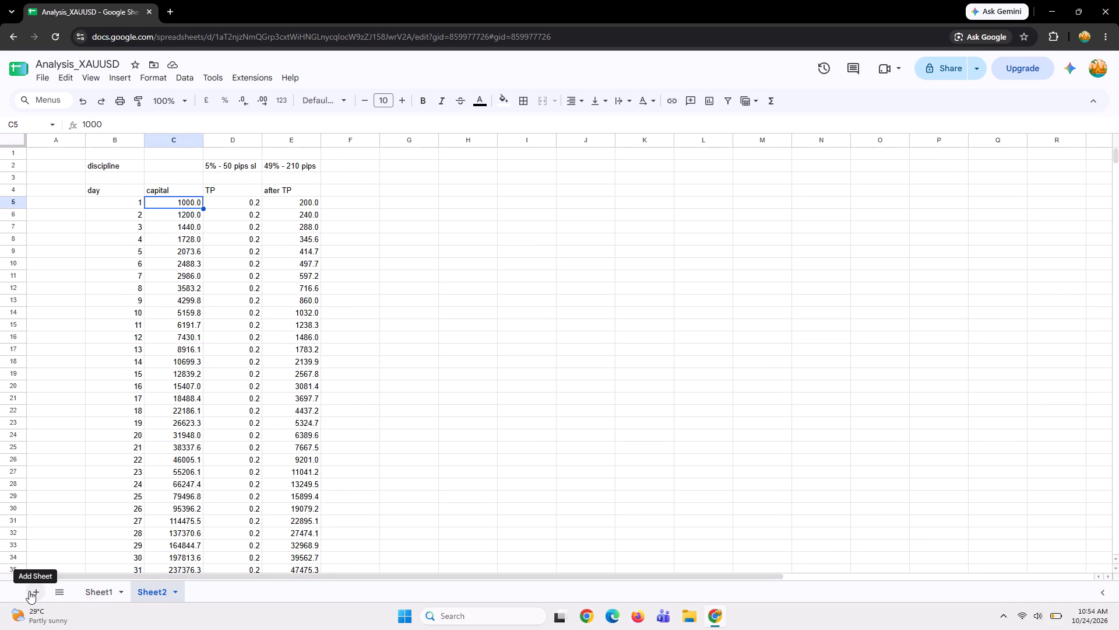
Enter the note "live stream Gold Sharks" in C2 of Sheet2, beside the discipline heading.
left_click(156, 167)
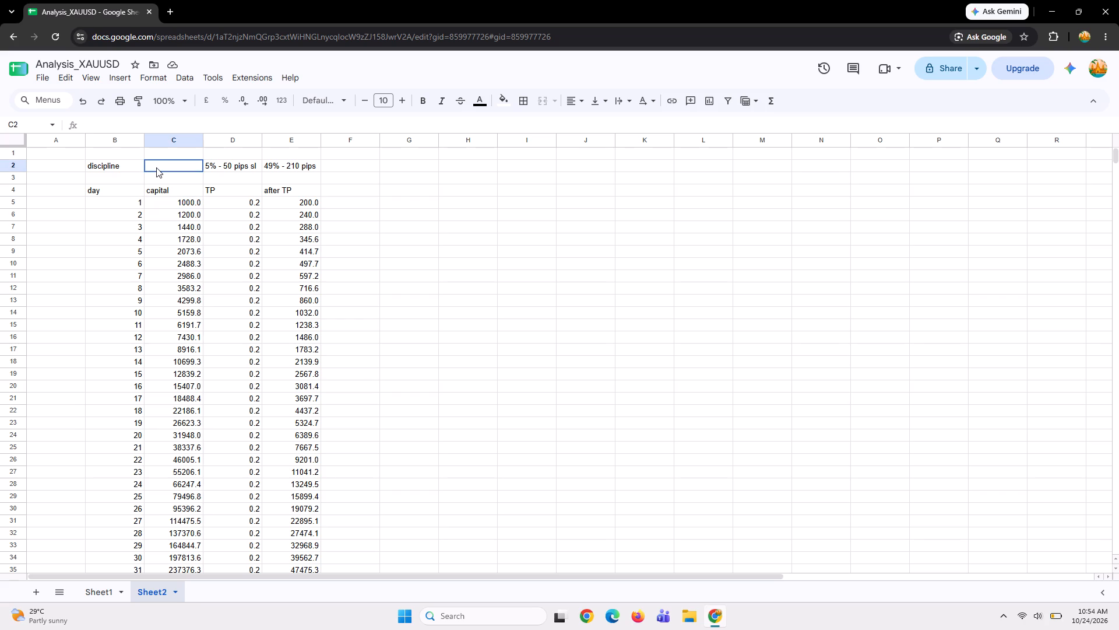
type("live stream")
key("space")
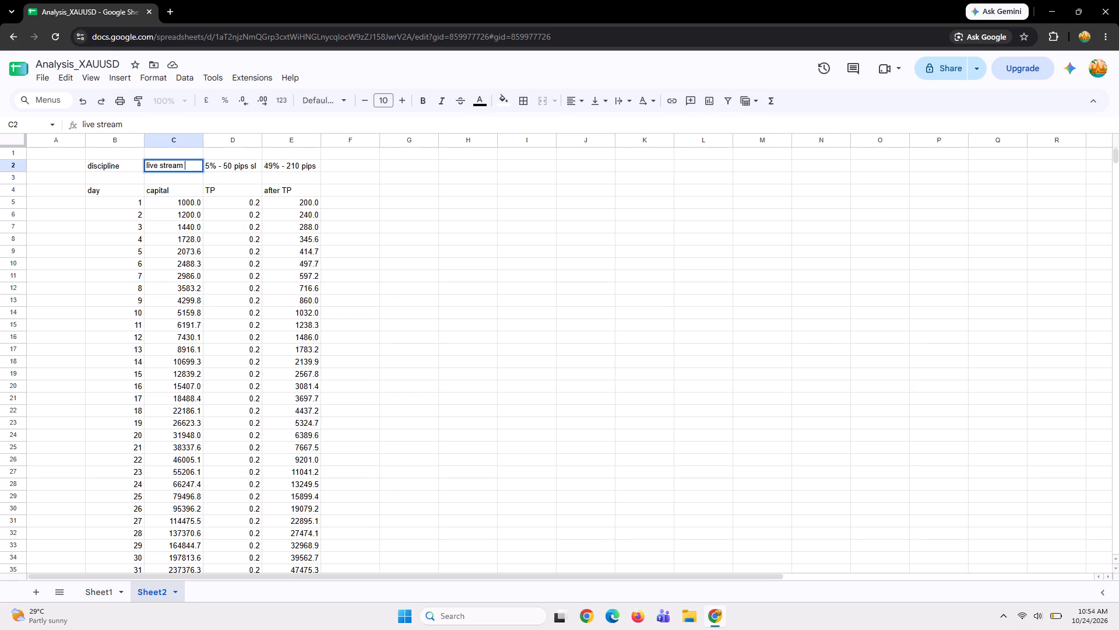
type("Sha")
type("rk")
key("space")
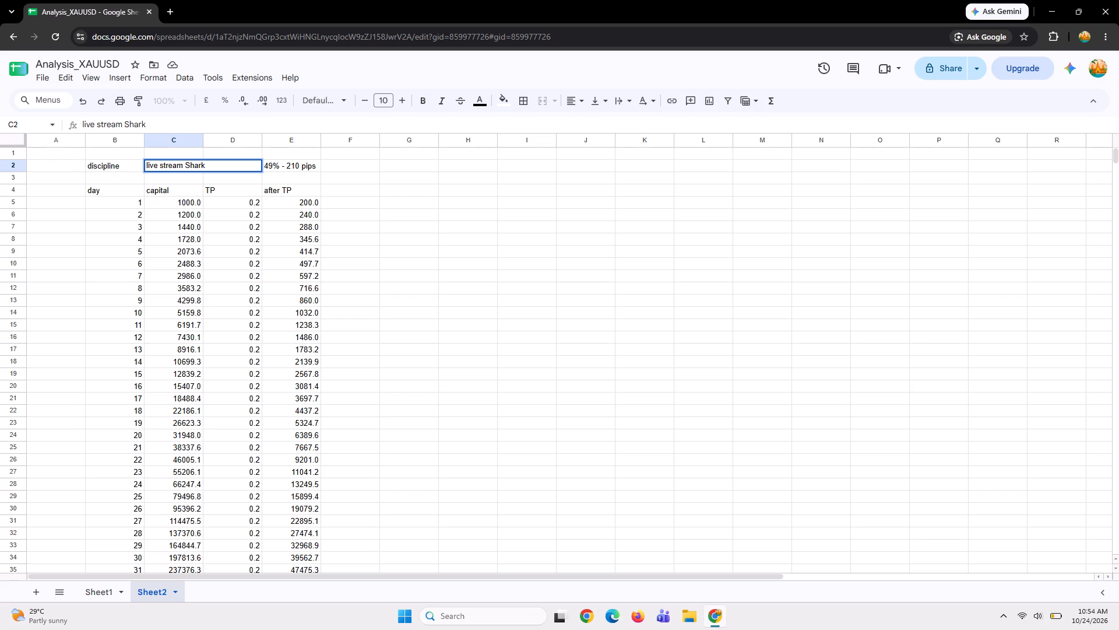
type("Syn")
key("BackSpace")
key("BackSpace")
key("BackSpace")
key("BackSpace")
key("BackSpace")
key("BackSpace")
key("BackSpace")
key("BackSpace")
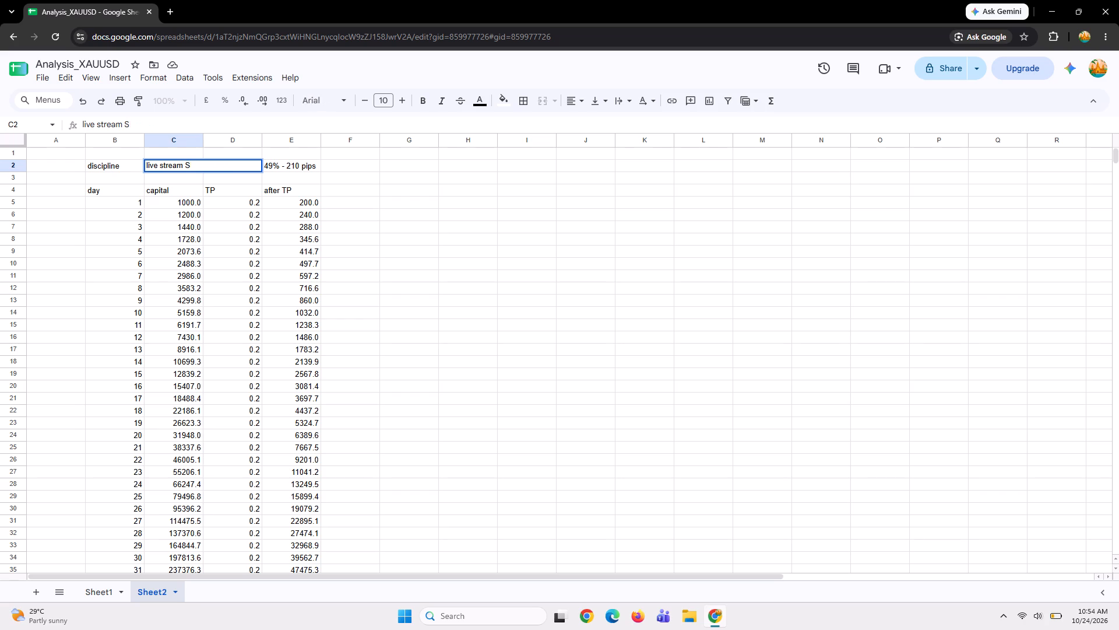
key("BackSpace")
key("slash")
key("BackSpace")
type("Gold Sharks")
left_click(417, 174)
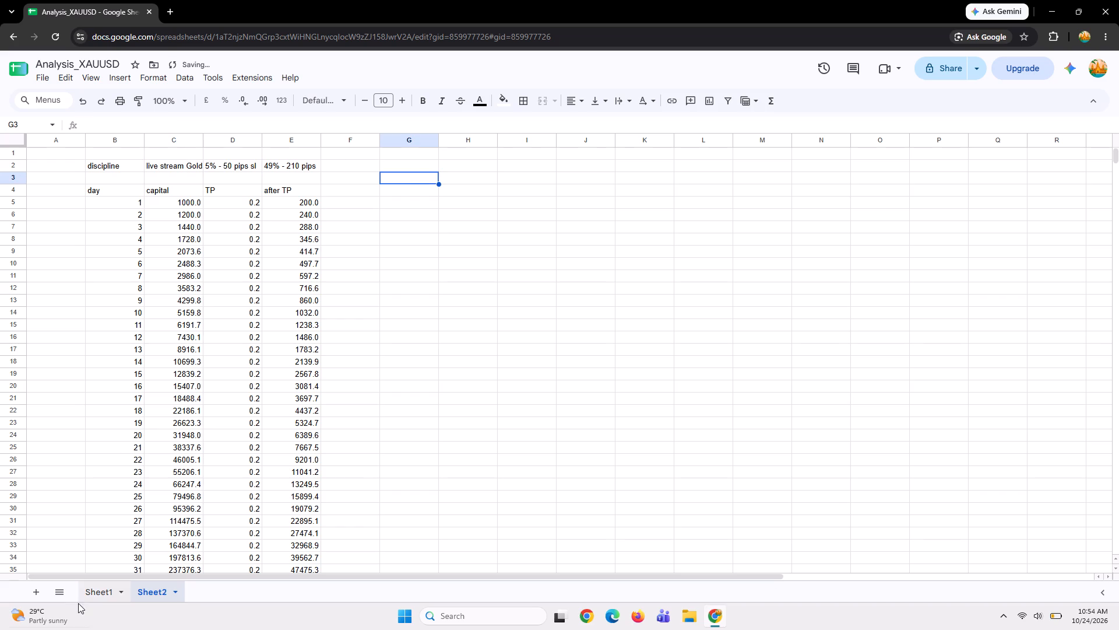
Add a new sheet to the workbook and enter the title "Candle King" in its cell B2.
left_click(41, 596)
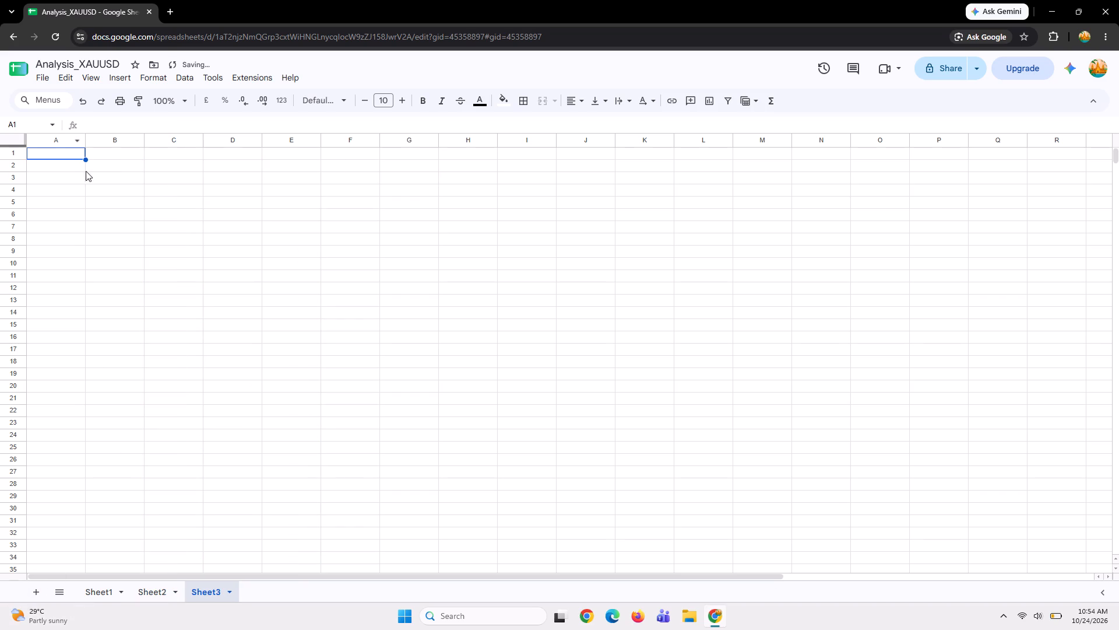
left_click(139, 191)
left_click(114, 169)
type("candle")
key("space")
type("Kin")
key("g")
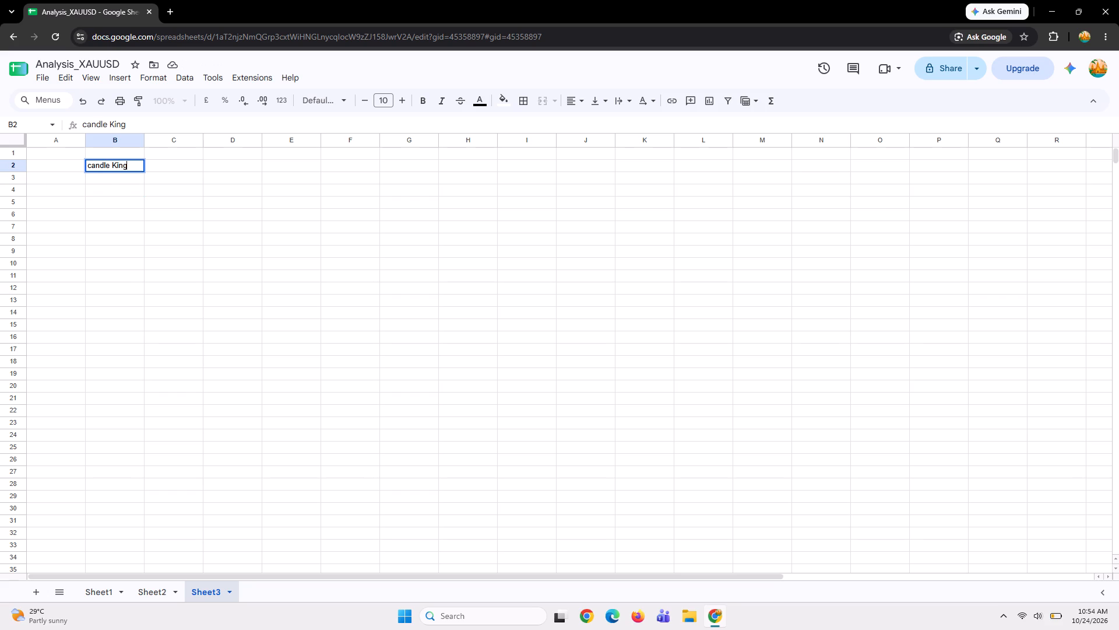
key("Left")
key("Right")
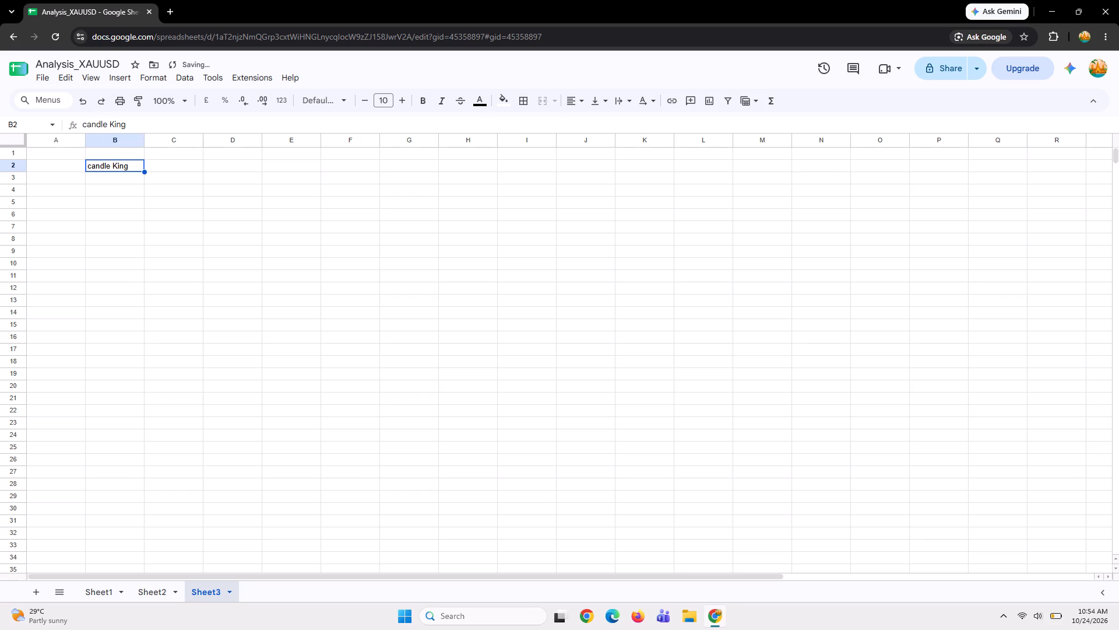
left_click(89, 127)
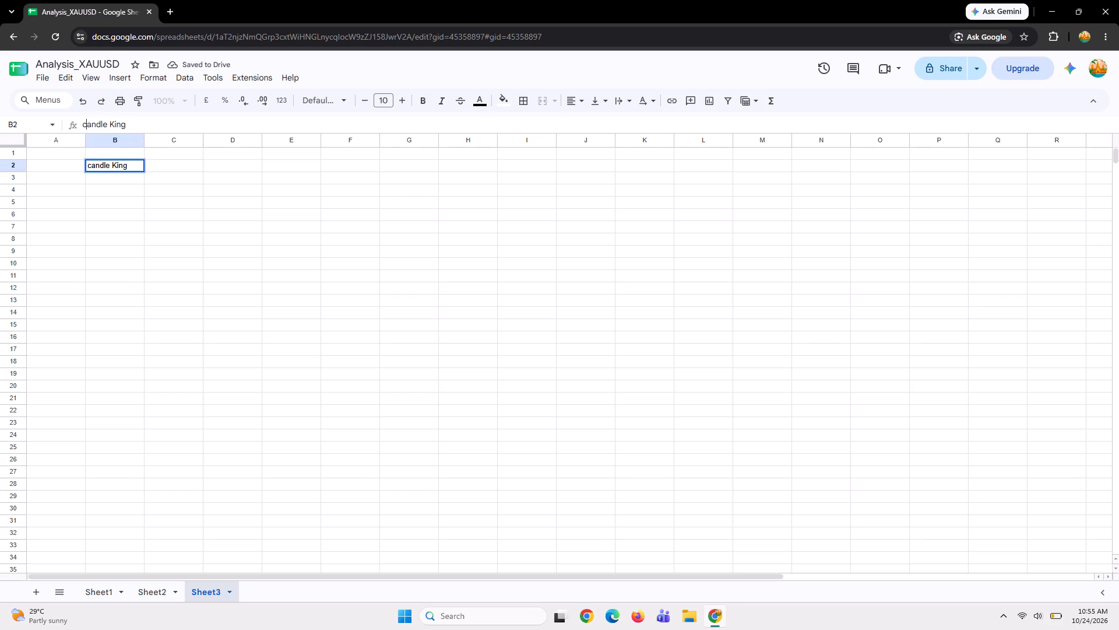
key("BackSpace")
key("shift+c")
left_click(114, 184)
Enter the label "Day 1" in B4 of Sheet3, below the Candle King title.
left_click(112, 191)
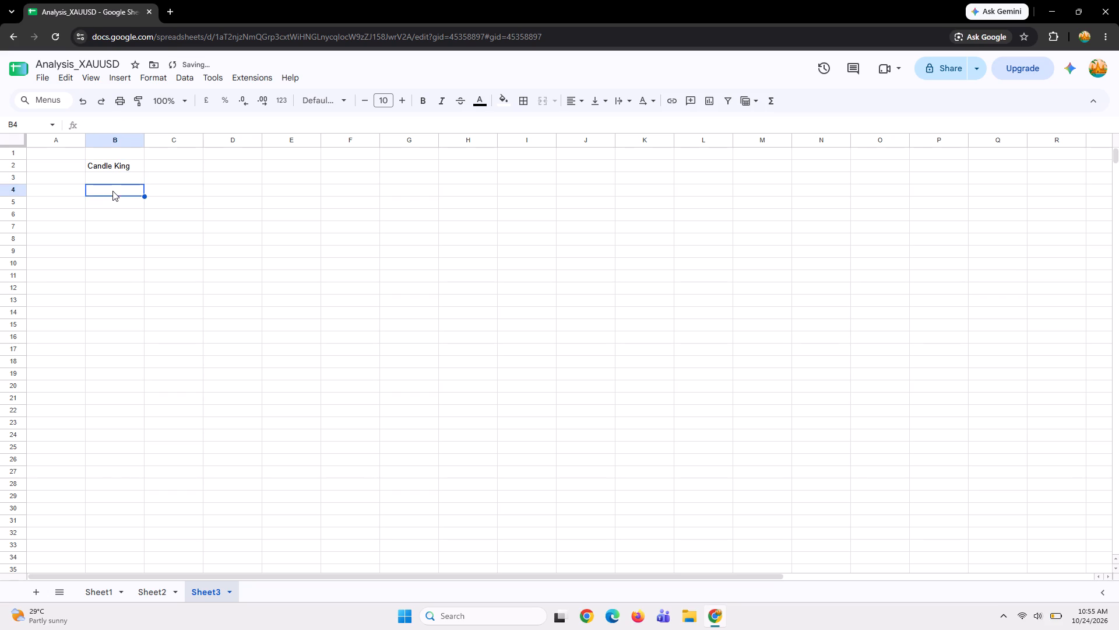
type("day")
key("space")
key("BackSpace")
key("BackSpace")
key("BackSpace")
key("BackSpace")
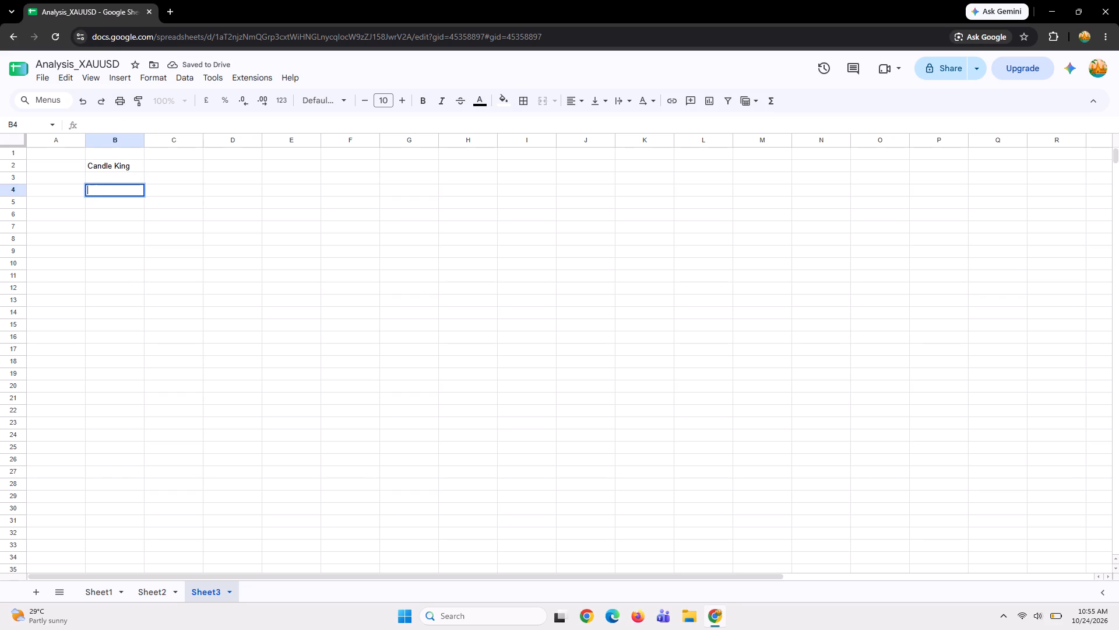
type("Day")
key("space")
key("1")
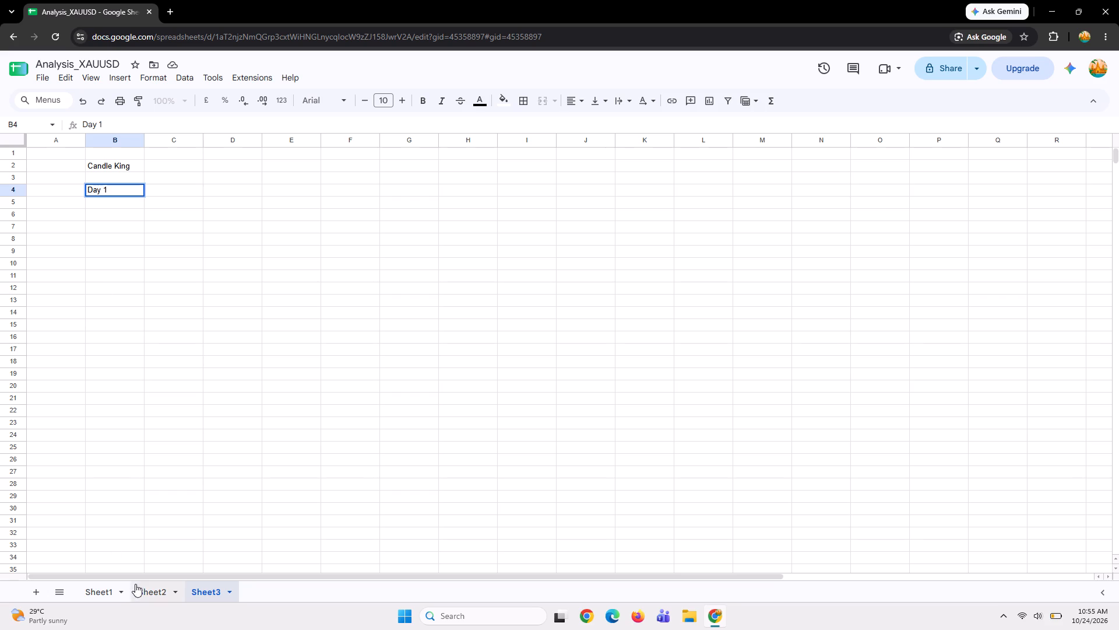
Examine how the day and trade columns are laid out in Sheet2 and Sheet1, including the merged Day cells.
left_click(142, 588)
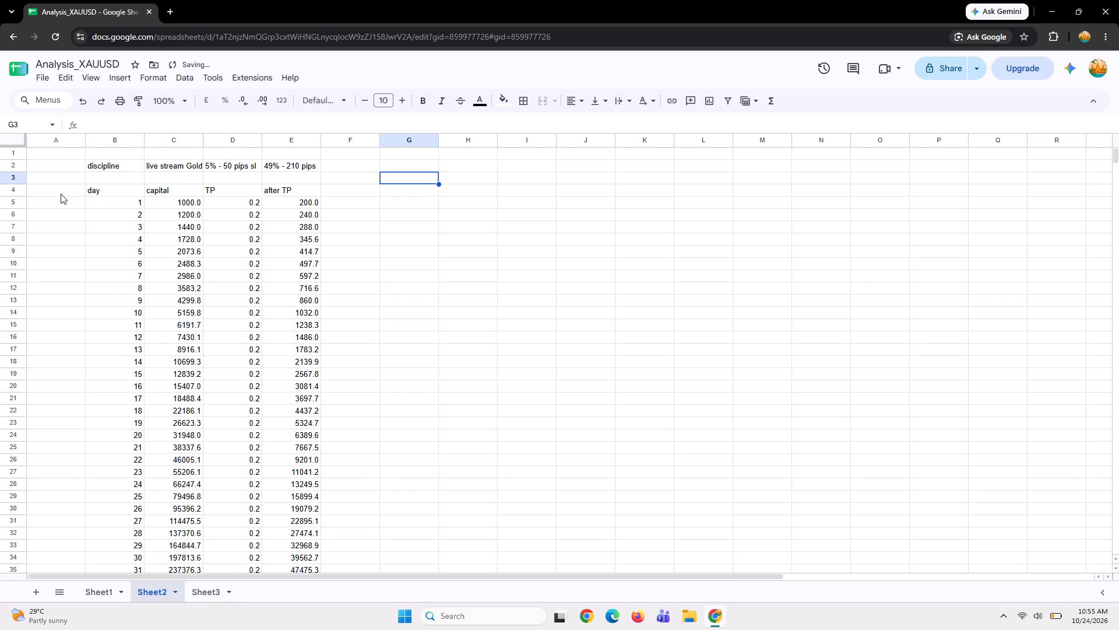
left_click(60, 201)
left_click_drag(60, 201, 61, 251)
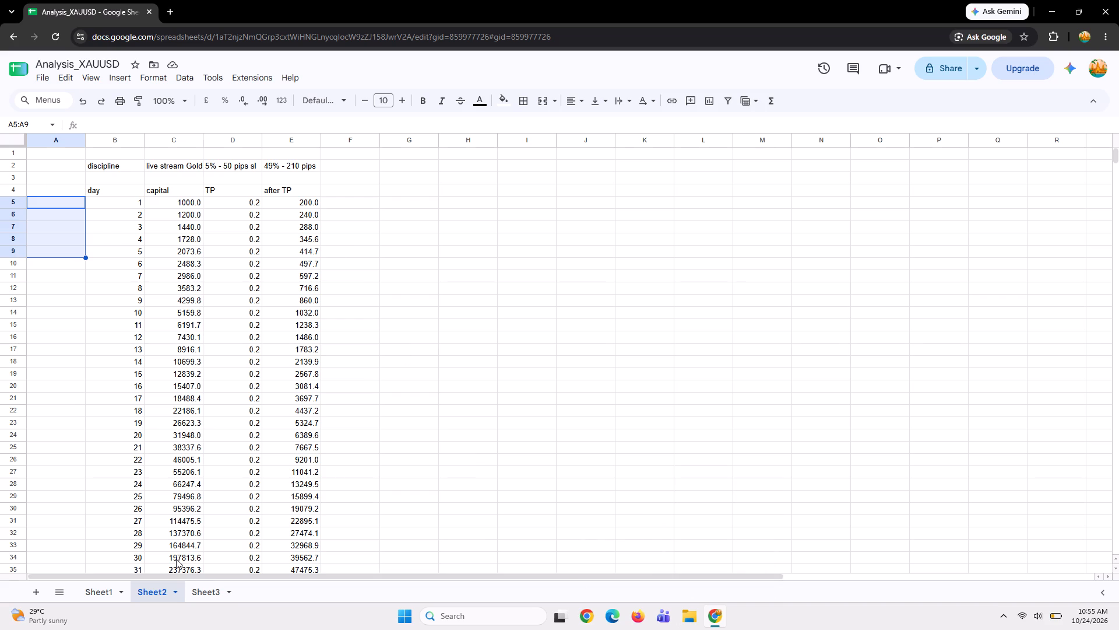
left_click(98, 589)
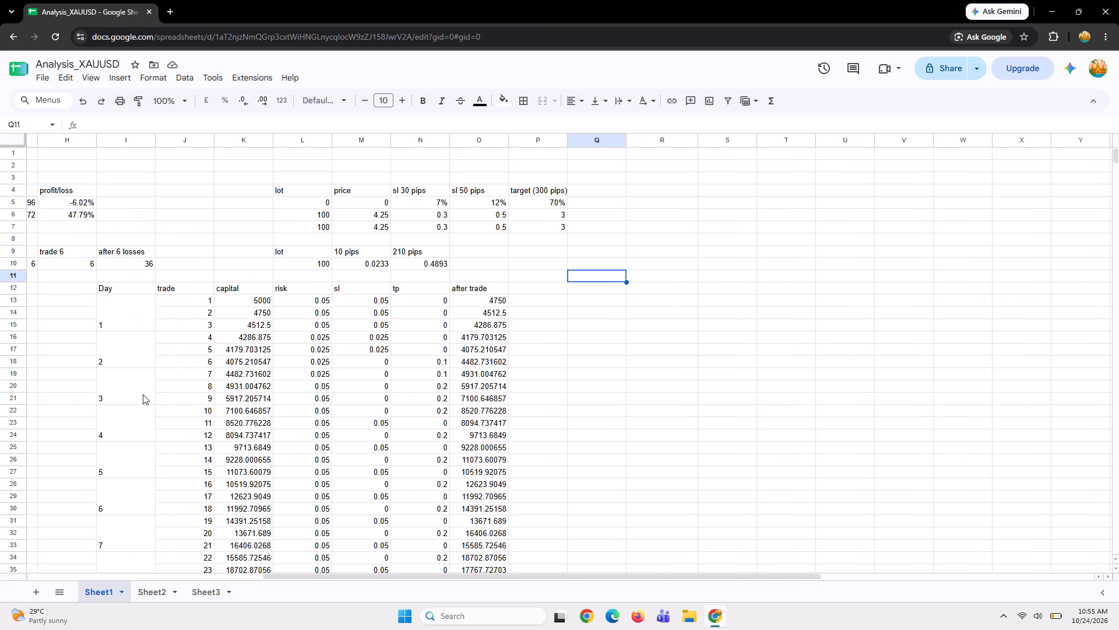
scroll(143, 394, "right", 3)
scroll(143, 394, "down", 4)
scroll(143, 394, "left", 3)
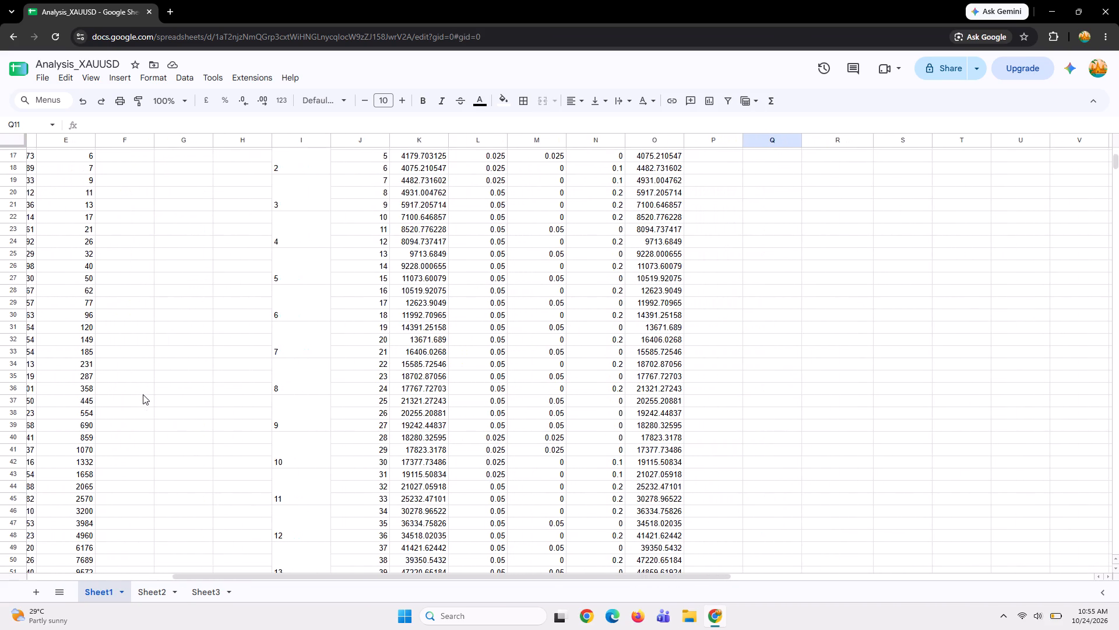
scroll(143, 394, "up", 4)
double_click(300, 306)
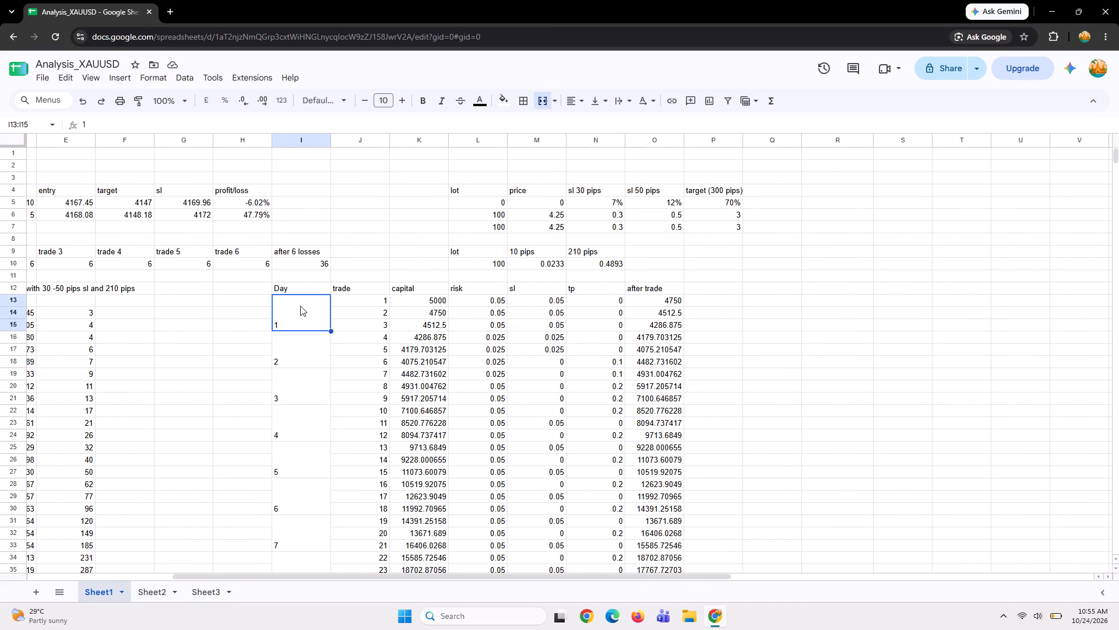
left_click(240, 318)
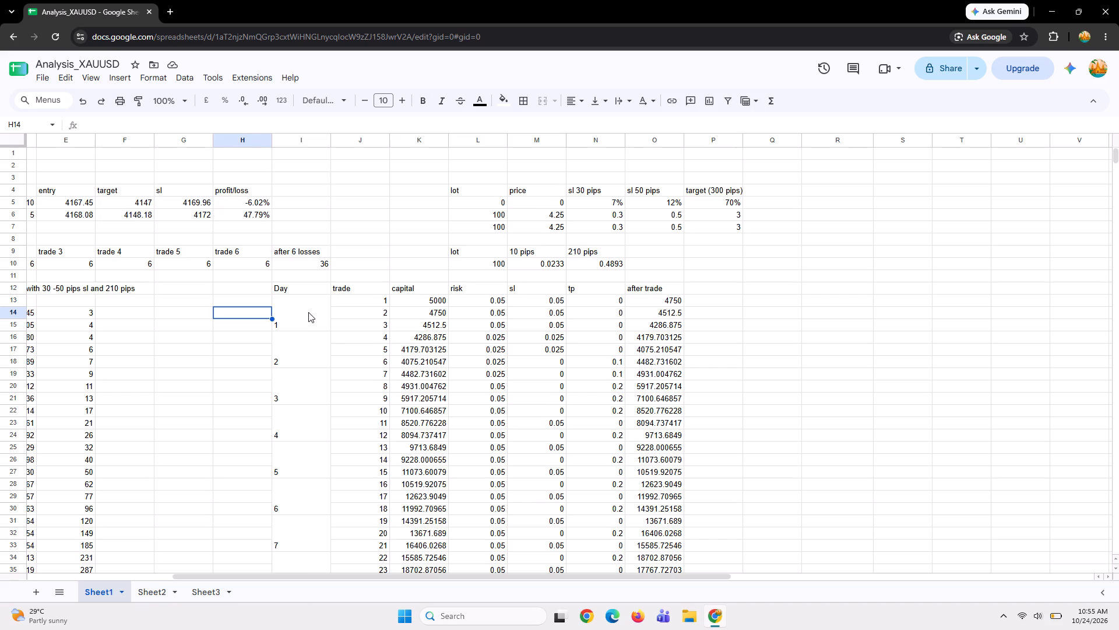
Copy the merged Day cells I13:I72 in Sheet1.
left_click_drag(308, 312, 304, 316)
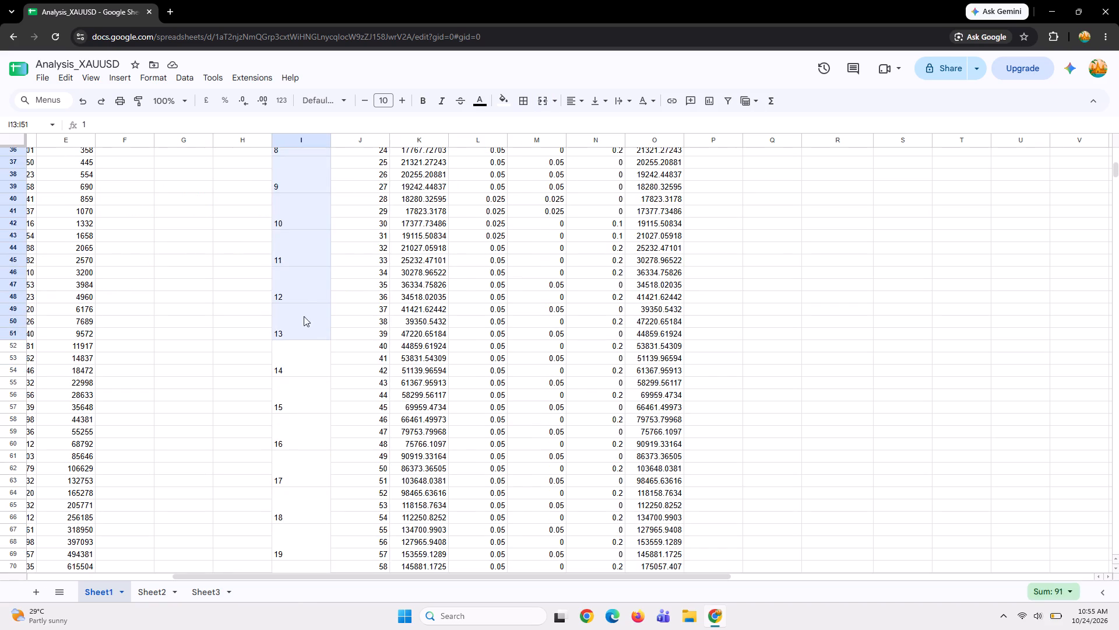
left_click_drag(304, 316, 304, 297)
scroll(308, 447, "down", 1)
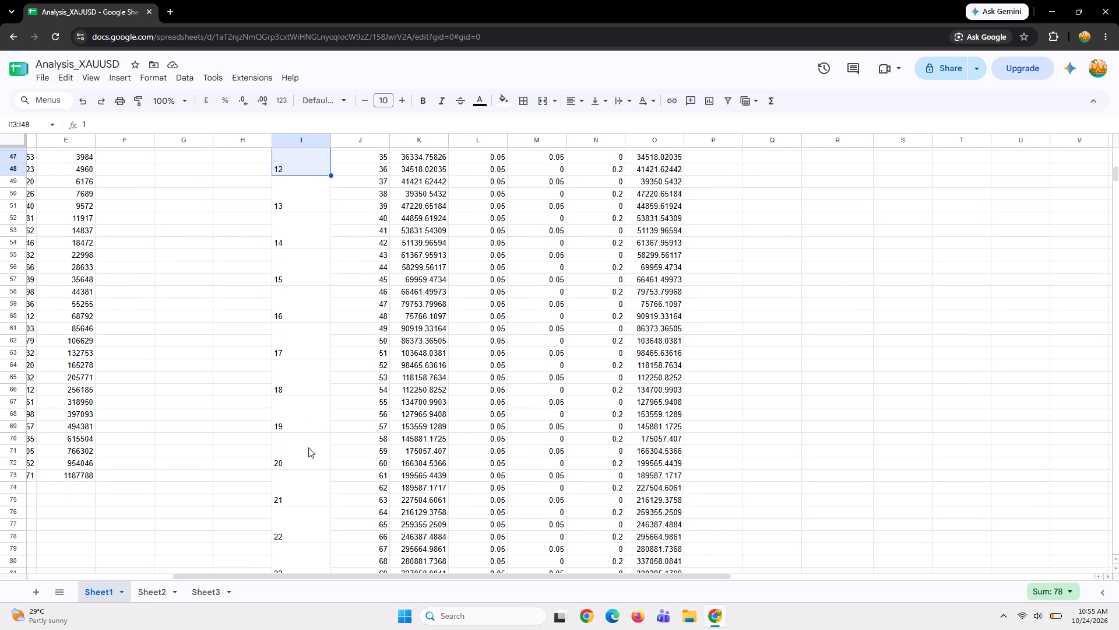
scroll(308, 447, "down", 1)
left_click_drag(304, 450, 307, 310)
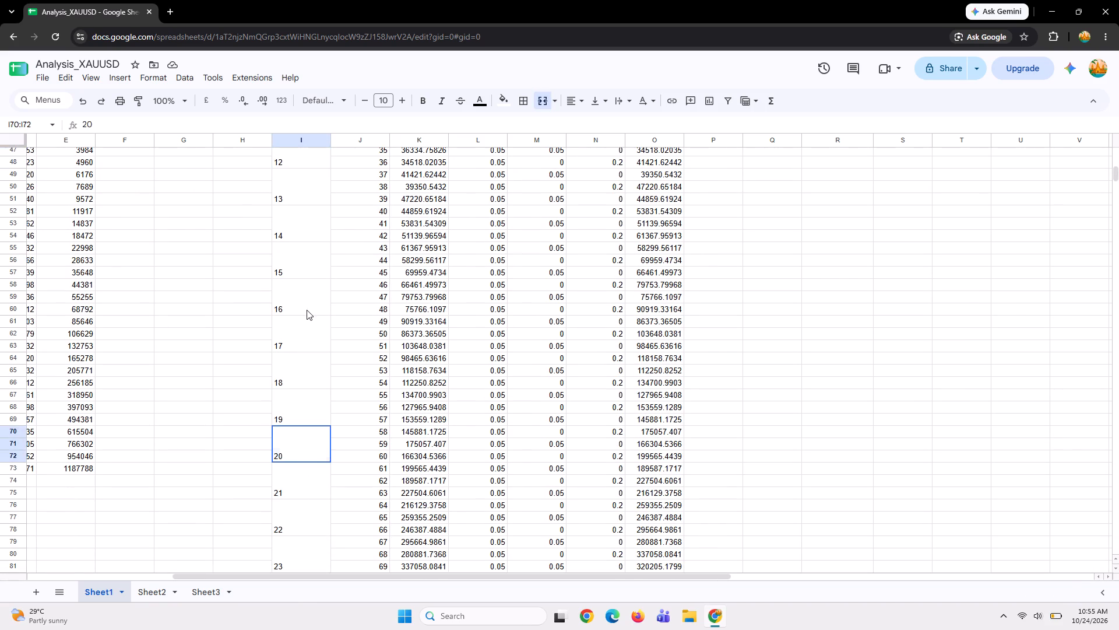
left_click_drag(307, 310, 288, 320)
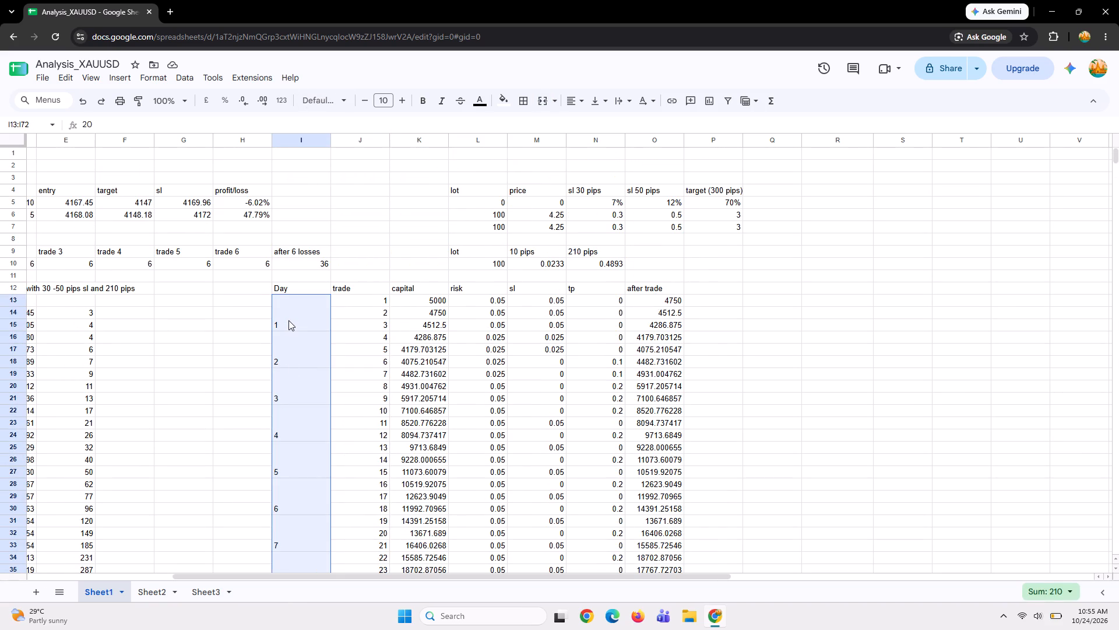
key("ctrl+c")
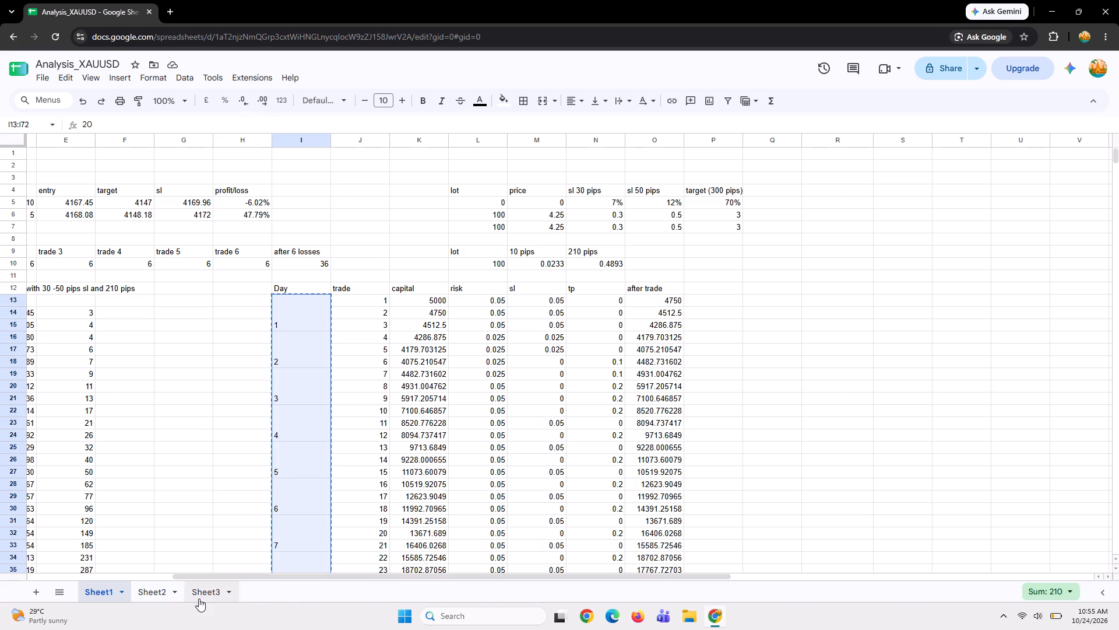
Enter the heading "week" in A4 of Sheet2, beside the day heading.
left_click(159, 585)
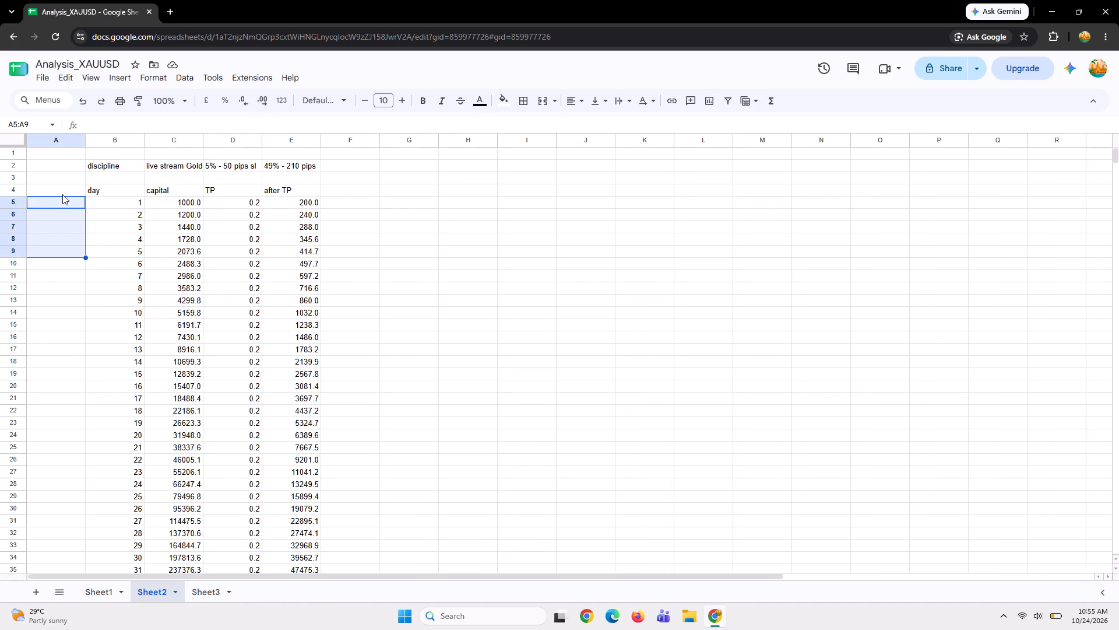
left_click(62, 193)
type("week")
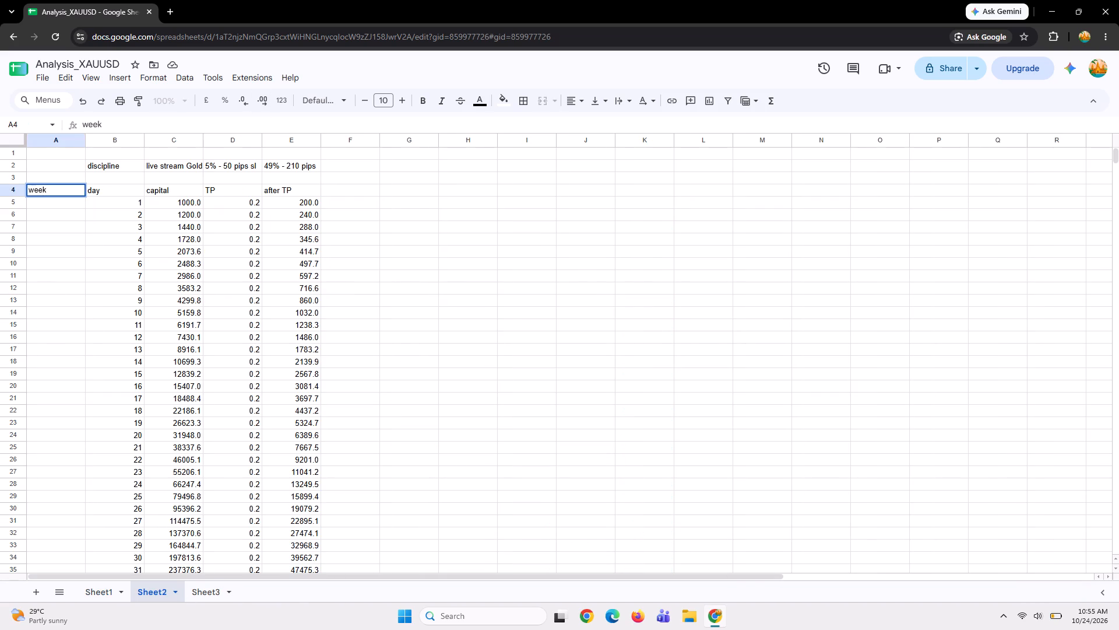
left_click(62, 206)
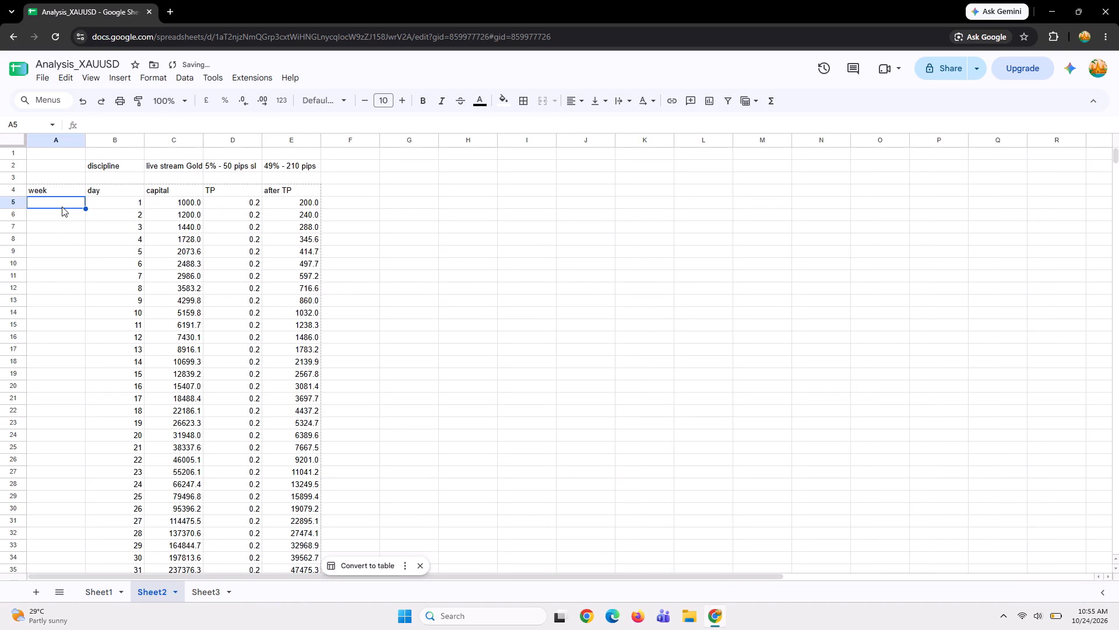
Merge cells A5:A9 in Sheet2 alongside days 1 to 5 and enter week number 1 in the merged cell.
left_click(209, 589)
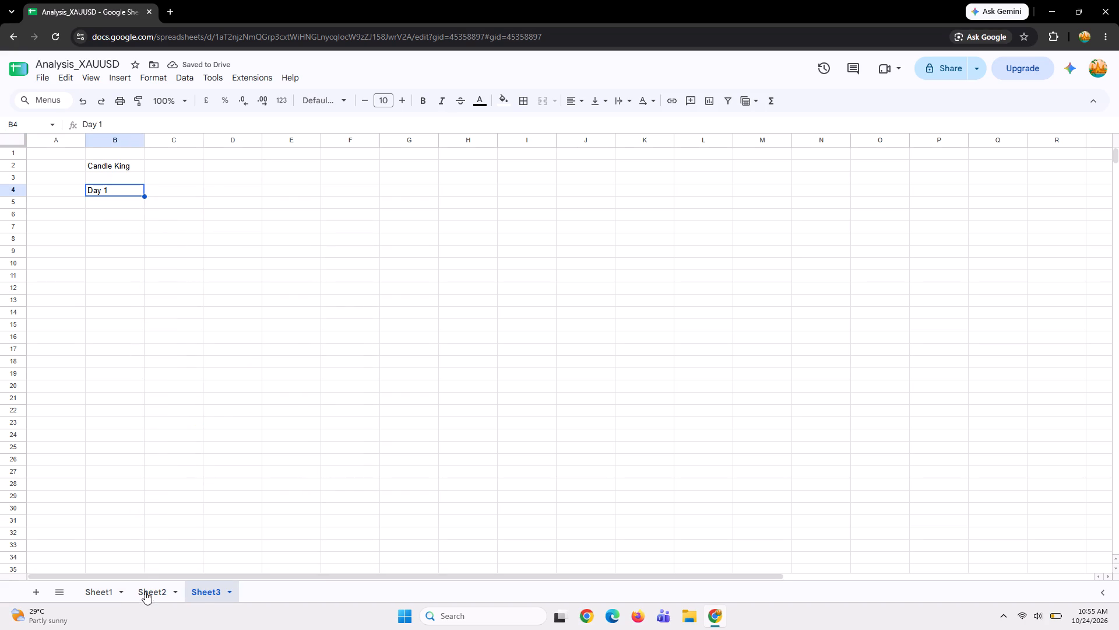
left_click(146, 594)
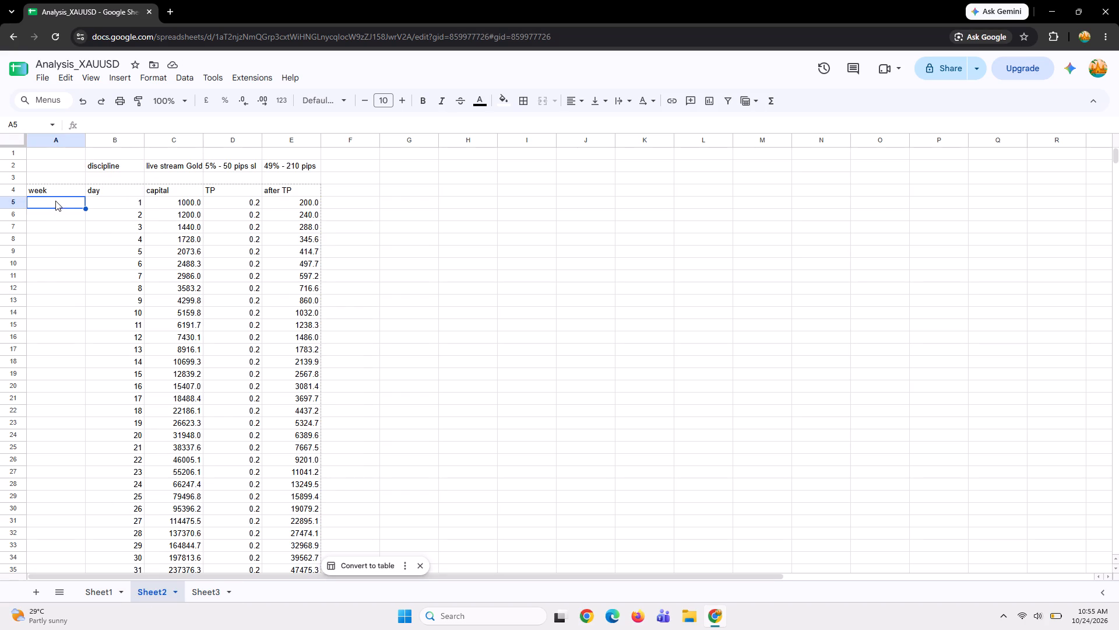
left_click_drag(55, 200, 57, 257)
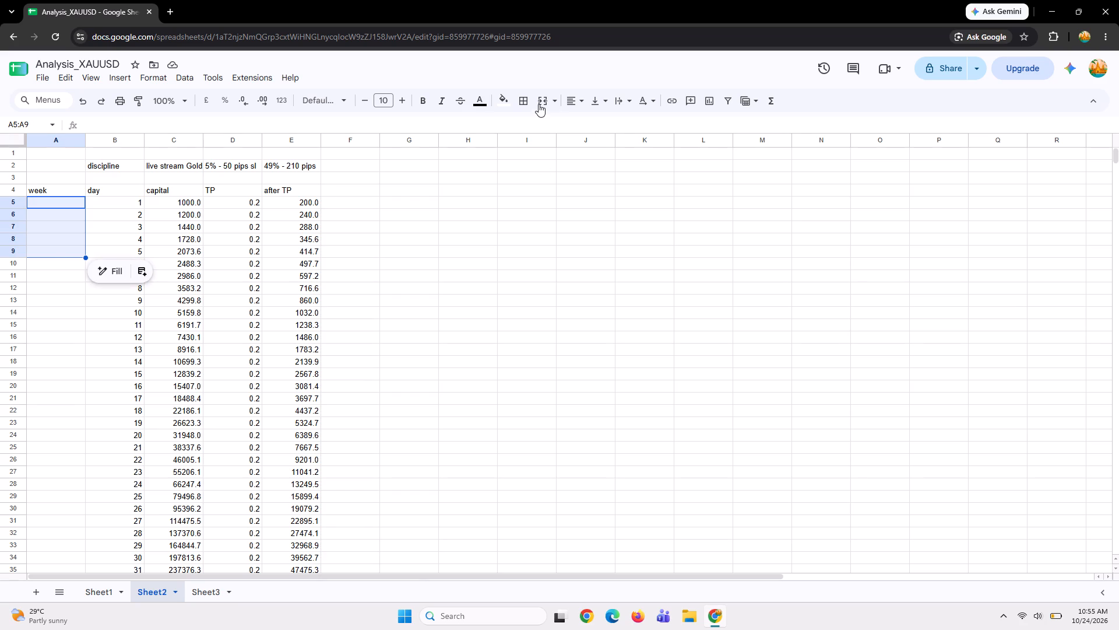
left_click(539, 104)
key("1")
key("Return")
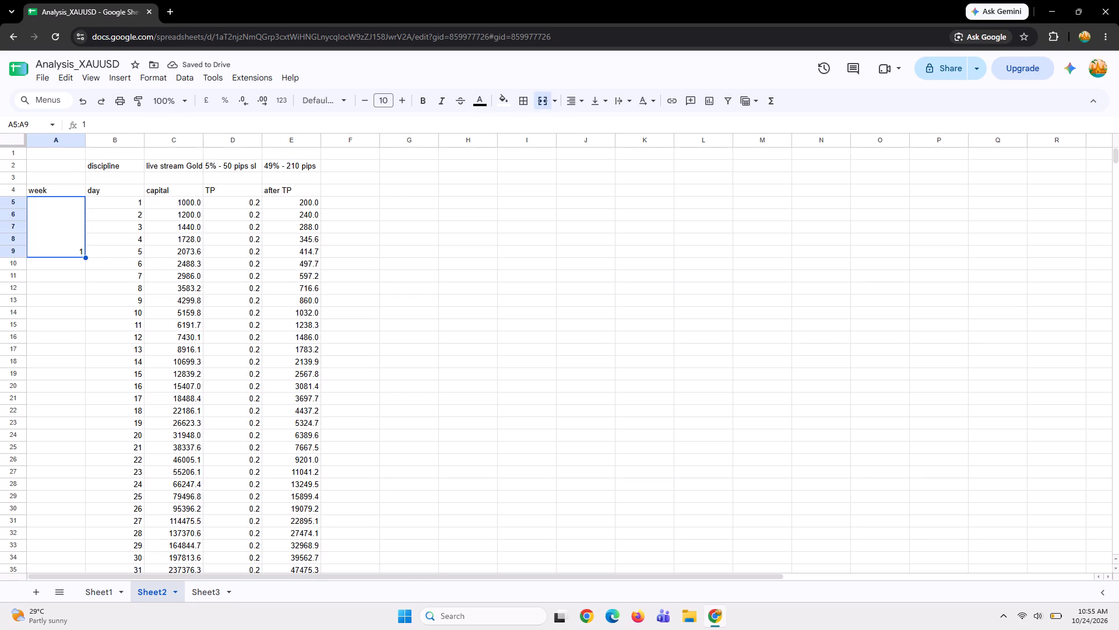
Extend the merged week numbering in Sheet2 down column A to row 64, giving weeks 1 to 12 alongside the 60 days.
left_click_drag(86, 256, 88, 579)
left_click_drag(88, 579, 82, 542)
scroll(121, 480, "right", 1)
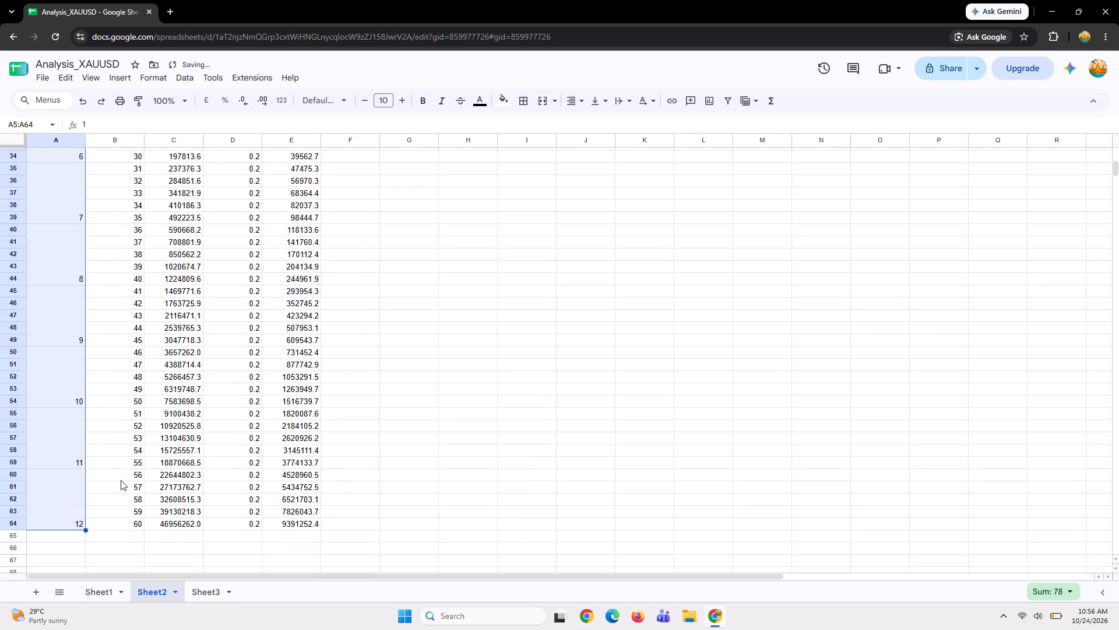
scroll(121, 480, "right", 1)
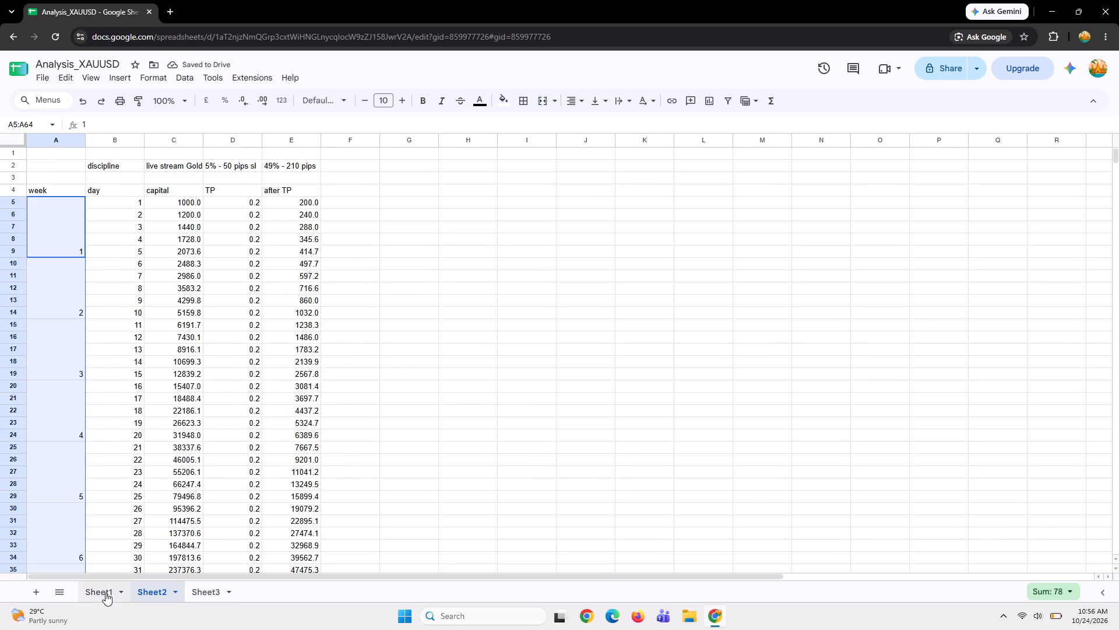
Change the label in B4 of Sheet3 to "Day" and enter 1 beneath it in B5.
left_click(209, 597)
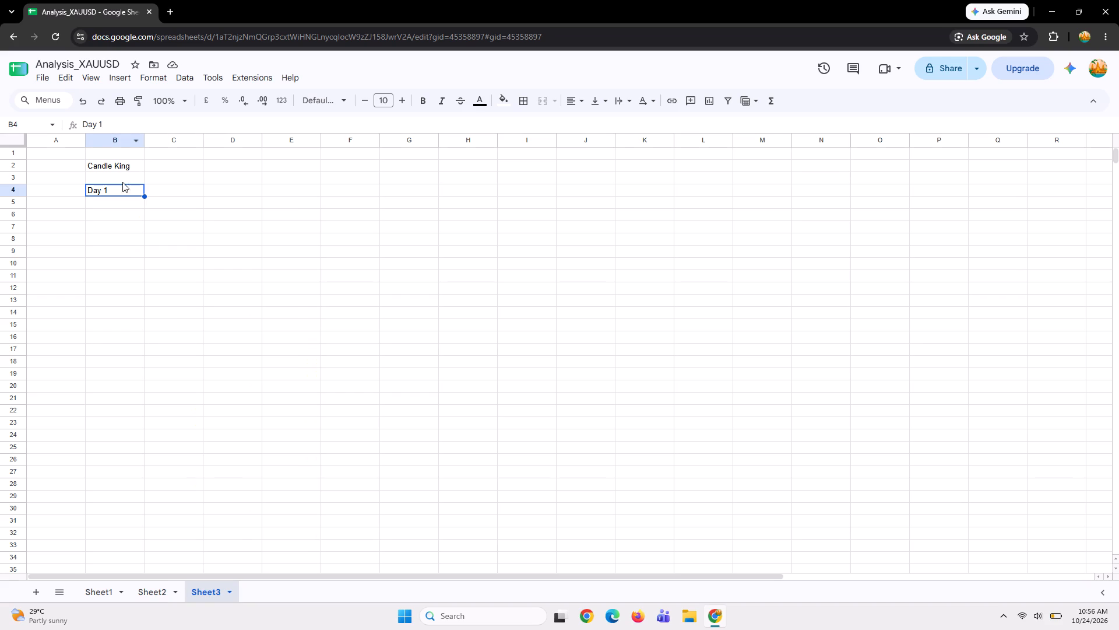
left_click(126, 205)
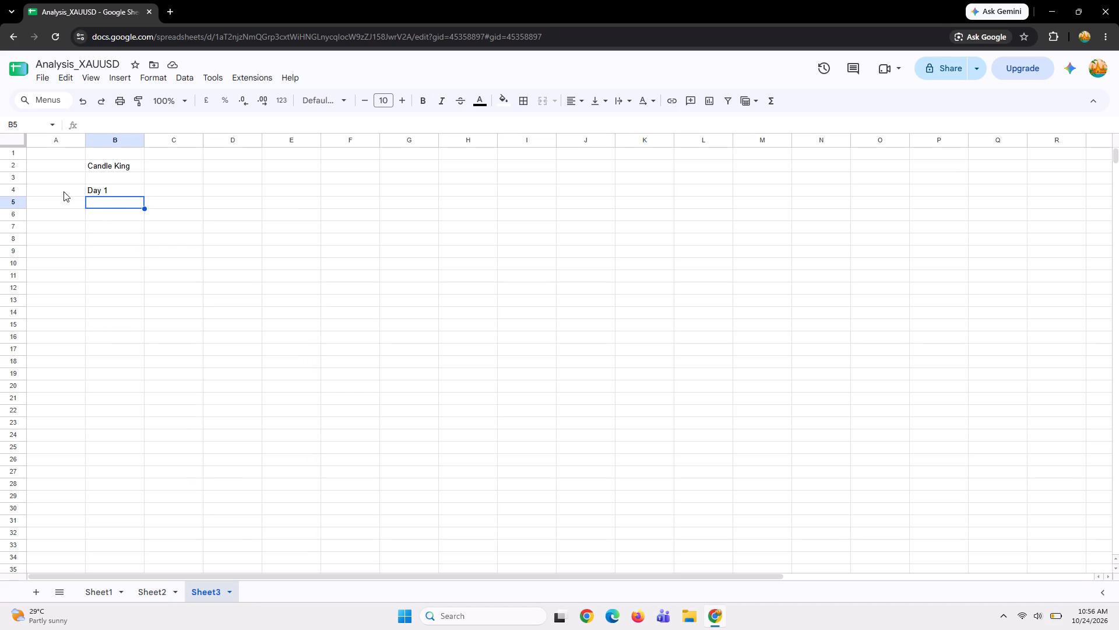
left_click(62, 191)
left_click(113, 189)
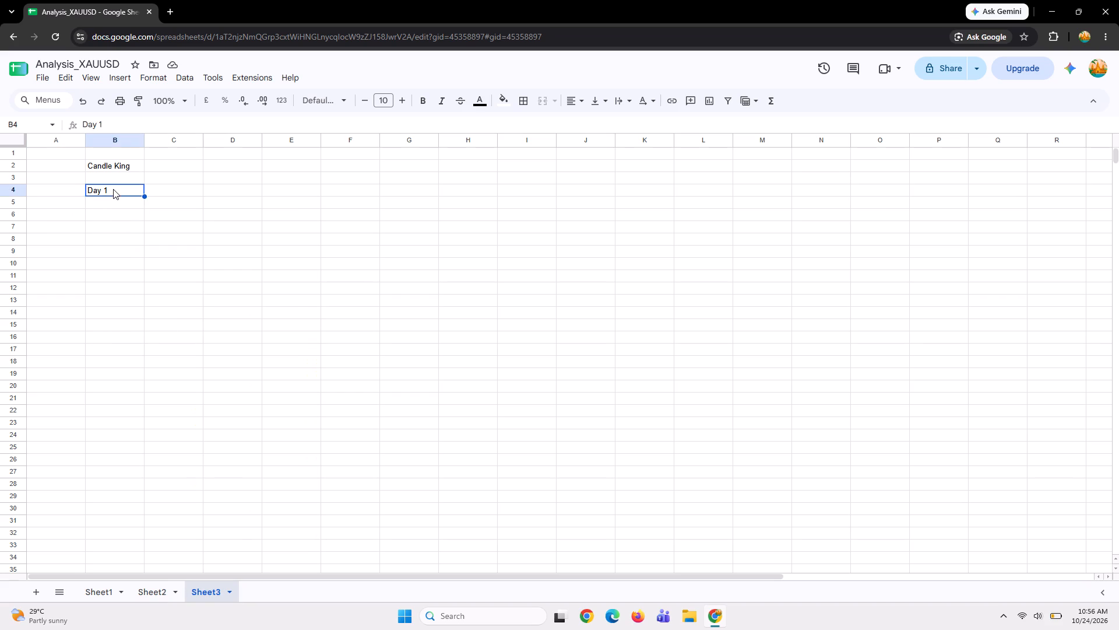
type("Day")
key("Return")
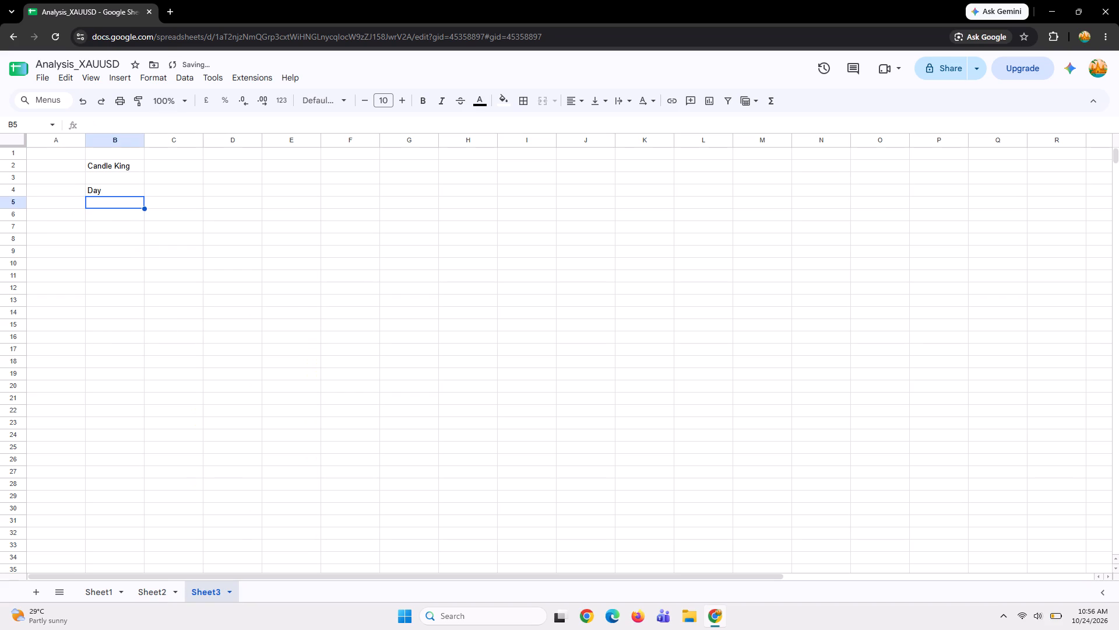
key("1")
key("Return")
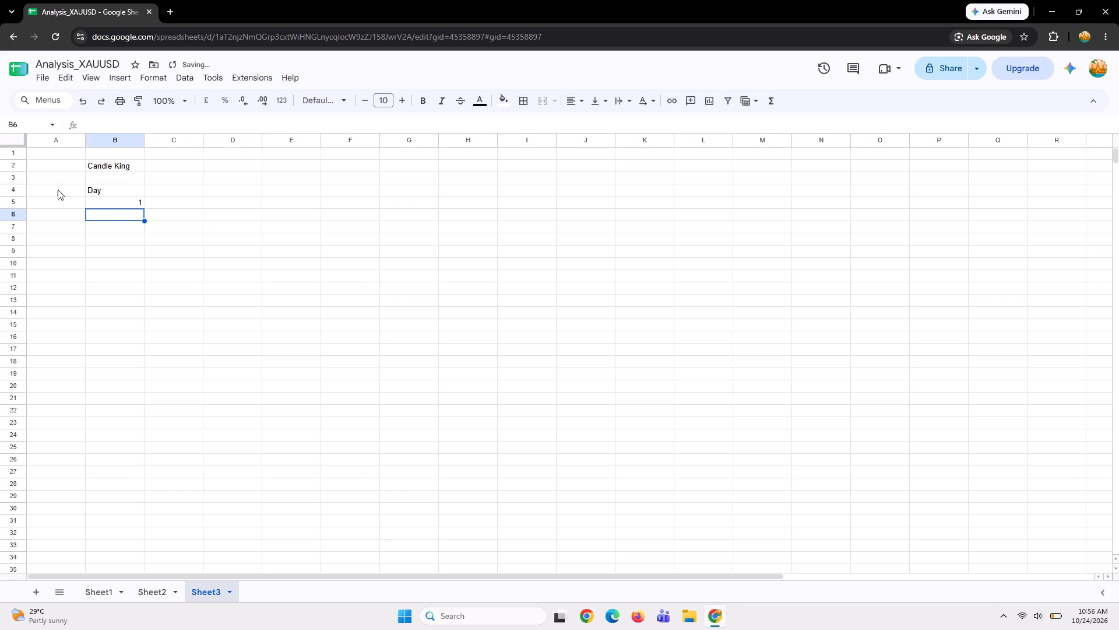
Enter the heading "Week" in A4 of Sheet3, beside the Day heading.
left_click(58, 190)
type("Weeks")
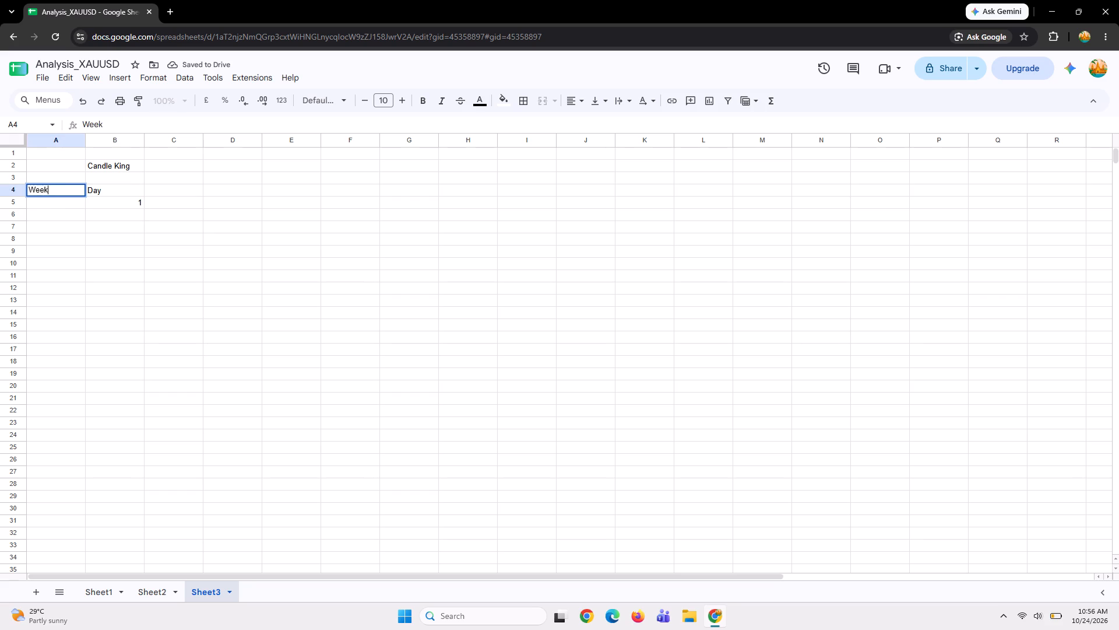
key("BackSpace")
key("Return")
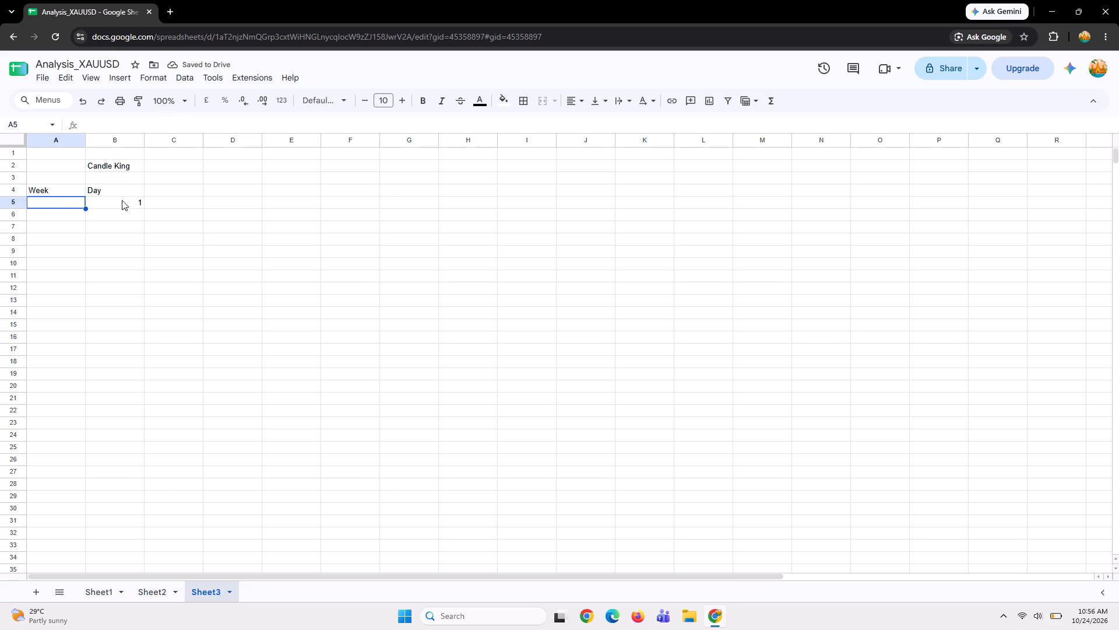
Enter day numbers 2, 3, 4 and 5 in cells B6 to B9 of Sheet3.
left_click(130, 216)
key("2")
key("Return")
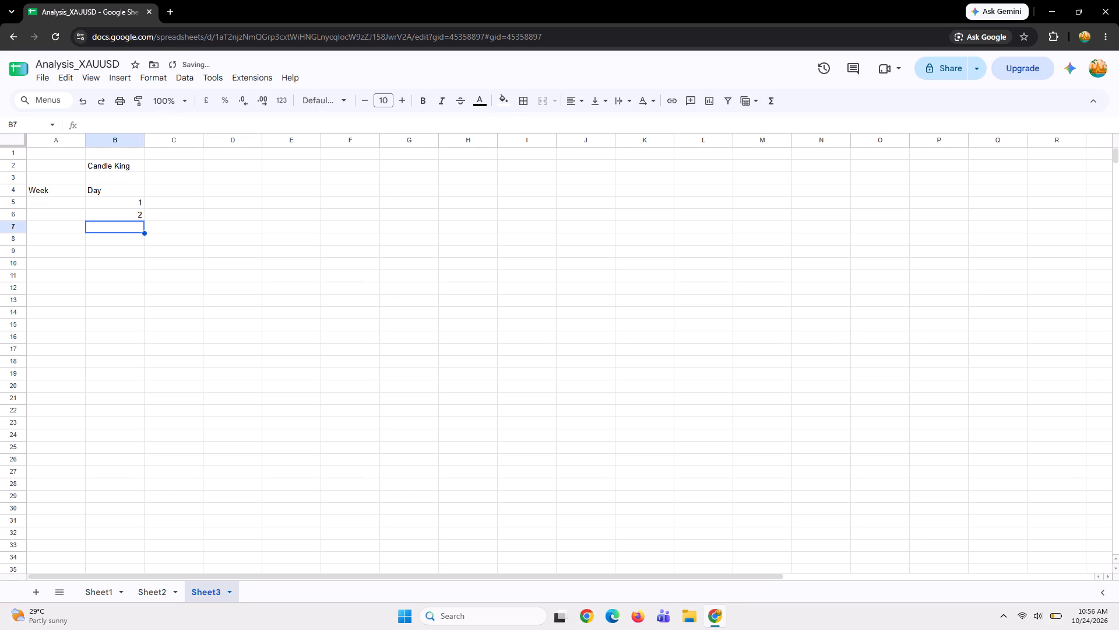
key("3")
key("Return")
key("5")
key("Return")
key("6")
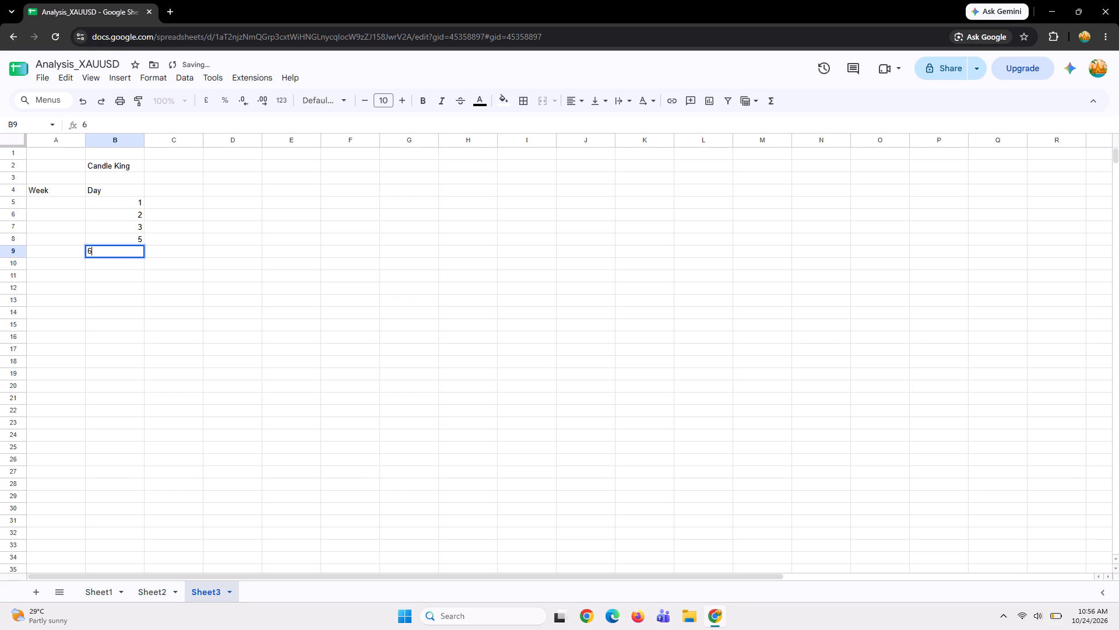
key("BackSpace")
key("5")
key("Return")
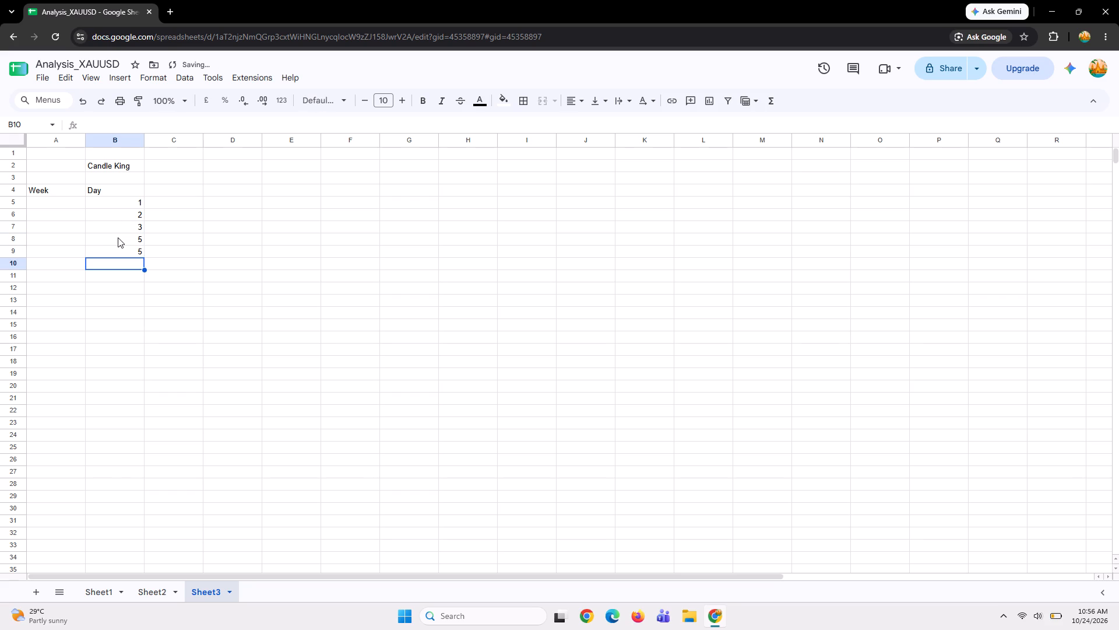
left_click(118, 237)
key("4")
key("Return")
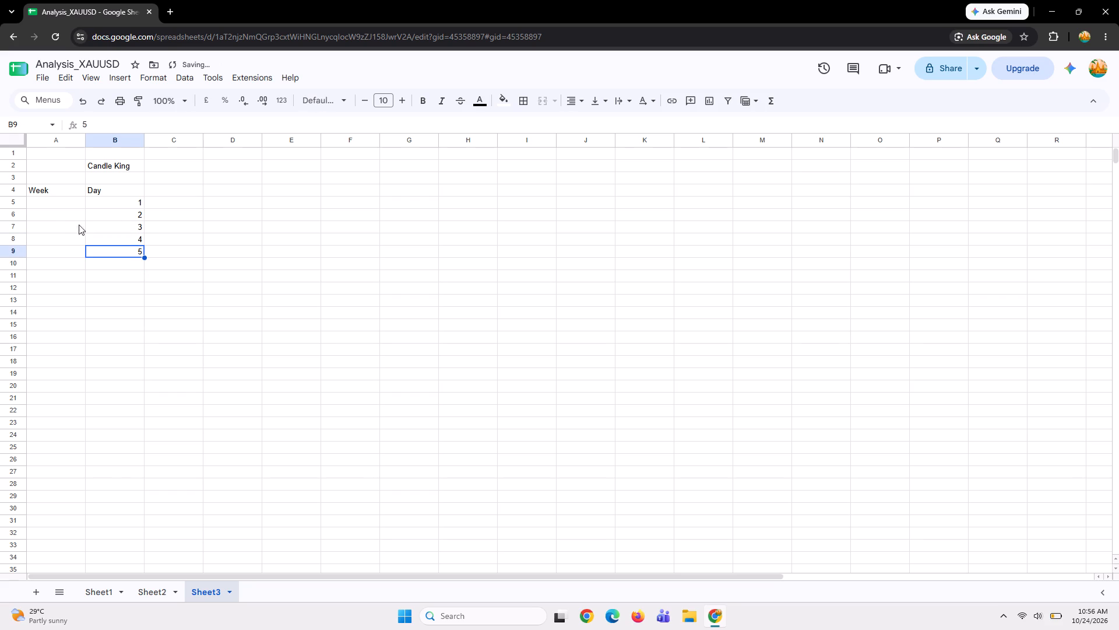
Merge cells A5:A9 in Sheet3 alongside days 1 to 5 and enter week number 1 in the merged cell.
left_click_drag(59, 201, 62, 244)
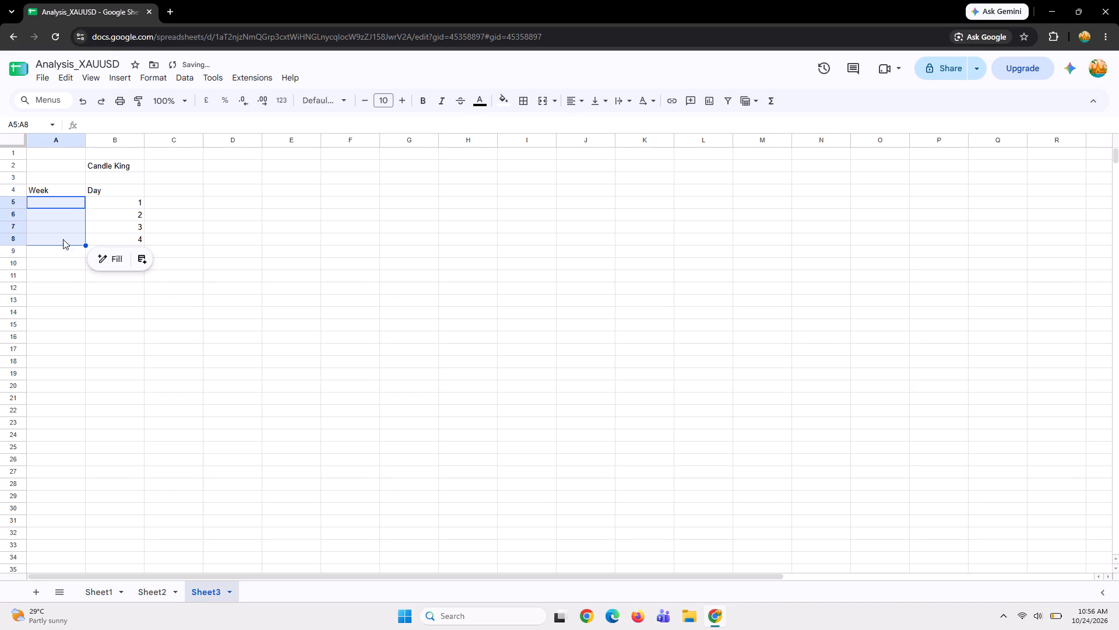
left_click(60, 201)
left_click_drag(60, 201, 55, 248)
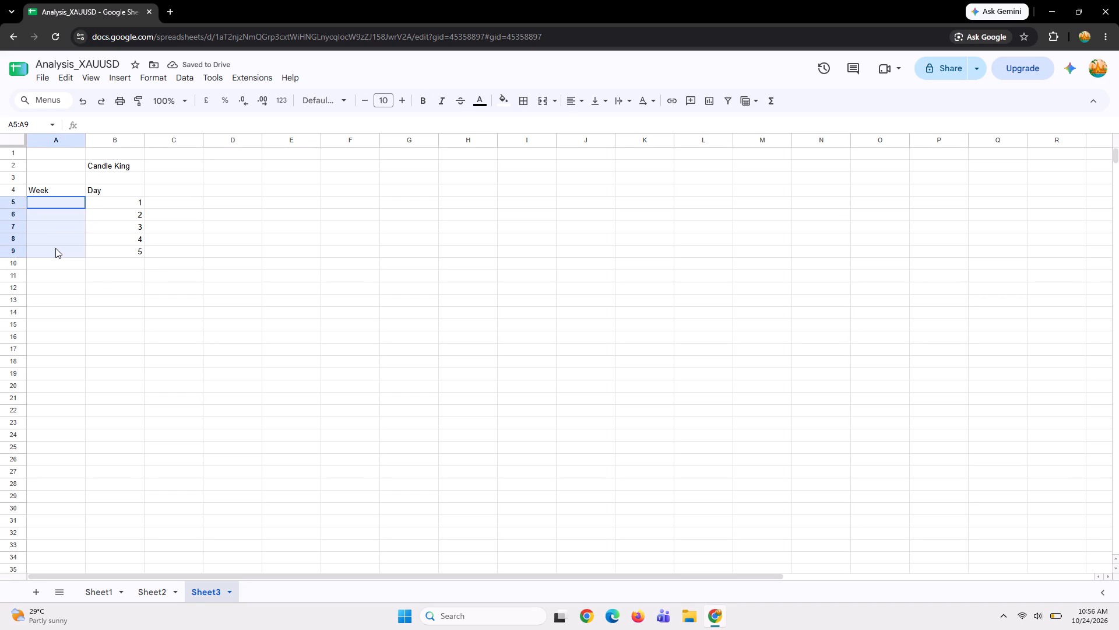
left_click_drag(55, 248, 55, 249)
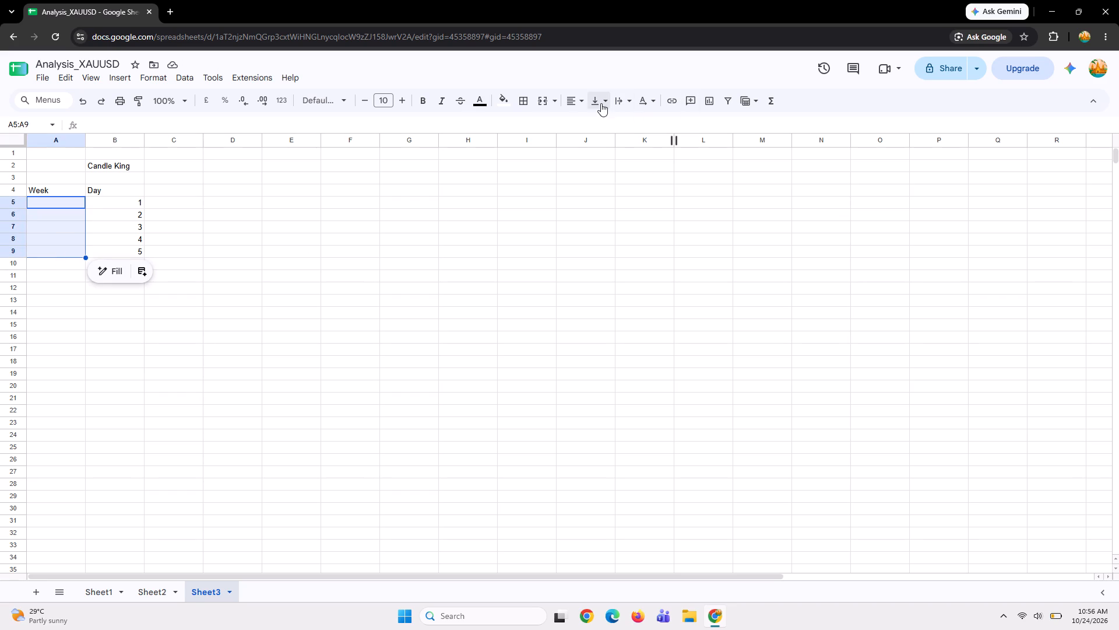
left_click(543, 100)
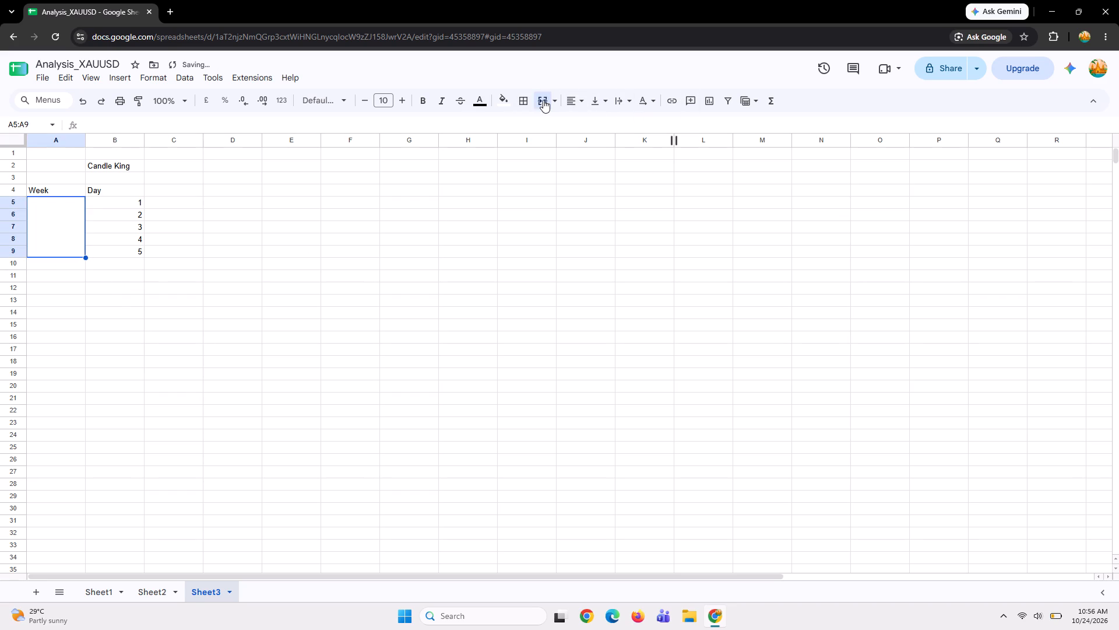
key("1")
key("Return")
Extend the week and day numbering from A5:B9 in Sheet3 down to row 59, reaching week 11.
left_click_drag(60, 220, 114, 227)
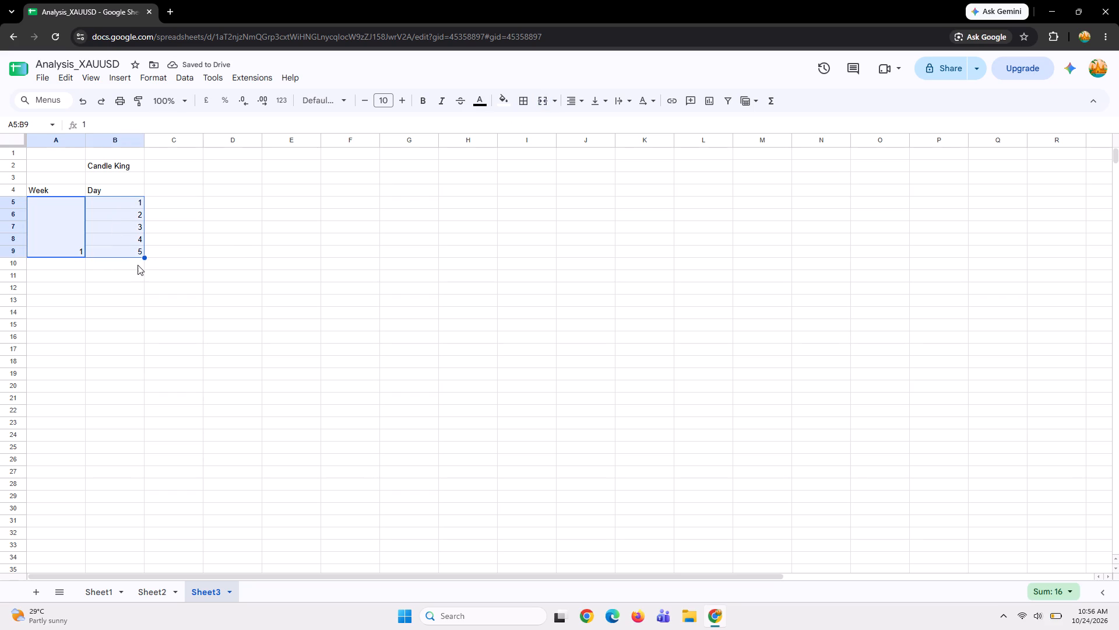
left_click_drag(146, 257, 145, 585)
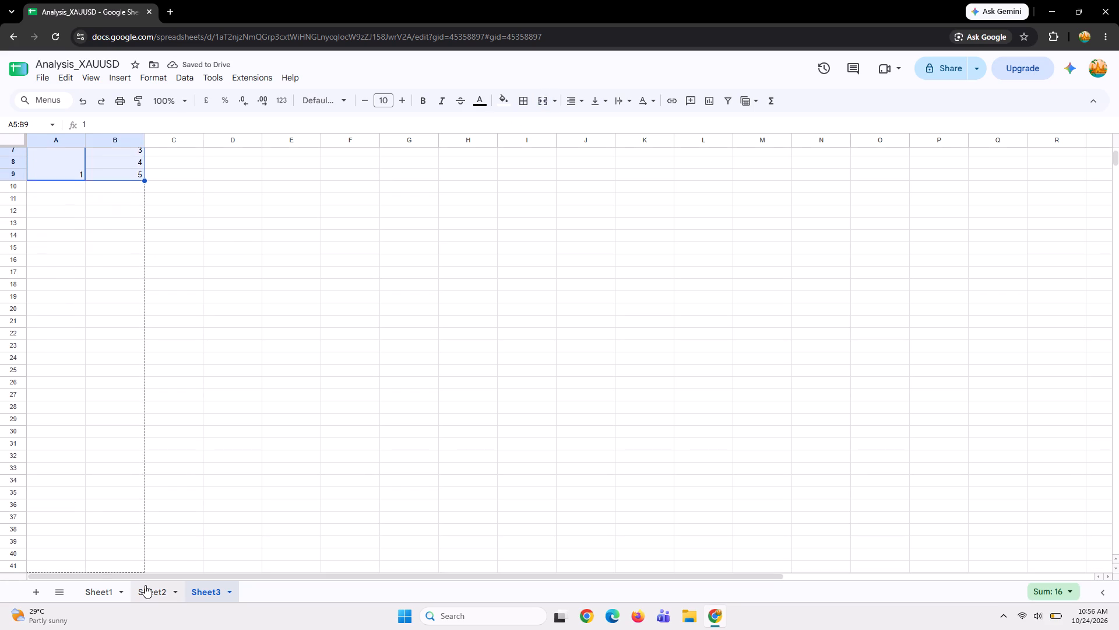
left_click_drag(145, 585, 132, 583)
scroll(200, 416, "down", 5)
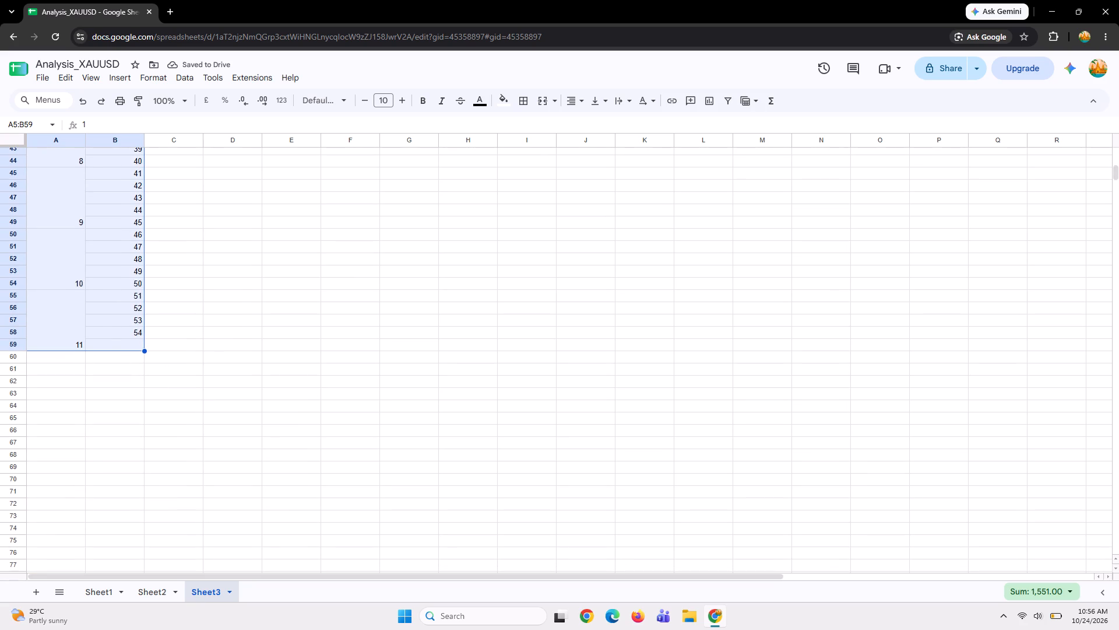
Extend the week and day numbering in Sheet3 down to row 64 and set the week number in A60:A64 to 12.
left_click_drag(143, 351, 142, 393)
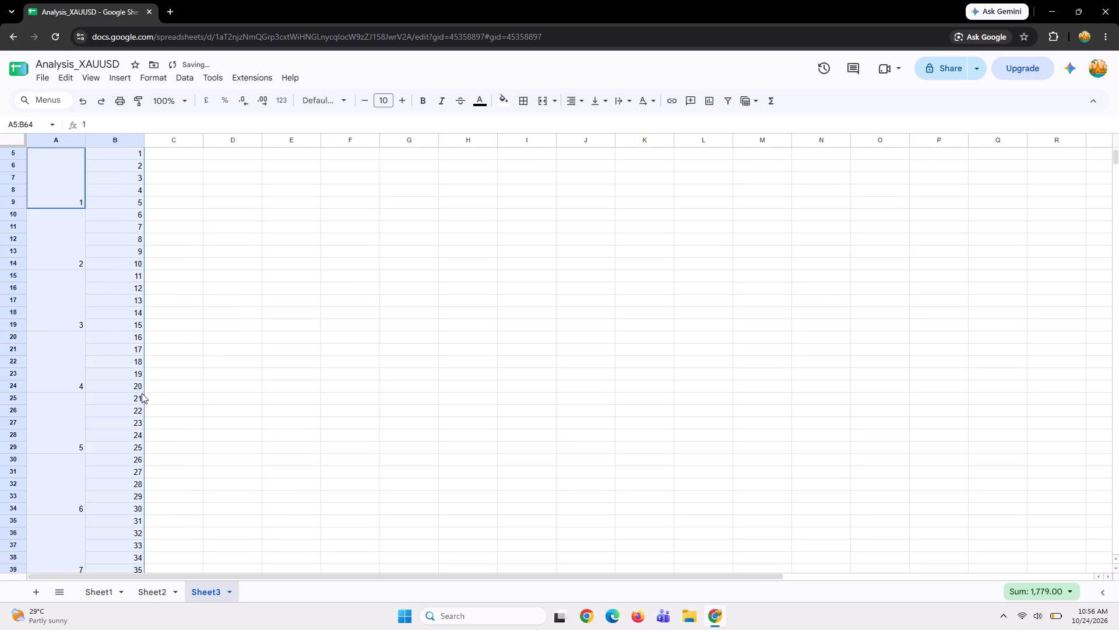
scroll(142, 393, "down", 5)
left_click(50, 362)
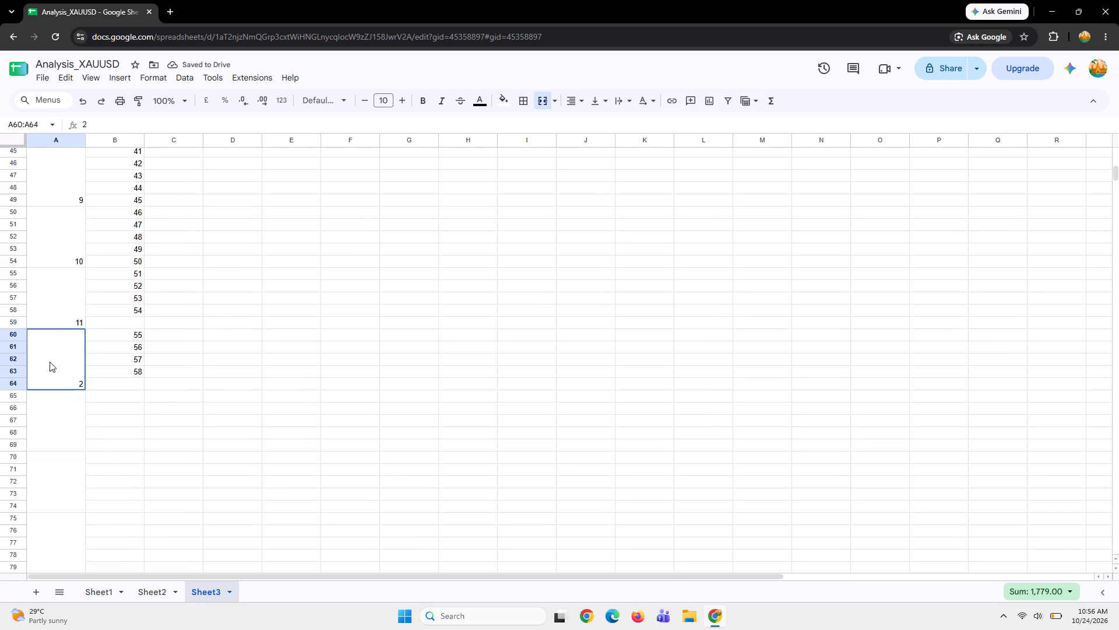
type("12")
key("Return")
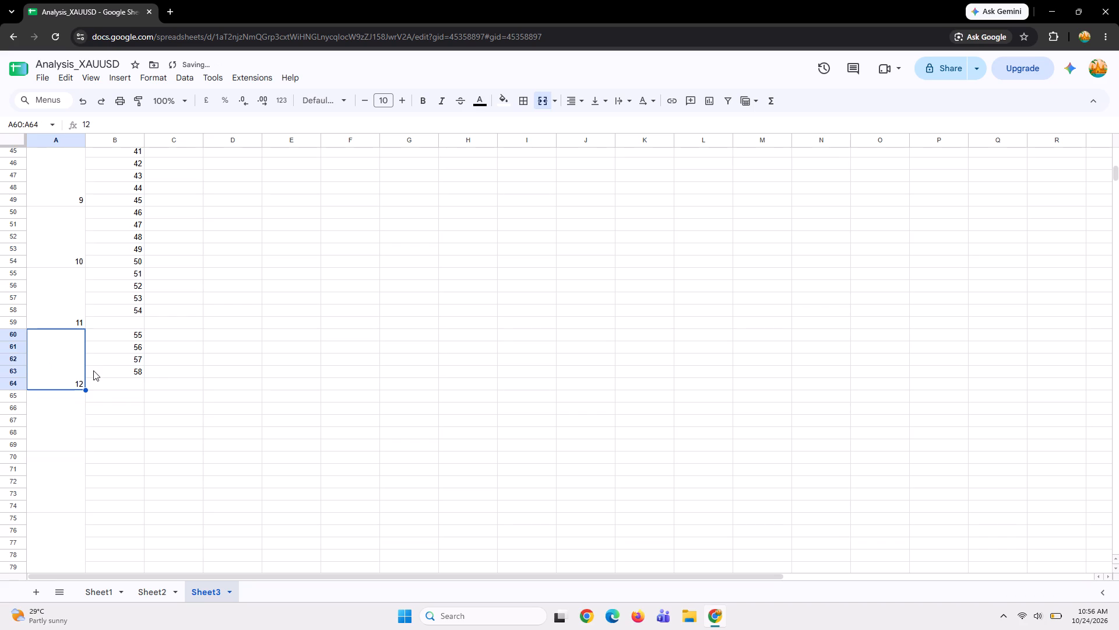
Enter day numbers 55, 56, 57, 58, 59 and 60 in cells B59 to B64 of Sheet3.
left_click(127, 324)
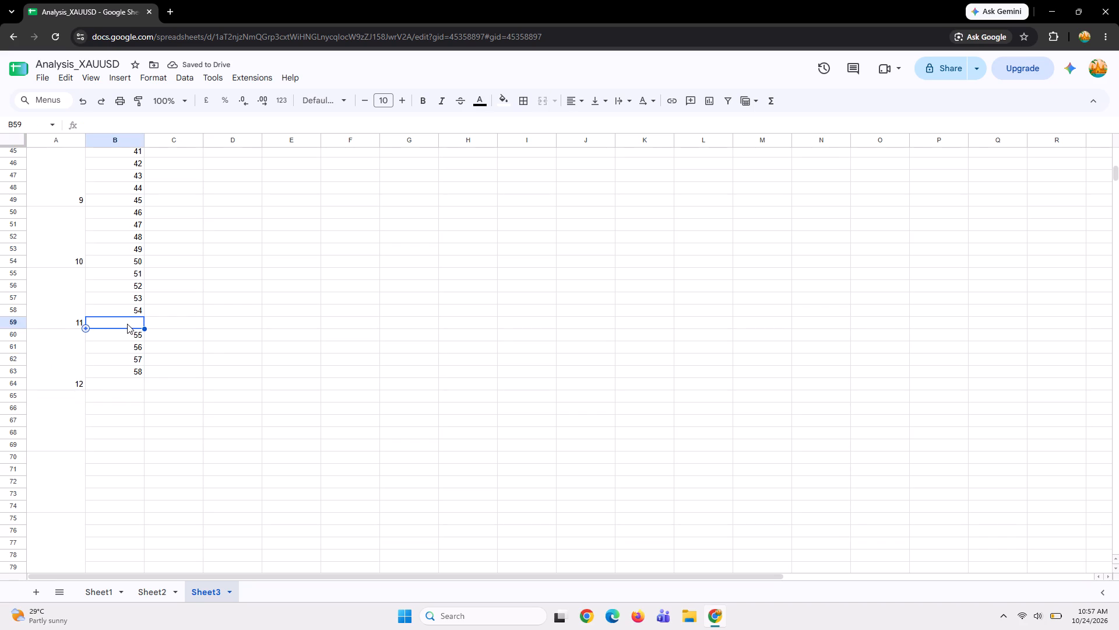
type("55")
key("Return")
type("56")
key("Return")
type("57")
key("Return")
type("58")
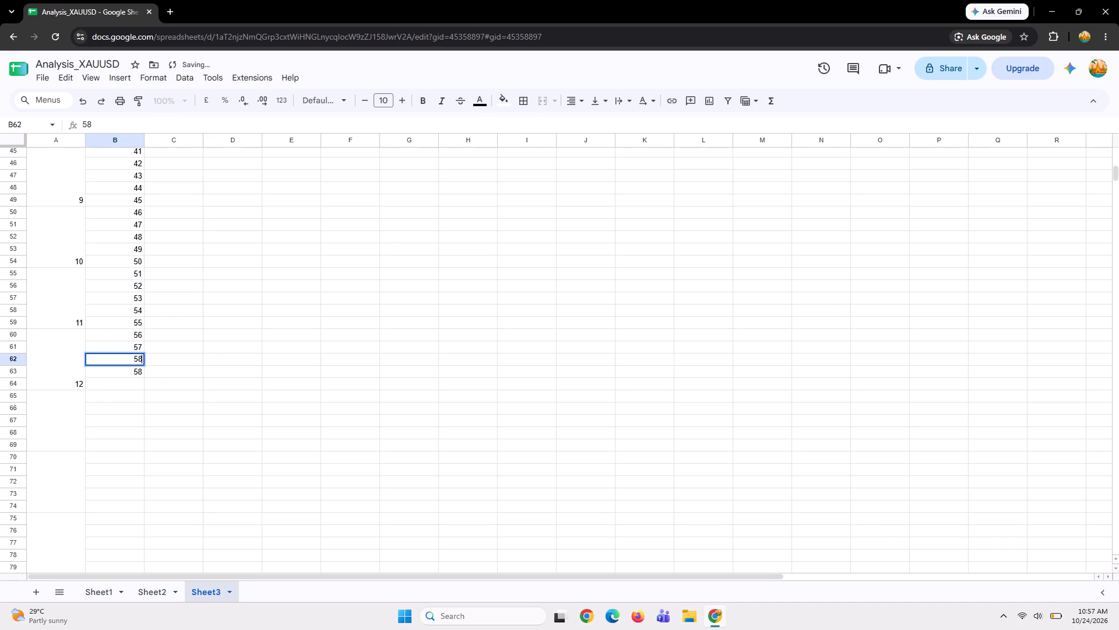
key("Return")
type("59")
key("Return")
type("60")
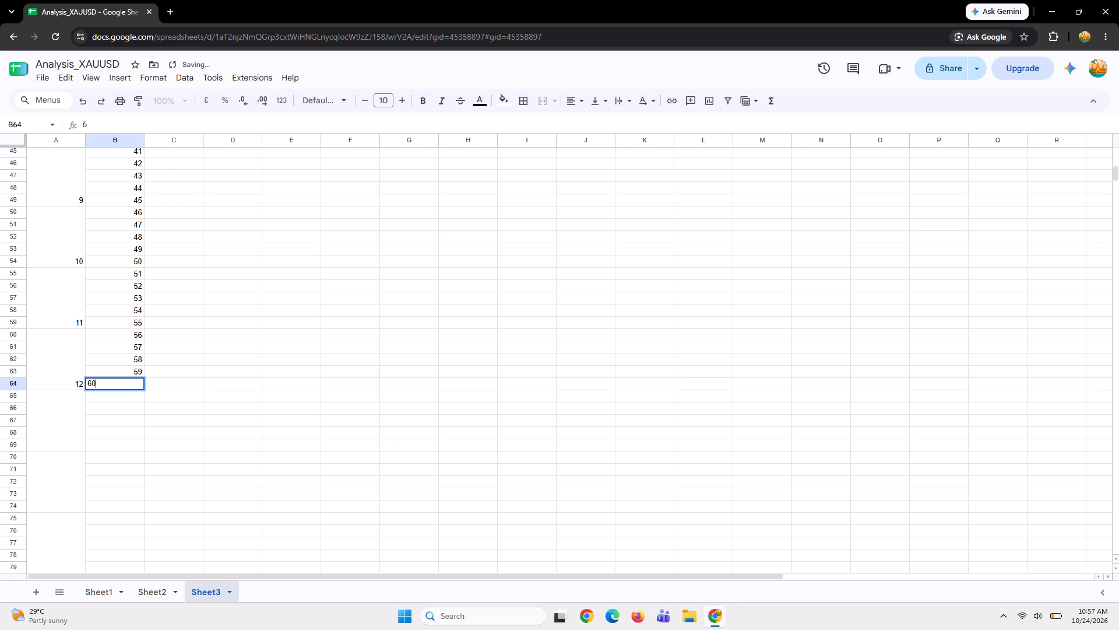
key("Return")
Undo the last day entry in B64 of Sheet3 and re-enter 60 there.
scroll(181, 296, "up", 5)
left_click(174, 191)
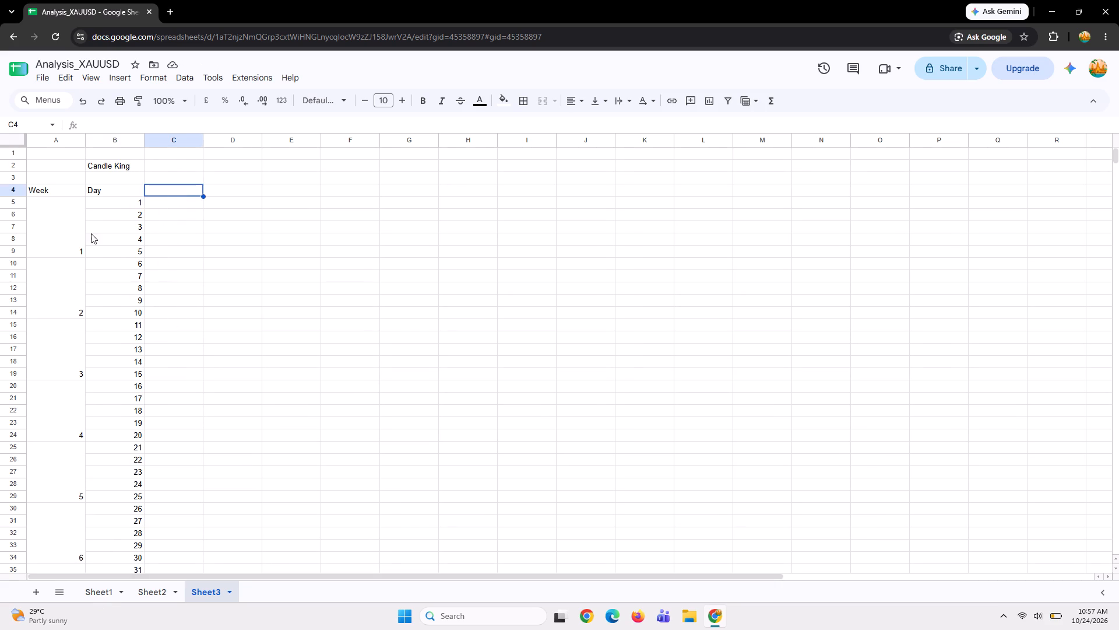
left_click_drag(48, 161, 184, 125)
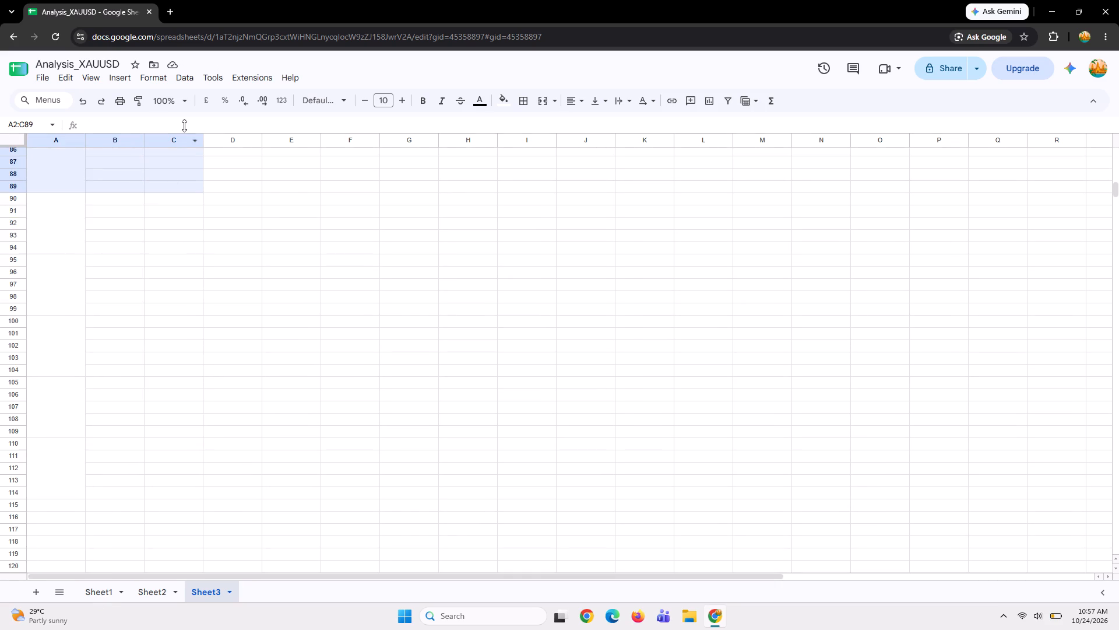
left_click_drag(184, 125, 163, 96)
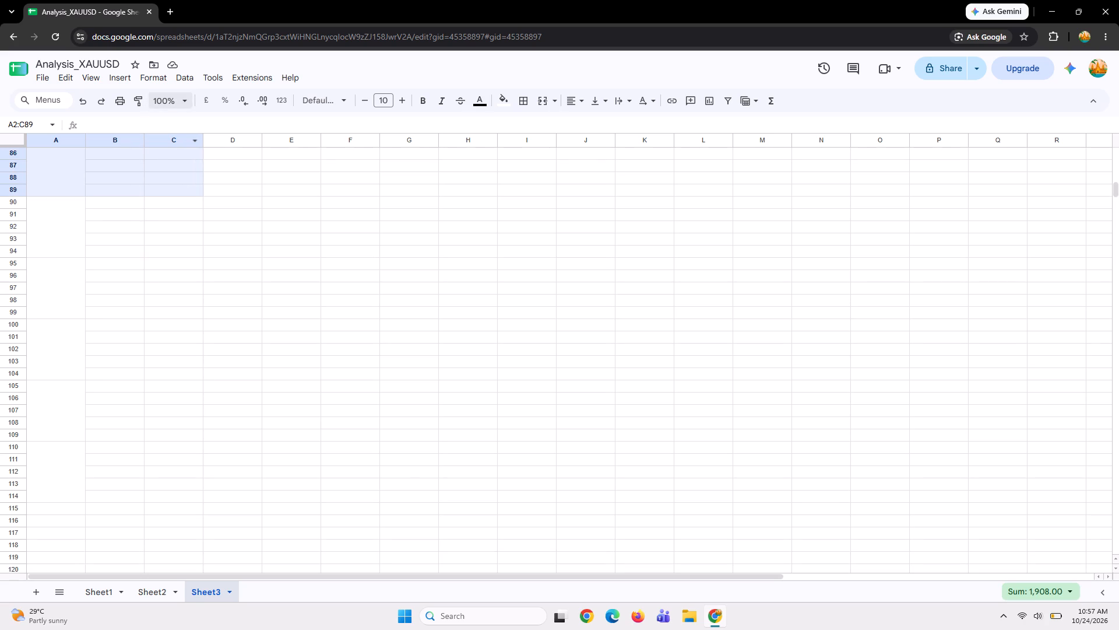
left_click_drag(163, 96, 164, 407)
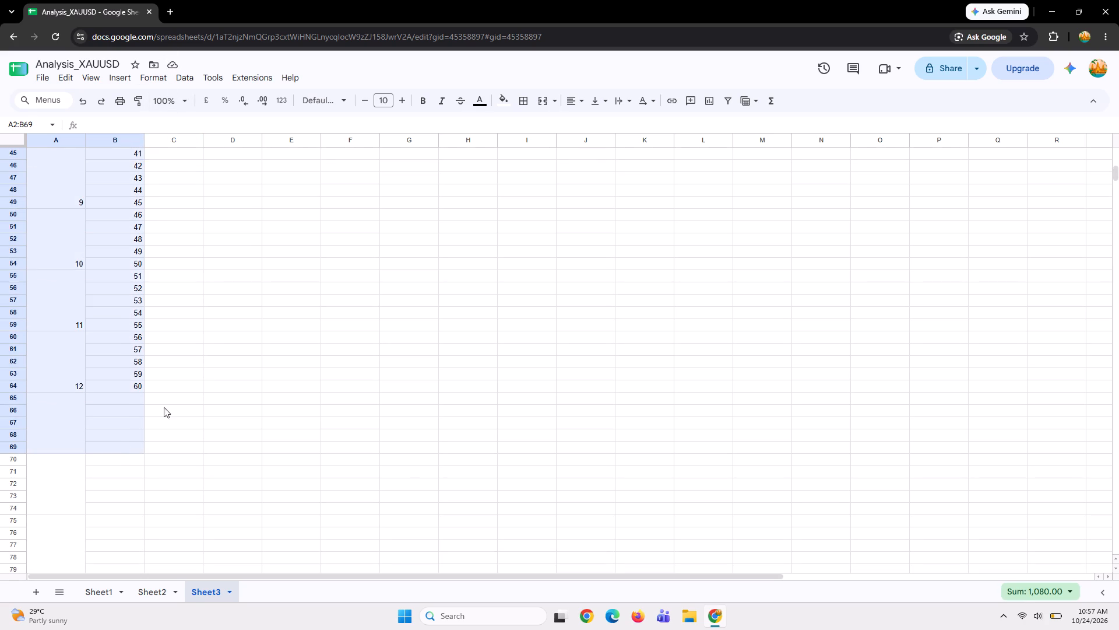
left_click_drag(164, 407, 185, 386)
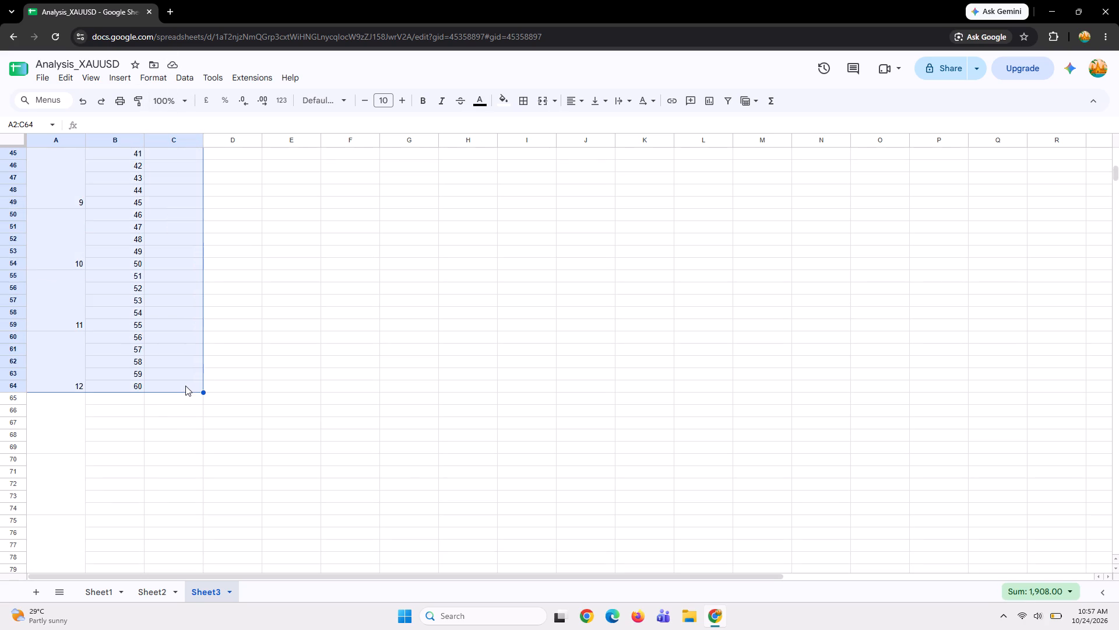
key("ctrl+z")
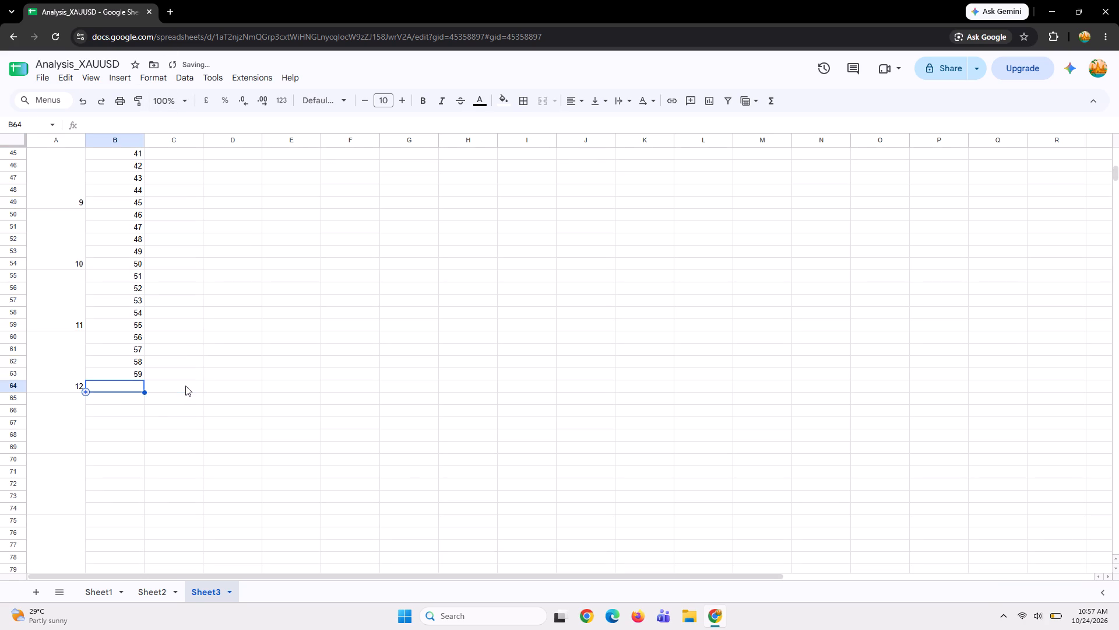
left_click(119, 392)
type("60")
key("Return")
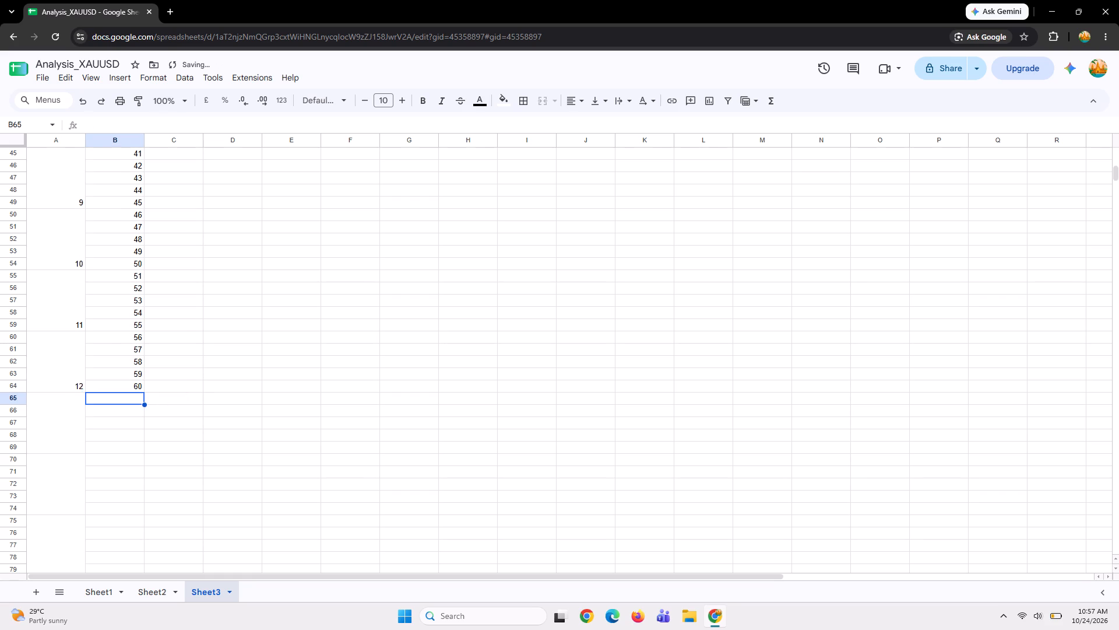
Move the Candle King table, range A2:C64 of Sheet3, to Sheet2 starting at cell H2.
scroll(125, 393, "up", 8)
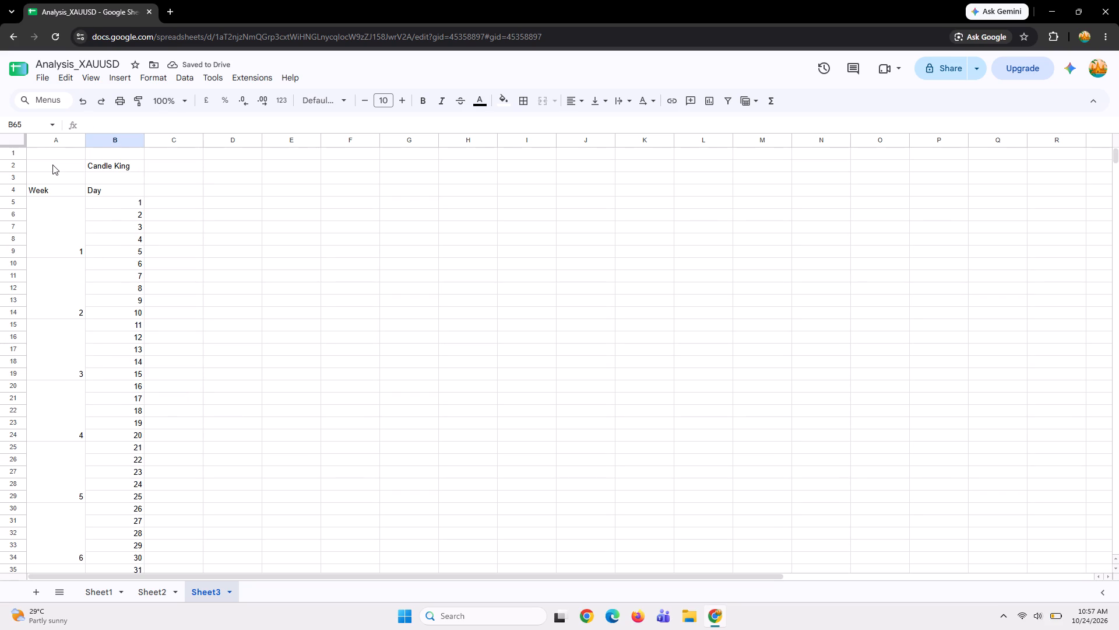
left_click_drag(52, 164, 139, 208)
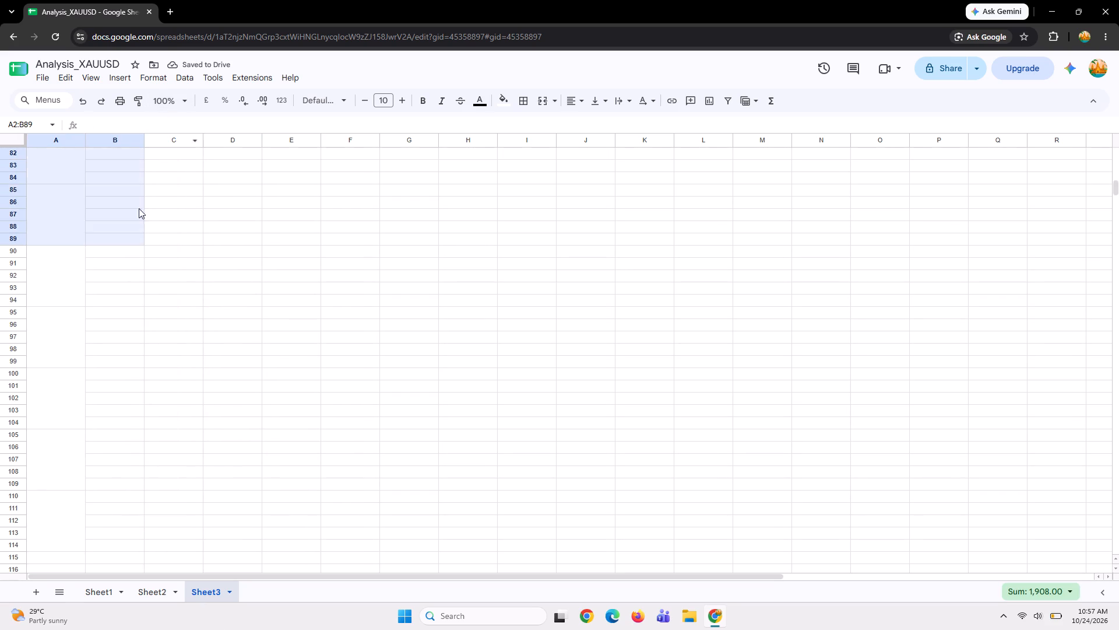
left_click_drag(139, 208, 159, 135)
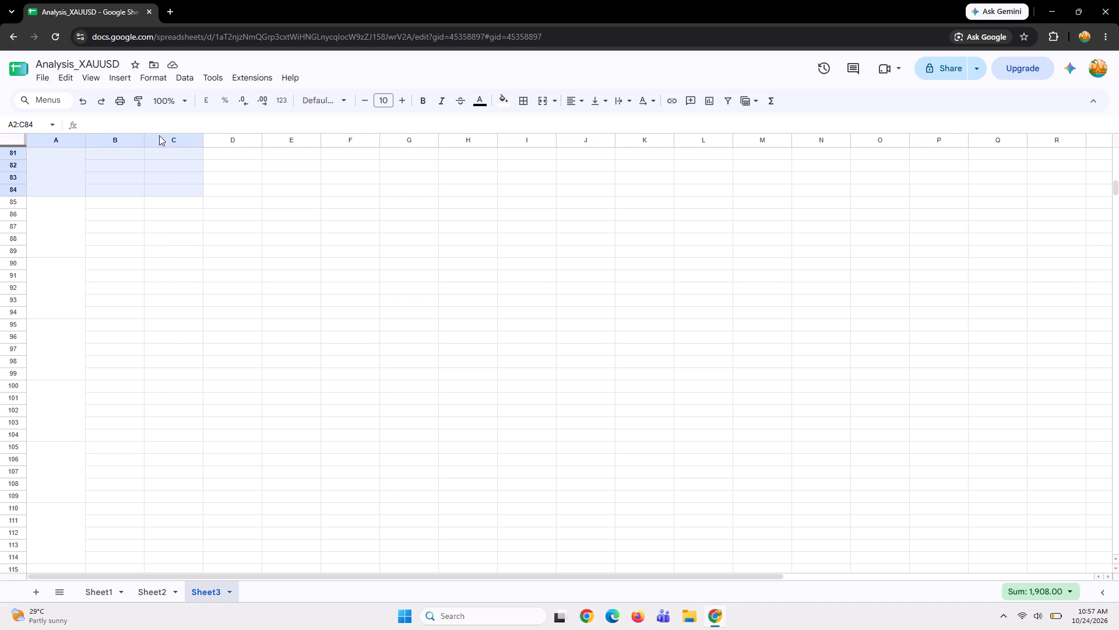
left_click_drag(159, 135, 163, 608)
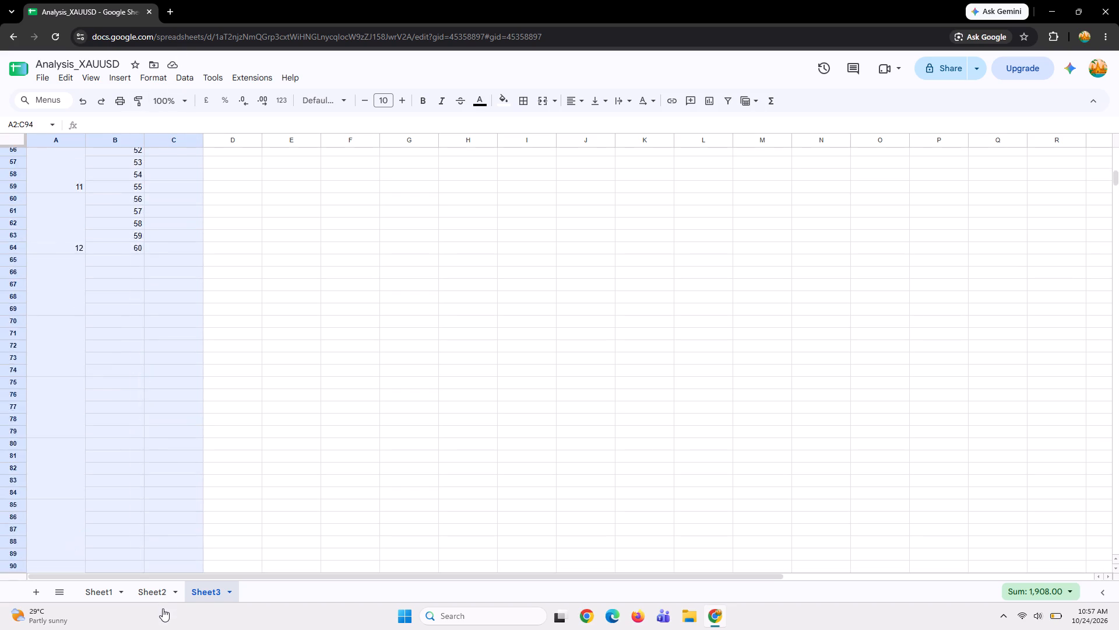
left_click_drag(163, 608, 170, 146)
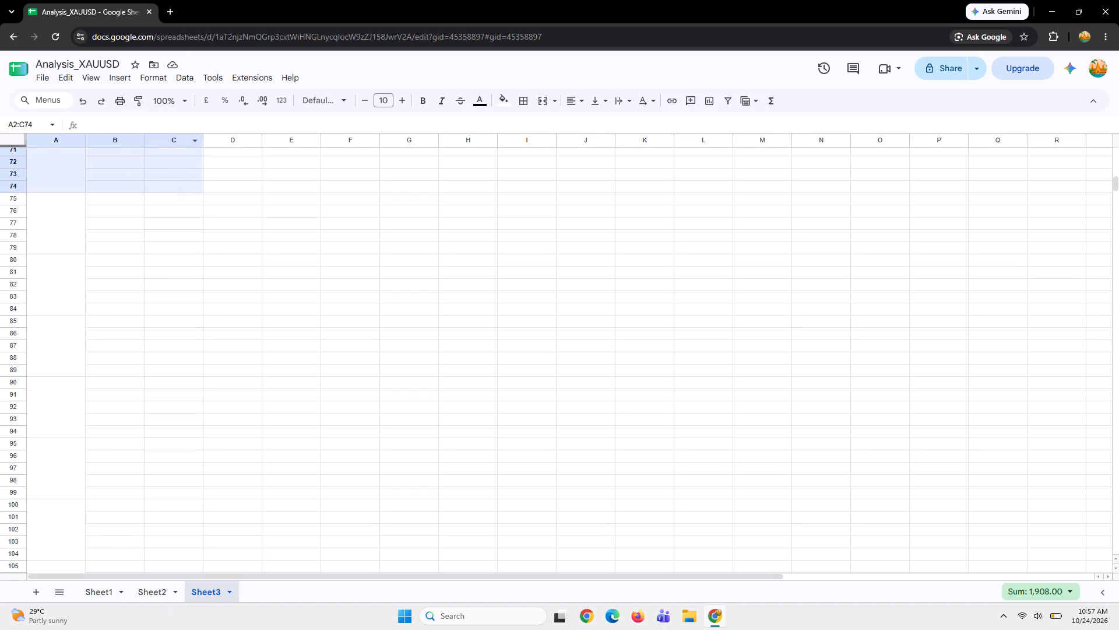
left_click_drag(170, 146, 122, 95)
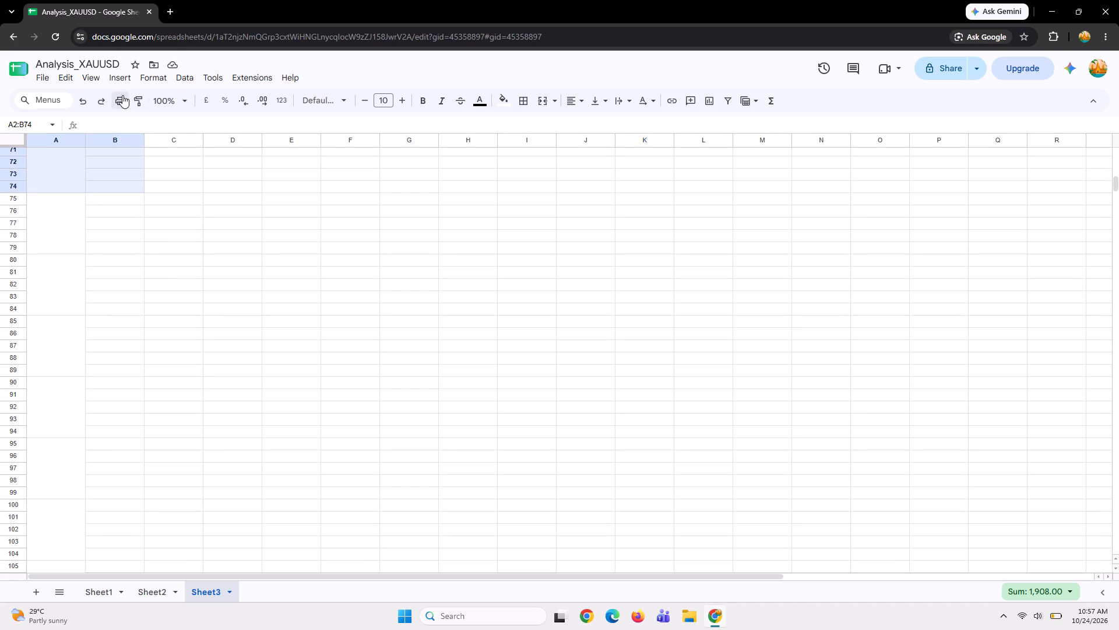
left_click_drag(122, 95, 163, 16)
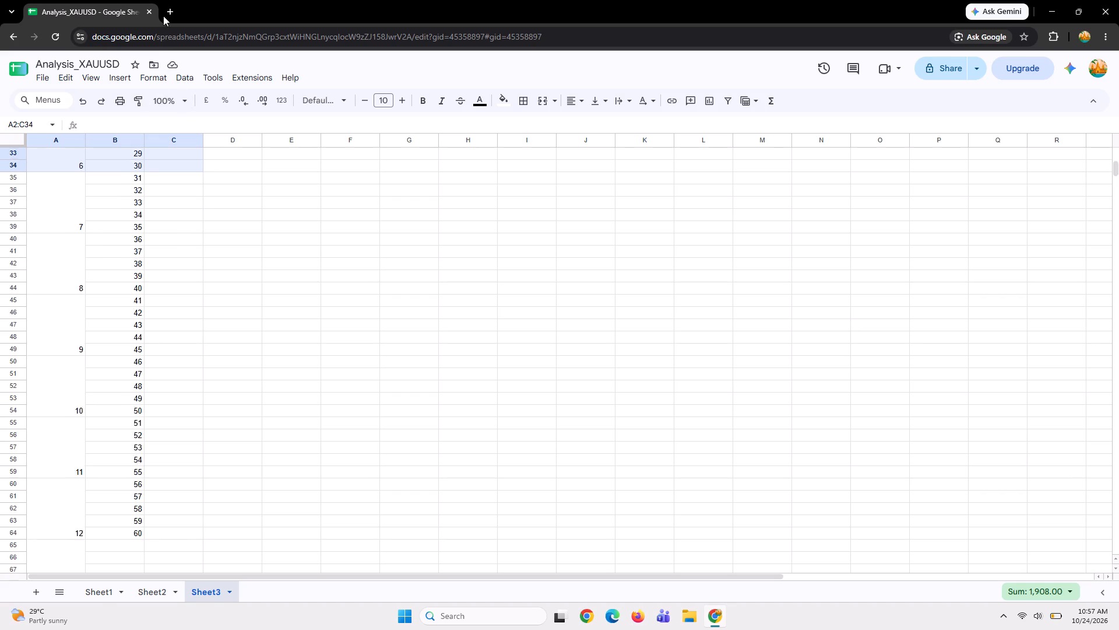
left_click_drag(163, 16, 181, 579)
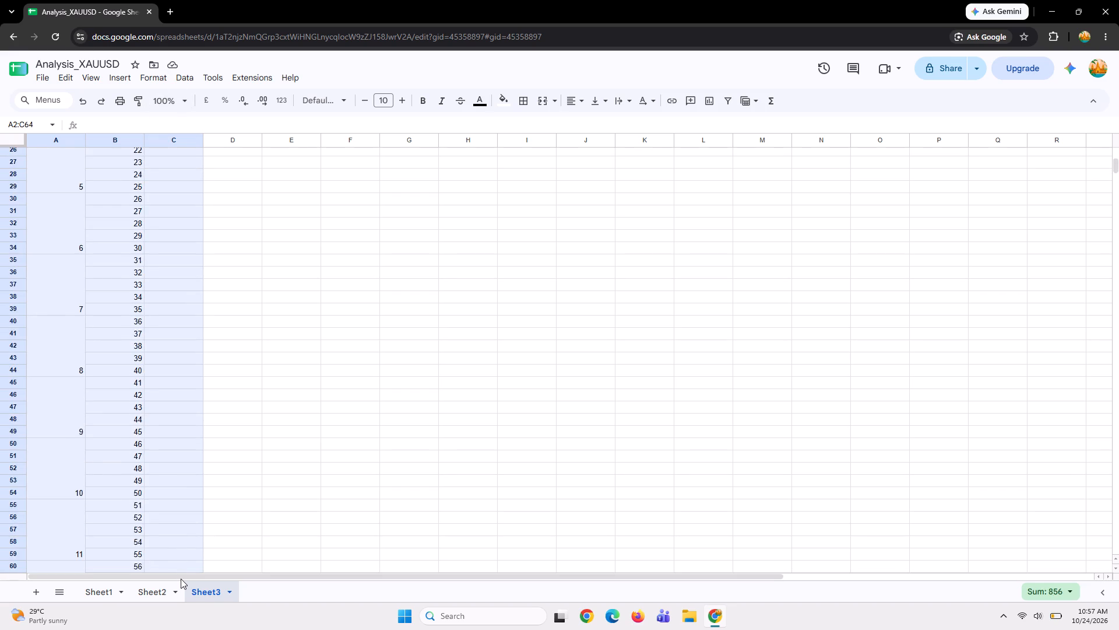
left_click_drag(181, 579, 192, 422)
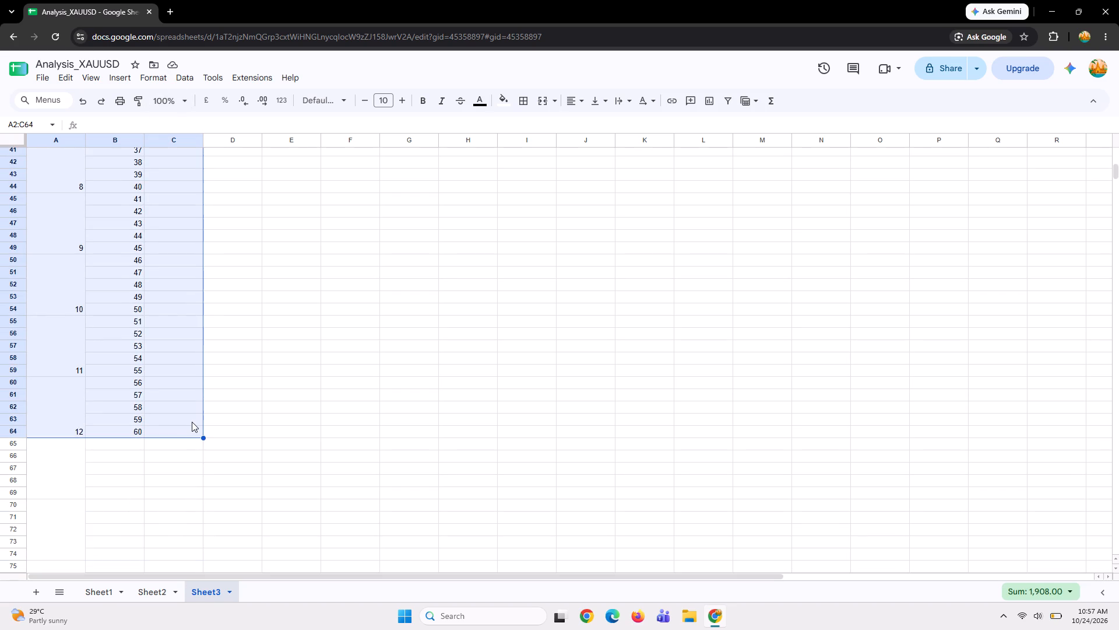
key("ctrl+x")
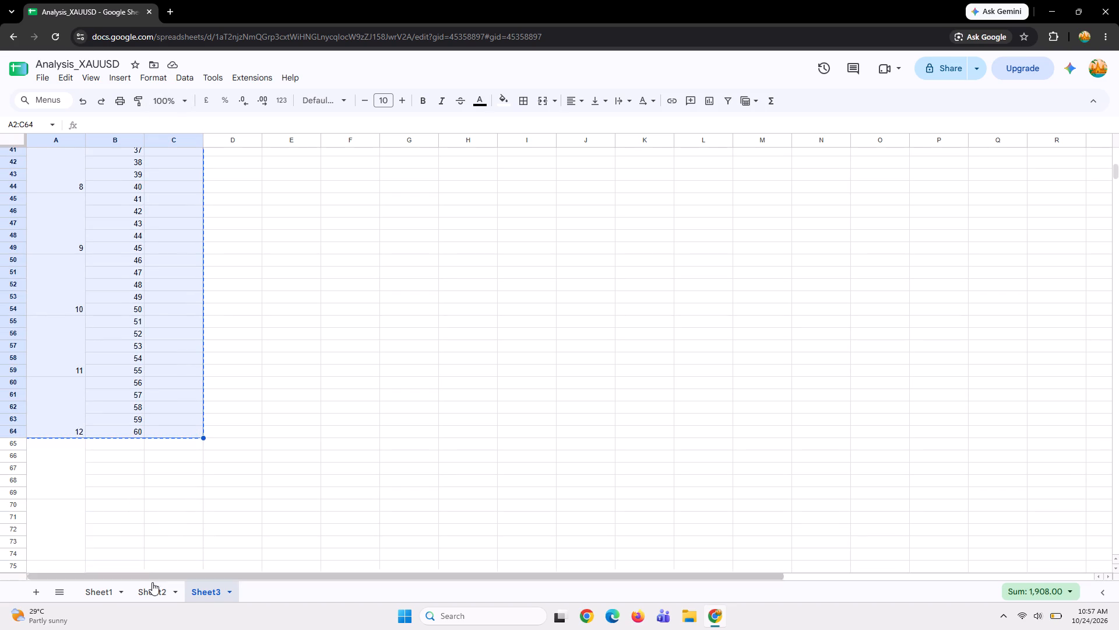
left_click(151, 597)
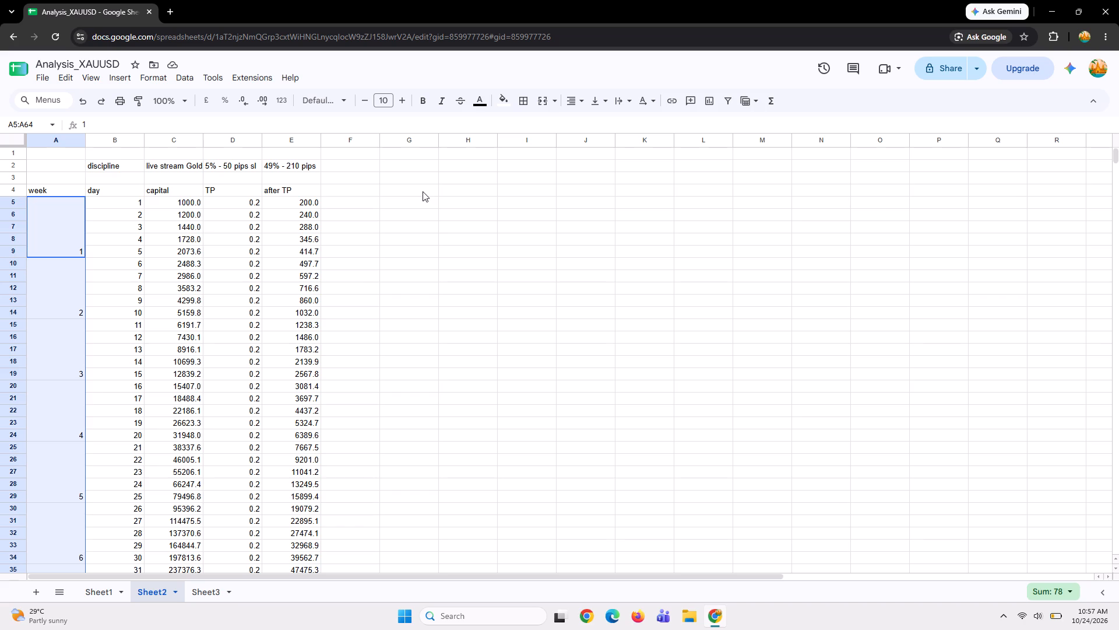
left_click(423, 191)
left_click(454, 189)
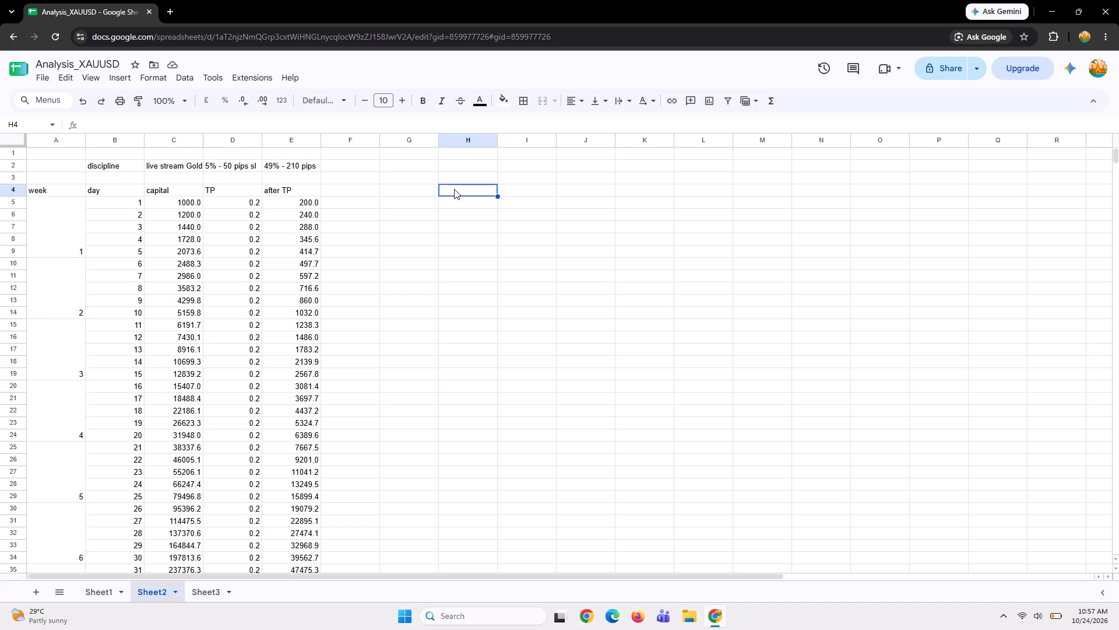
left_click(455, 165)
key("ctrl+v")
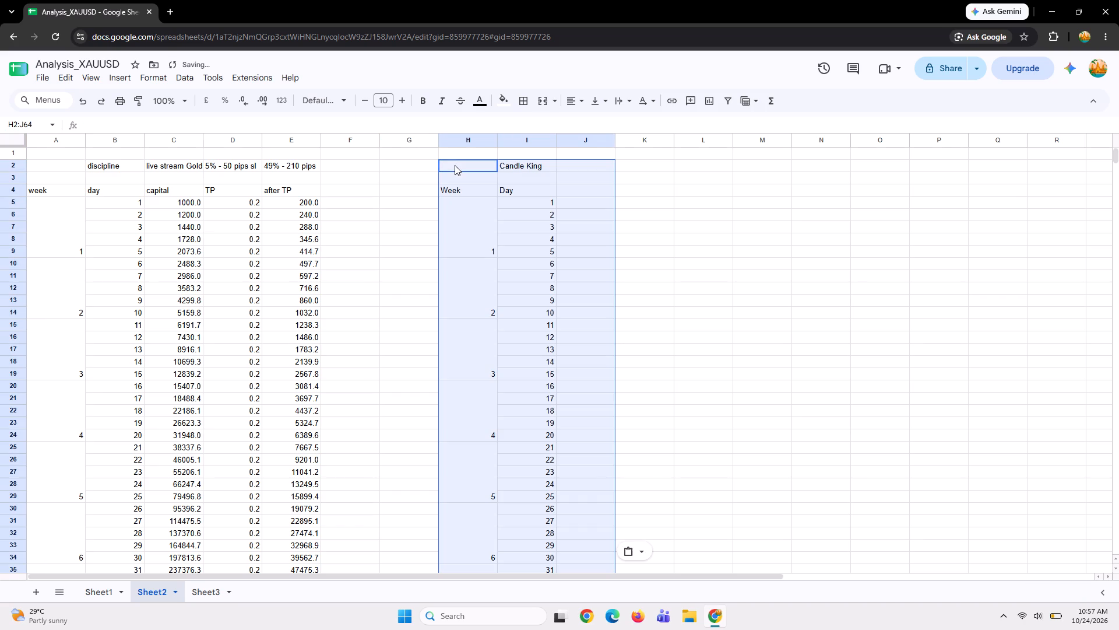
left_click(417, 208)
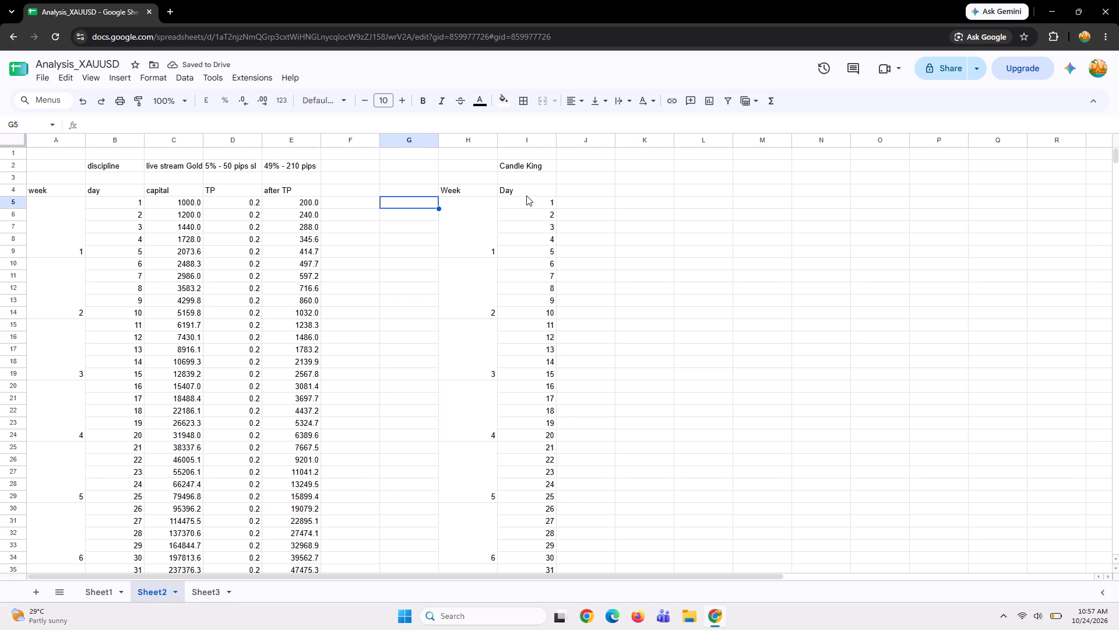
Add a "Capital" heading in J4 of the Candle King table and enter 3000 for day 1 in J5.
left_click(599, 189)
type("Capital")
key("Return")
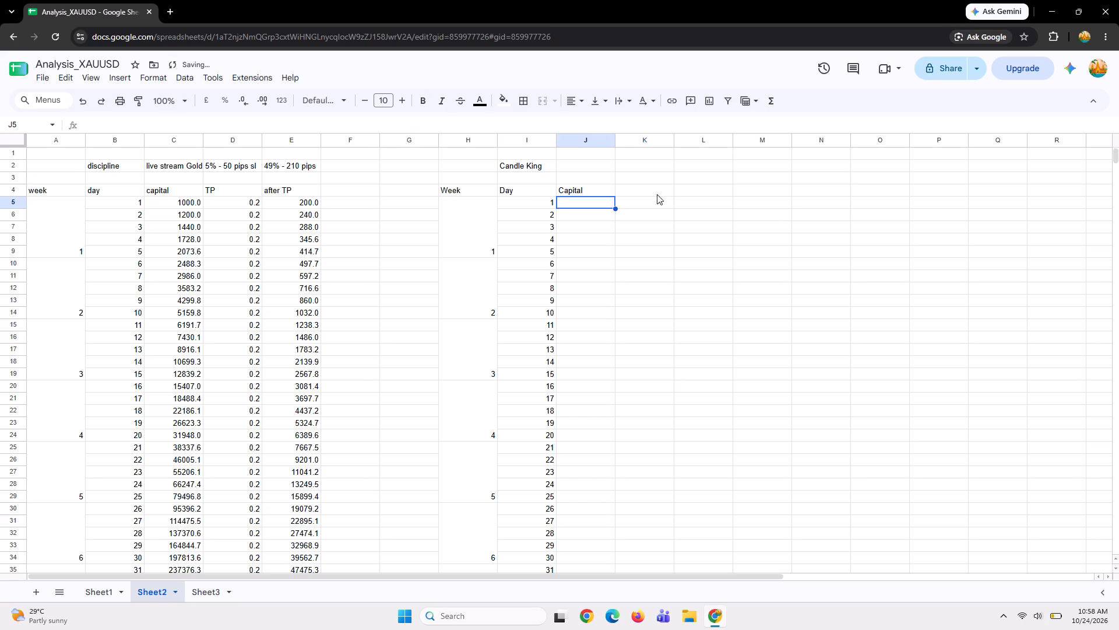
left_click(596, 206)
type("3000")
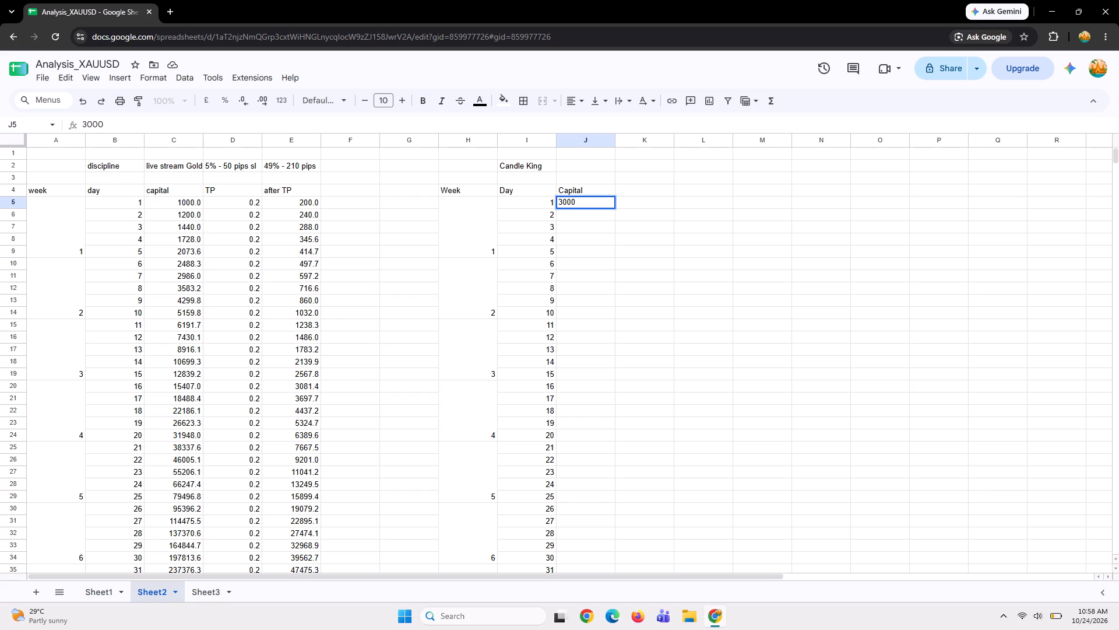
key("Return")
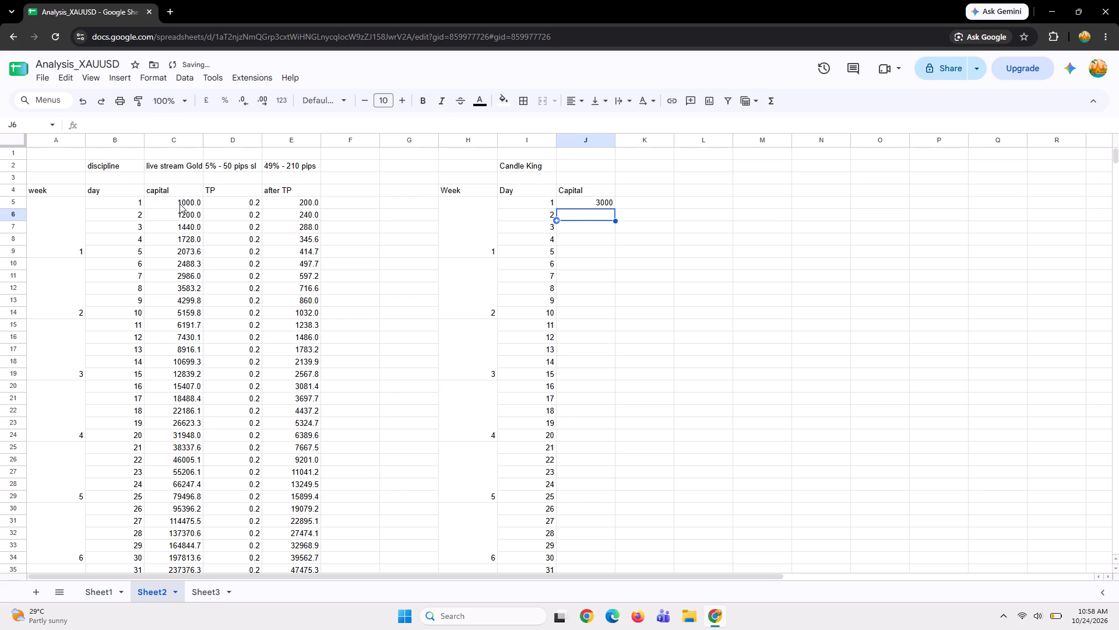
Set the day 1 capital of the discipline table in C5 to 2000 and look over the recalculated projection.
left_click(180, 204)
type("2000")
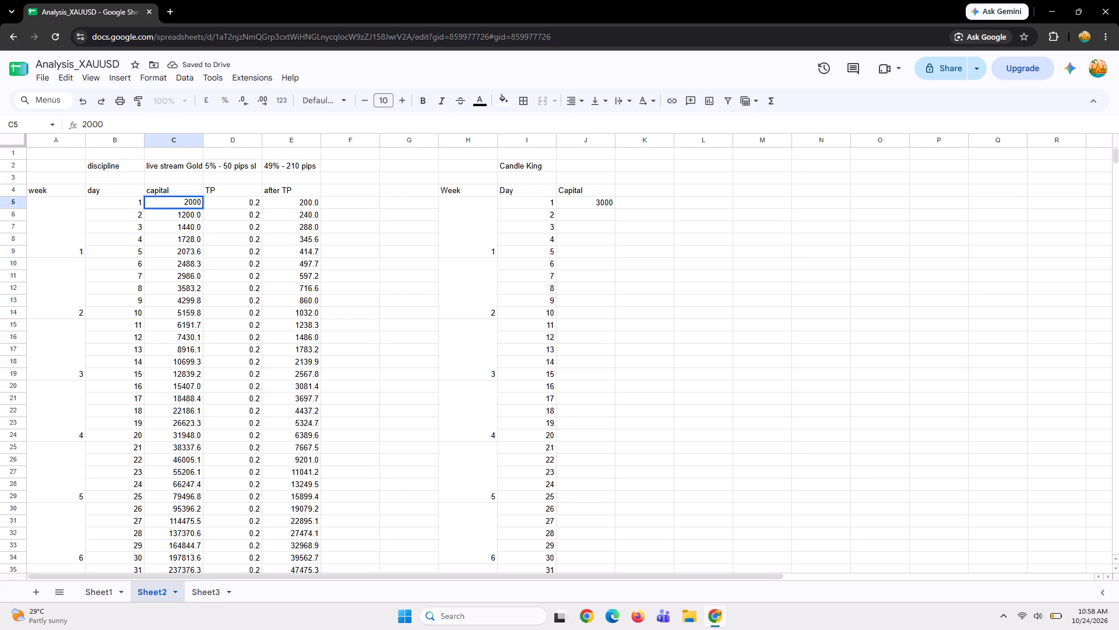
key("Return")
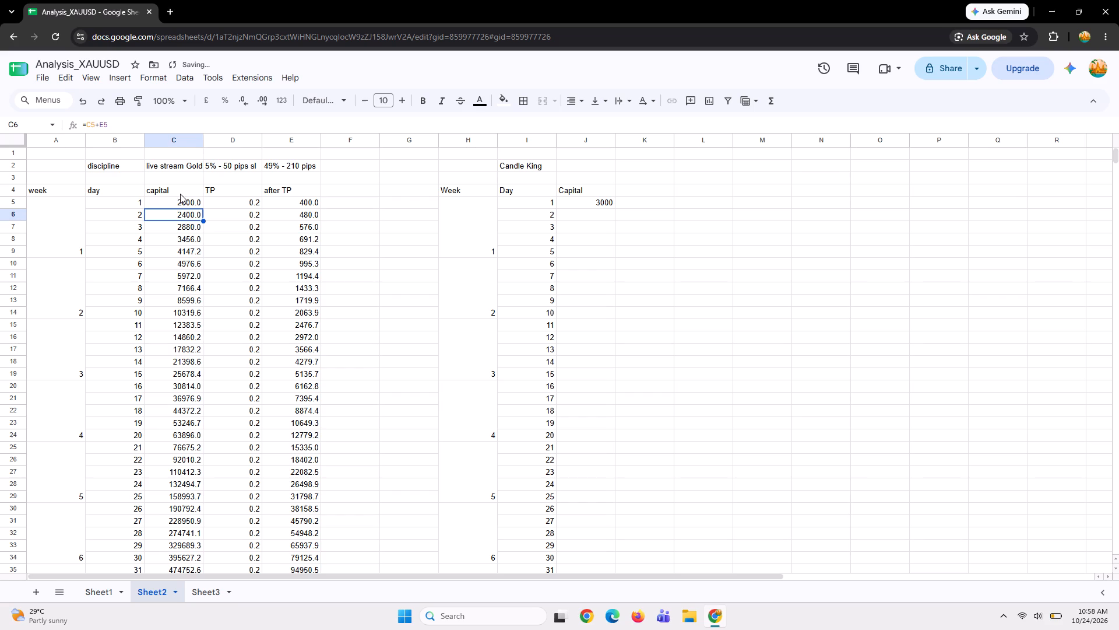
scroll(244, 237, "down", 9)
scroll(244, 237, "up", 1)
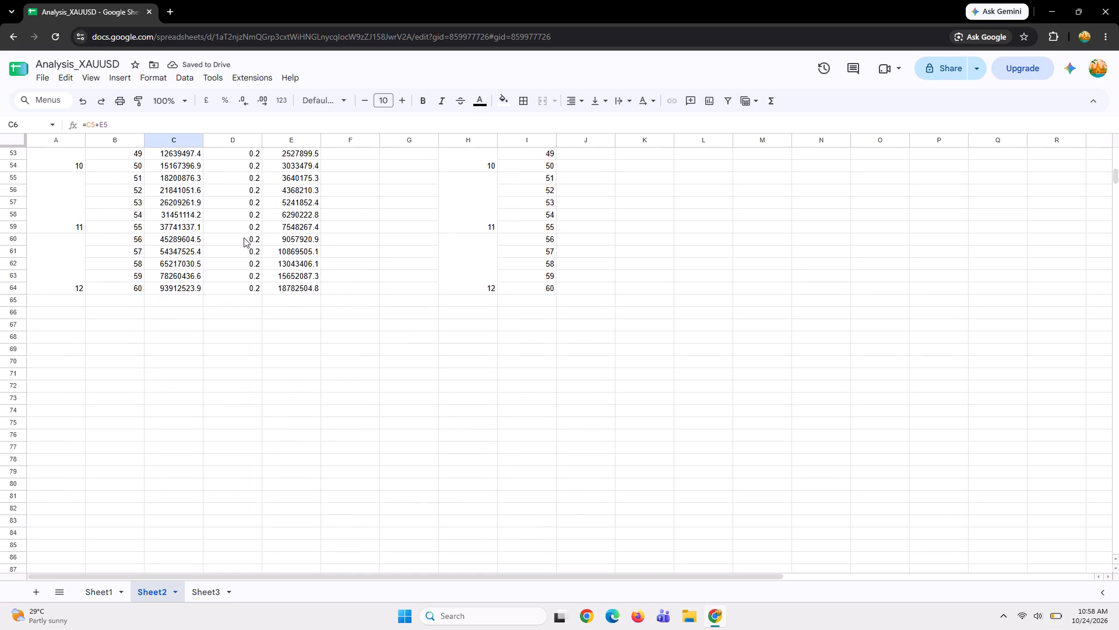
scroll(244, 237, "up", 1)
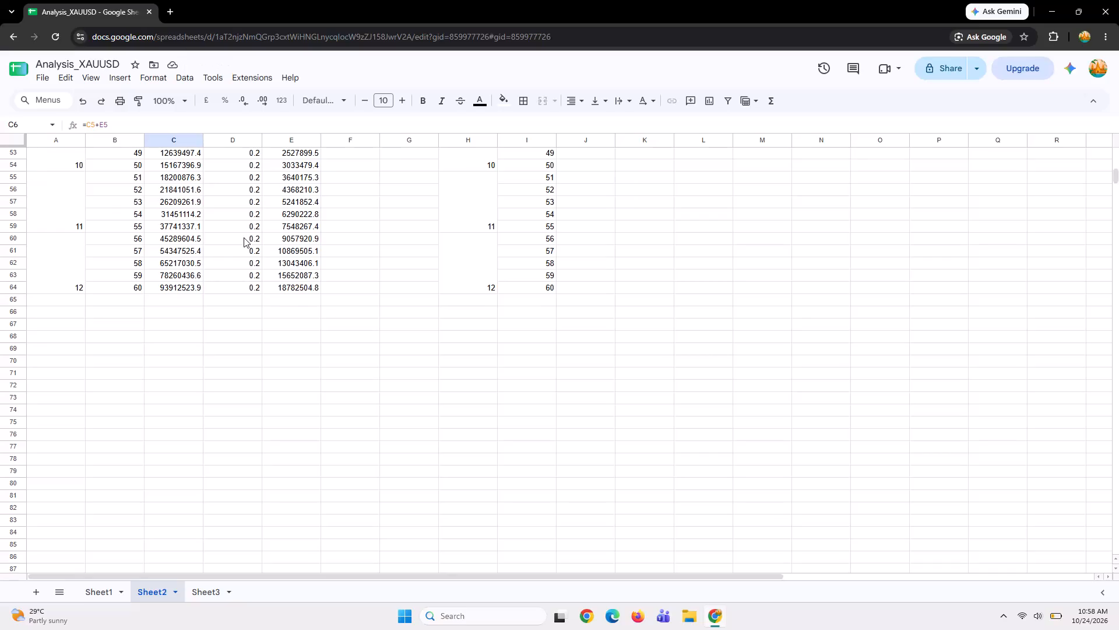
Look over the 60-day discipline projection alongside the Candle King table in Sheet2.
scroll(244, 237, "up", 1)
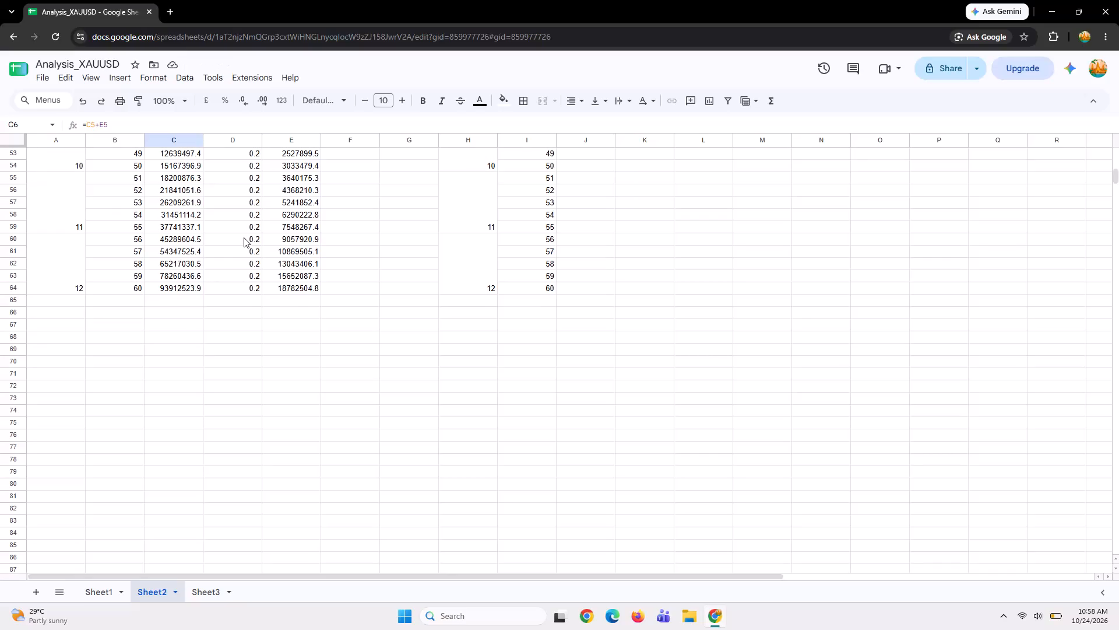
scroll(244, 237, "up", 1)
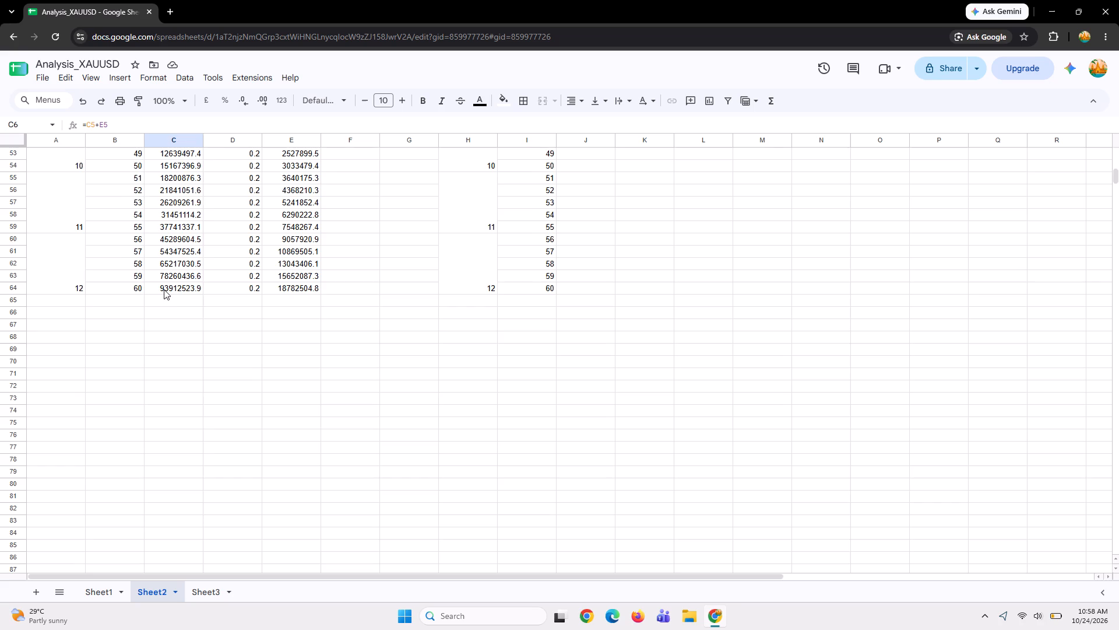
scroll(164, 289, "up", 10)
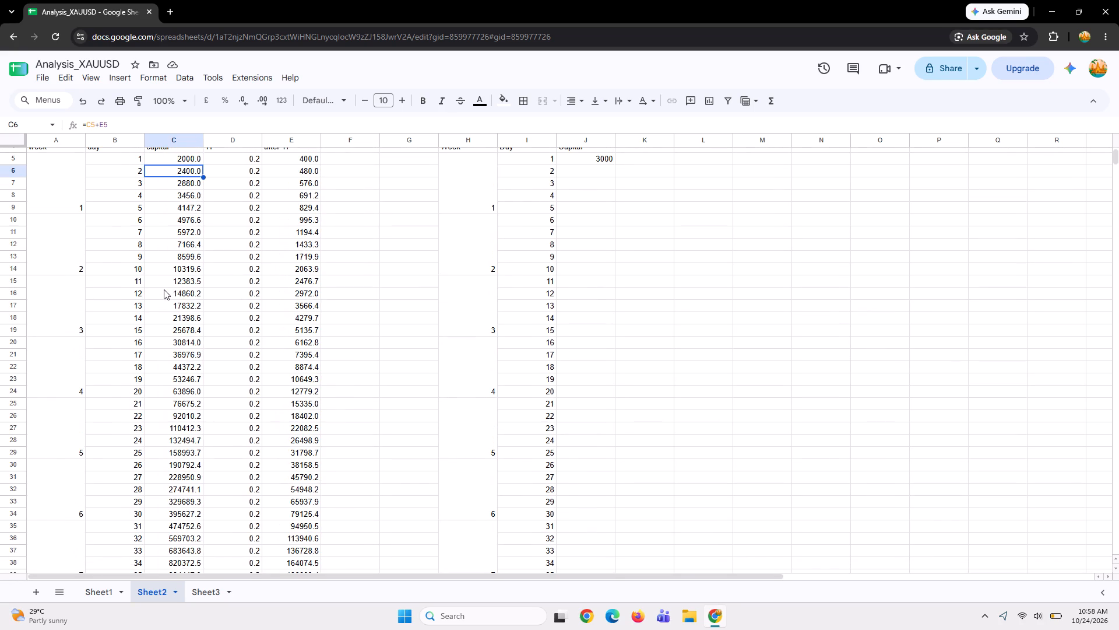
scroll(164, 289, "right", 3)
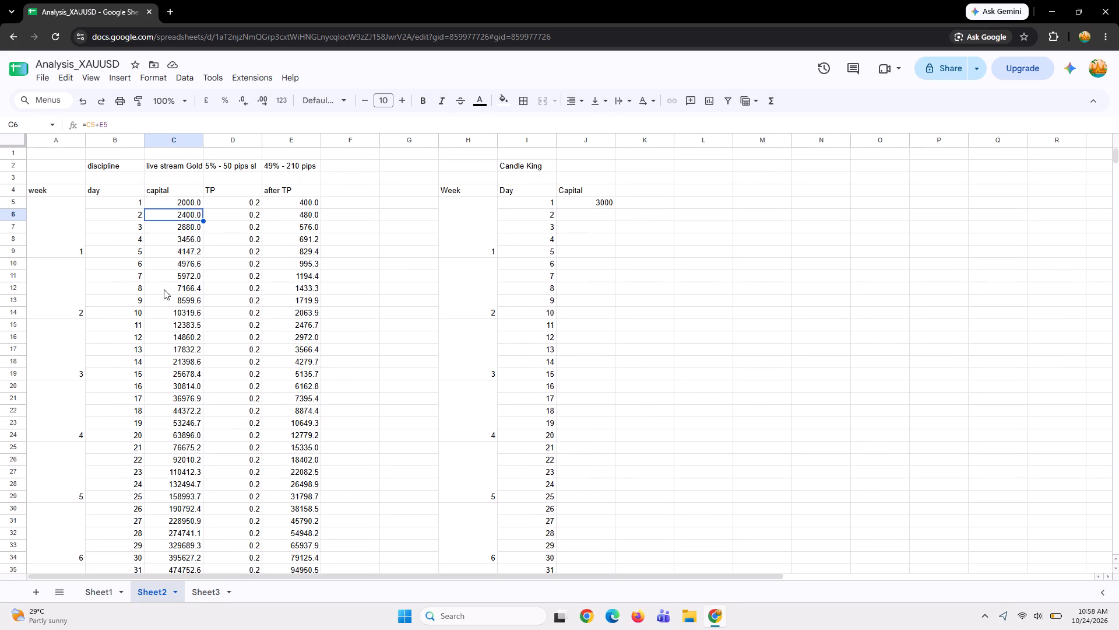
left_click(590, 202)
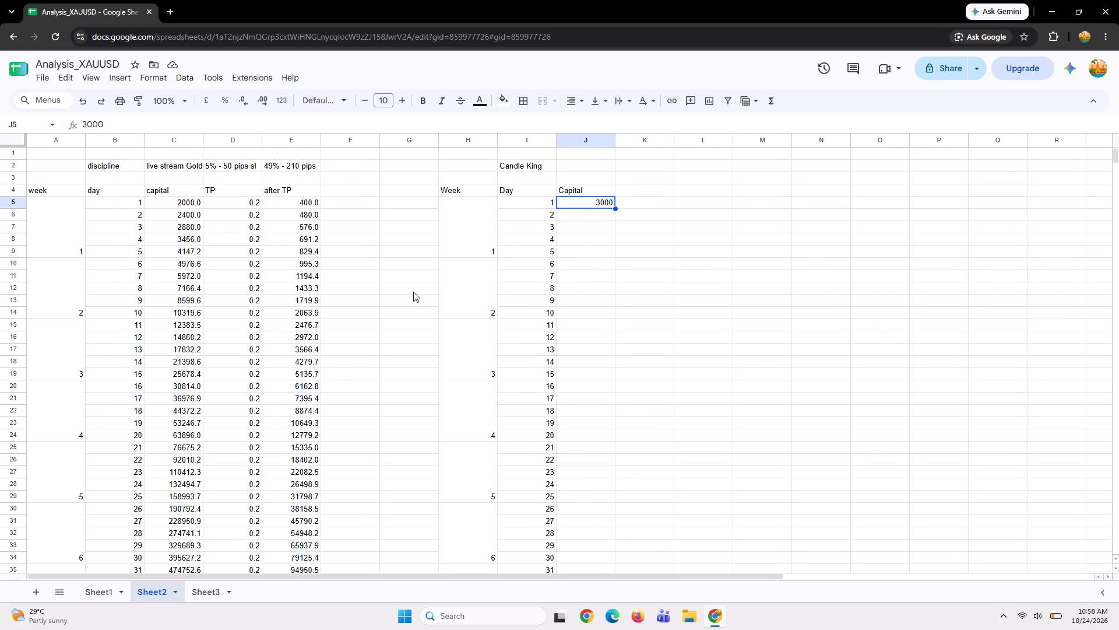
scroll(413, 292, "down", 7)
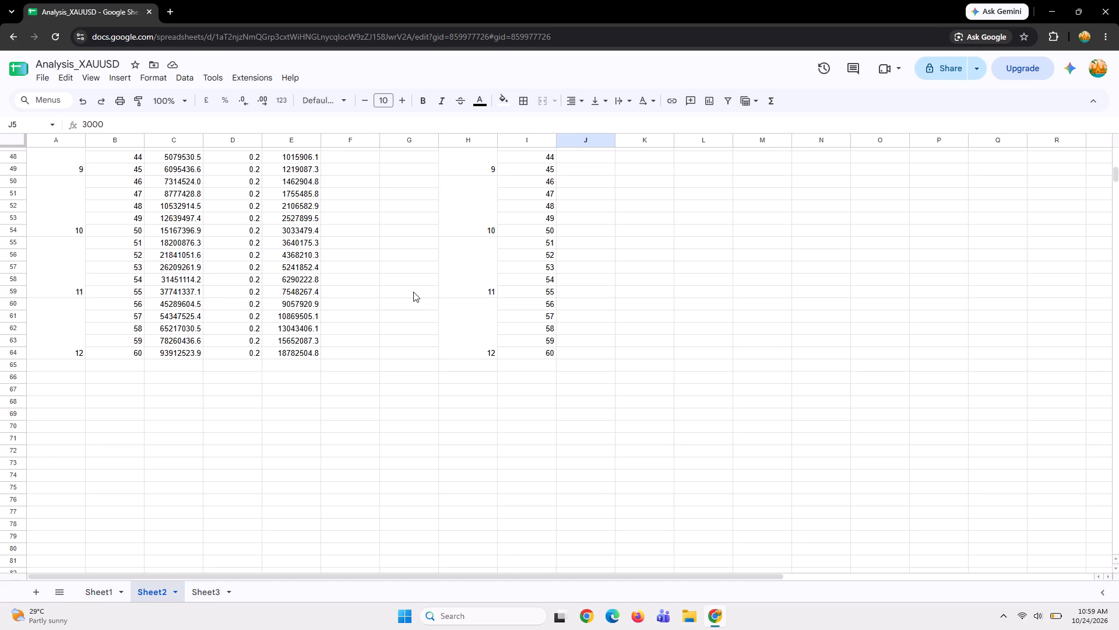
scroll(355, 289, "up", 5)
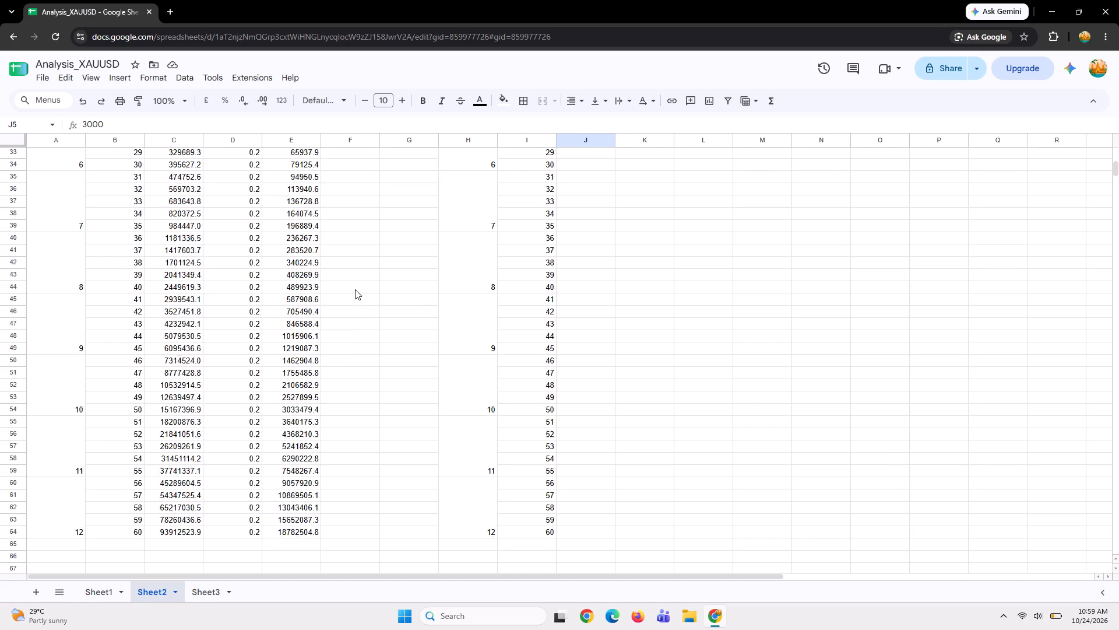
scroll(355, 289, "up", 1)
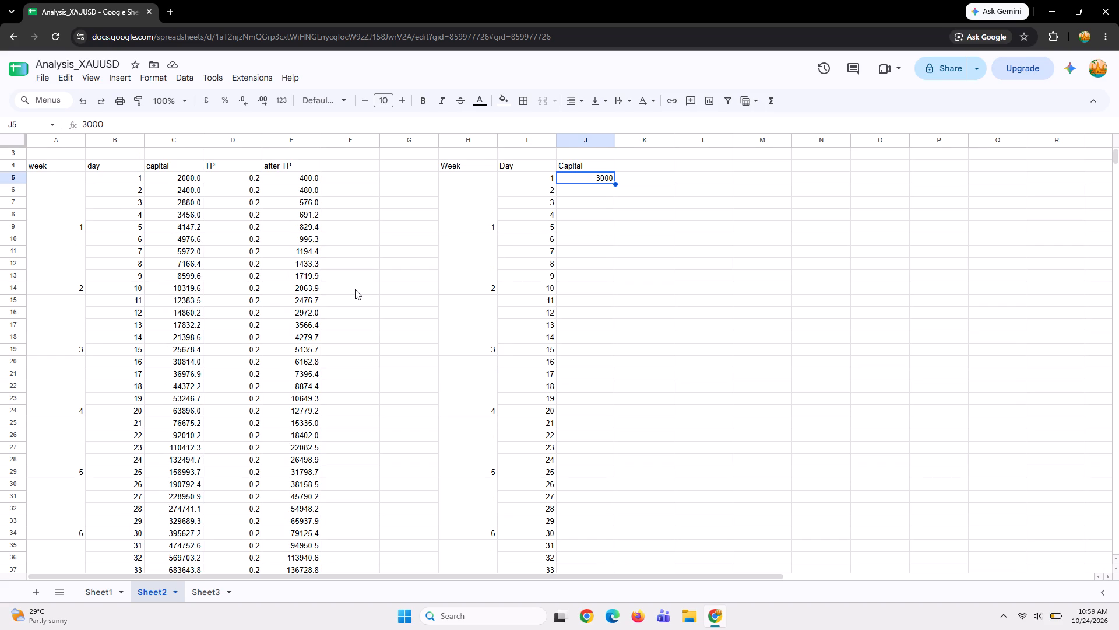
Enter "Chart Analysist" in J2, beside the Candle King title in Sheet2.
left_click(558, 160)
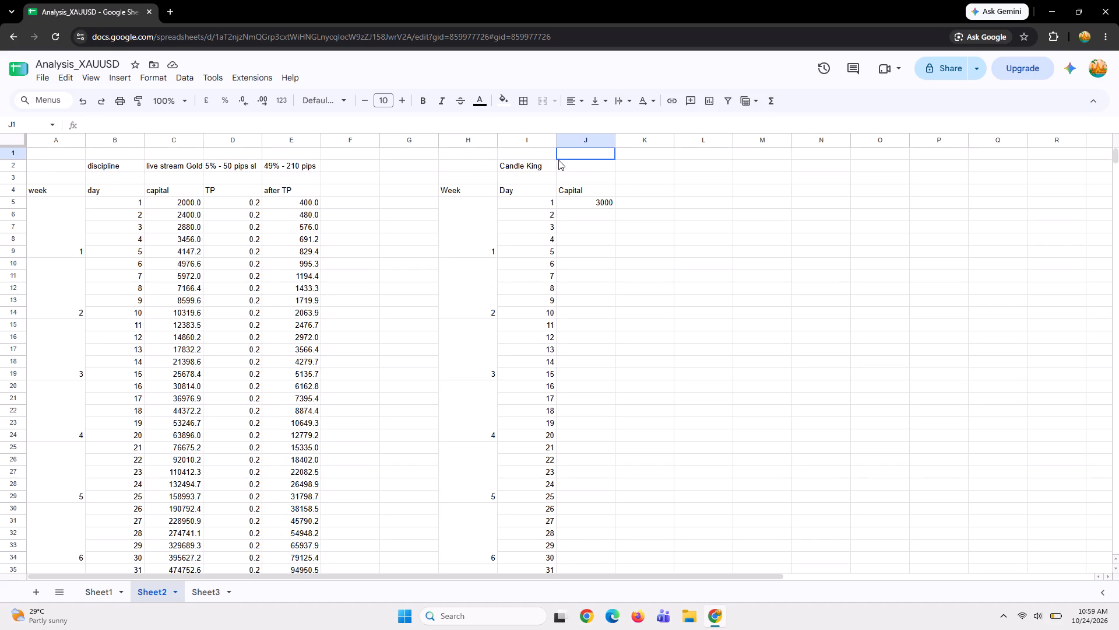
left_click(566, 166)
key("shift+a")
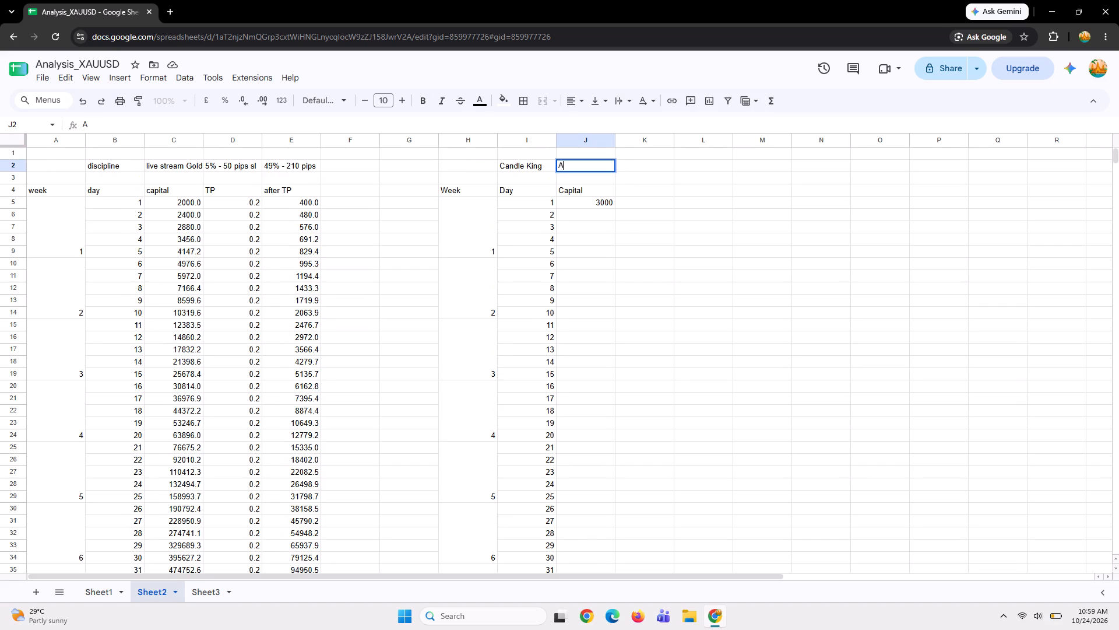
type("naly")
key("BackSpace")
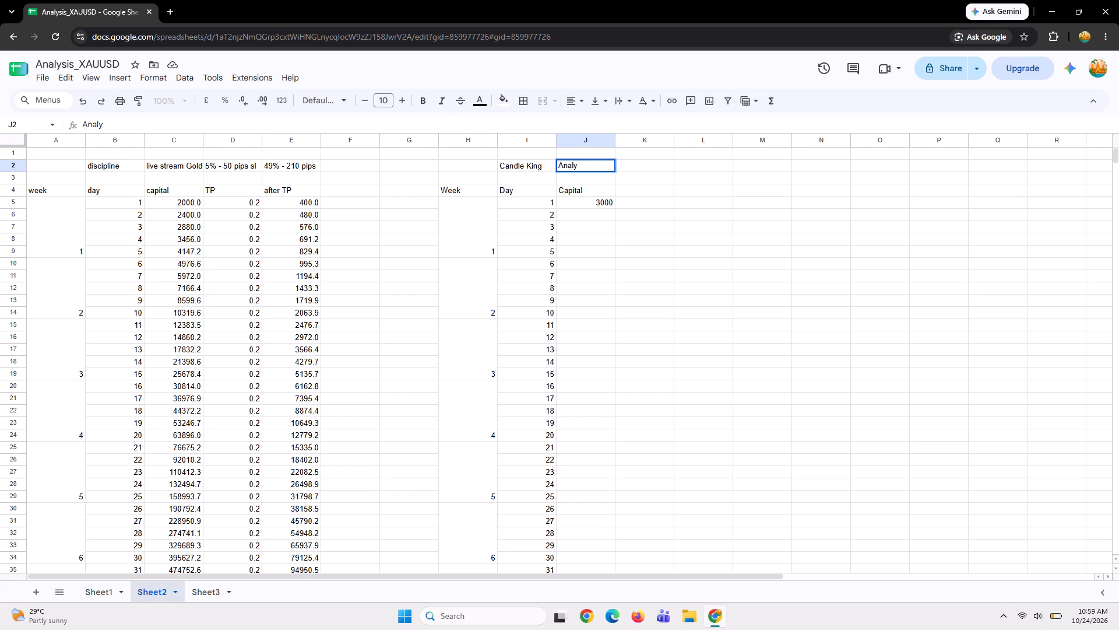
key("BackSpace")
key("BackSpace")
key("BackSpace")
key("BackSpace")
type("Chart Anal")
type("ysis")
key("t")
key("Return")
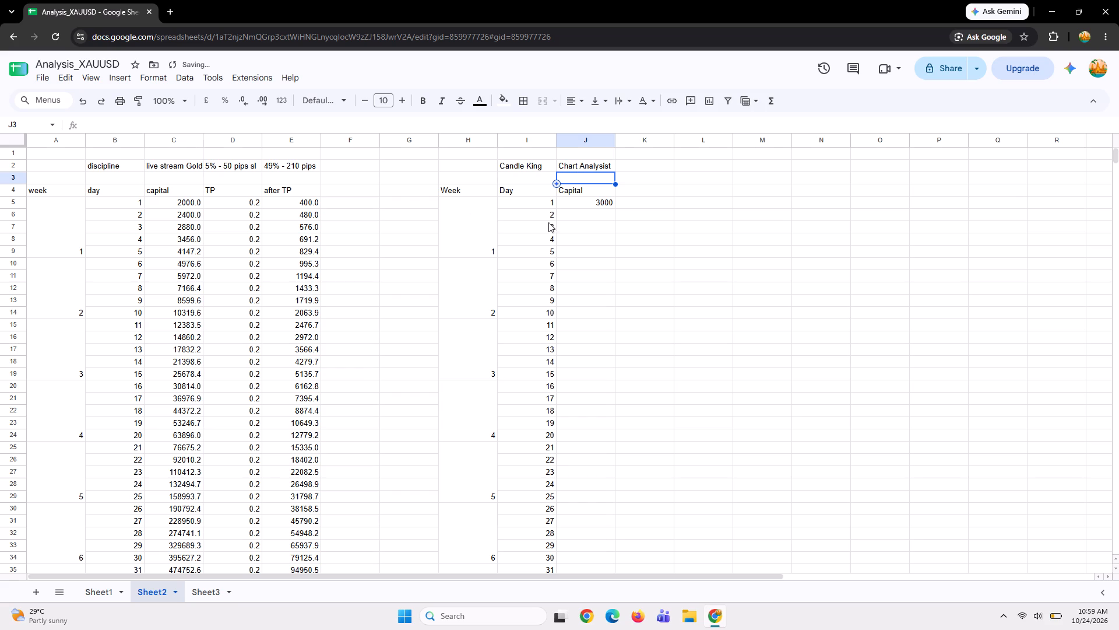
Add the headings "TP" in K4 and "After TP" in L4 of the Candle King table.
left_click(590, 216)
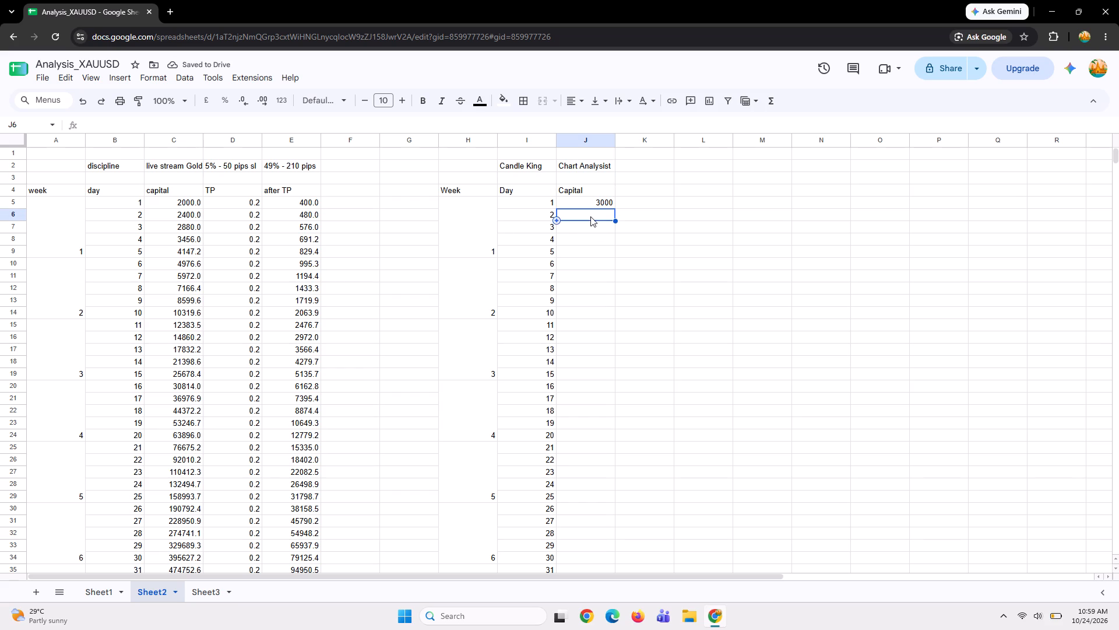
left_click(631, 189)
type("TP")
key("space")
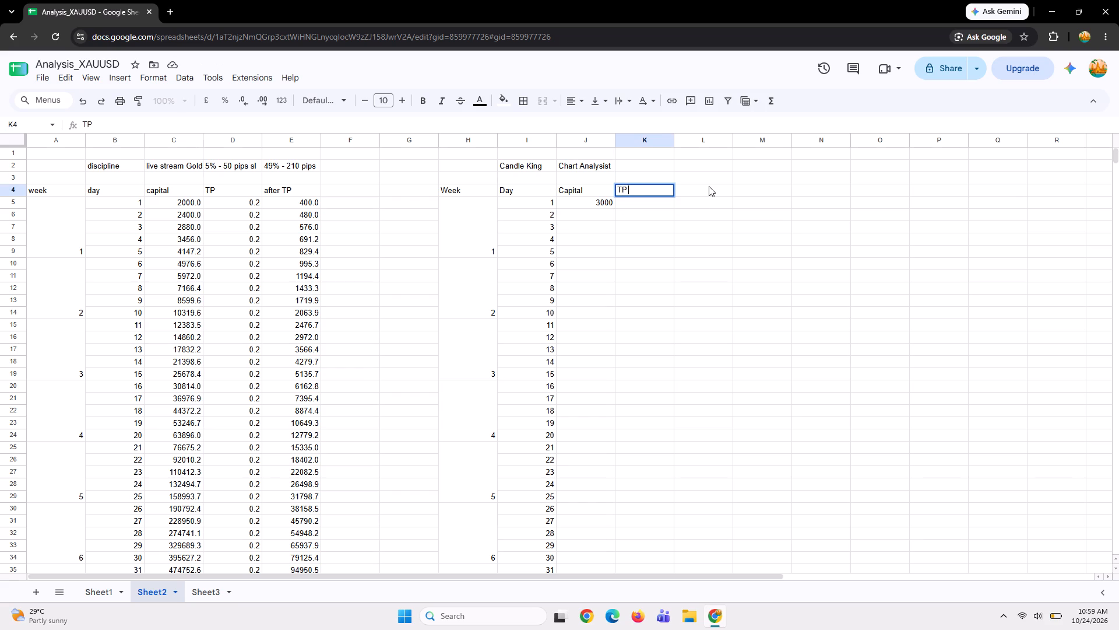
left_click(709, 186)
type("After Tp")
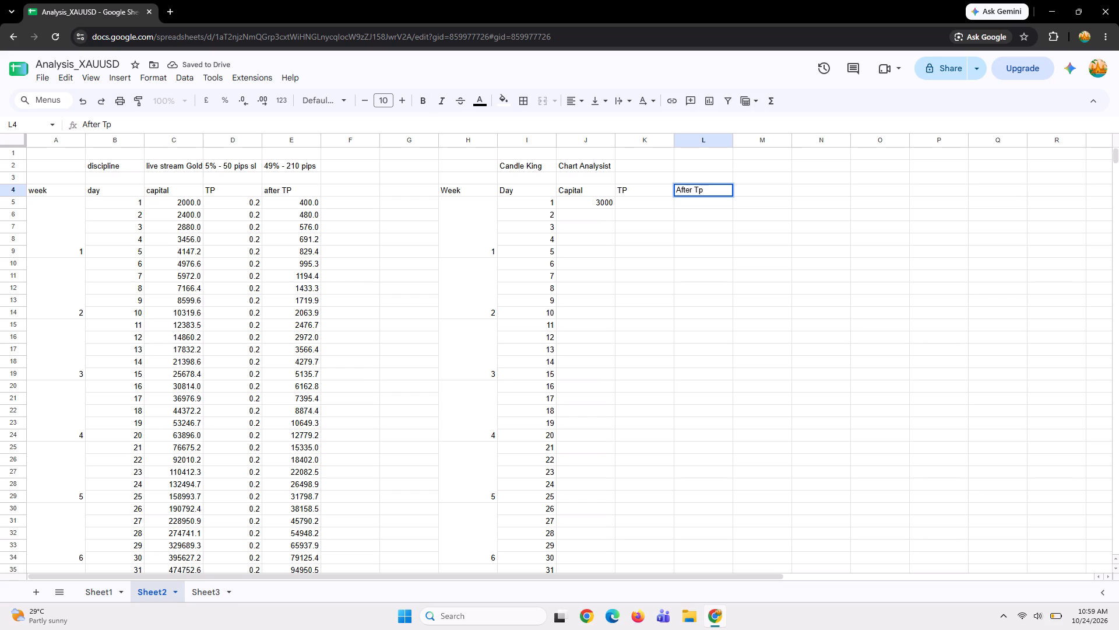
key("BackSpace")
key("shift+p")
left_click(709, 207)
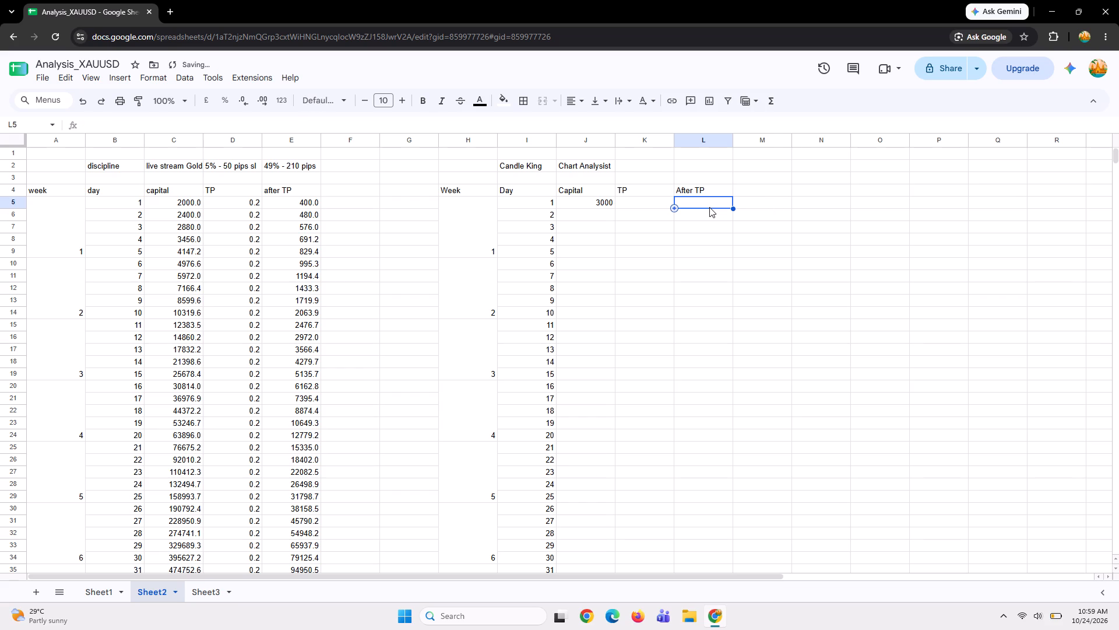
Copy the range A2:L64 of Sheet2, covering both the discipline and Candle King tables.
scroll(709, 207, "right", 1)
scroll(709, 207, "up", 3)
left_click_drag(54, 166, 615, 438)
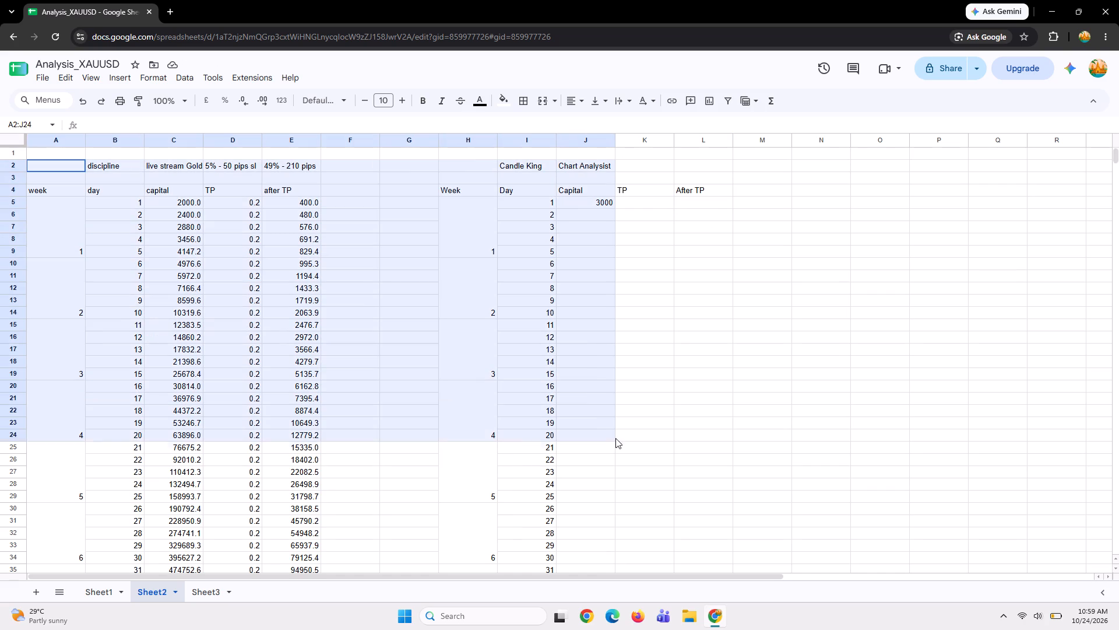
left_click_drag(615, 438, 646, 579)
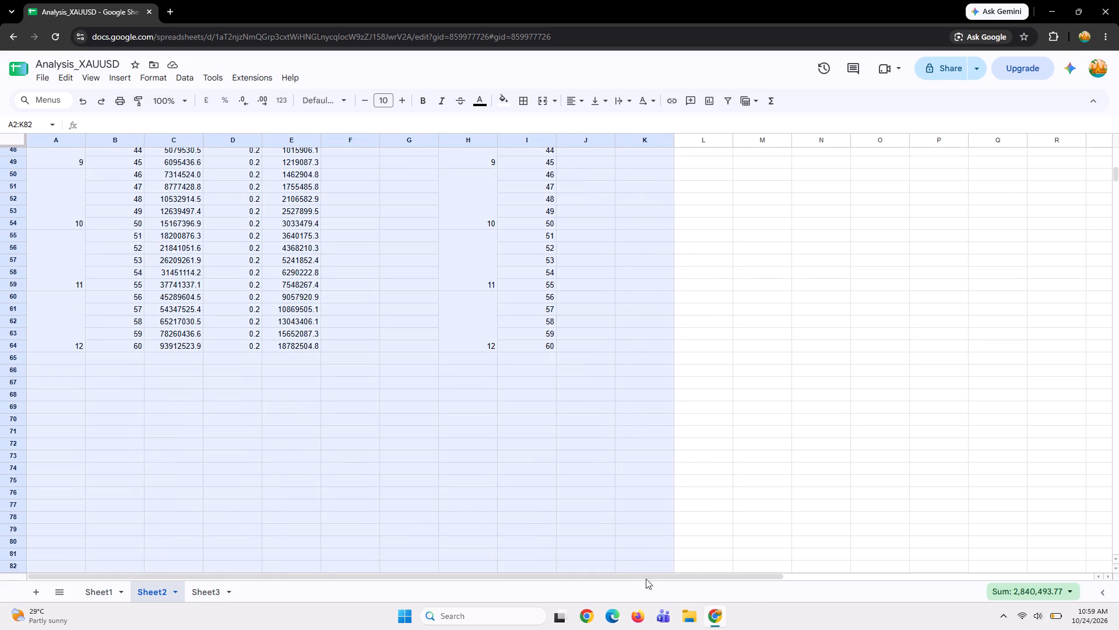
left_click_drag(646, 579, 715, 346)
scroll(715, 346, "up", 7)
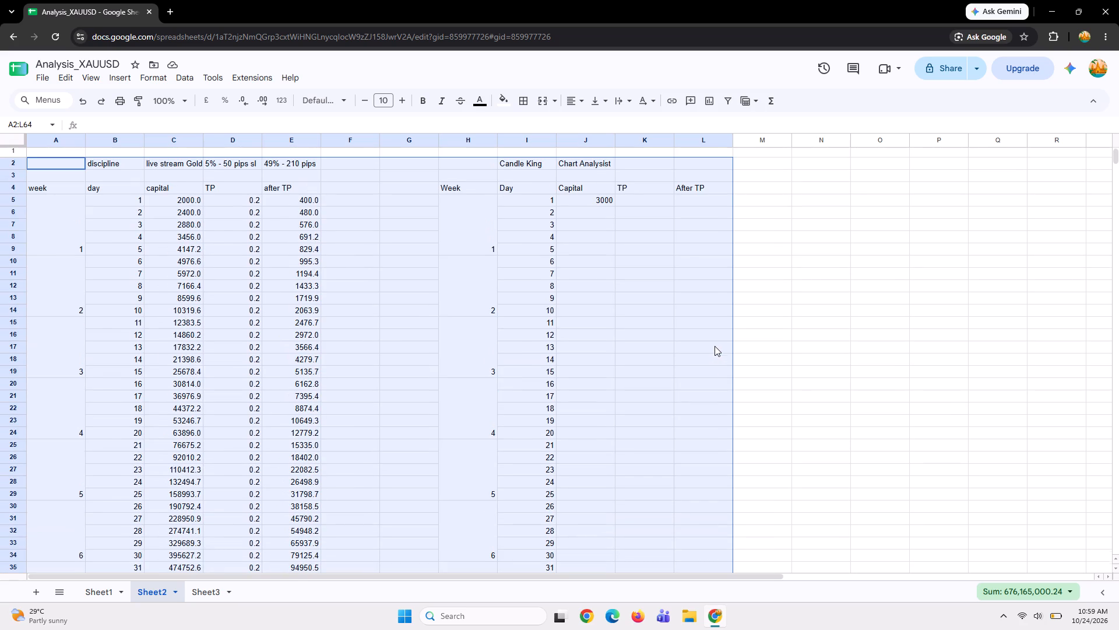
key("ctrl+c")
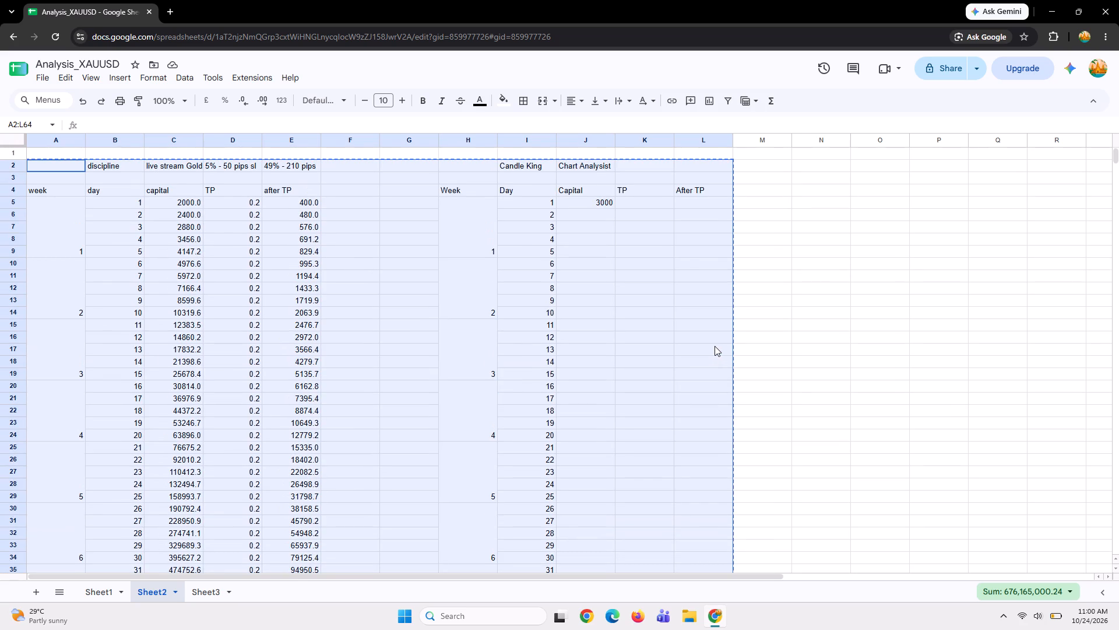
Merge the cells B2:N2 in Sheet3 into one wide title cell.
left_click(212, 593)
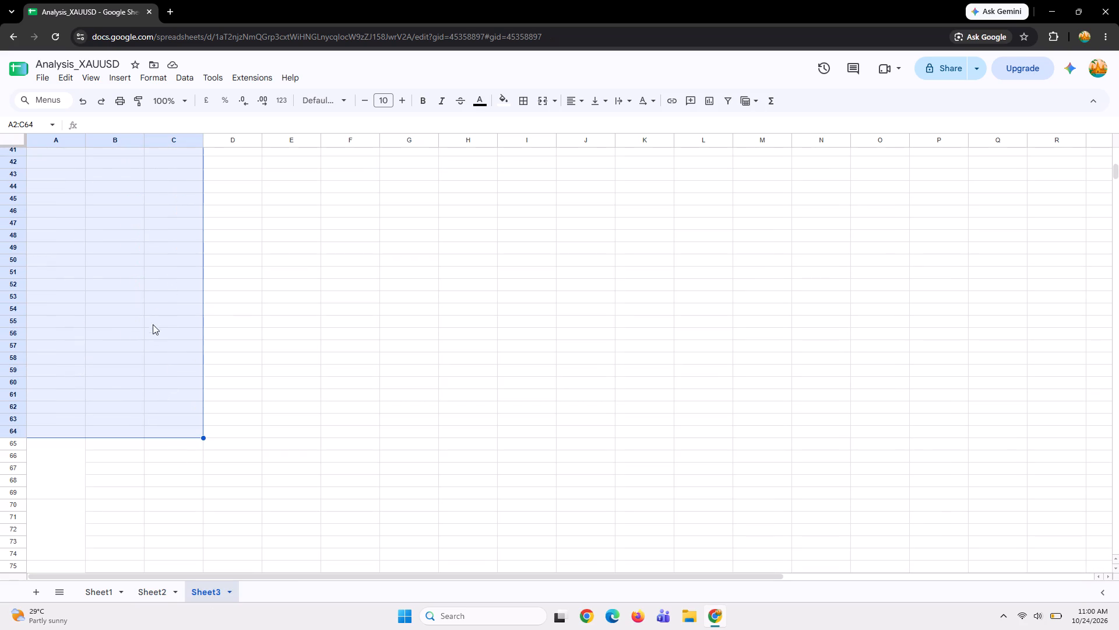
left_click(133, 262)
scroll(133, 262, "up", 10)
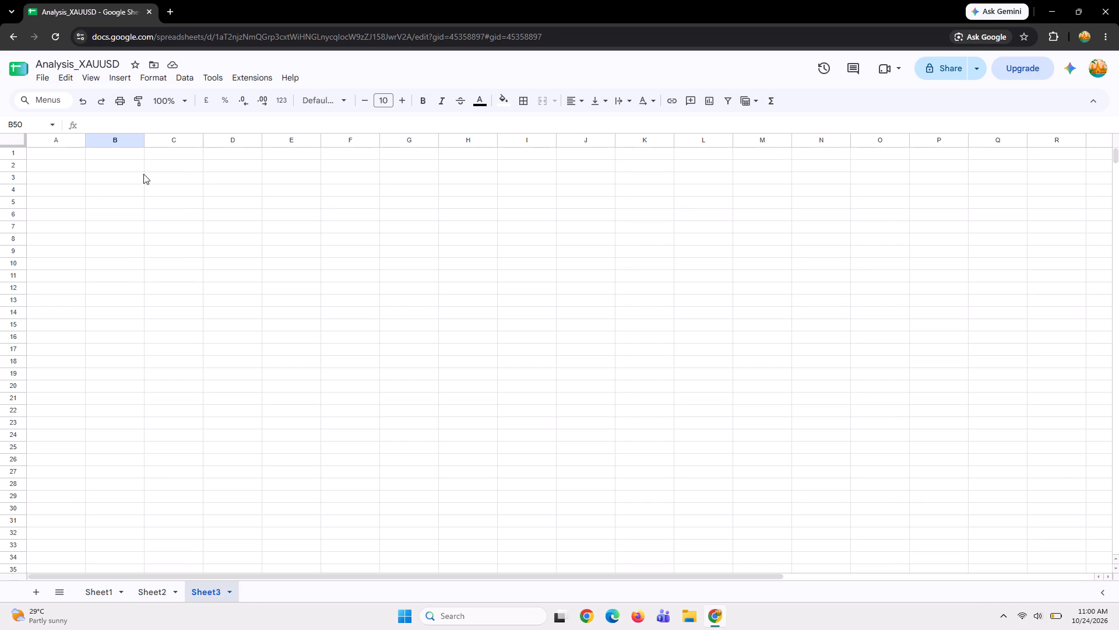
left_click(122, 176)
left_click(115, 163)
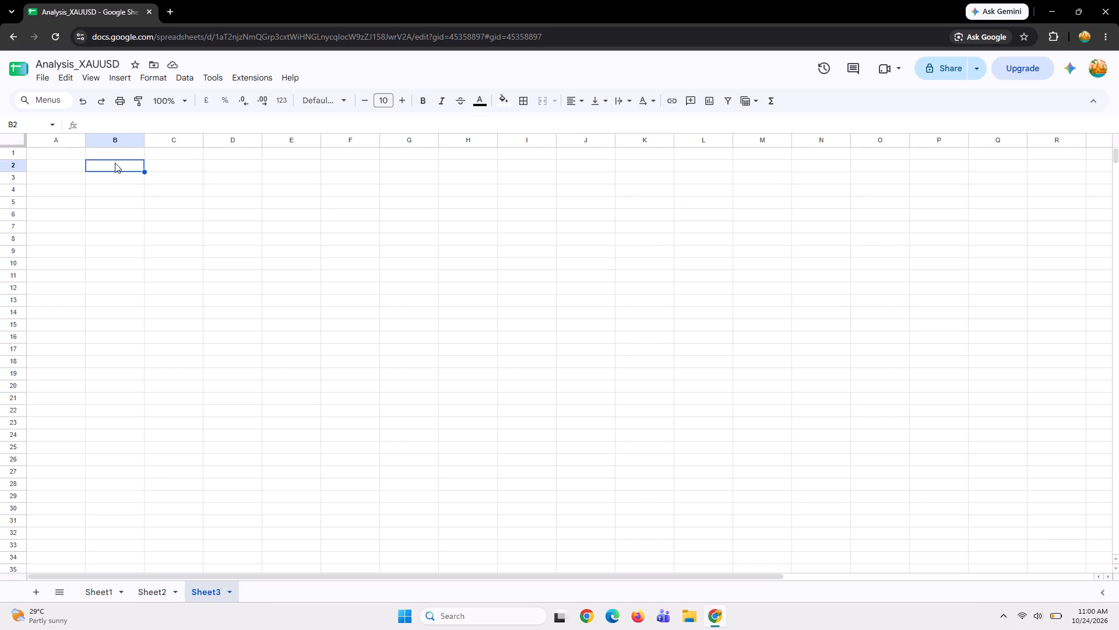
left_click_drag(115, 163, 525, 173)
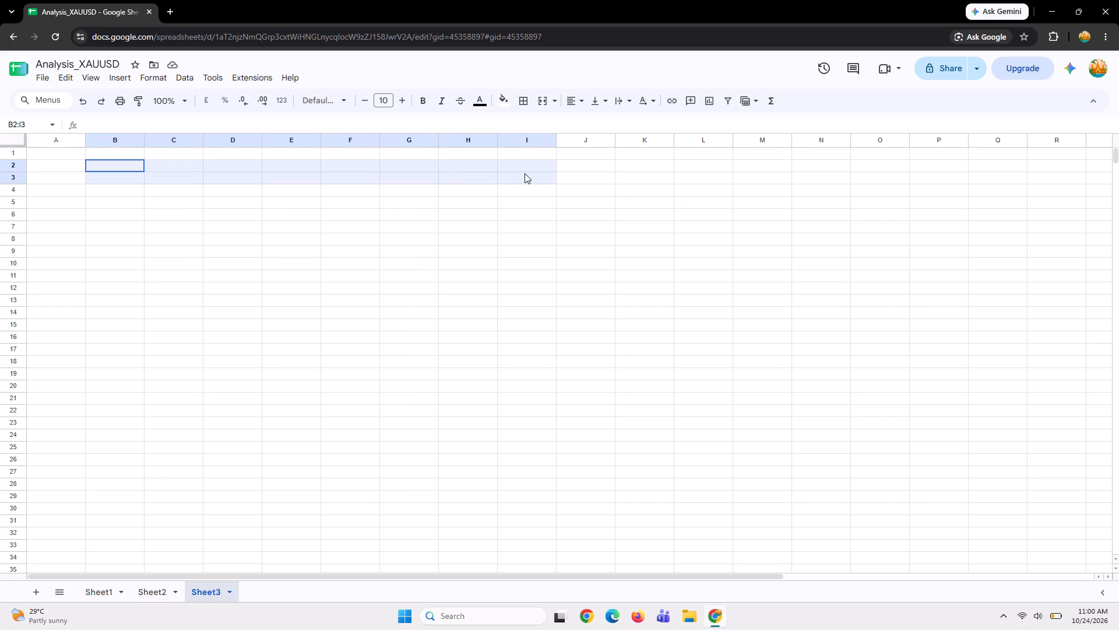
left_click_drag(525, 173, 715, 167)
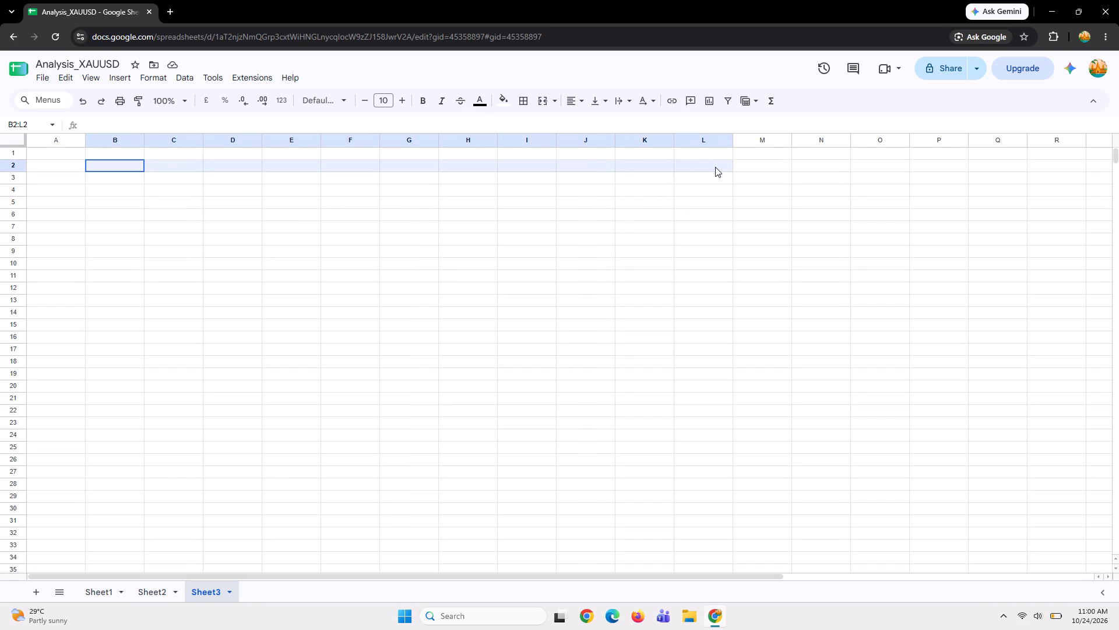
left_click_drag(715, 167, 813, 167)
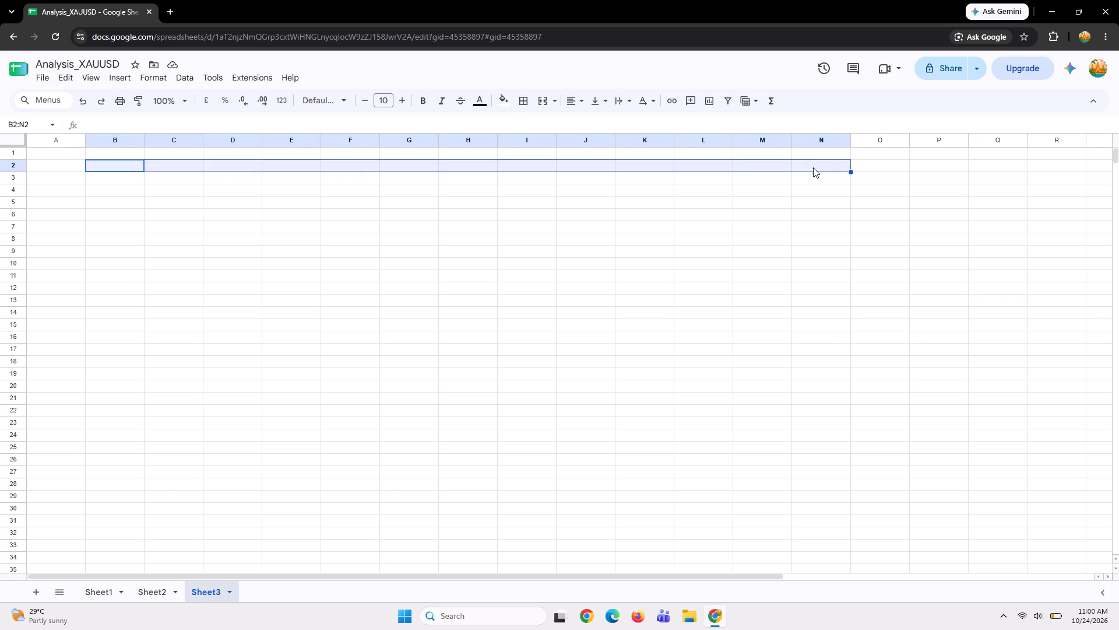
left_click(529, 99)
left_click(541, 99)
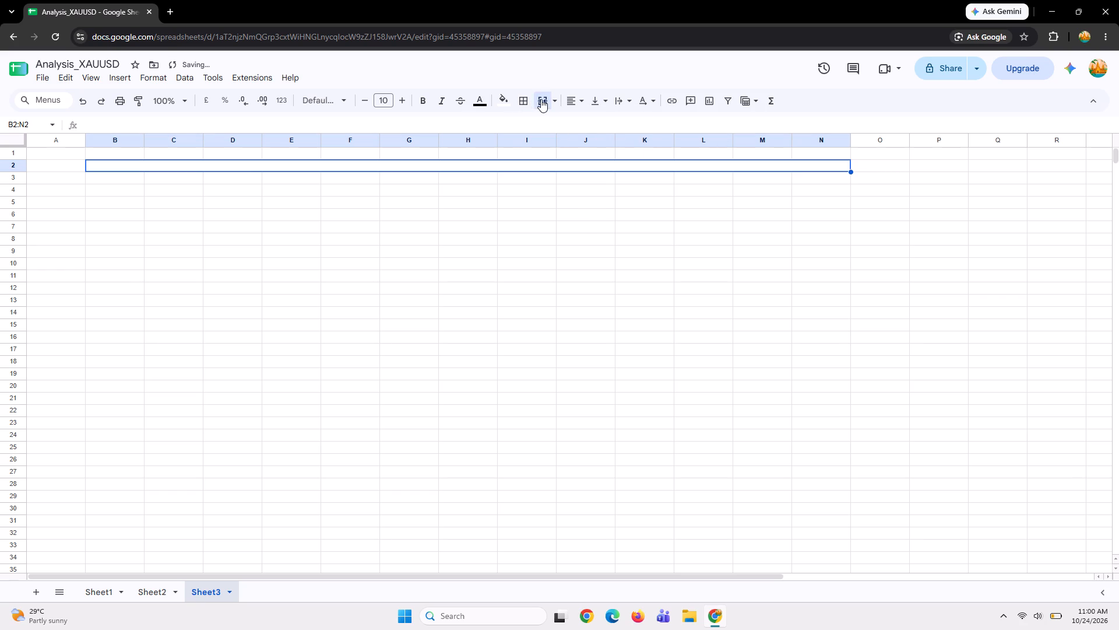
Enter the title "Journaling the trades" in the merged cell B2:N2 of Sheet3.
left_click(291, 162)
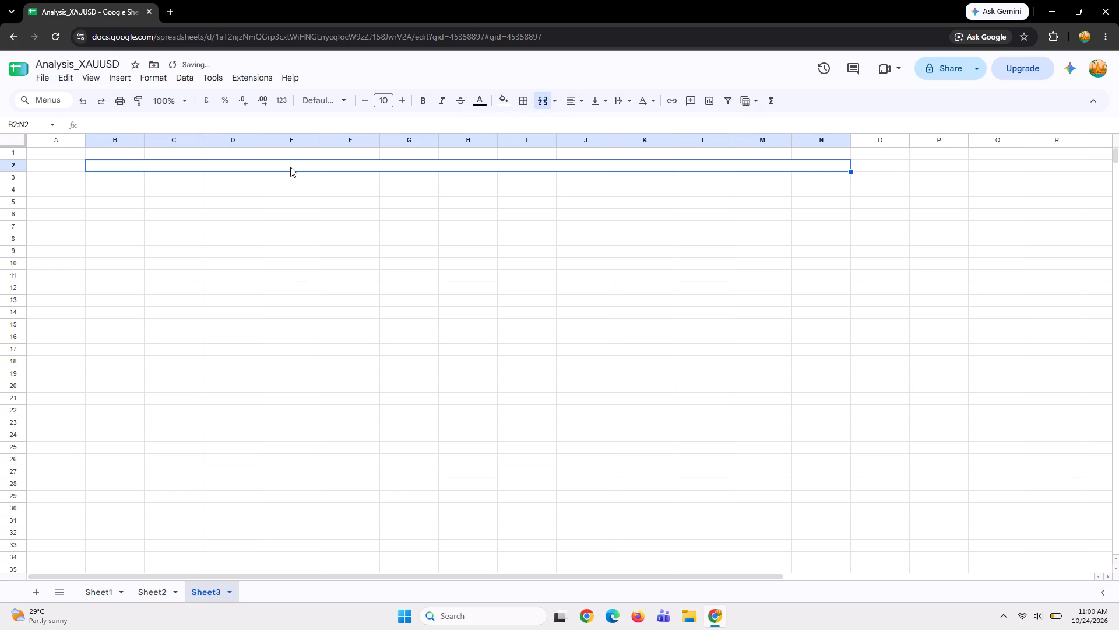
left_click(290, 167)
type("Joiur")
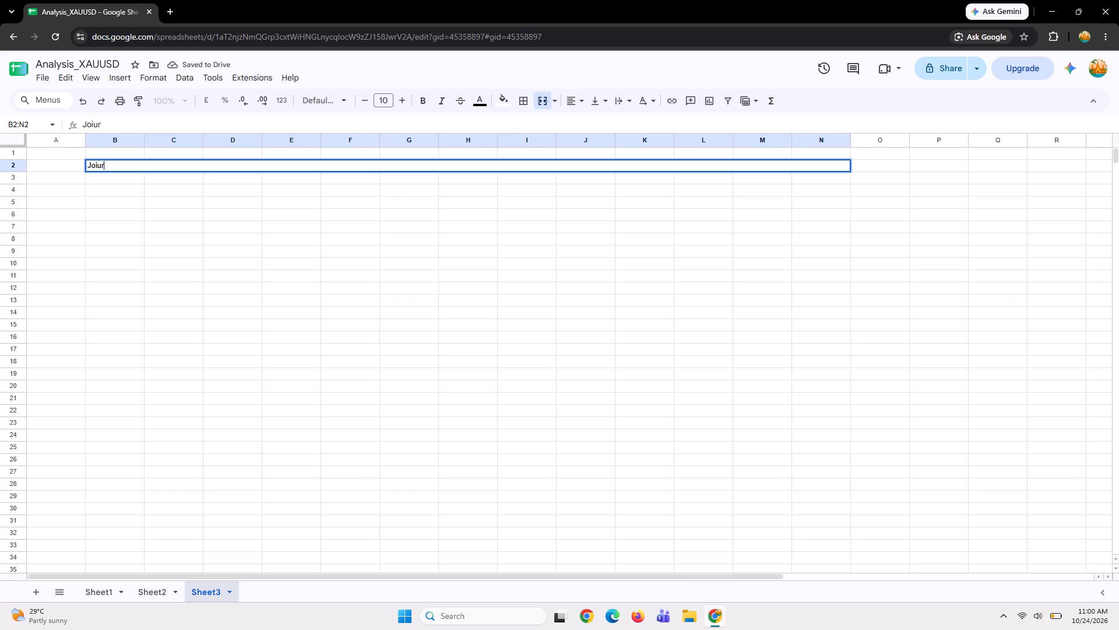
key("BackSpace")
key("BackSpace")
key("BackSpace")
type("urnall")
key("BackSpace")
type("ing the")
key("space")
type("trades")
key("Return")
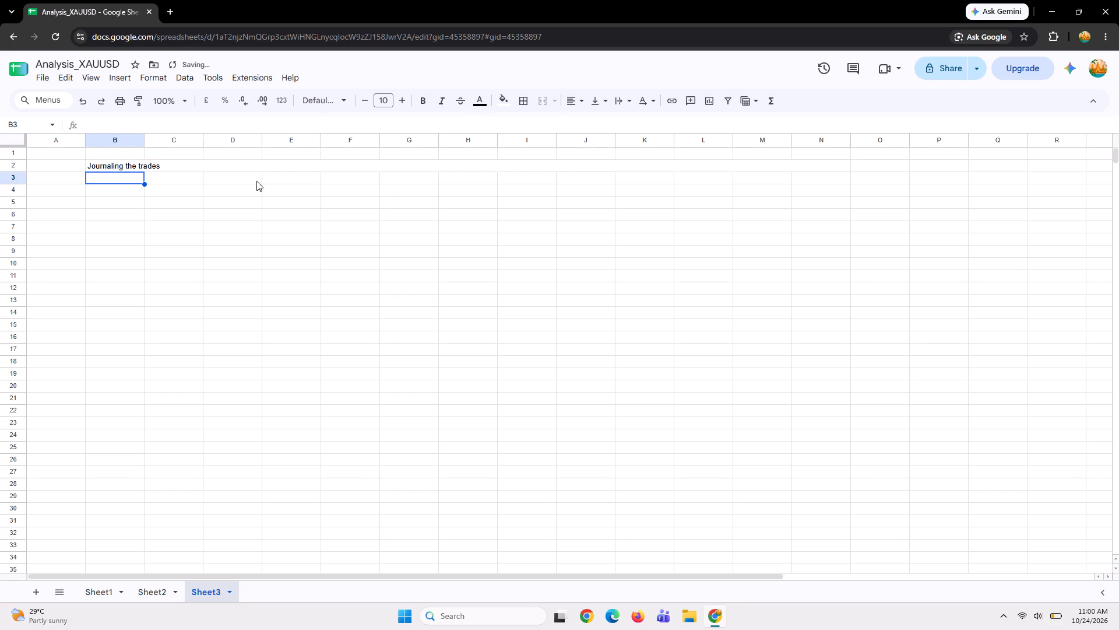
Center the "Journaling the trades" title horizontally in the merged cell B2:N2 of Sheet3.
left_click(338, 162)
left_click(573, 100)
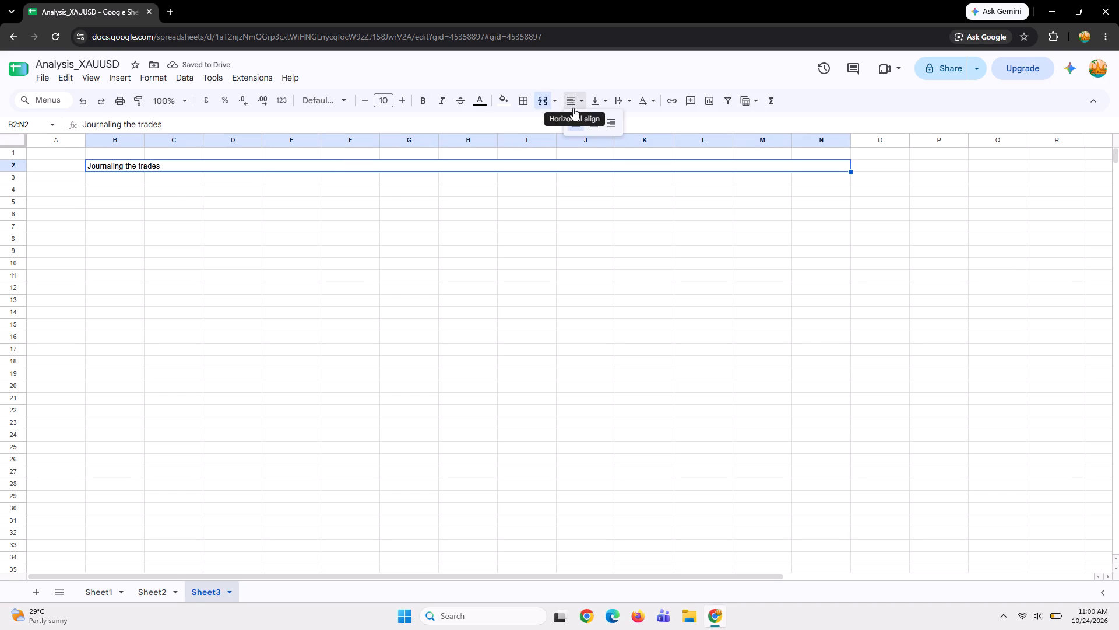
left_click(594, 123)
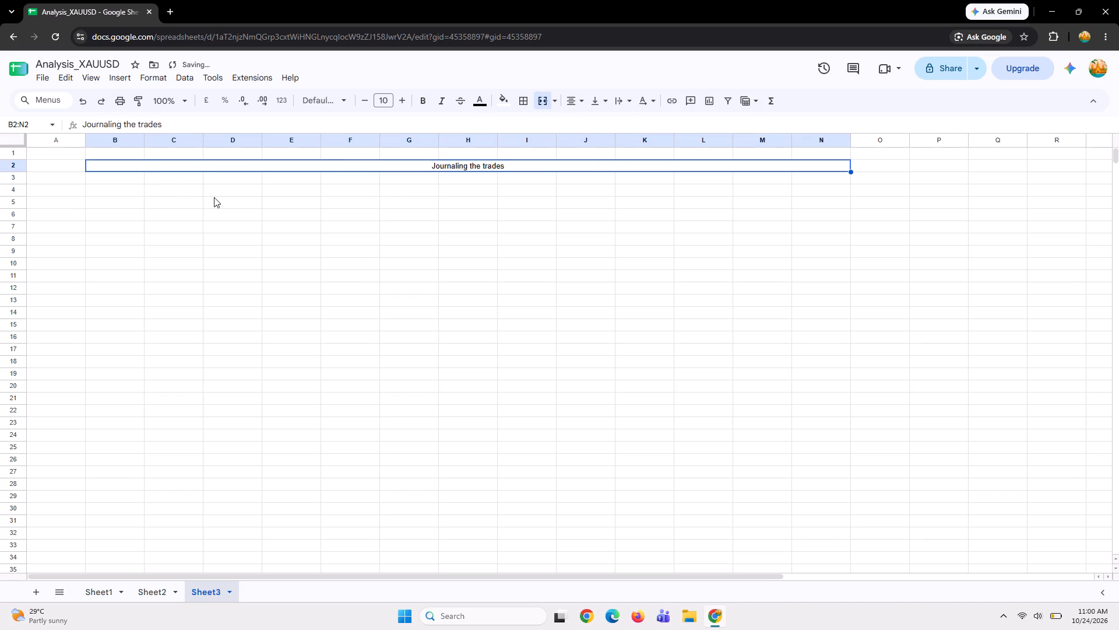
Paste the copied discipline and Candle King tables into Sheet3 starting at B4.
left_click(127, 188)
key("ctrl+v")
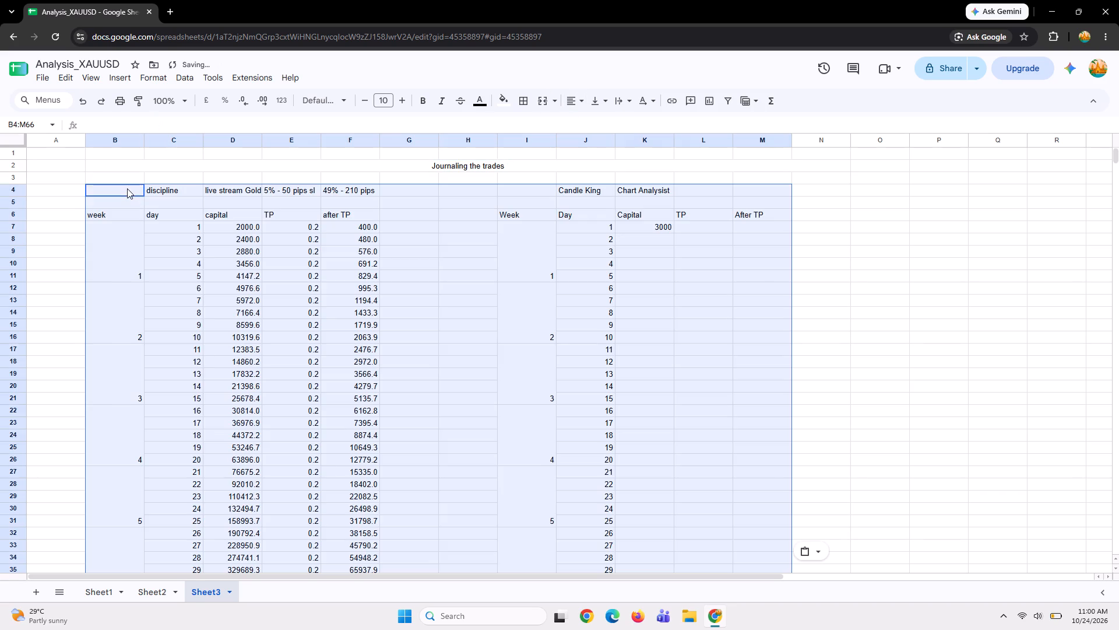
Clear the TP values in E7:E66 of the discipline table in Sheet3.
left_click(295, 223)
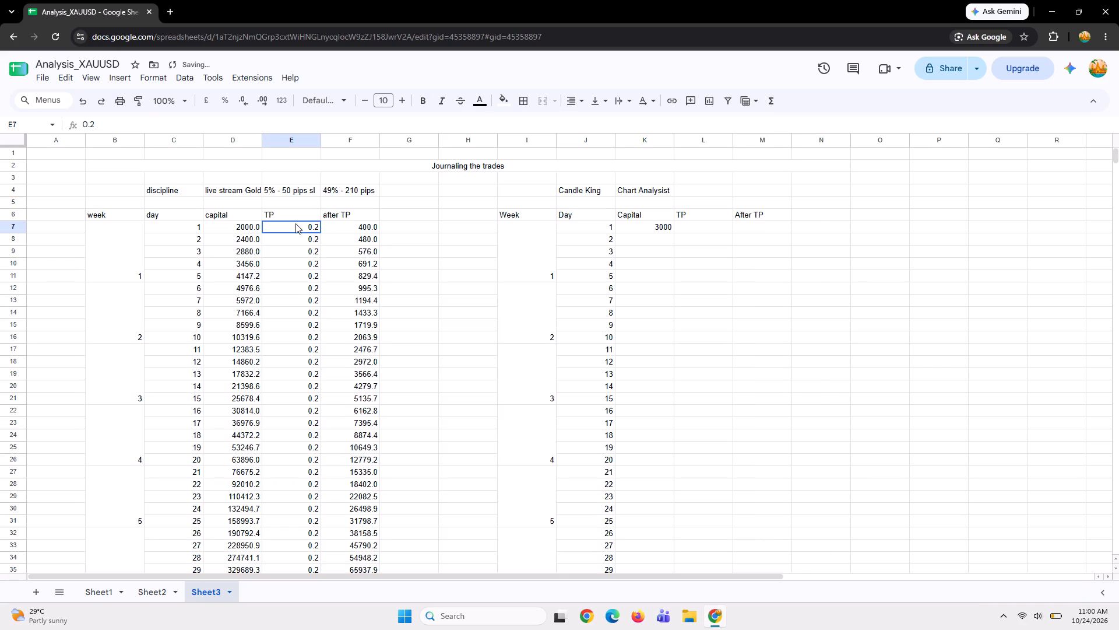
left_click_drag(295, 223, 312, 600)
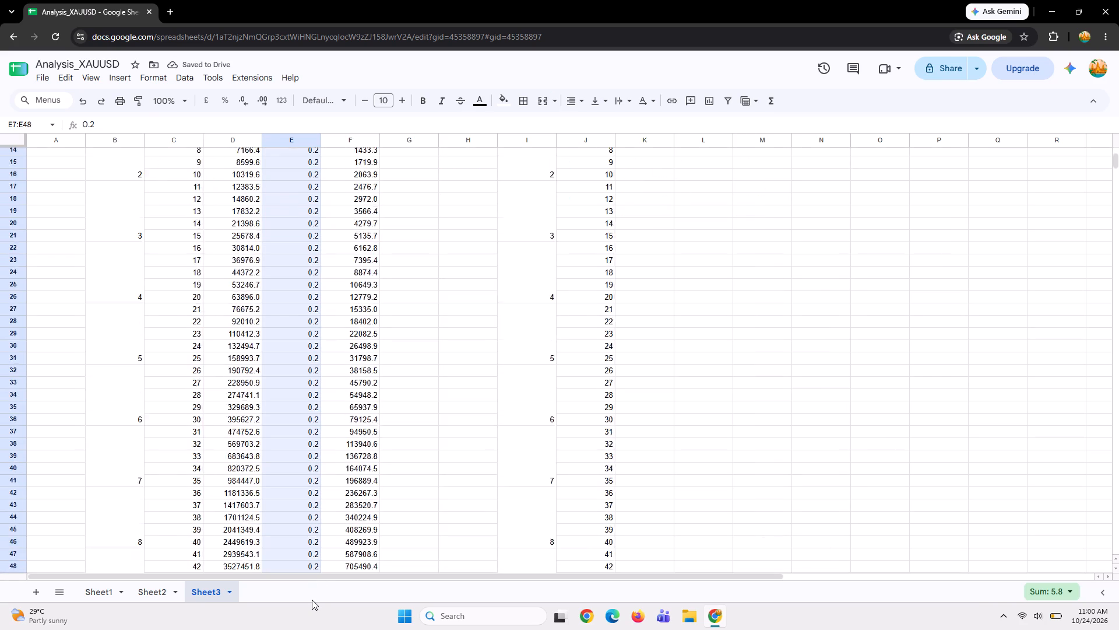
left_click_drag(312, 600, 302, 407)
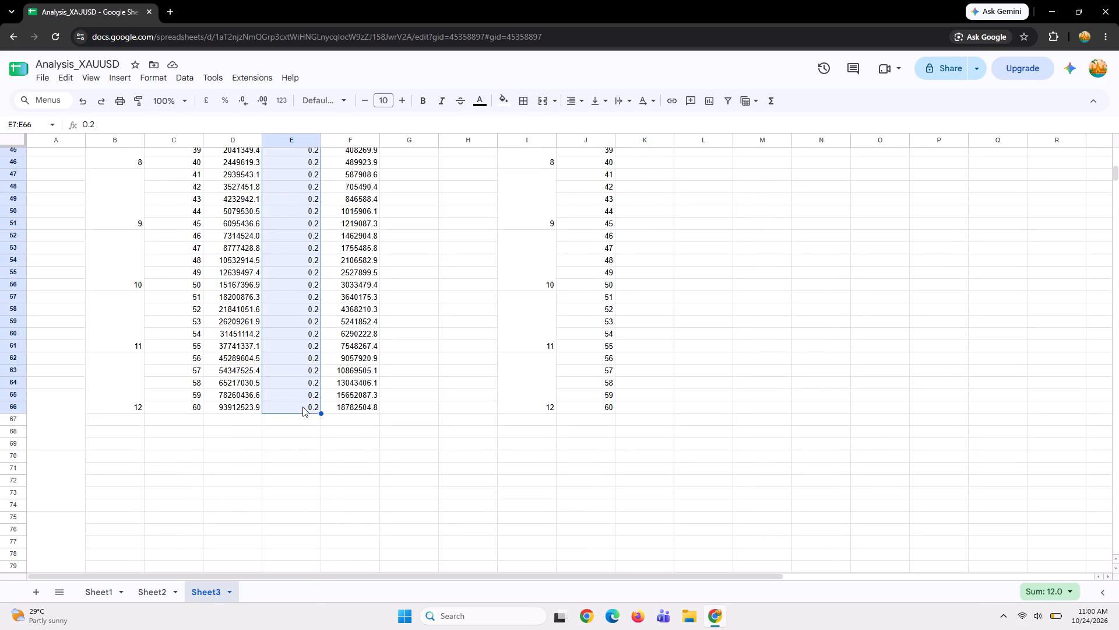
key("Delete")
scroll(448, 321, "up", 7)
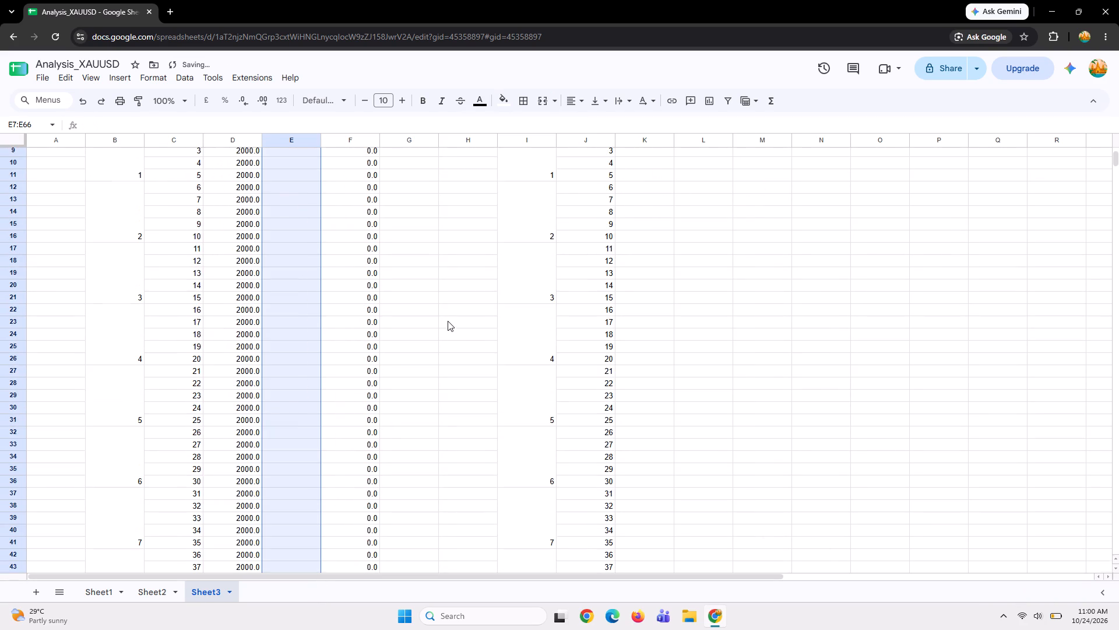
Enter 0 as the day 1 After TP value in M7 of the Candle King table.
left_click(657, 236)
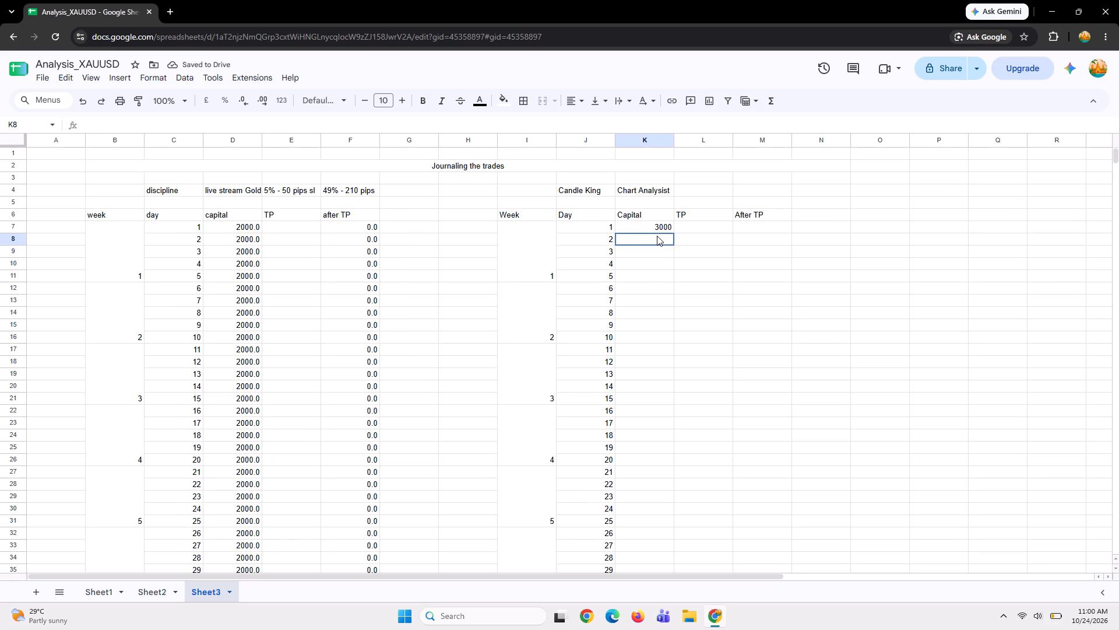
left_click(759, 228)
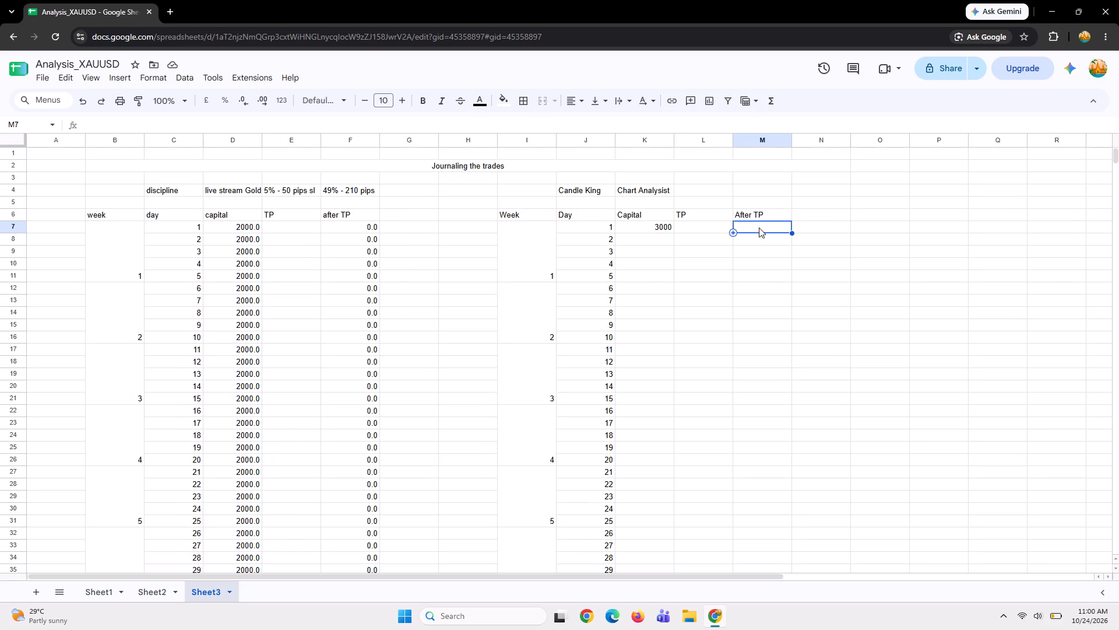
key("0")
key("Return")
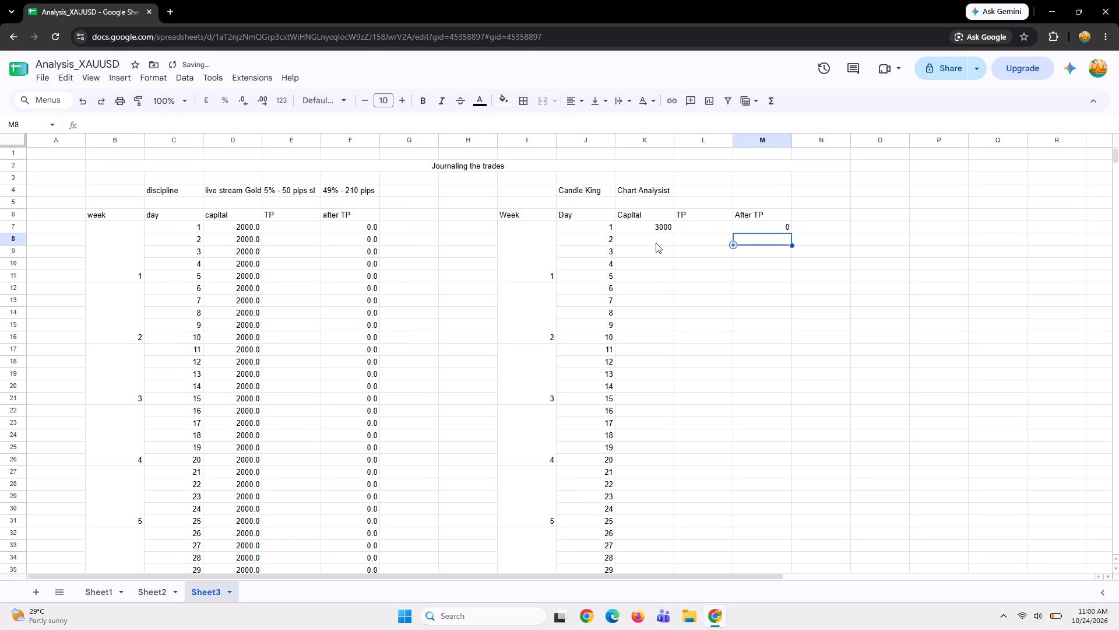
Enter the formula =K7+M7 in K8 to calculate the day 2 capital of the Candle King table.
left_click(649, 243)
left_click(650, 222)
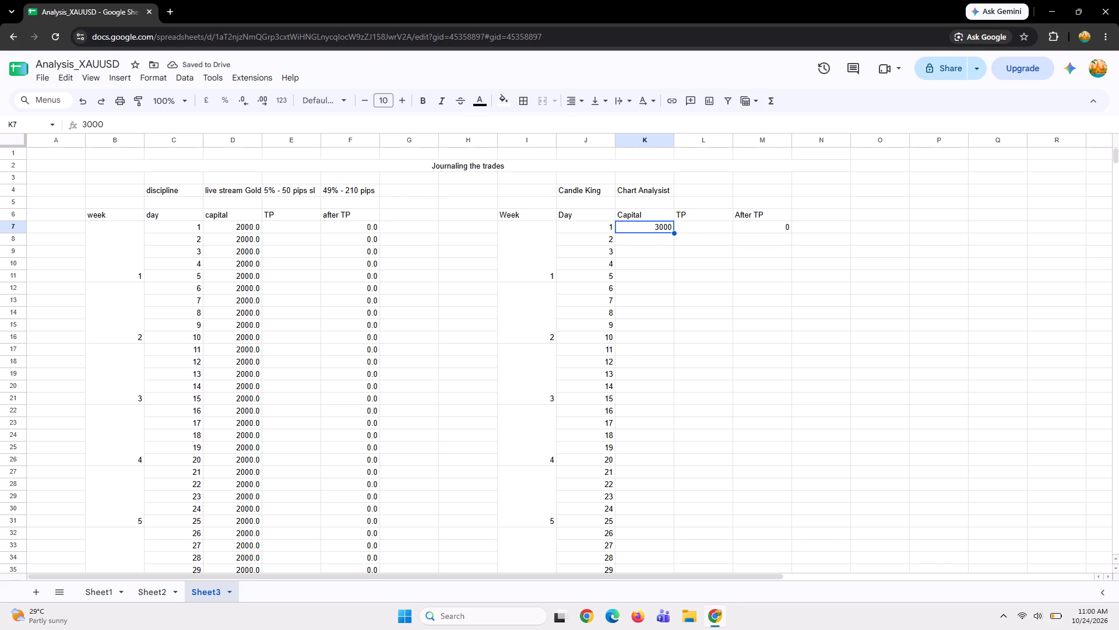
key("Down")
key("equal")
key("Up")
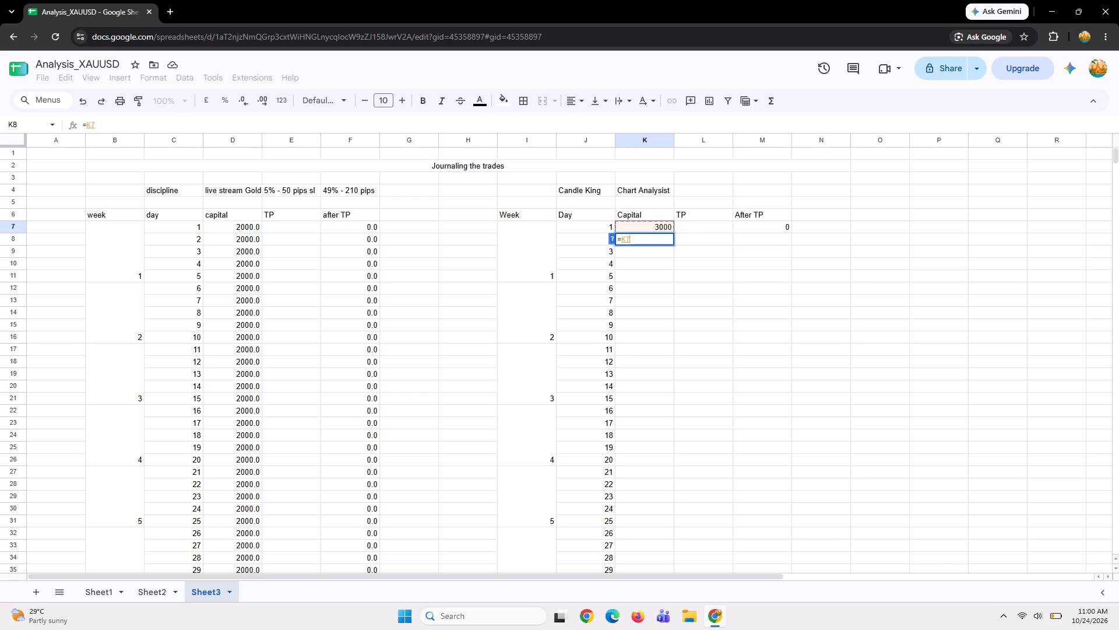
key("plus")
key("Right")
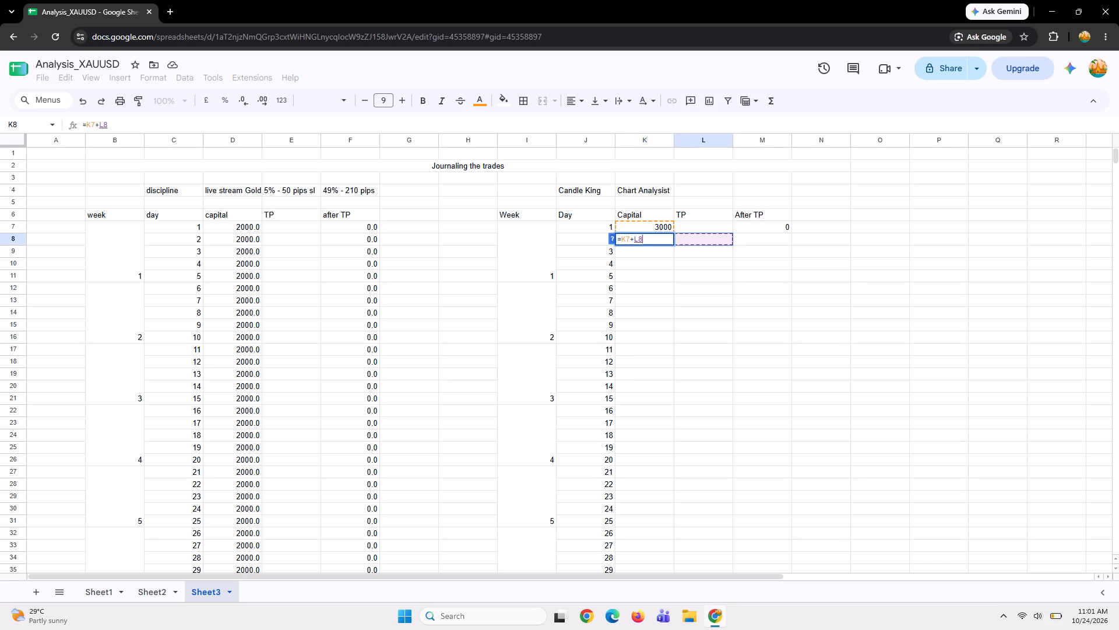
key("Right")
key("Up")
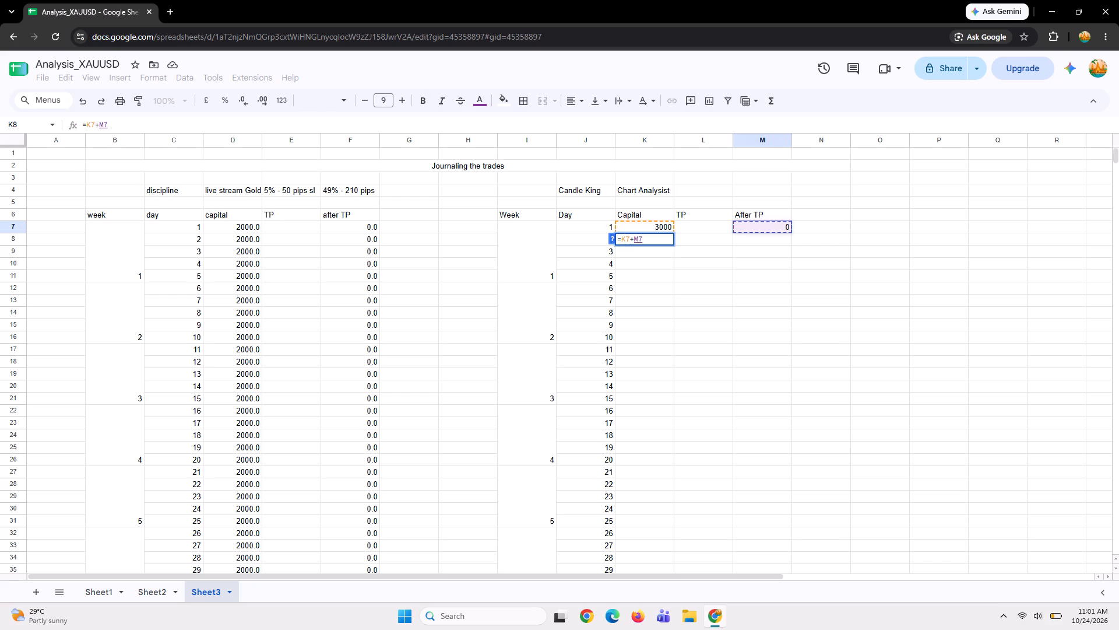
key("Return")
Fill the capital formula from K8 down through K66 in the Candle King table.
left_click(649, 239)
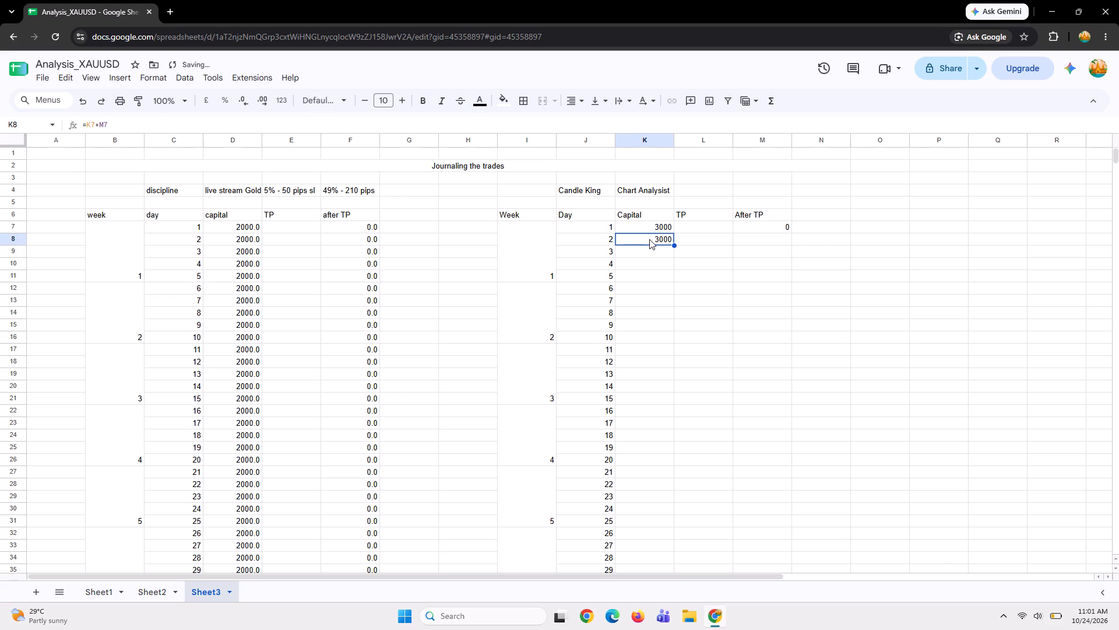
left_click_drag(674, 245, 658, 591)
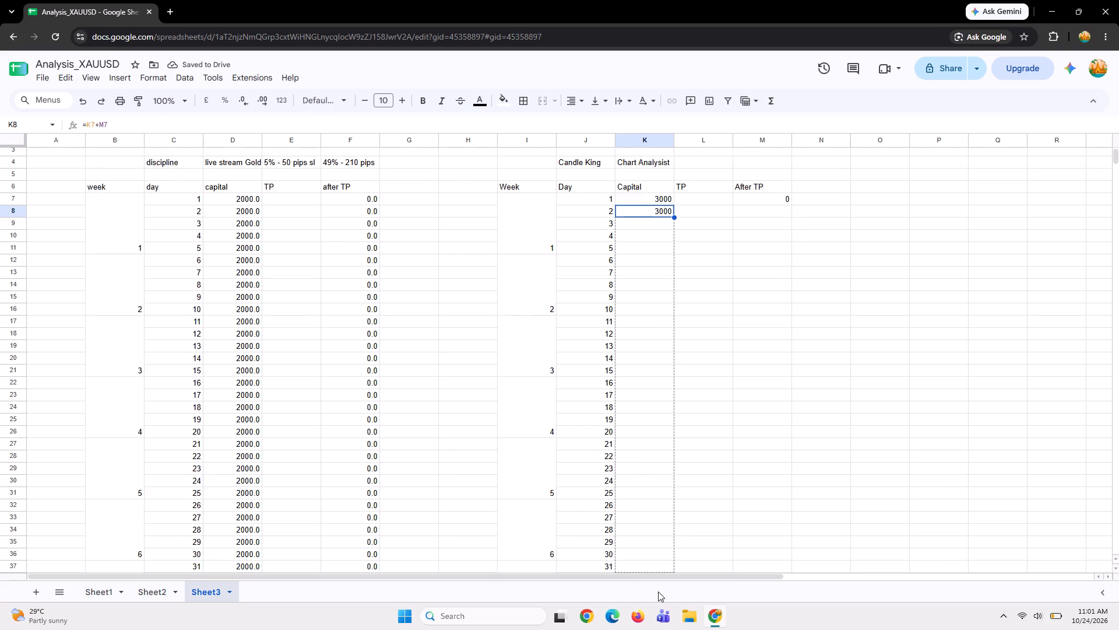
left_click_drag(658, 591, 632, 402)
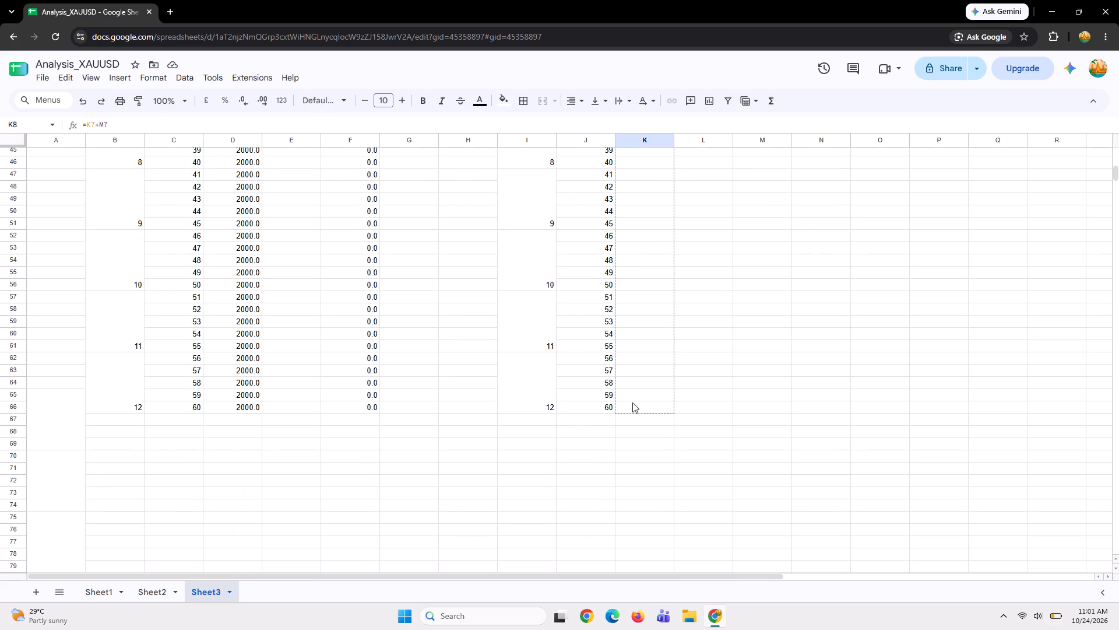
left_click_drag(632, 402, 632, 404)
scroll(692, 321, "up", 7)
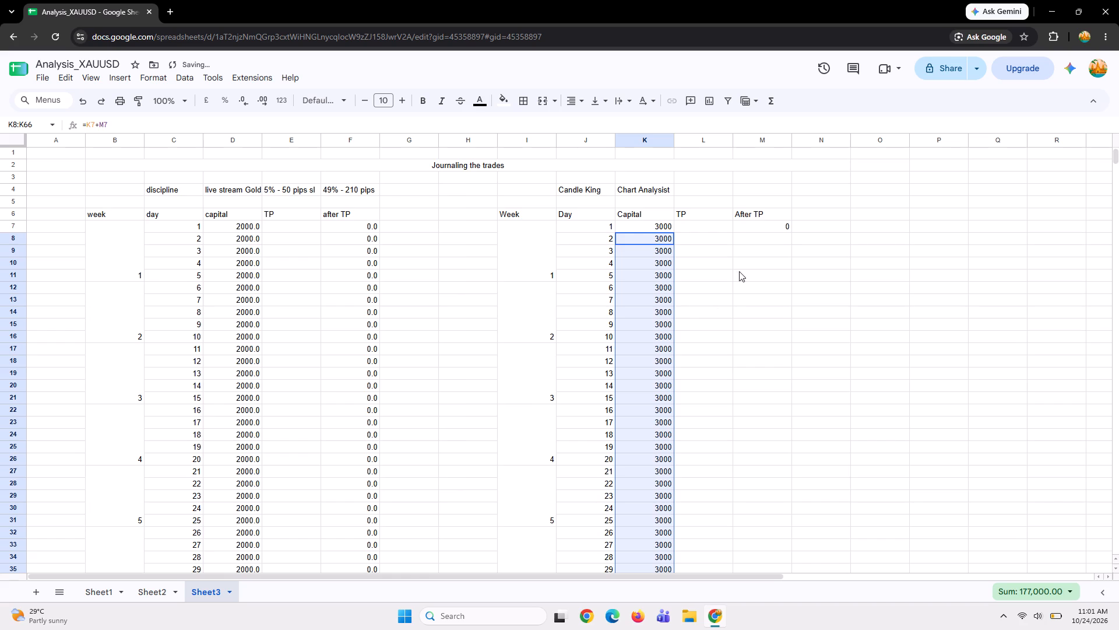
Enter 0 as the TP in E7 of the discipline table and fill it down through E66.
left_click(763, 223)
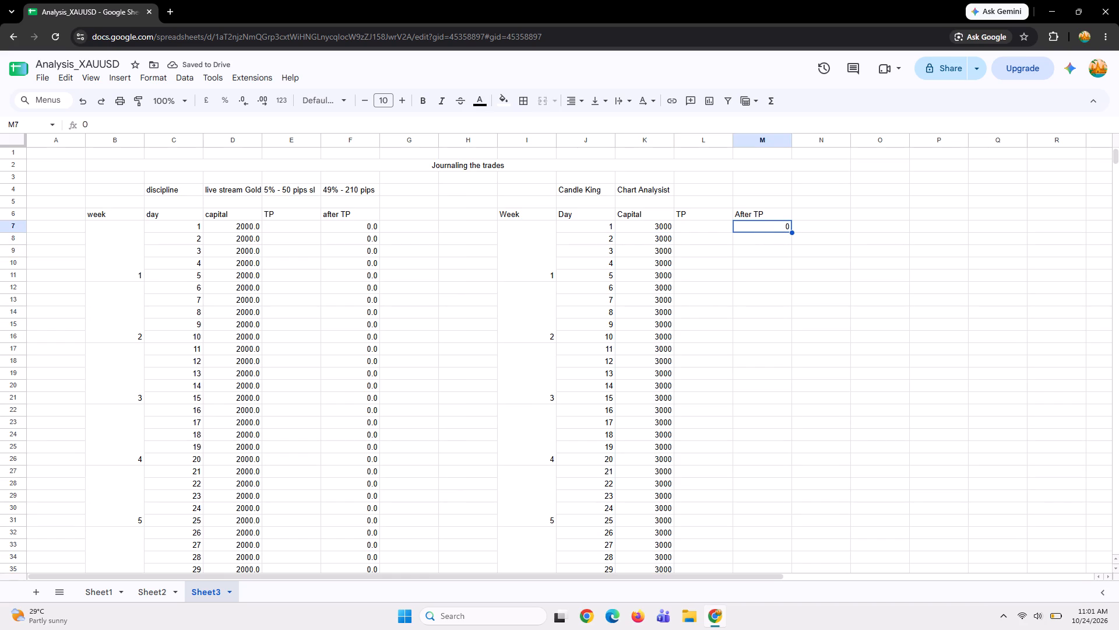
left_click(707, 225)
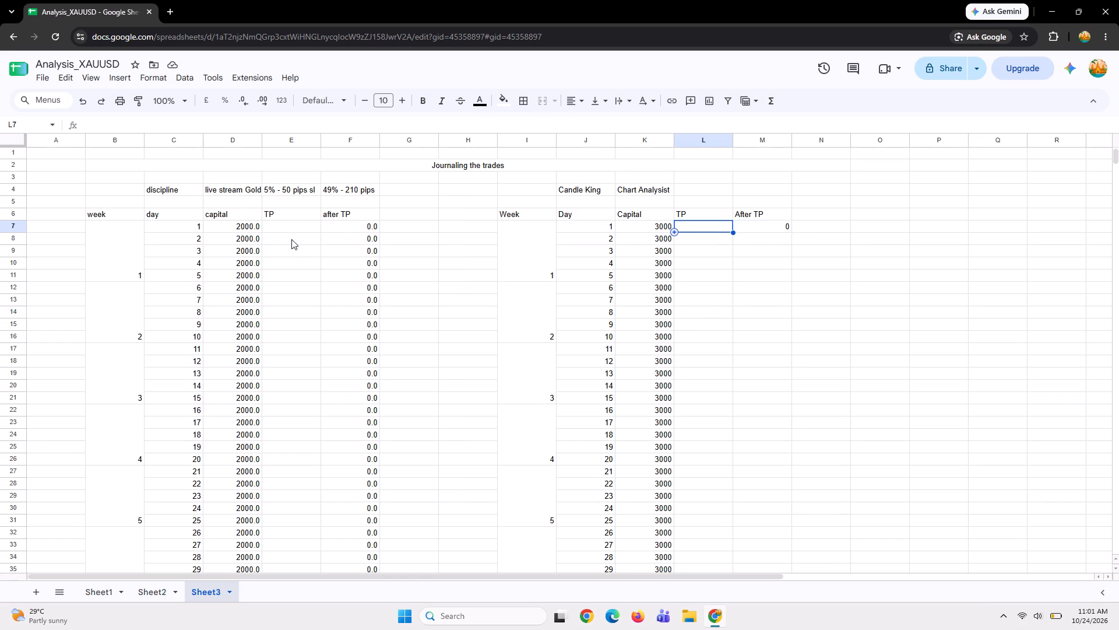
left_click(301, 227)
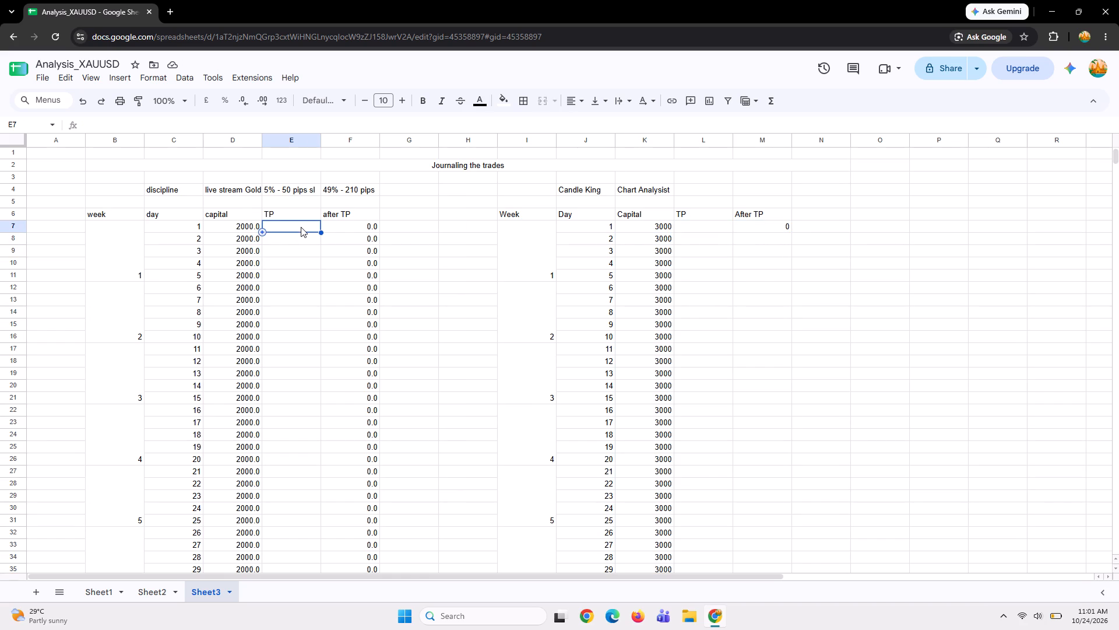
key("0")
key("Return")
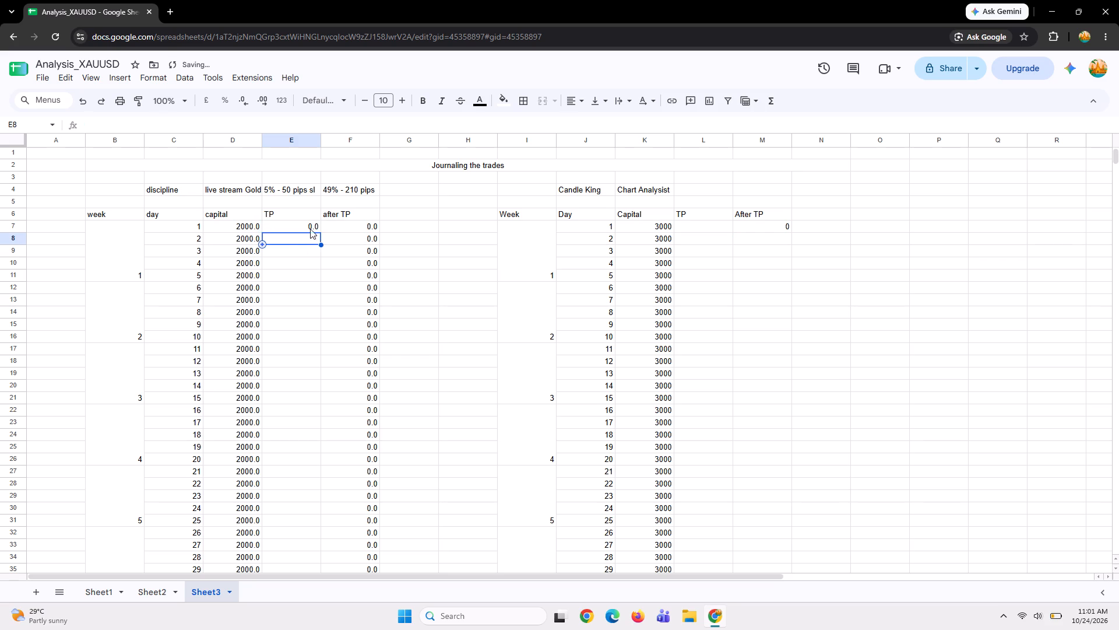
left_click(305, 224)
left_click_drag(322, 232, 307, 555)
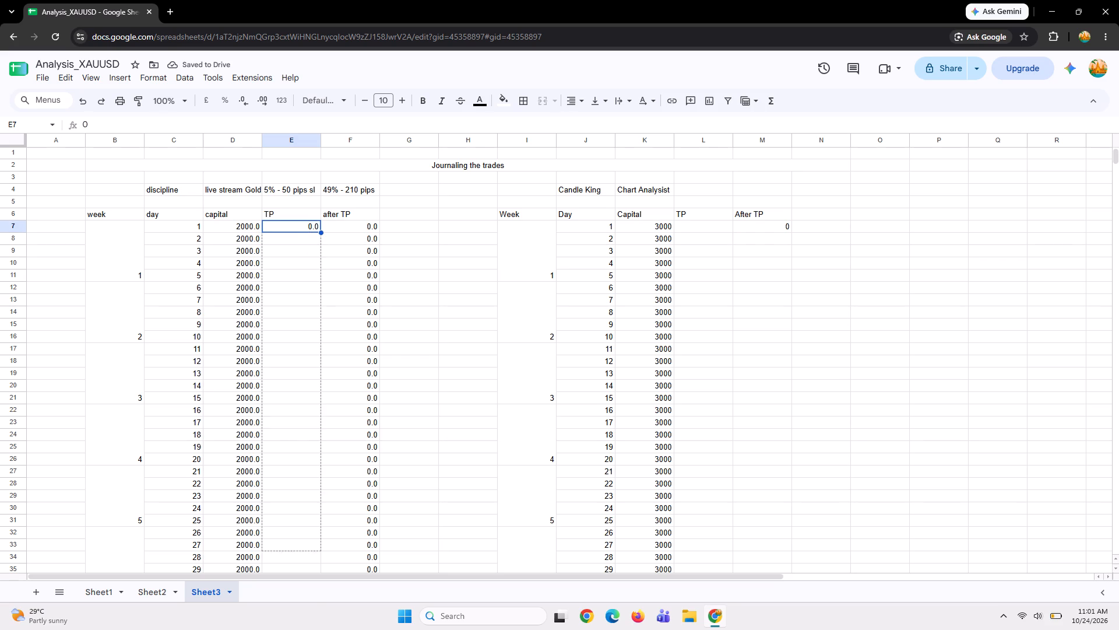
left_click_drag(307, 555, 295, 407)
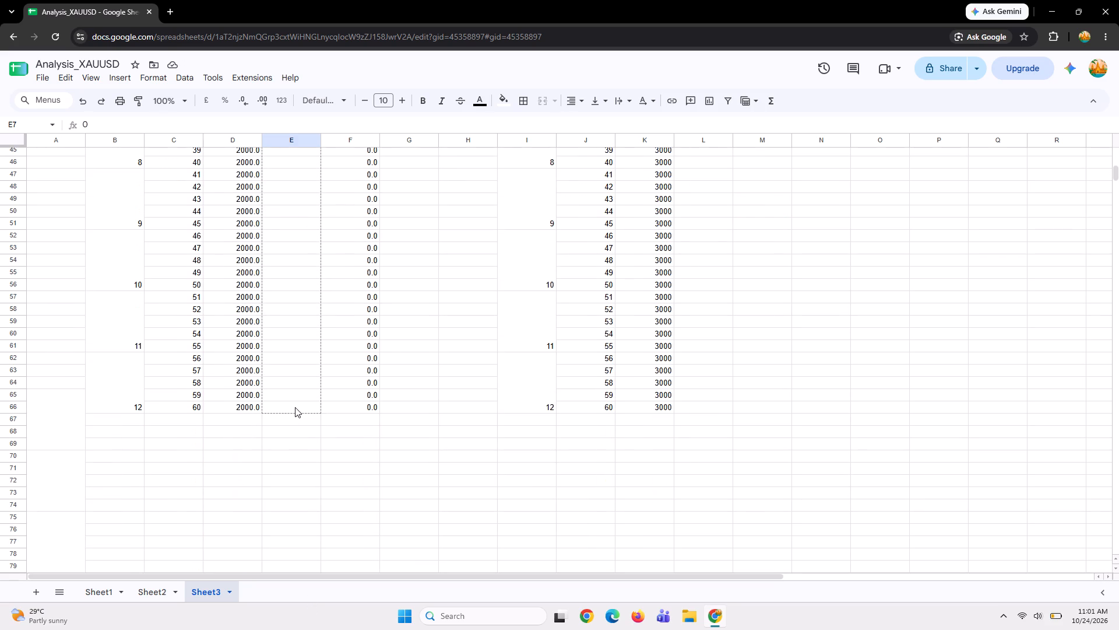
left_click_drag(295, 407, 295, 404)
scroll(410, 351, "up", 6)
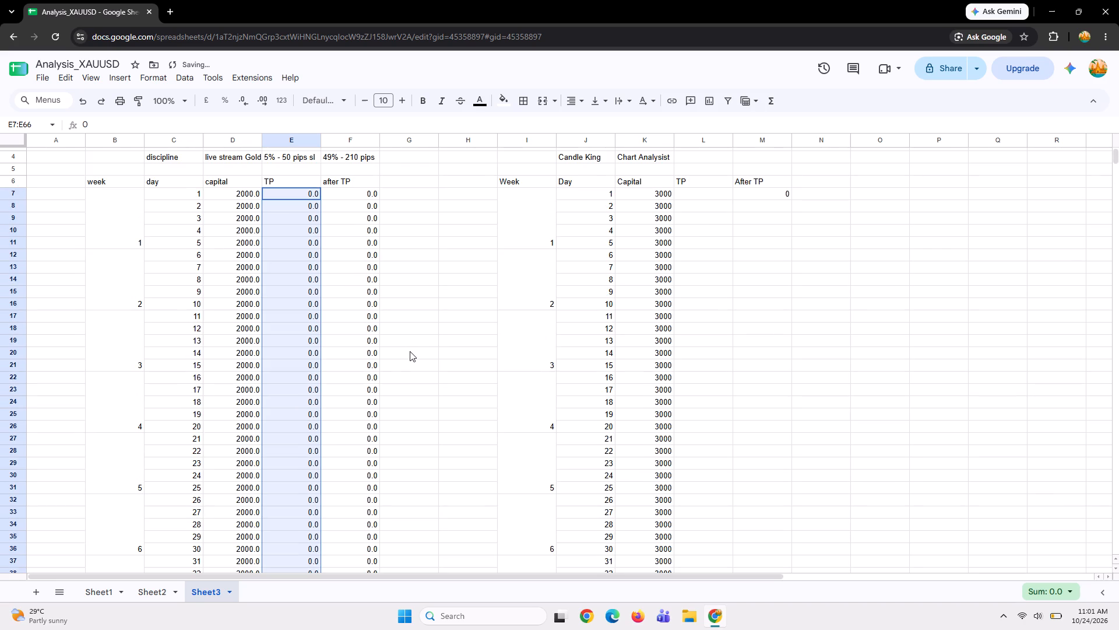
Enter 0.0 as the day 1 TP in L7 of the Candle King table.
left_click(696, 228)
type("0.")
key("0")
key("Return")
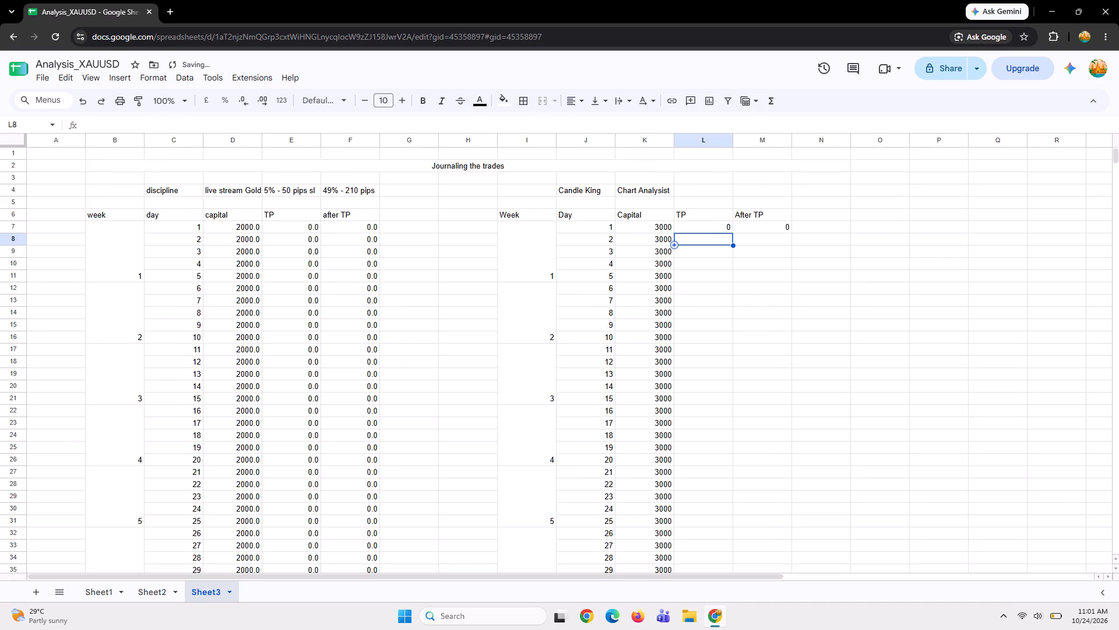
Enter the formula =K7*L7 in M7 to calculate the day 1 After TP amount of the Candle King table.
left_click(698, 223)
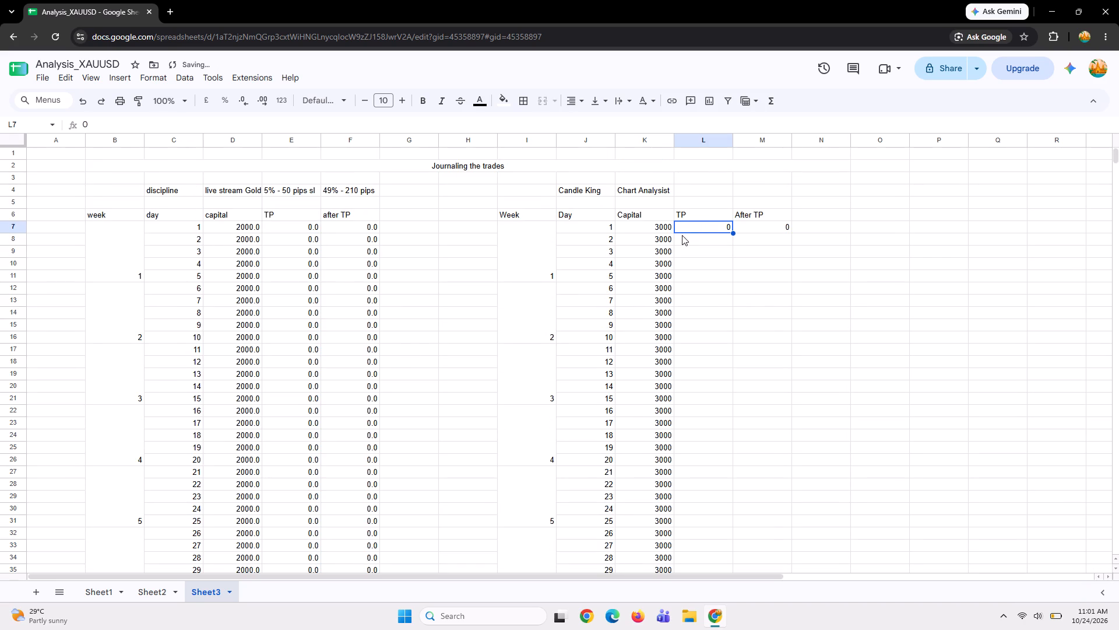
left_click(654, 227)
left_click(746, 232)
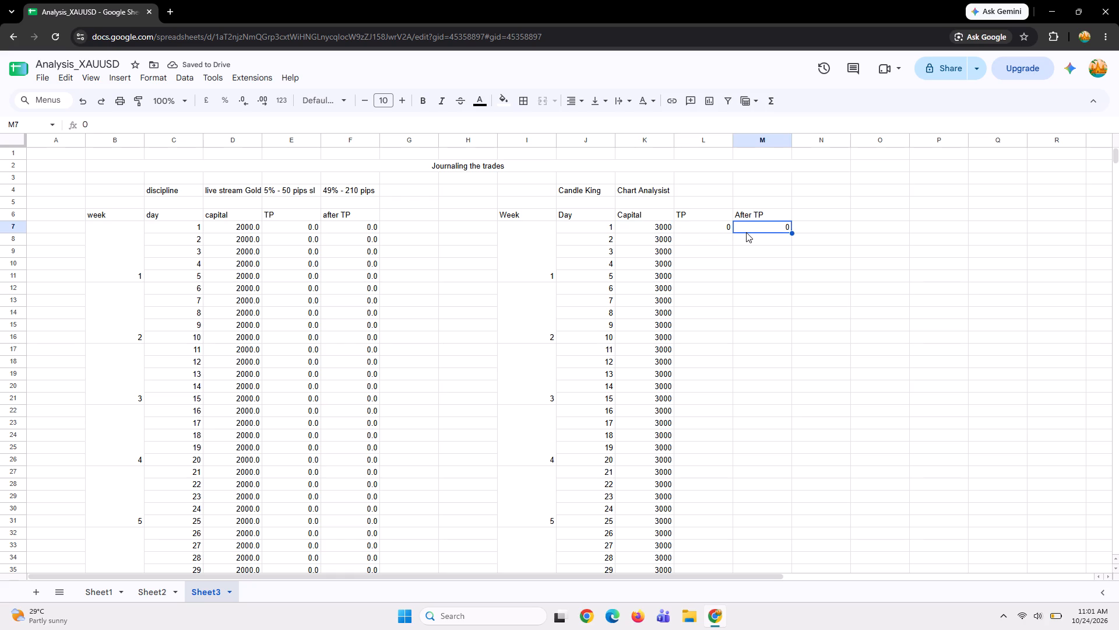
key("equal")
key("Left")
key("Left")
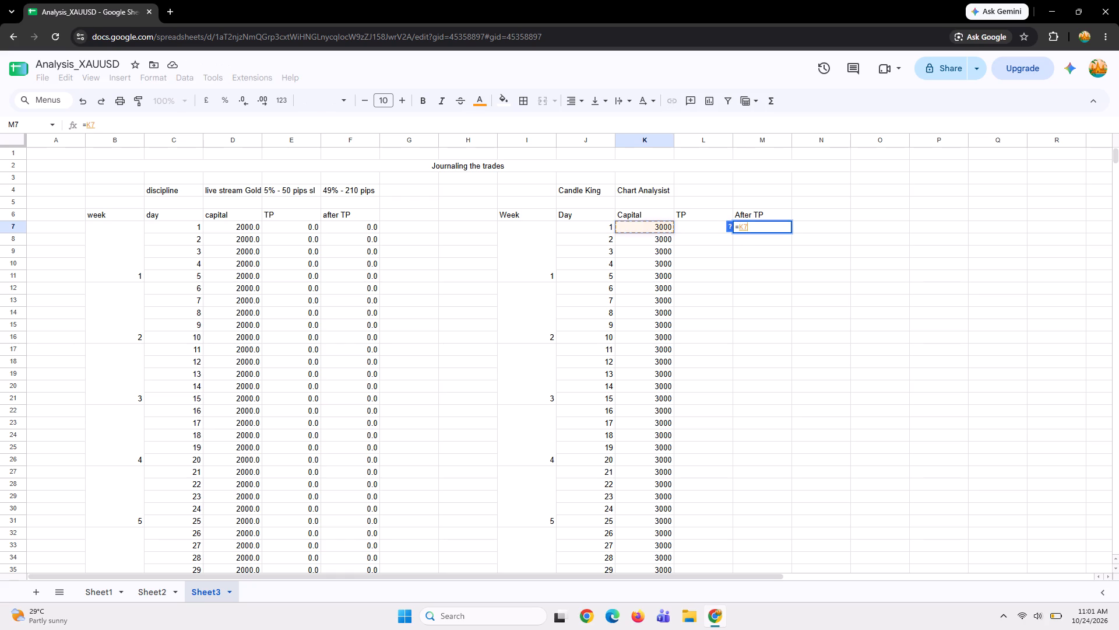
type("*0")
key("Down")
key("Up")
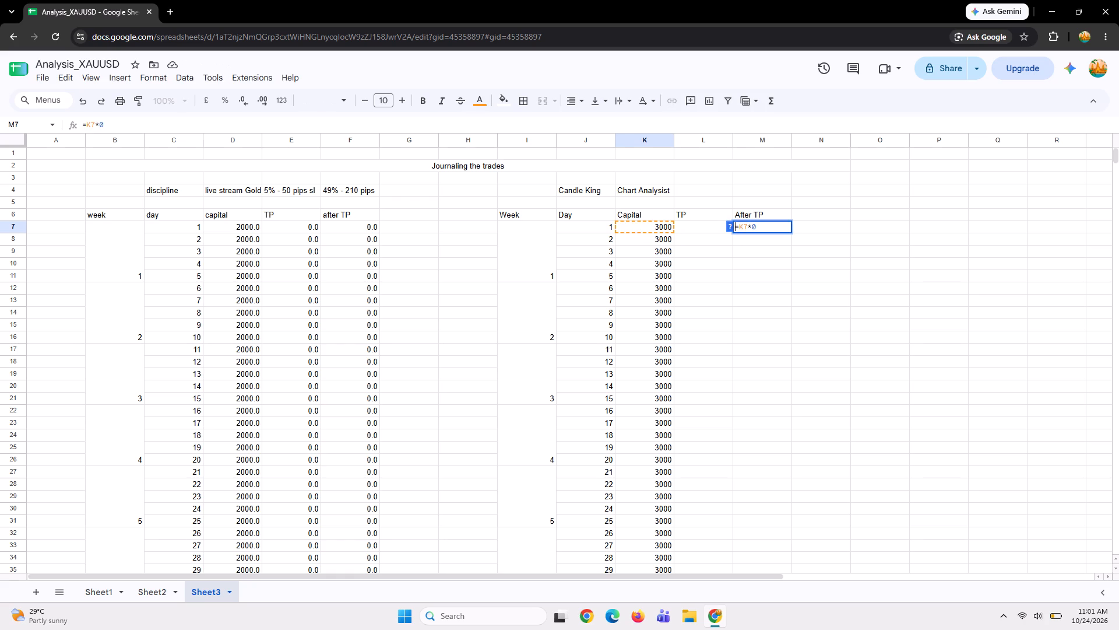
key("Right")
key("Right")
key("Right")
key("Right")
key("Right")
key("BackSpace")
key("Left")
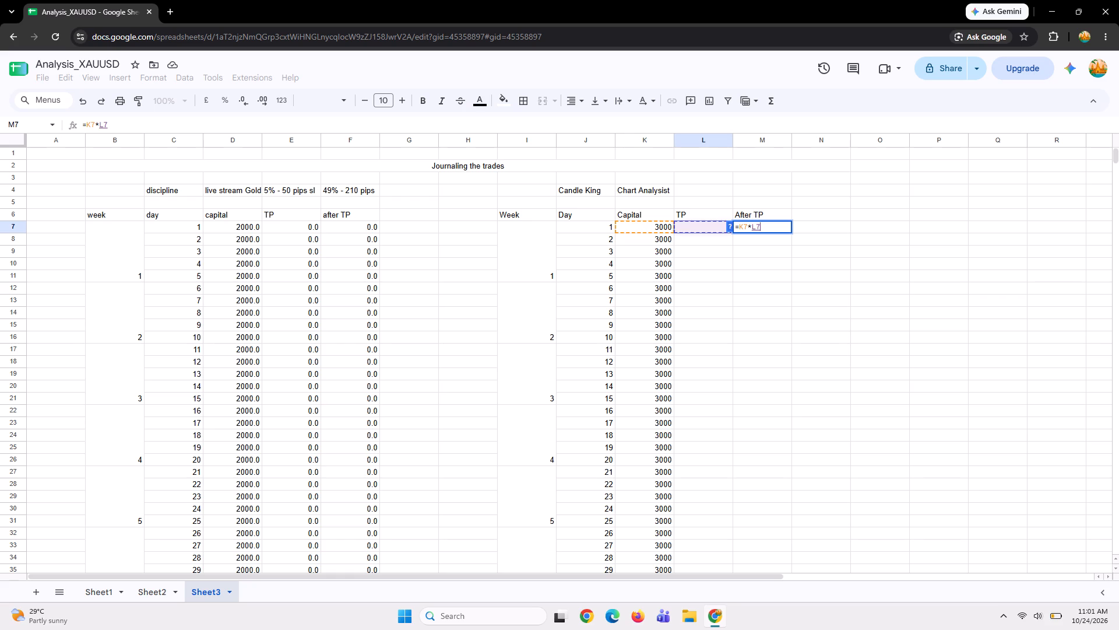
key("Return")
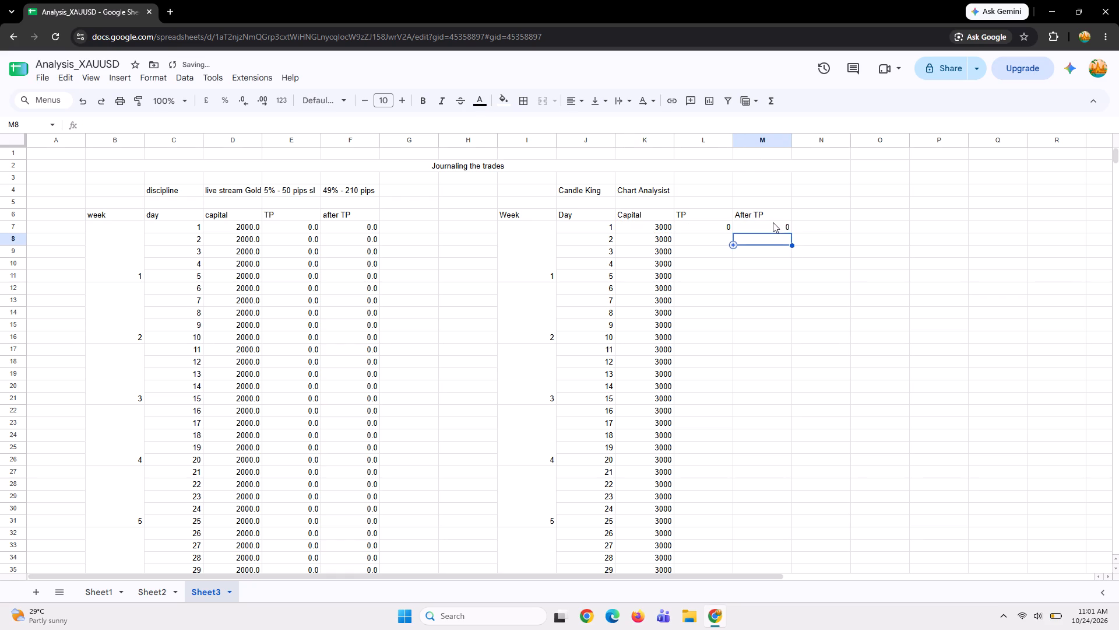
left_click(653, 243)
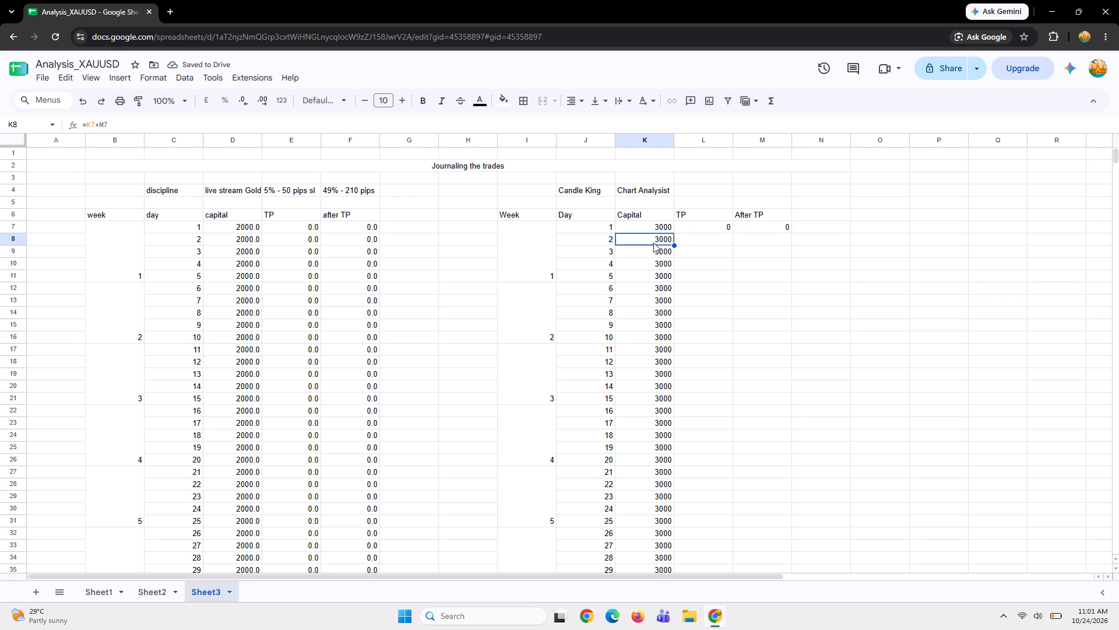
left_click(766, 228)
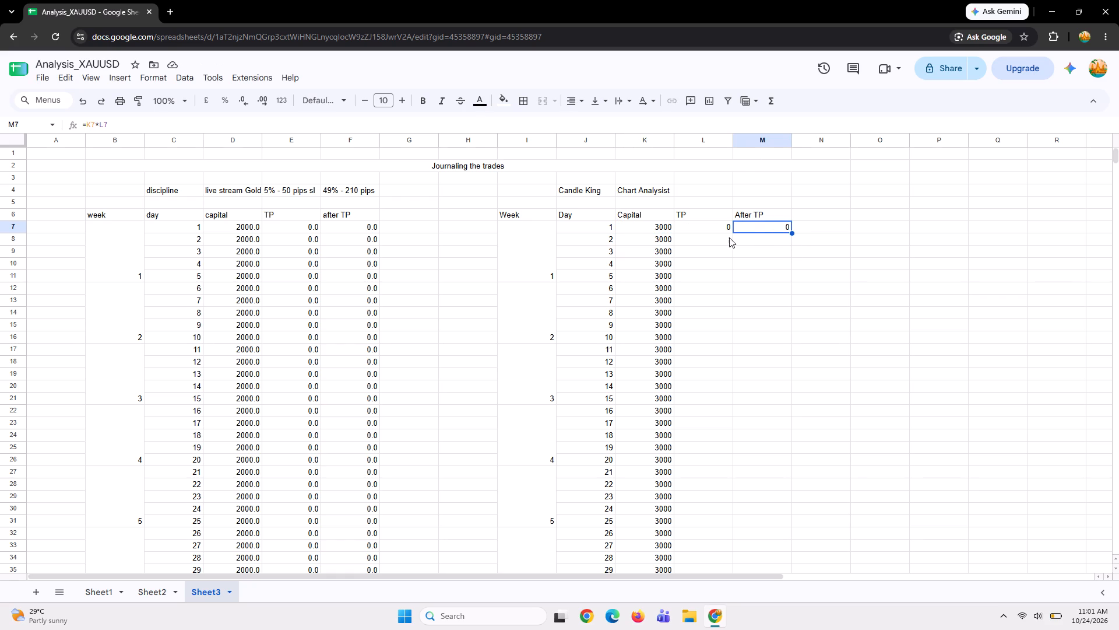
Fill the day 1 TP and After TP cells L7:M7 down through row 66 of the Candle King table.
left_click(720, 229)
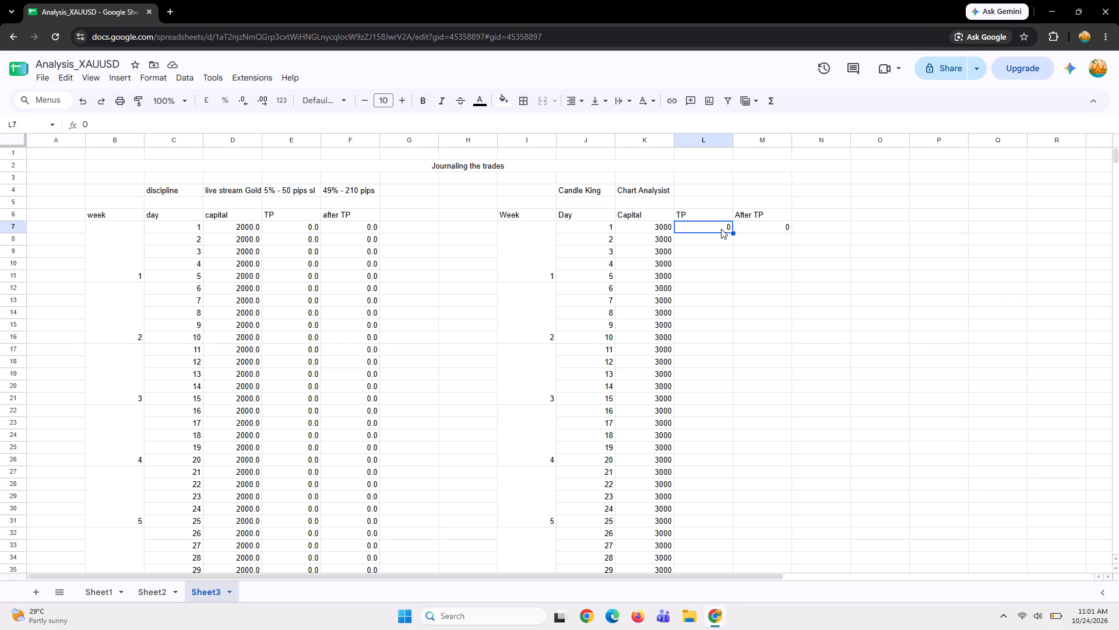
left_click_drag(717, 228, 769, 226)
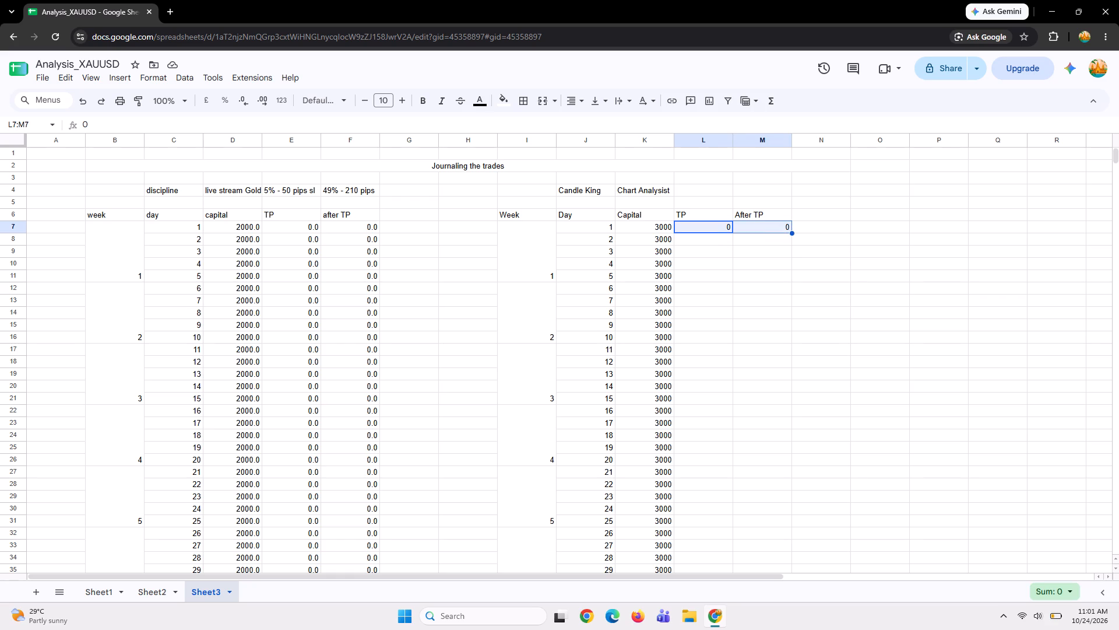
left_click_drag(793, 233, 798, 611)
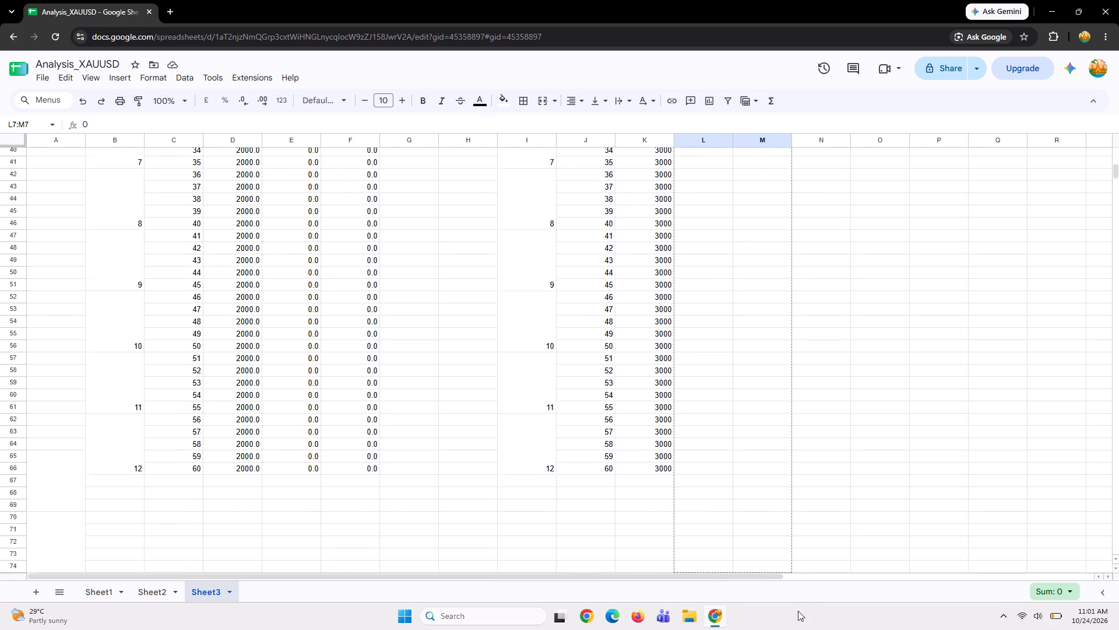
left_click_drag(798, 611, 772, 410)
Check the capital, TP and After TP cells in the Candle King table's last rows, and look over both Sheet3 tables.
left_click(766, 405)
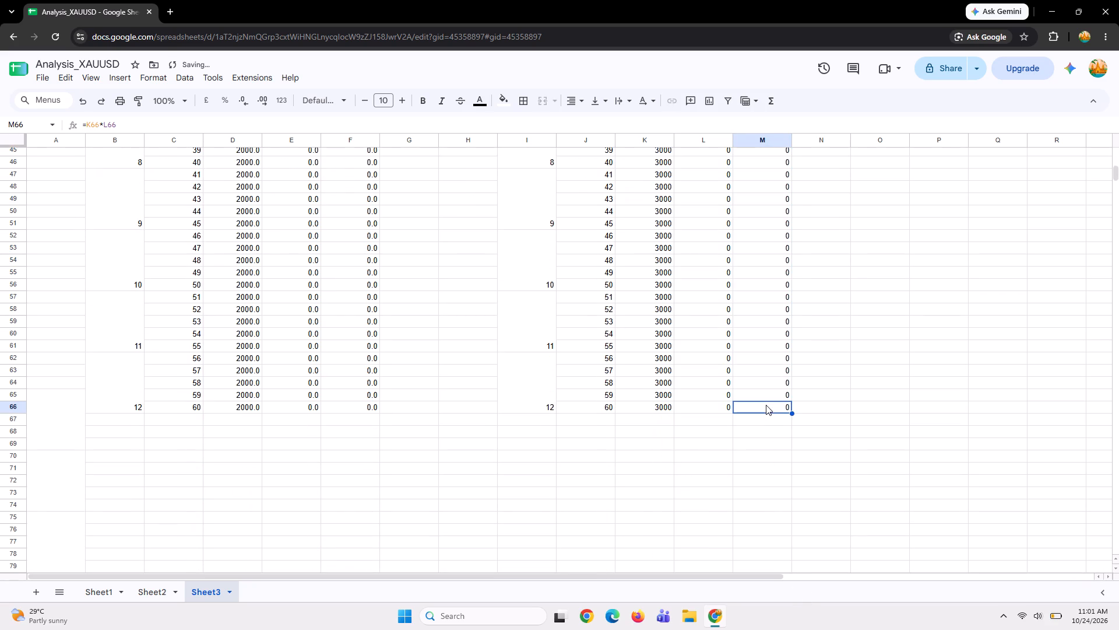
left_click(714, 406)
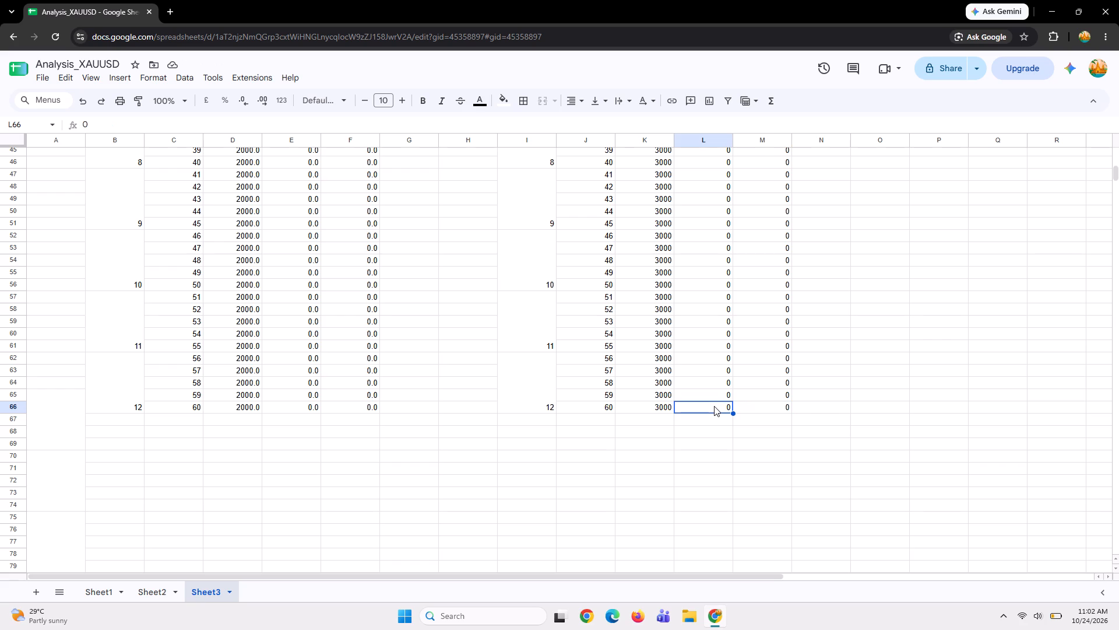
left_click(716, 395)
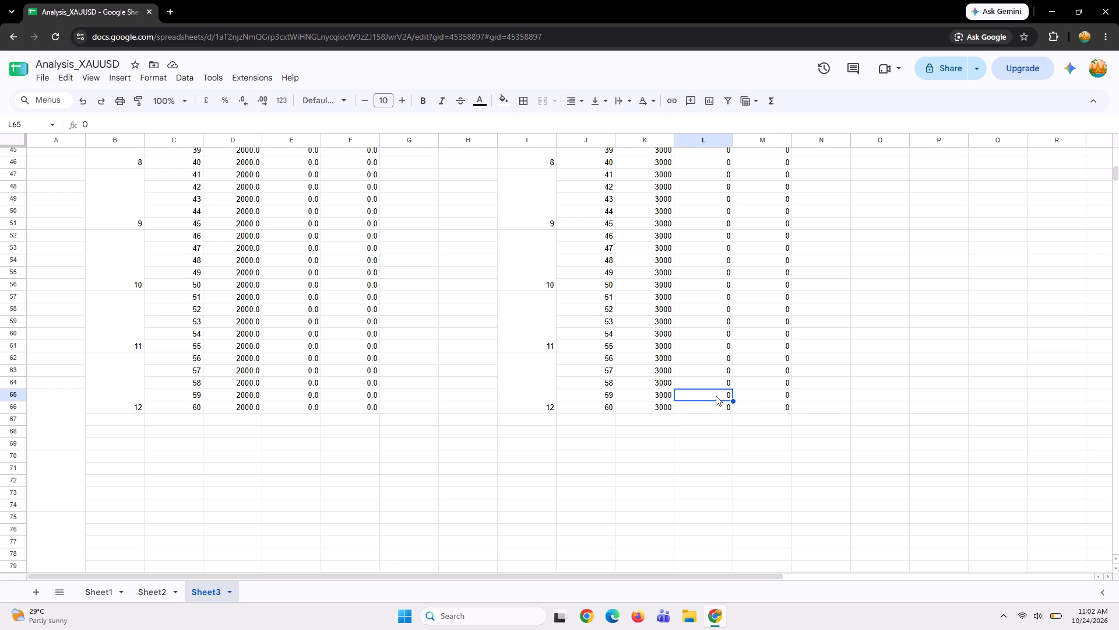
left_click(753, 396)
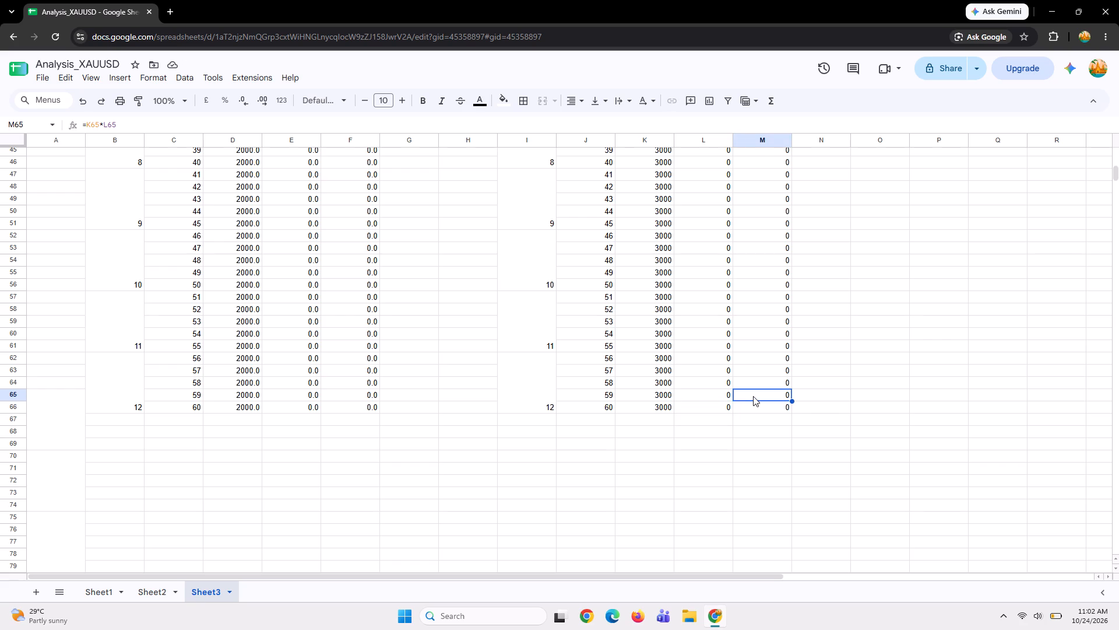
left_click(652, 404)
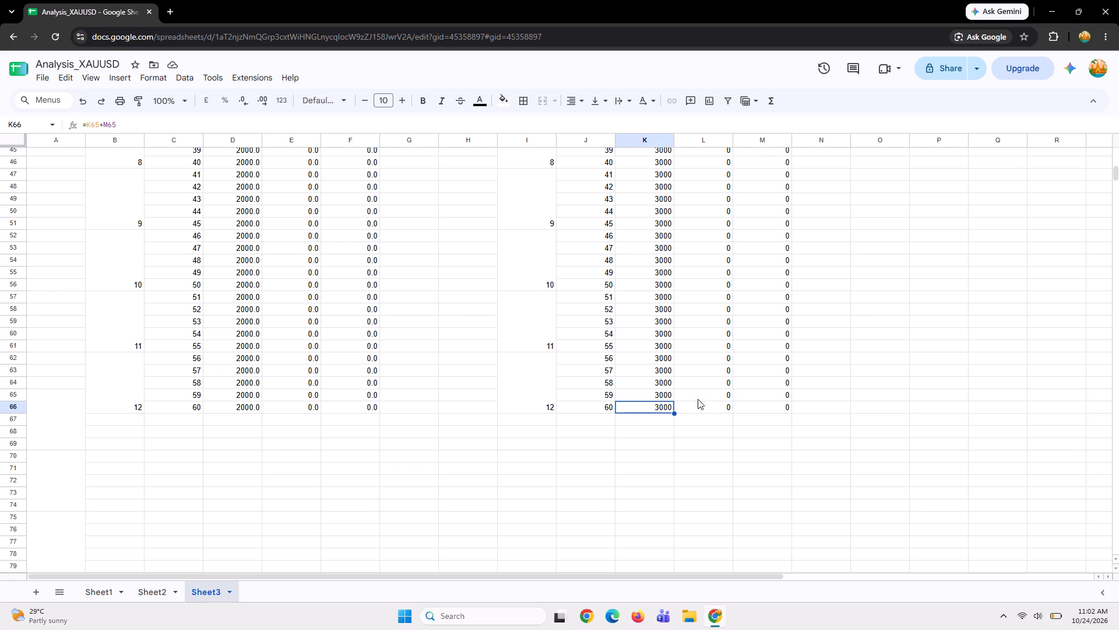
scroll(645, 356, "up", 5)
scroll(645, 356, "down", 2)
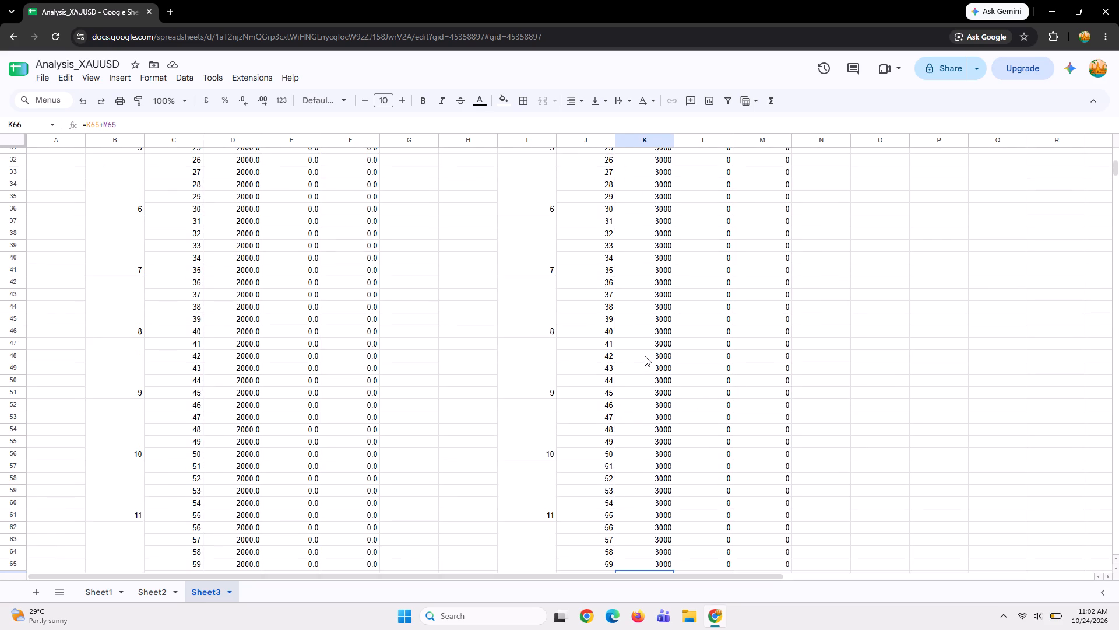
scroll(645, 356, "down", 1)
scroll(645, 356, "up", 1)
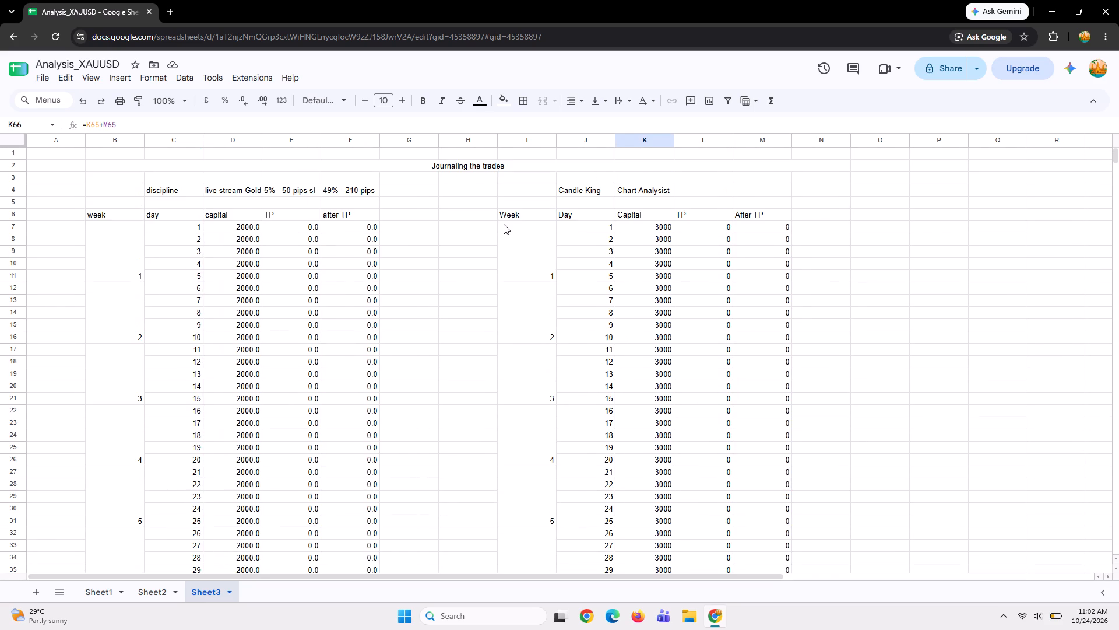
left_click(412, 190)
left_click(507, 189)
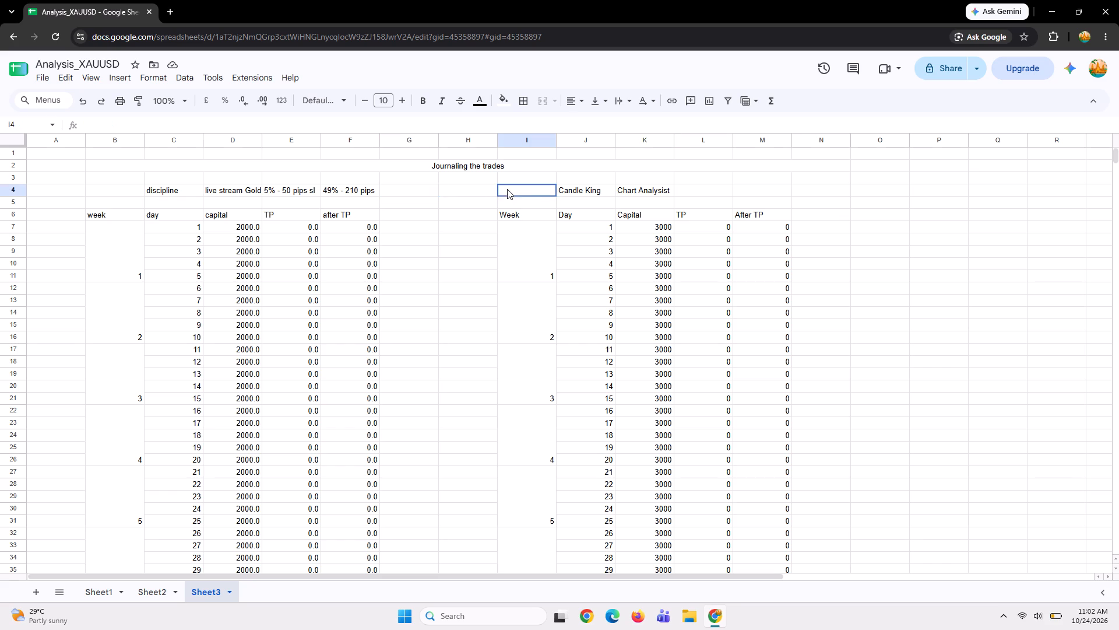
left_click(470, 185)
scroll(389, 306, "right", 1)
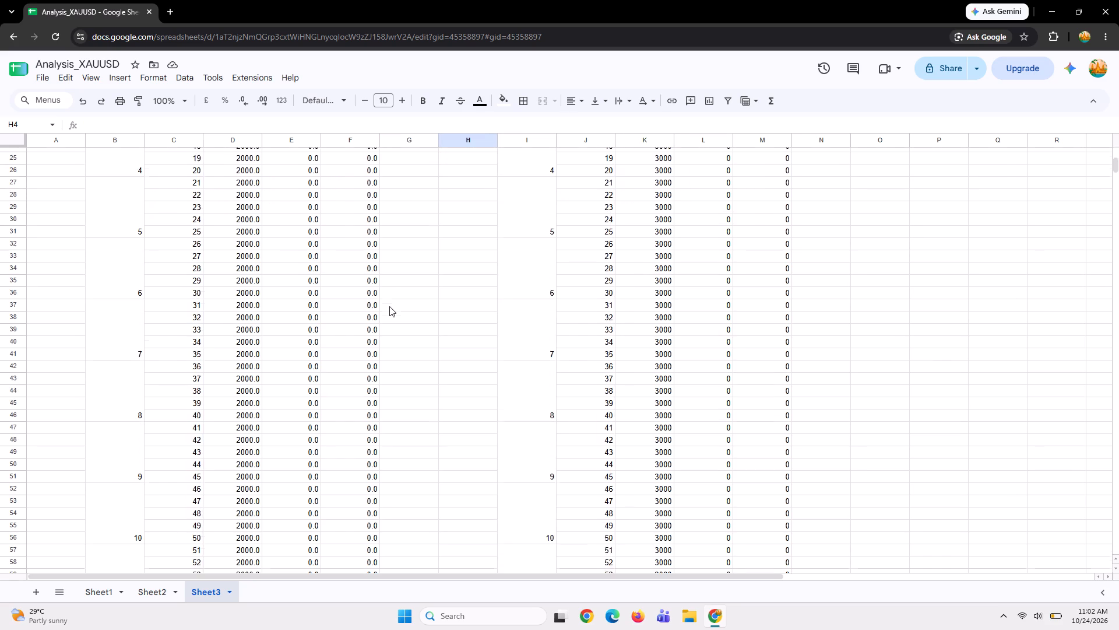
scroll(389, 306, "right", 1)
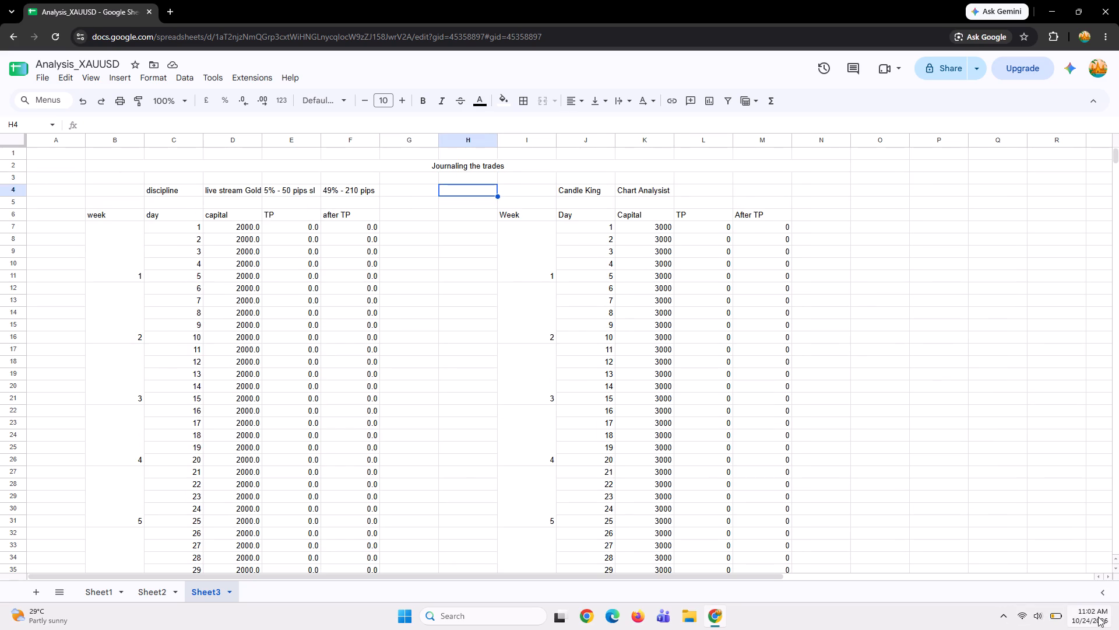
Clear all system notifications.
left_click(1096, 622)
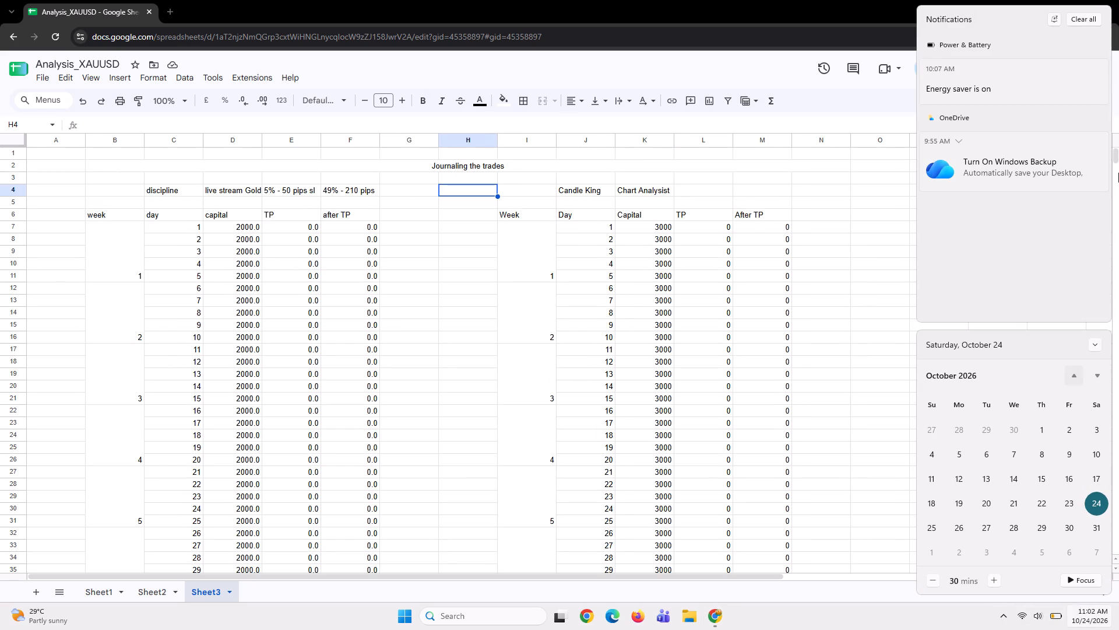
left_click(1079, 19)
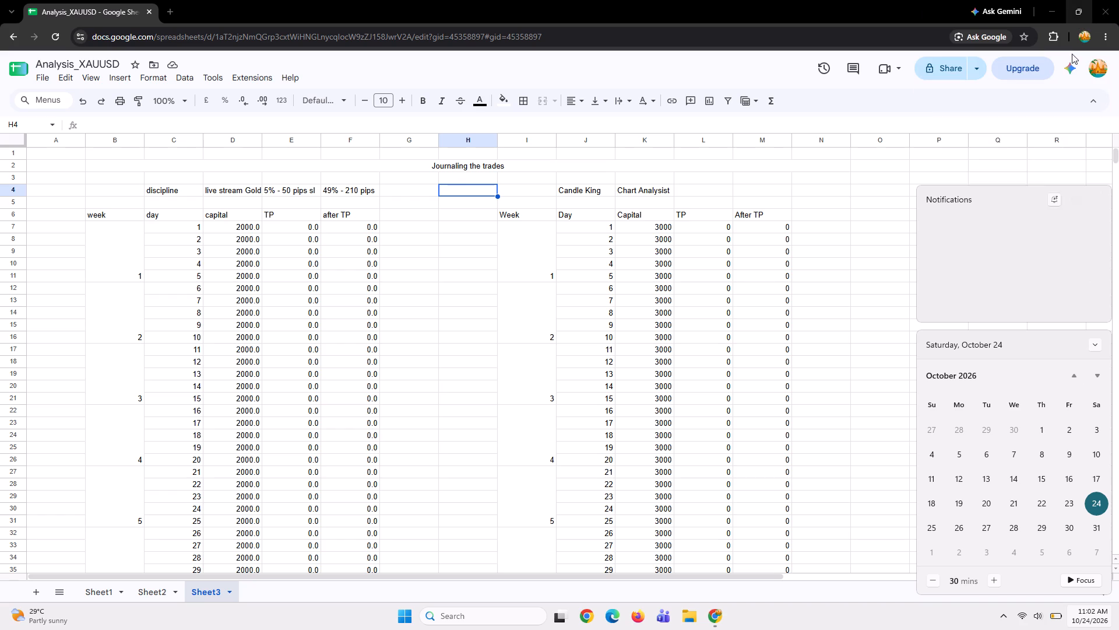
Look through the system calendar's months from September 2026 to January 2027.
scroll(1015, 538, "left", 1)
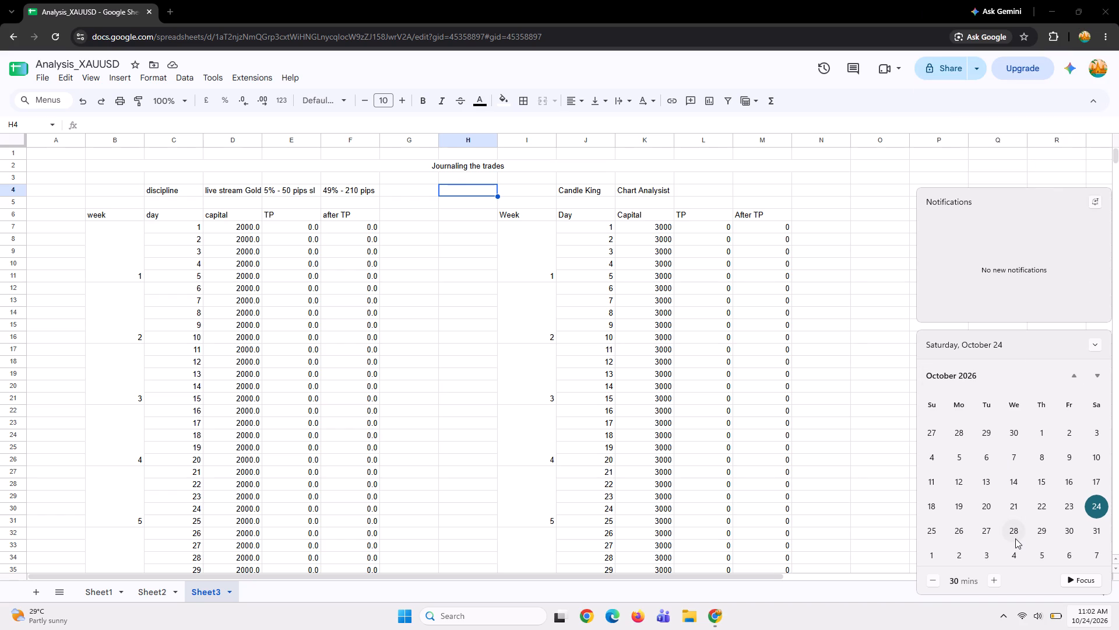
scroll(1015, 538, "down", 5)
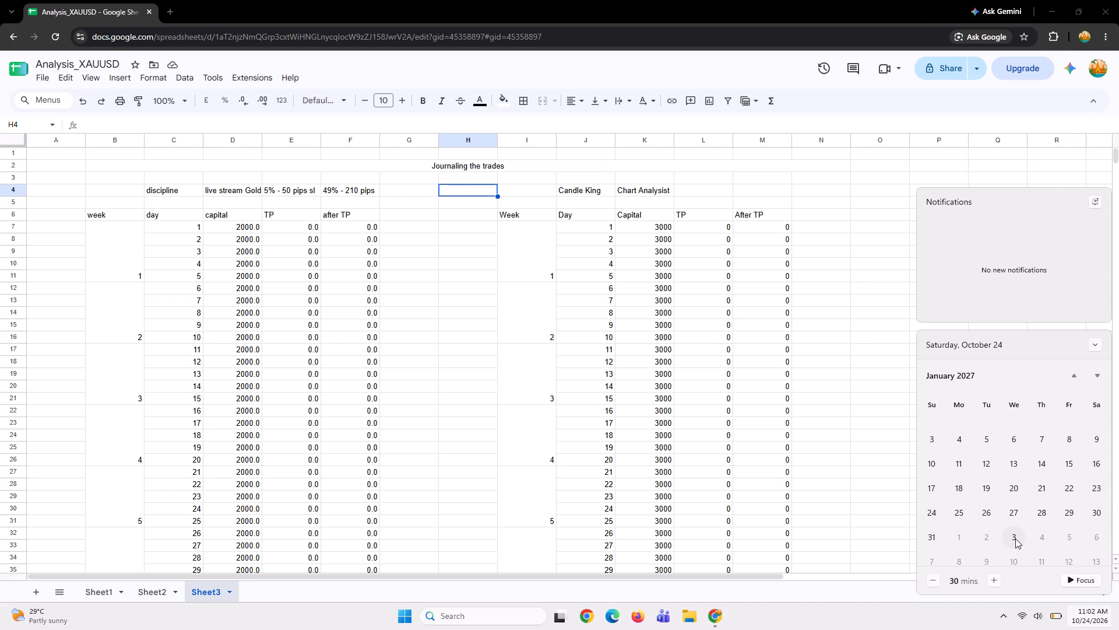
scroll(1015, 538, "up", 7)
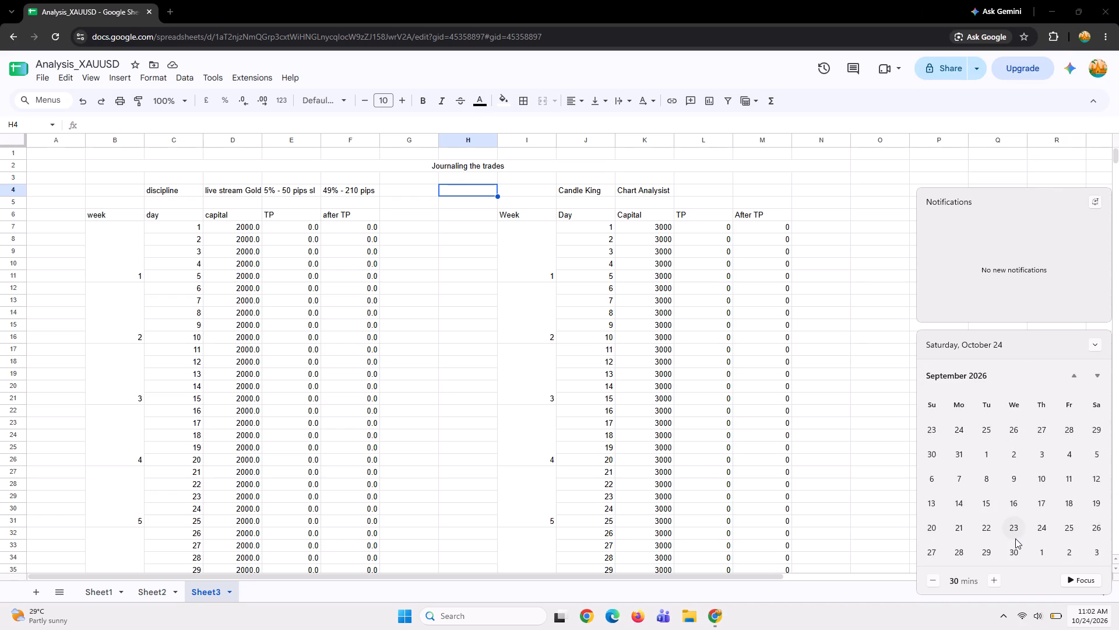
scroll(1015, 538, "down", 3)
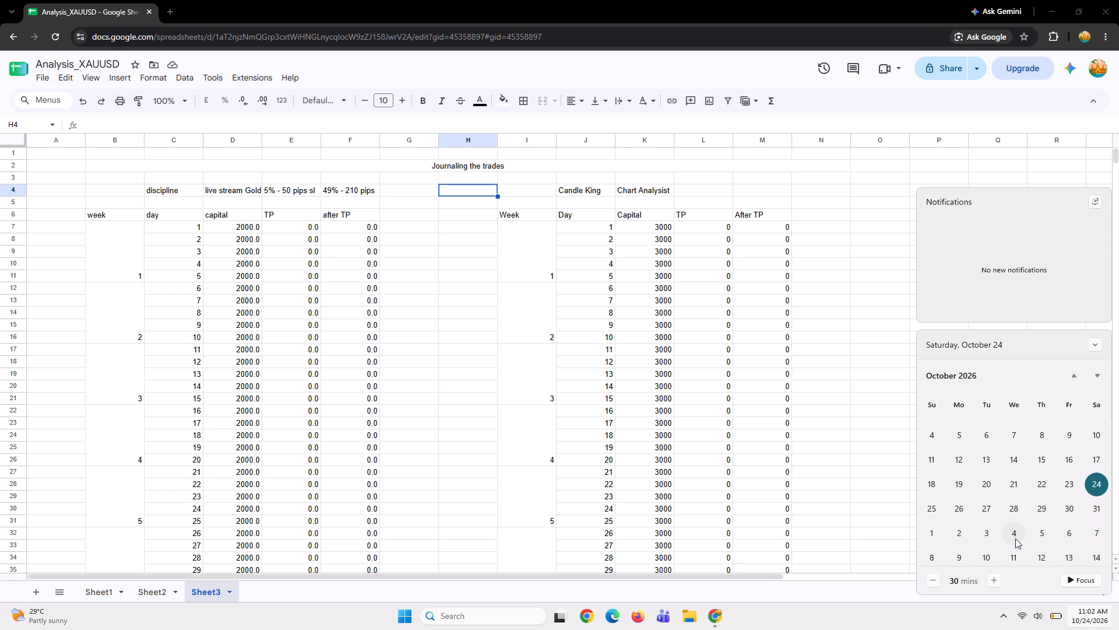
scroll(1015, 538, "down", 3)
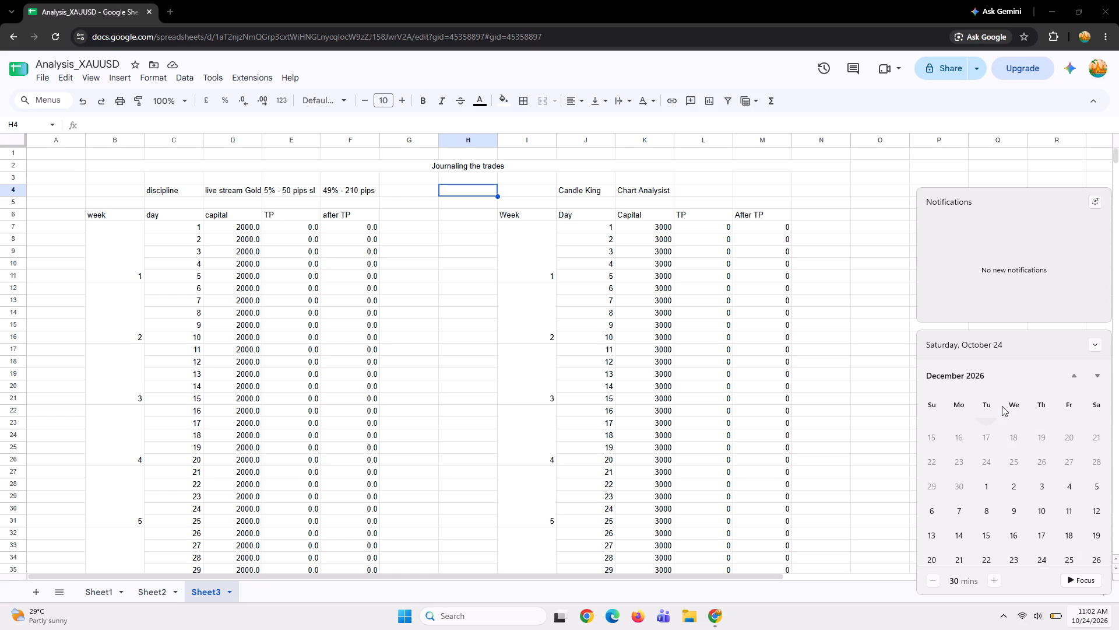
left_click(855, 295)
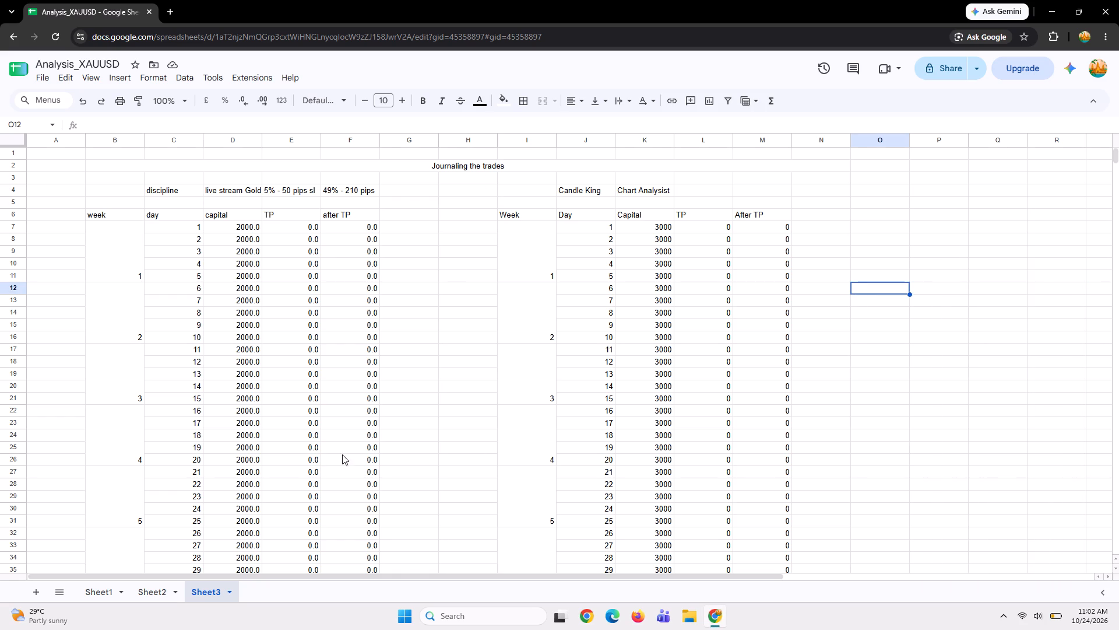
Review the discipline and Candle King tables on Sheet2 and the trade calculations on Sheet1.
left_click(147, 596)
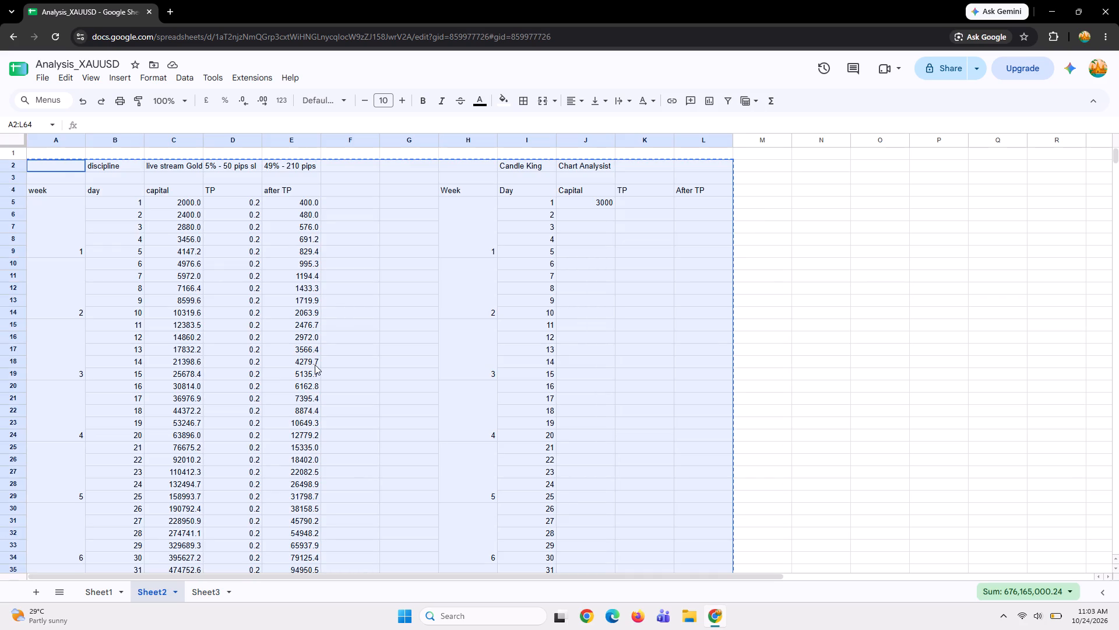
left_click(348, 300)
scroll(348, 300, "up", 2)
left_click(93, 594)
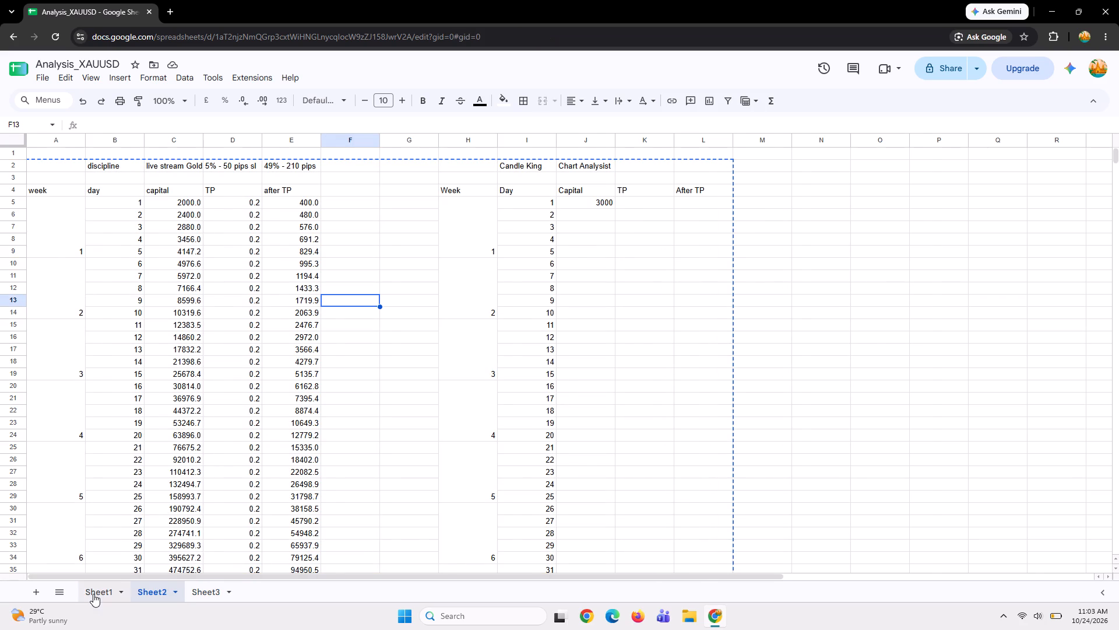
left_click(437, 191)
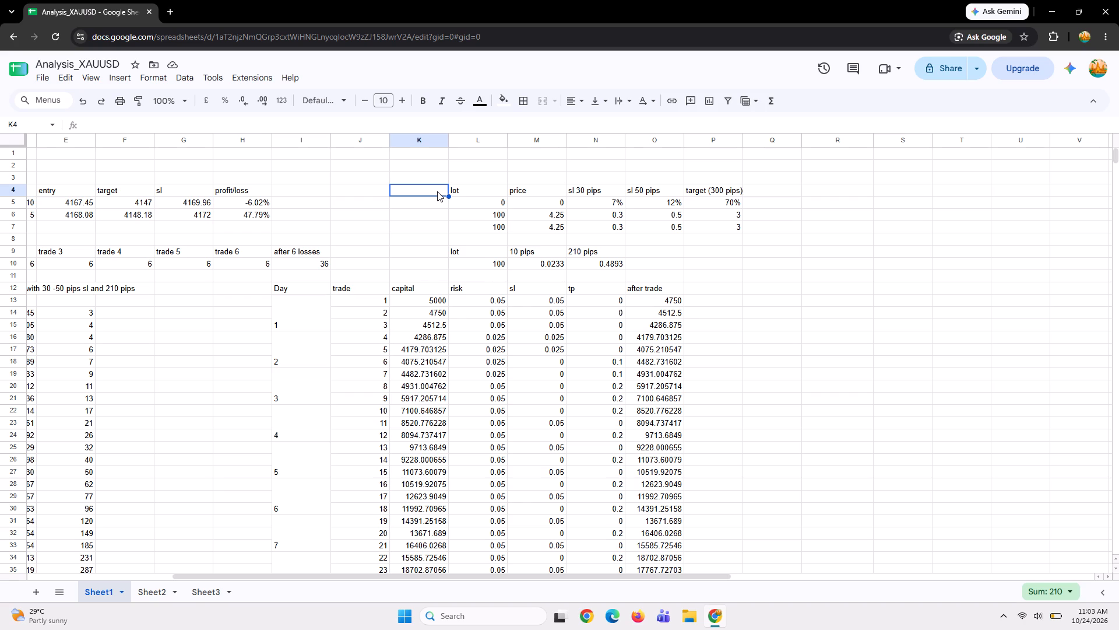
On Sheet2, reword the discipline table's stop-loss note in D2 to "5% risk per trade or max 50-80 pips sl".
left_click(154, 591)
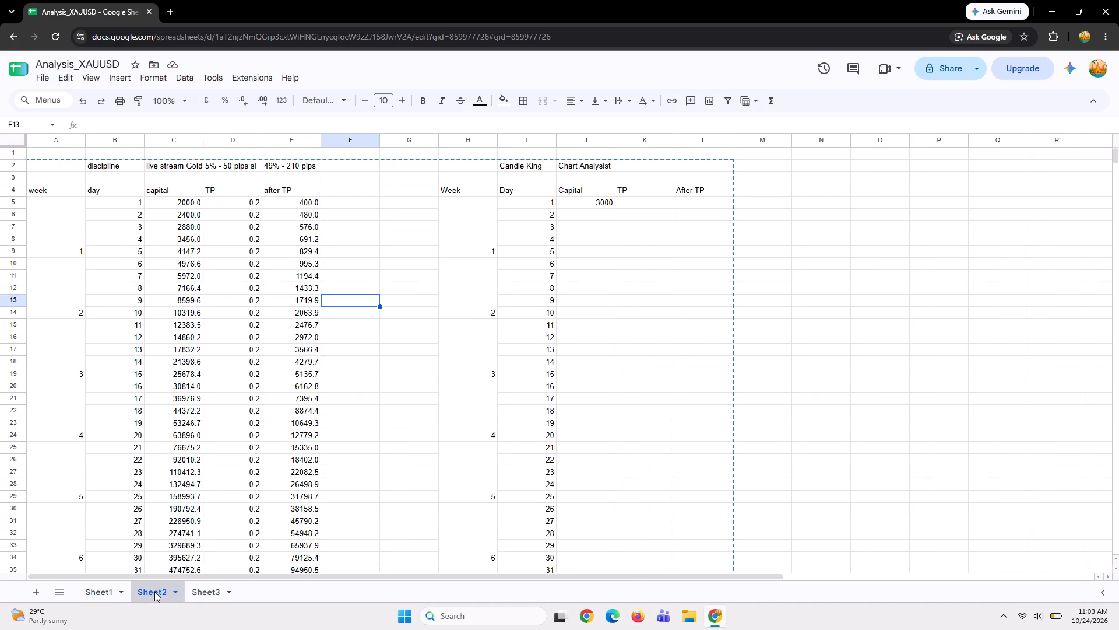
left_click(220, 166)
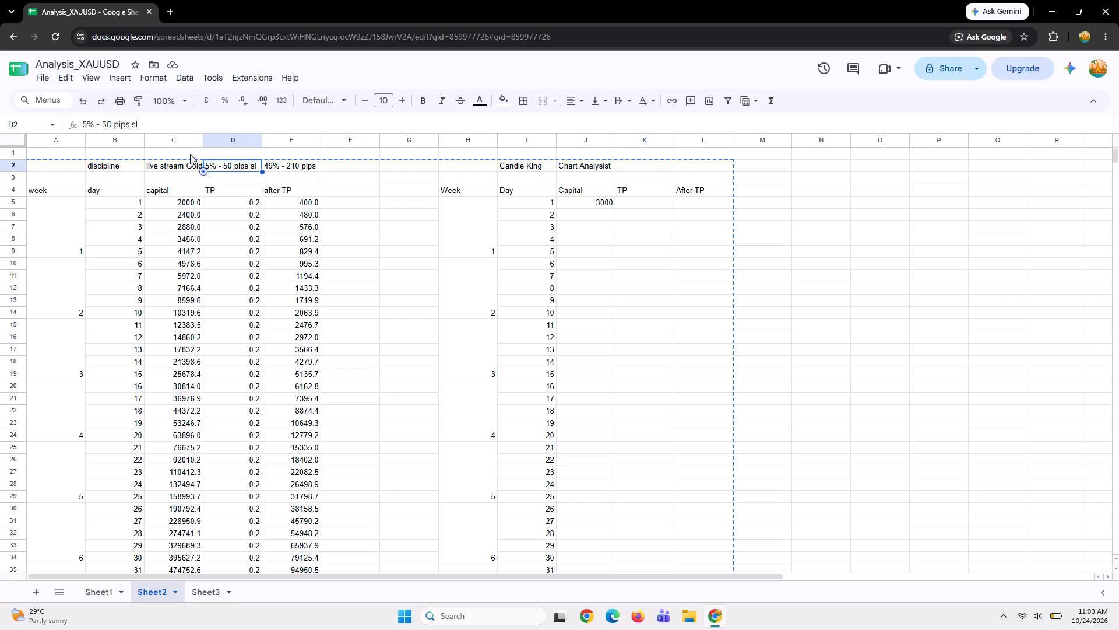
left_click(92, 122)
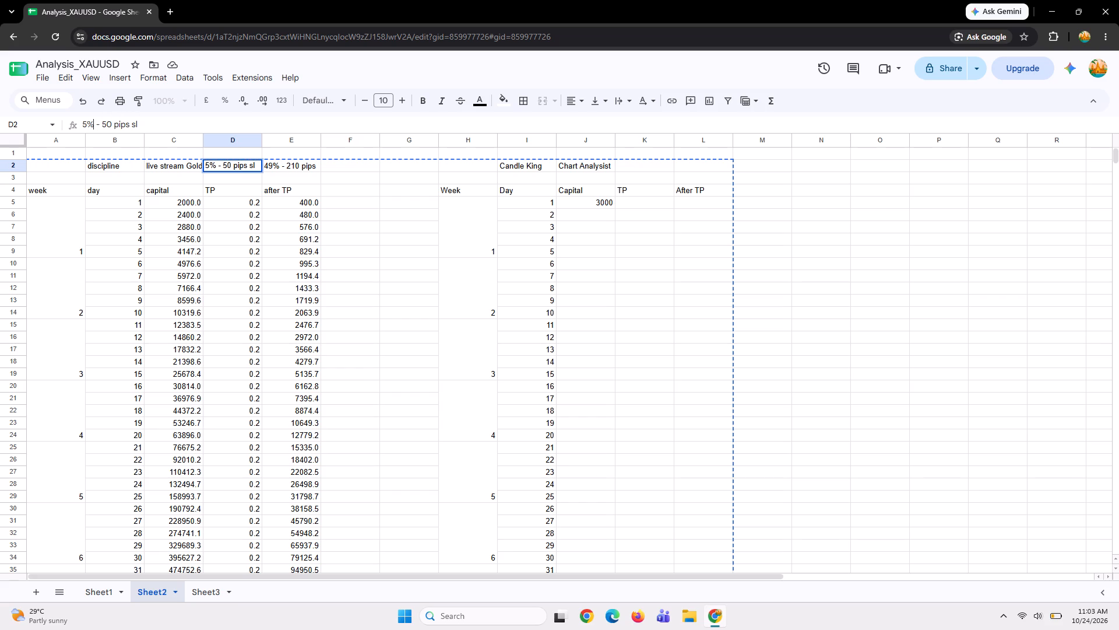
key("space")
type("risk per t")
key("BackSpace")
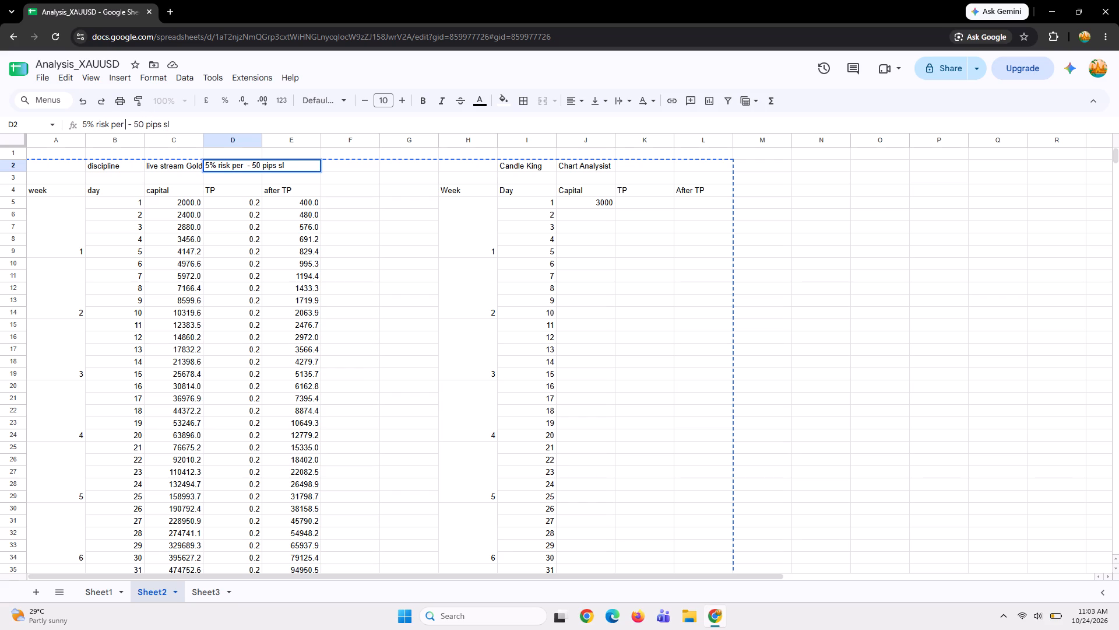
type("trade")
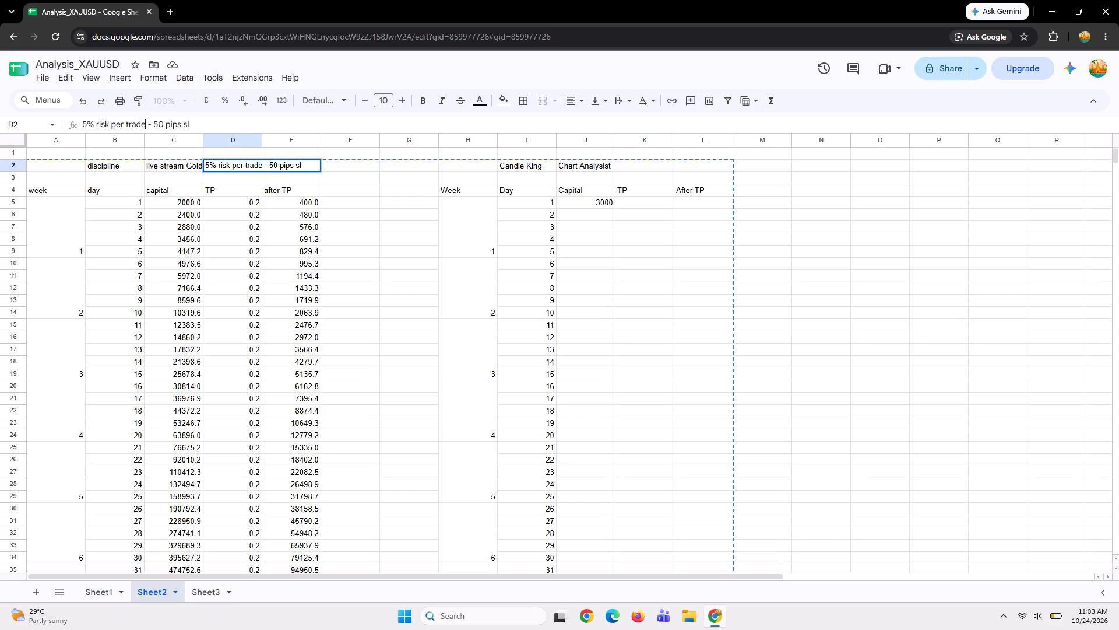
left_click(196, 124)
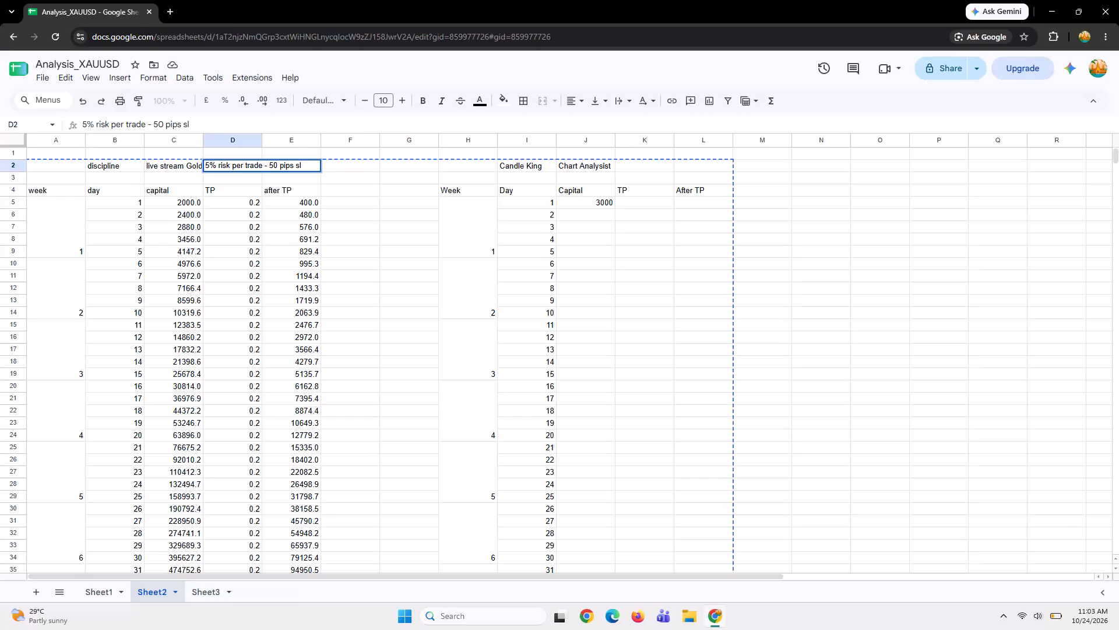
left_click(148, 125)
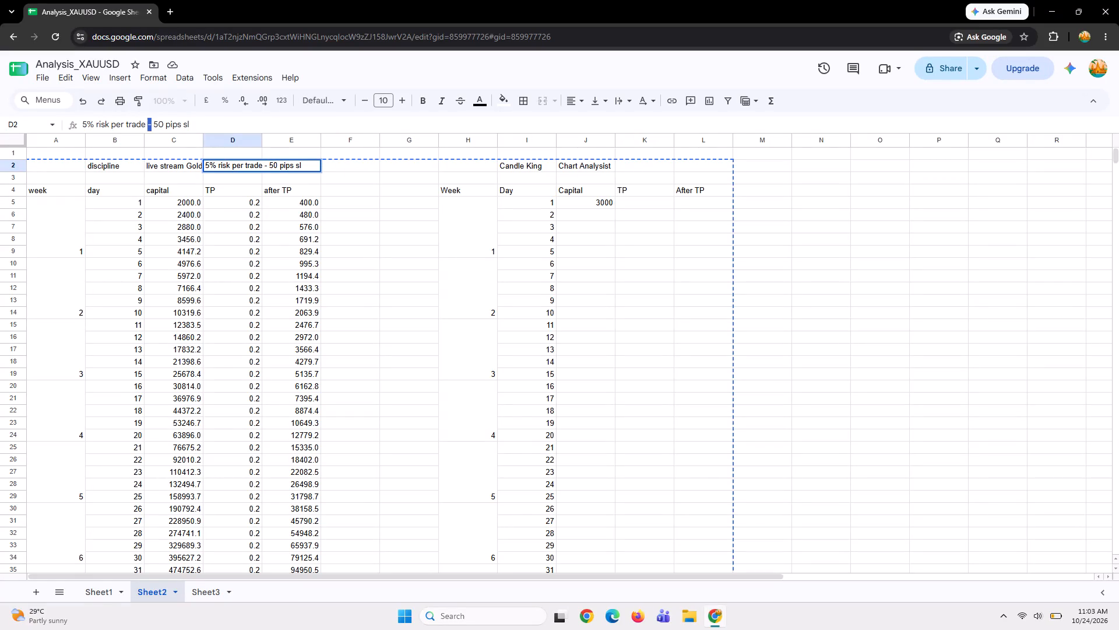
left_click(150, 126)
key("BackSpace")
type("or ma")
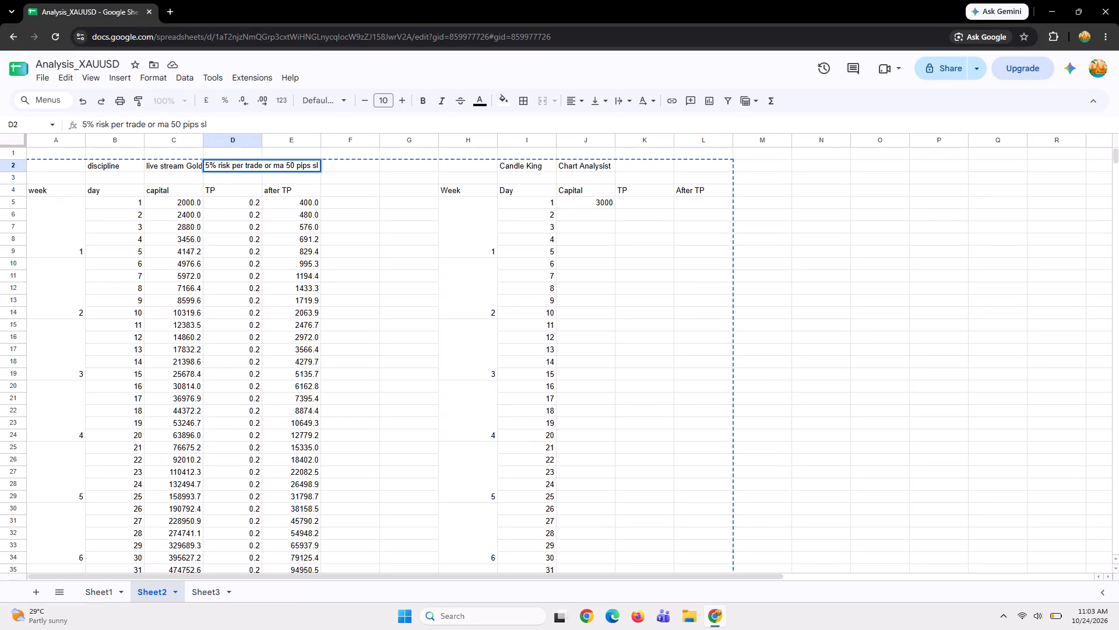
key("x")
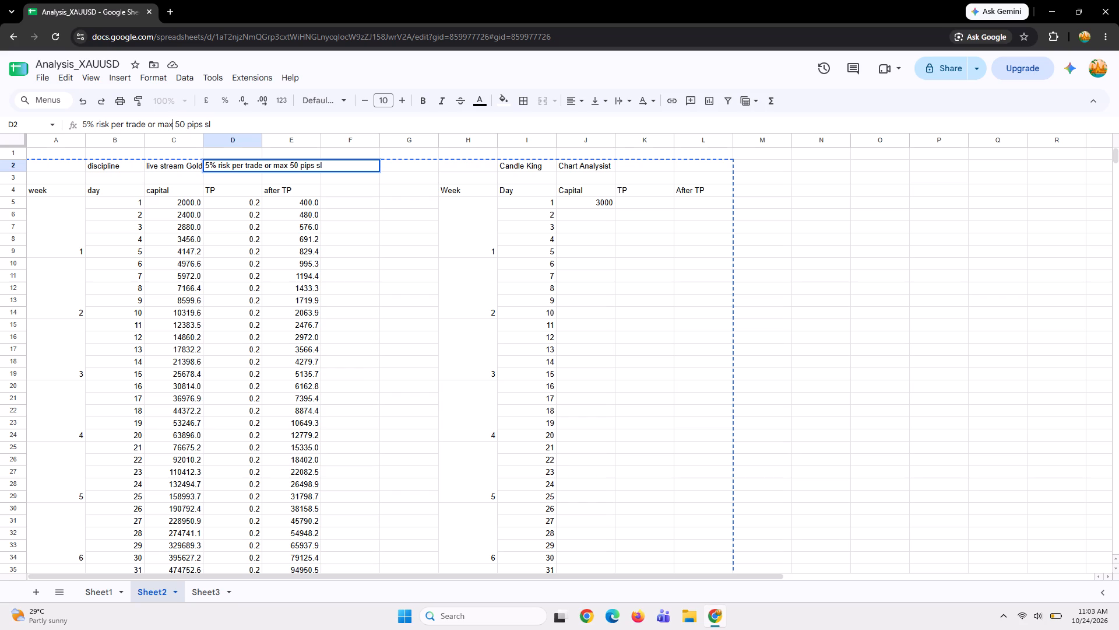
key("Right")
key("Right")
key("Right")
key("minus")
type("80")
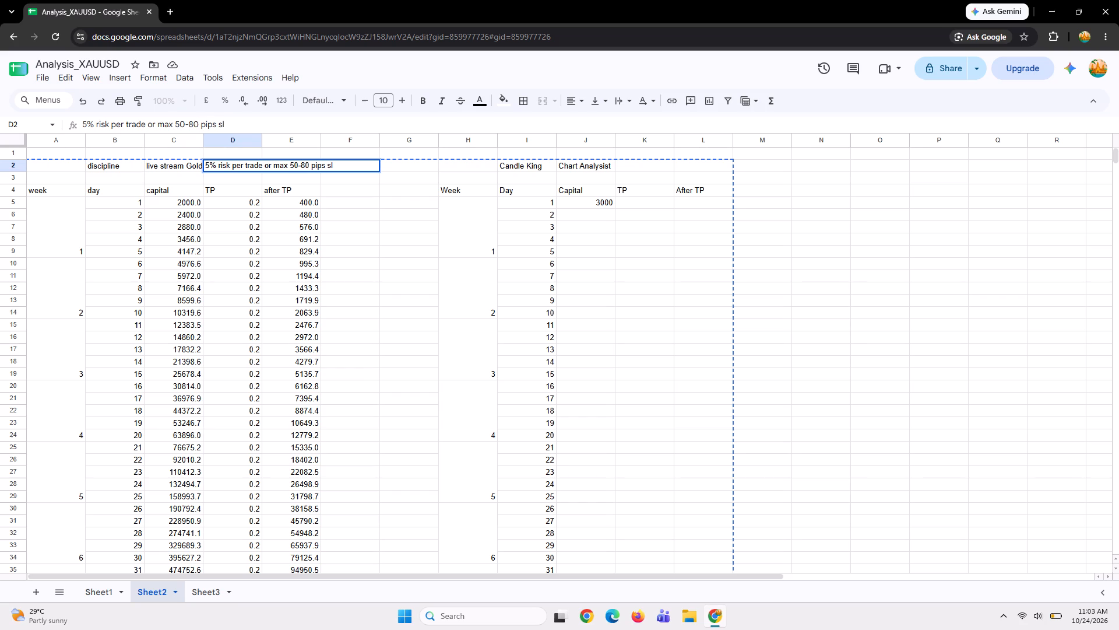
key("Return")
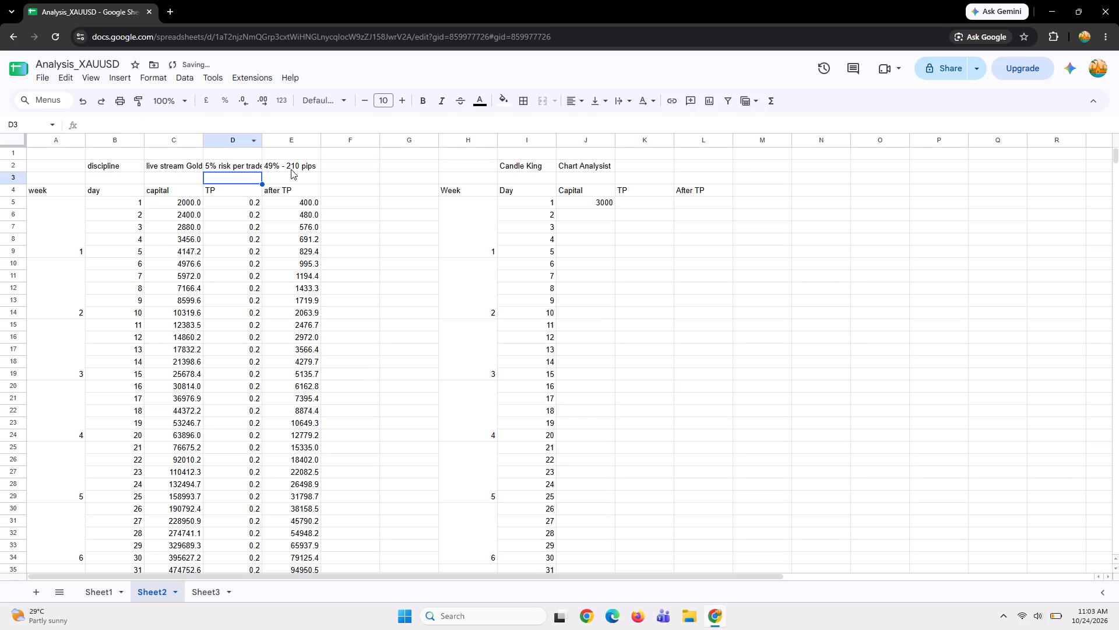
Append "and target min 1:4" to the risk note in D2.
left_click(287, 162)
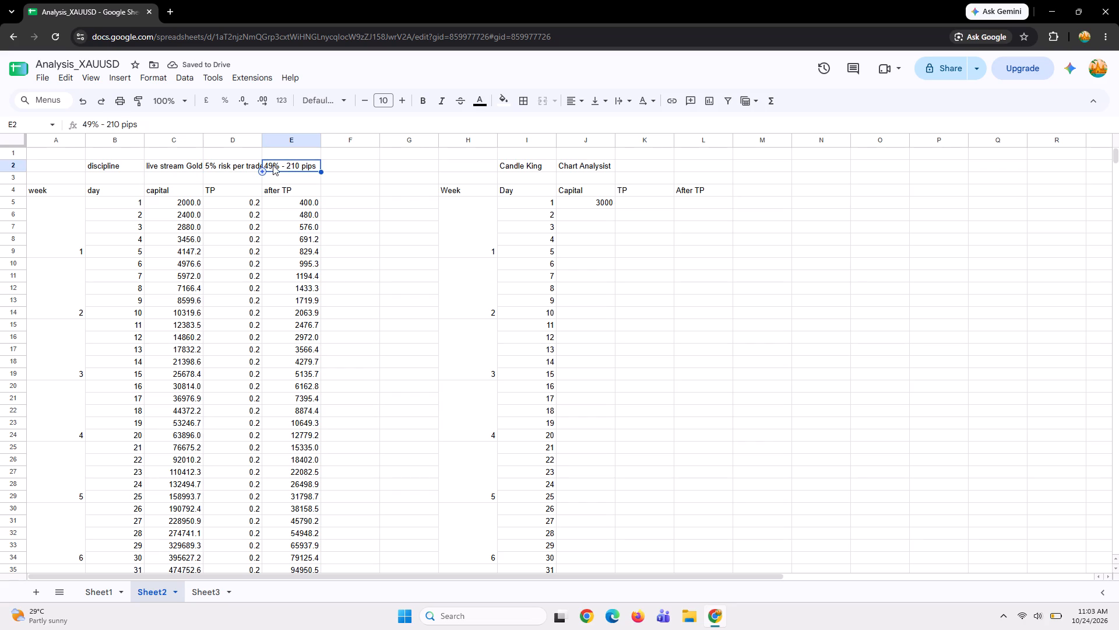
left_click(284, 166)
left_click(245, 166)
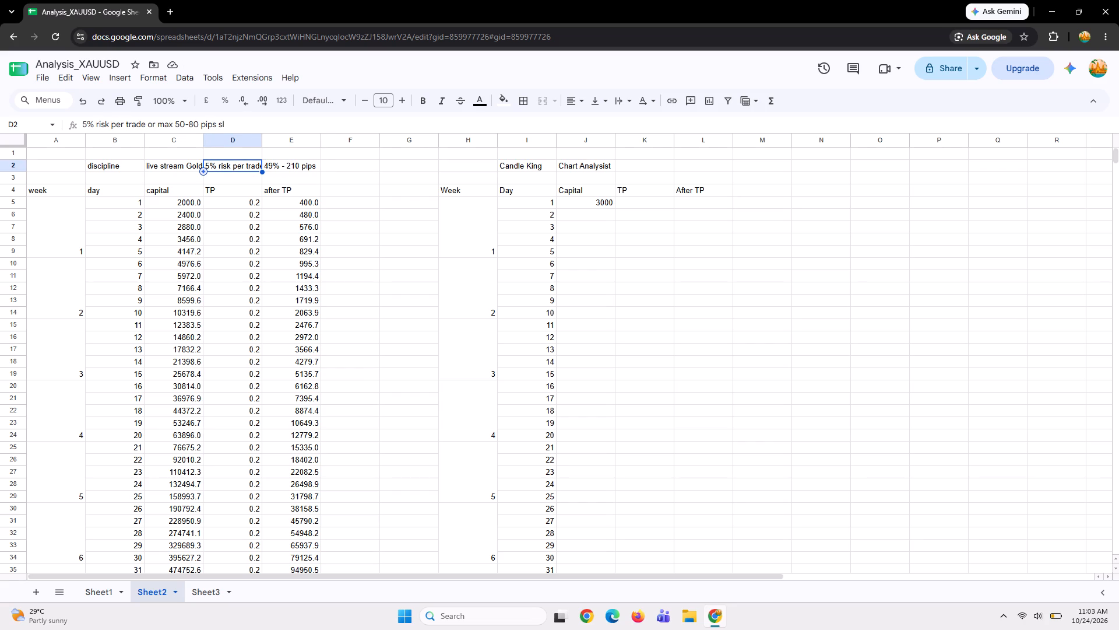
left_click(249, 123)
key("space")
type("and target")
key("space")
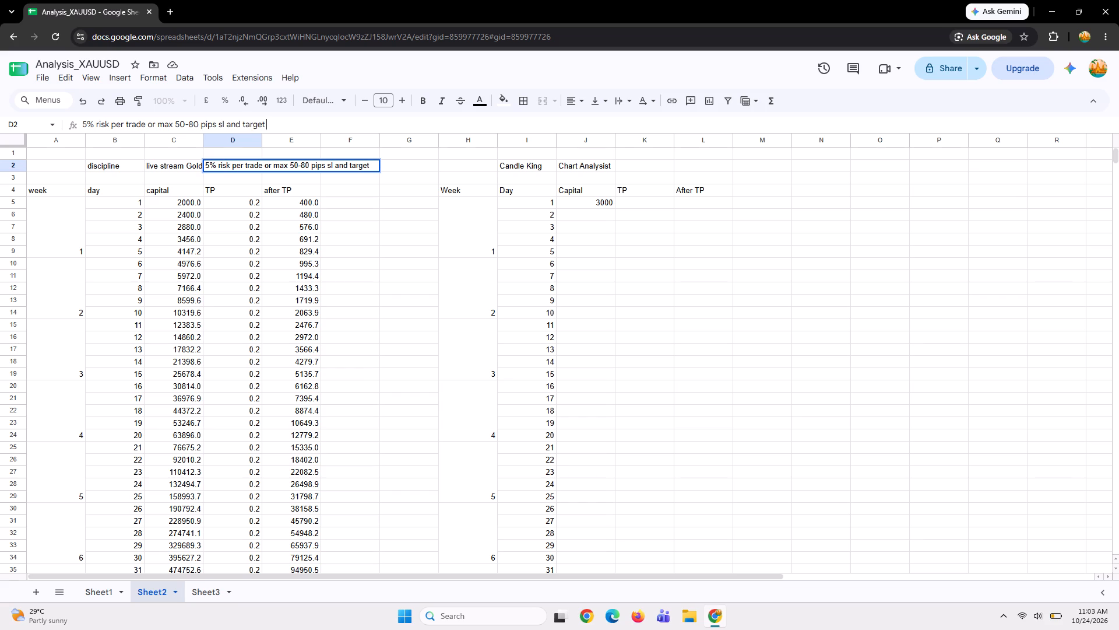
type("min")
key("space")
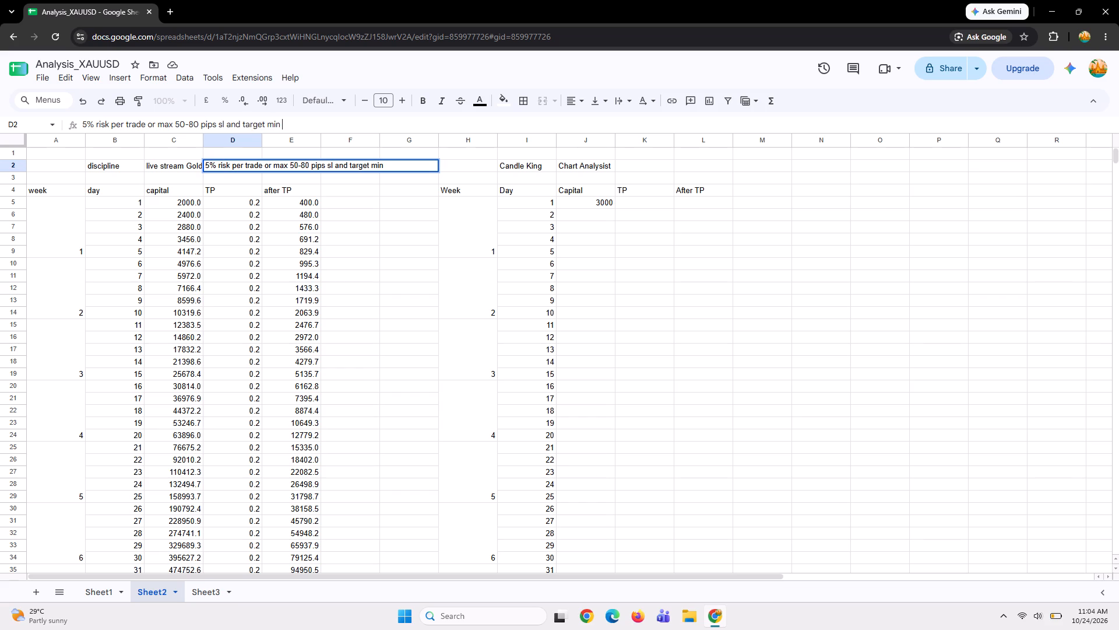
type("1:")
key("4")
key("Return")
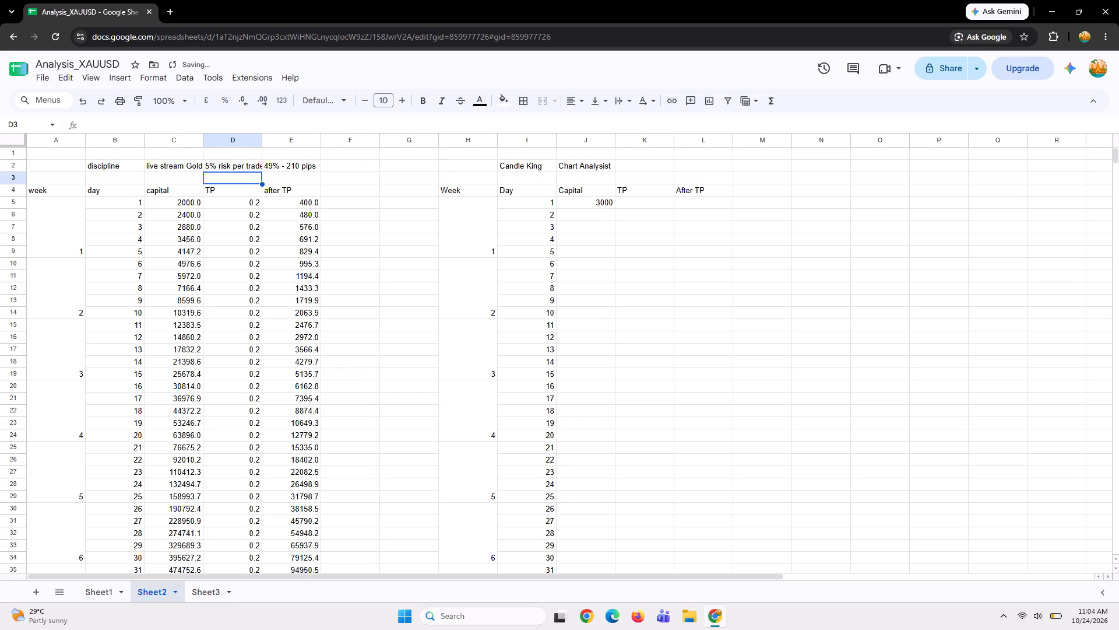
Delete the separate target note in E2, beside the risk note.
left_click(293, 168)
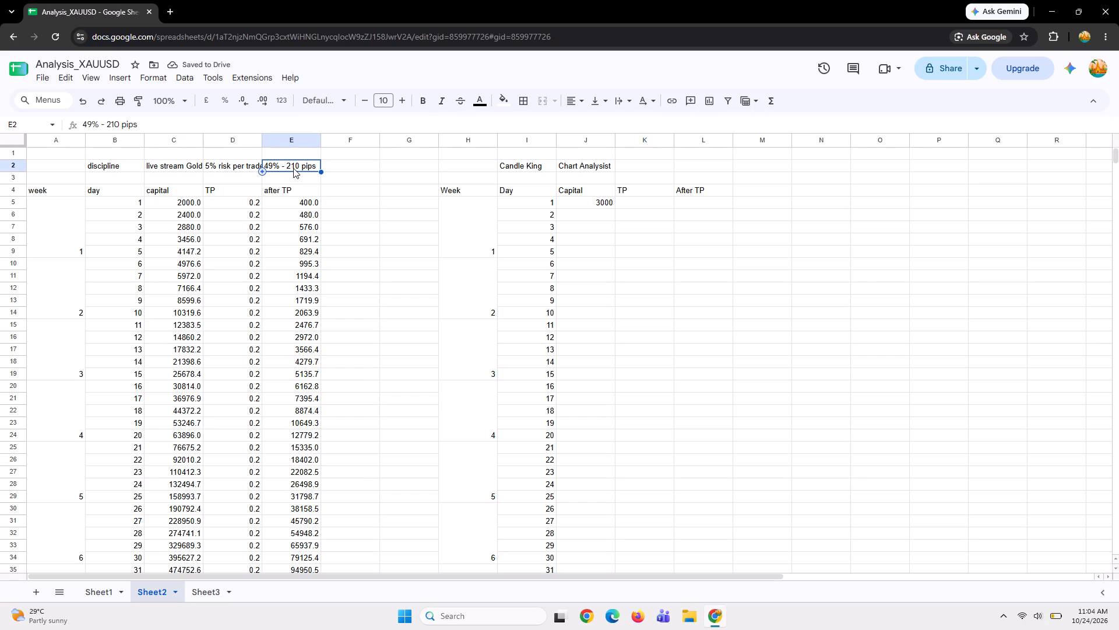
key("Delete")
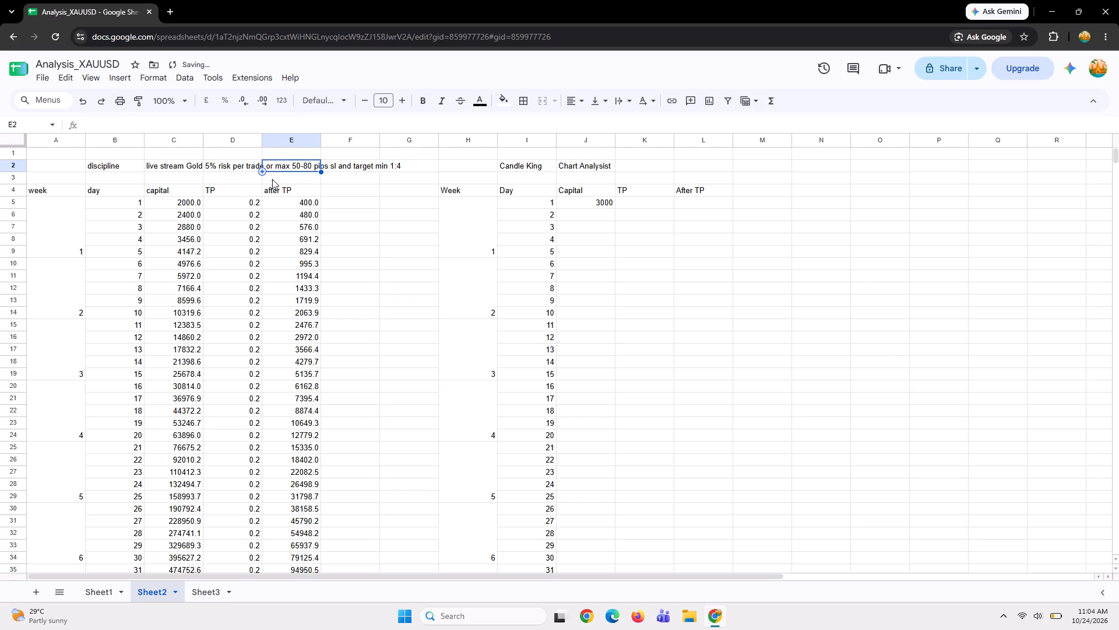
Add "that is (50 pips : 210 pips)" to the end of the risk note in D2.
left_click(239, 163)
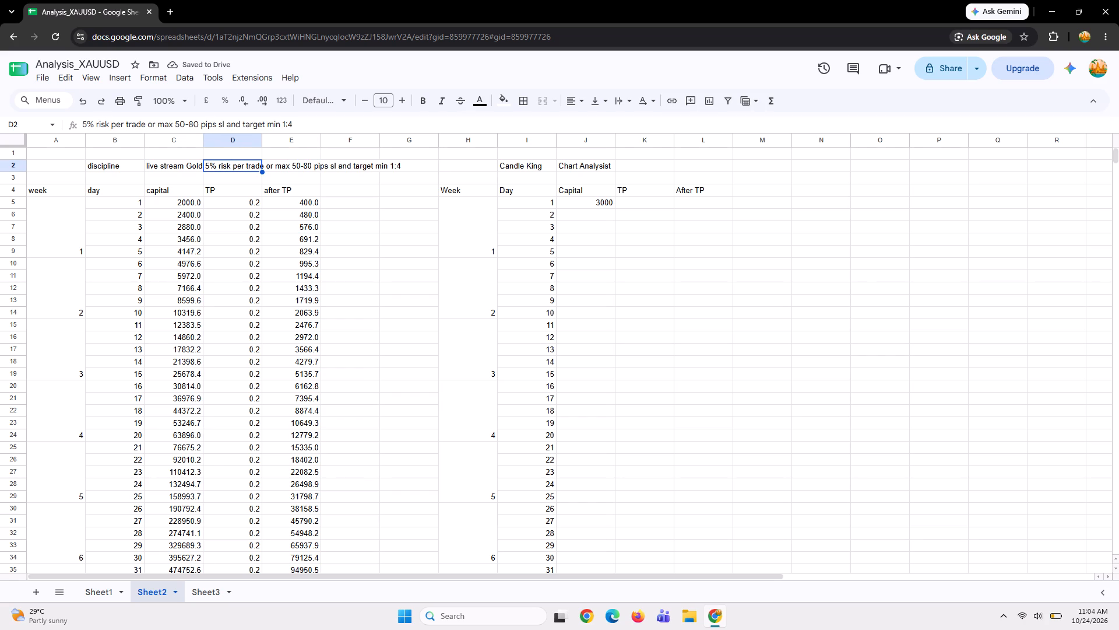
left_click(323, 124)
key("space")
type("that is")
key("space")
key("space")
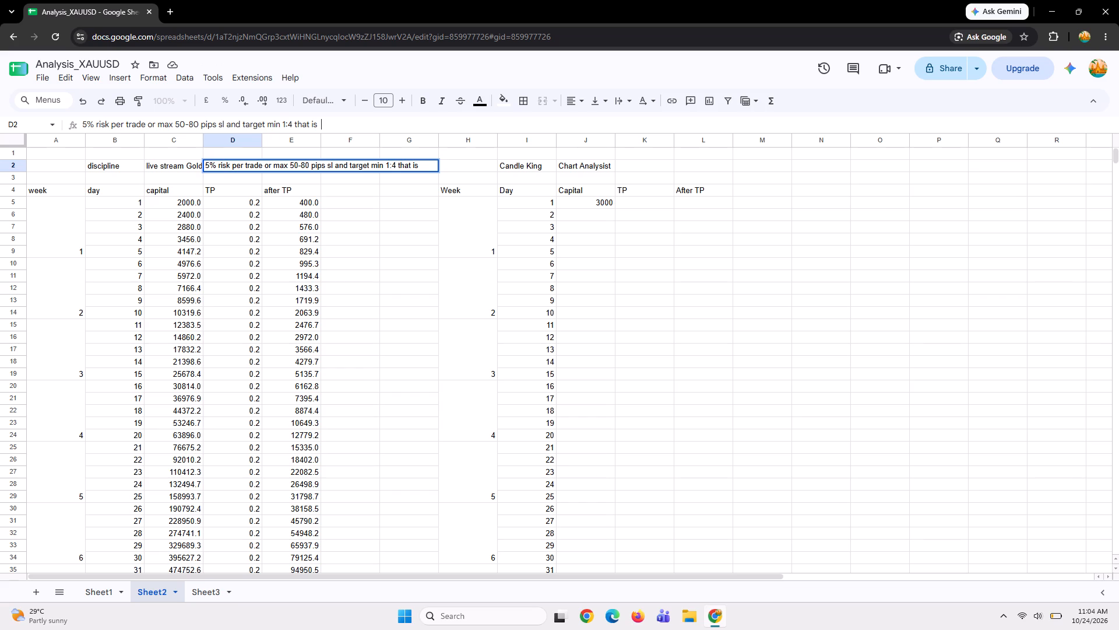
type("()")
key("Left")
type("50")
key("space")
type("pips :")
key("space")
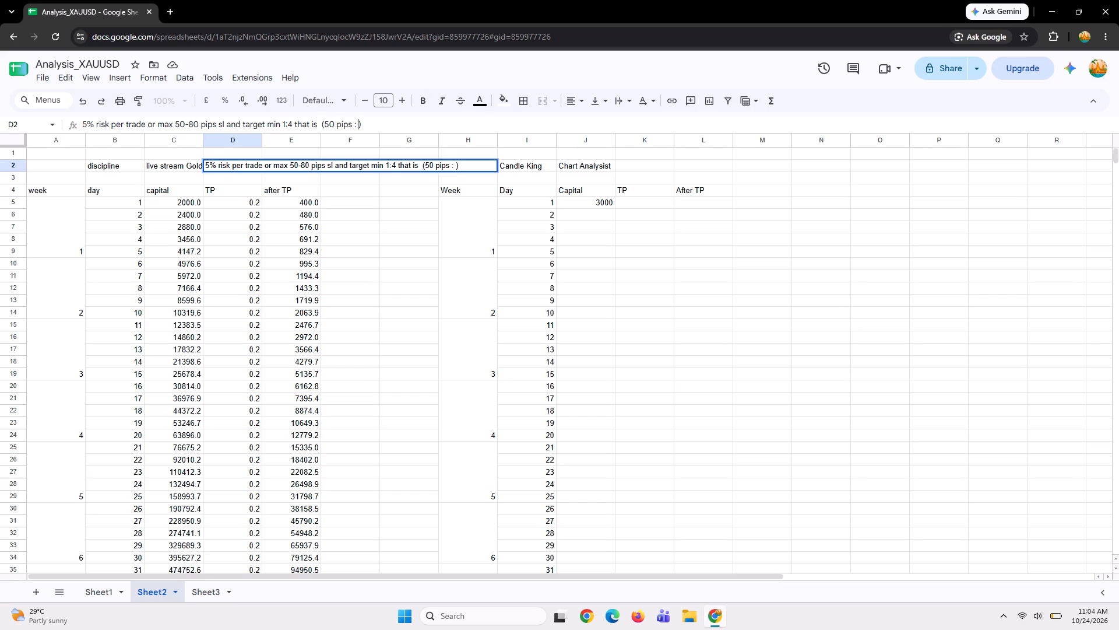
type("210")
type("pips")
key("Left")
key("Left")
key("Left")
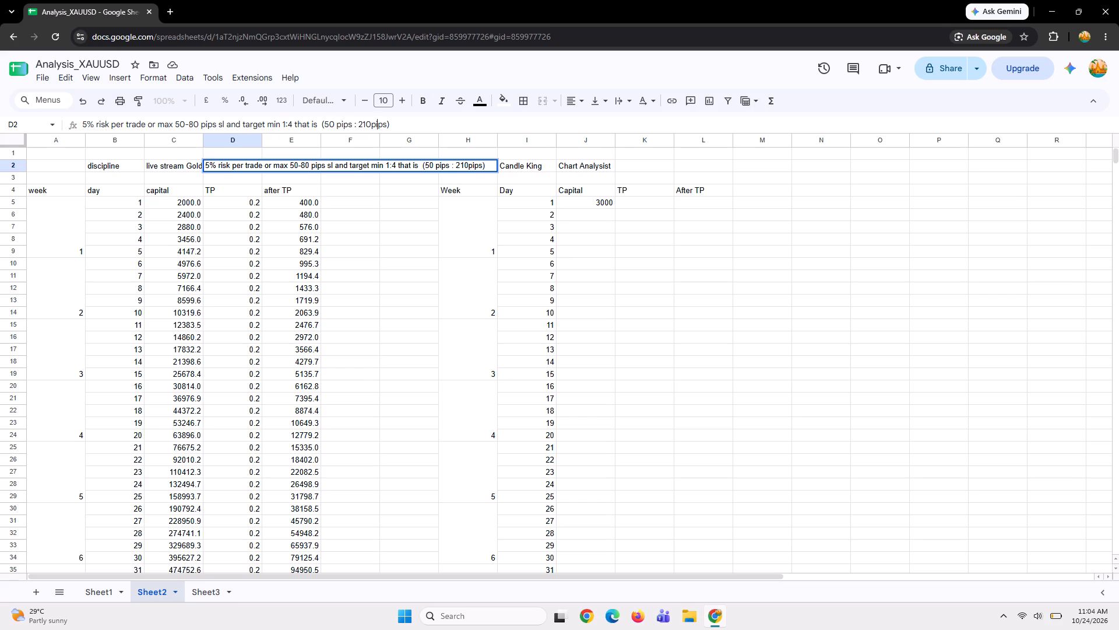
key("Left")
key("space")
key("Right")
key("Right")
key("Right")
key("Right")
key("Right")
key("Right")
key("Right")
key("Right")
key("Right")
left_click(431, 235)
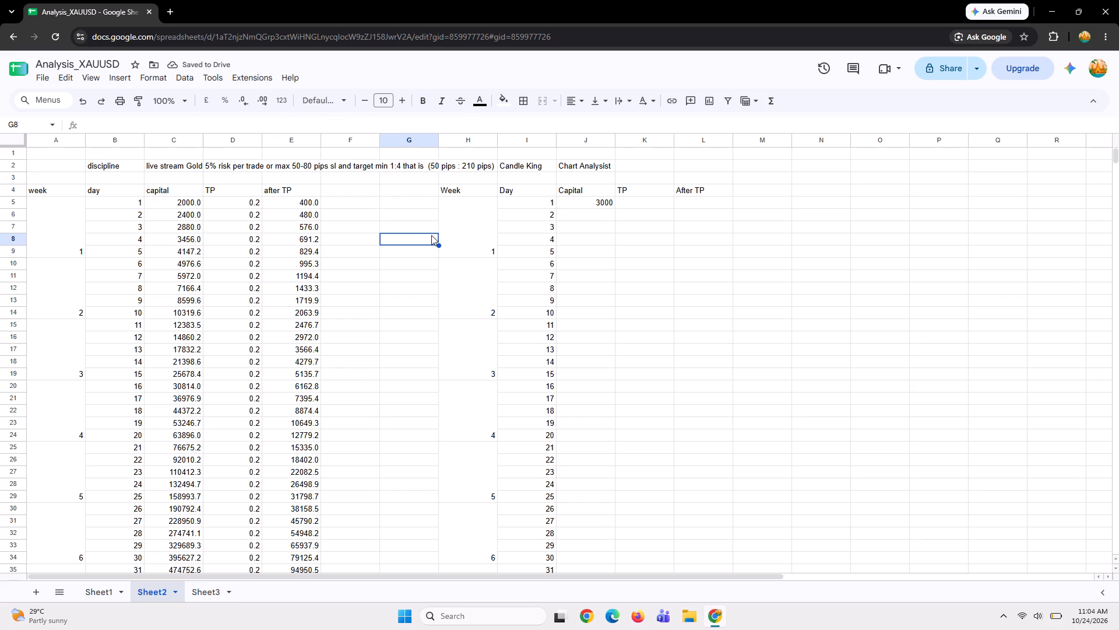
Move the whole Candle King table from H2:L64 so that it starts at K2.
left_click(460, 164)
left_click_drag(460, 164, 690, 538)
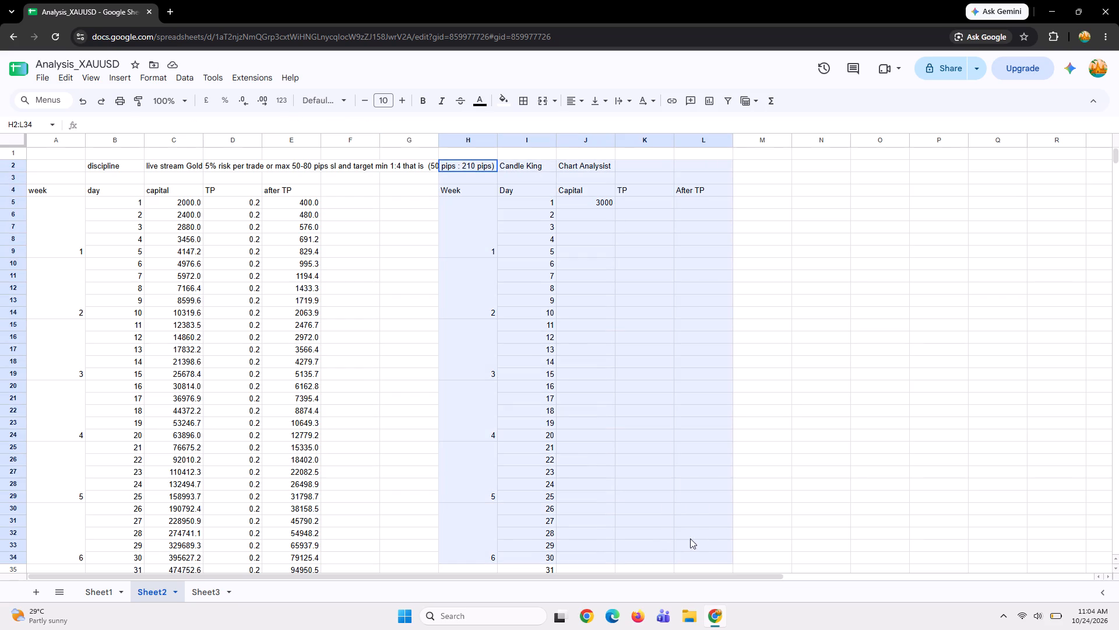
left_click_drag(690, 538, 698, 277)
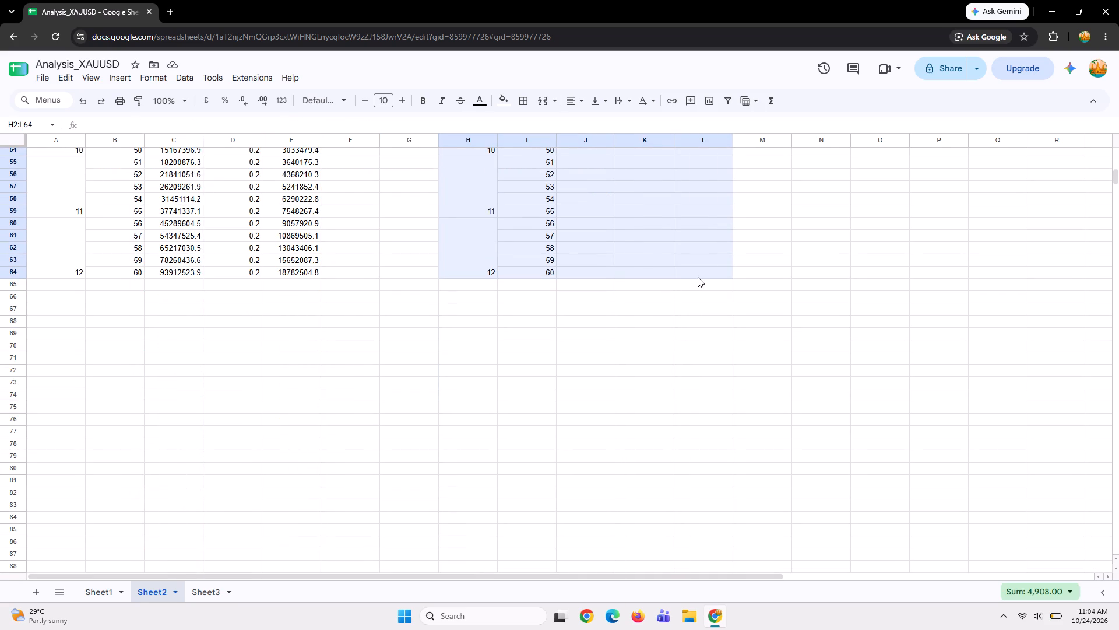
left_click_drag(698, 277, 698, 277)
key("ctrl+x")
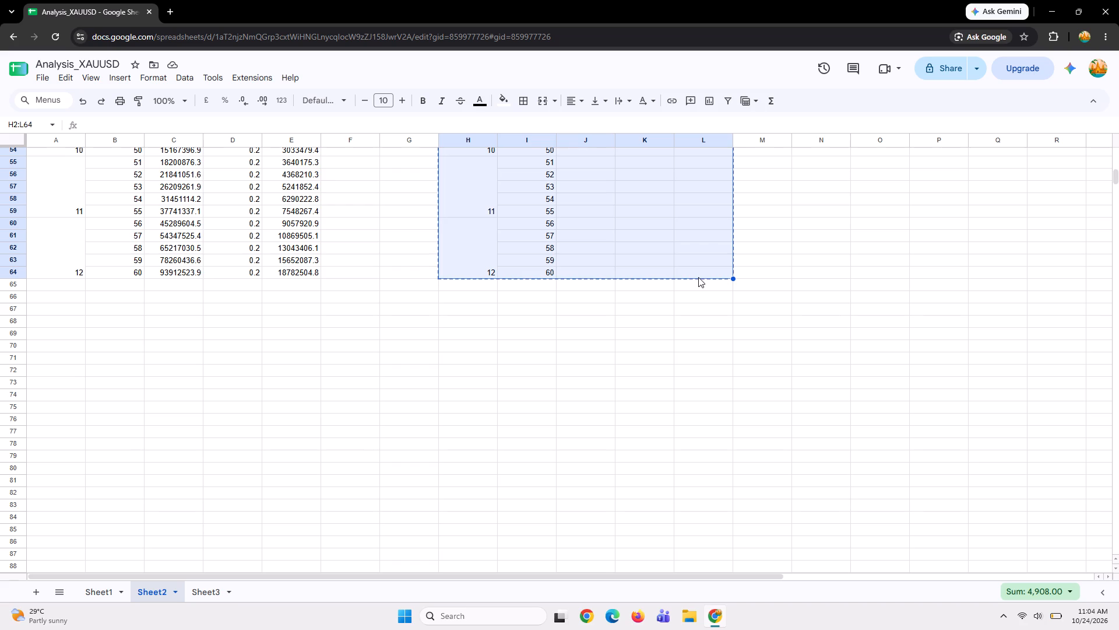
scroll(698, 277, "up", 7)
left_click(642, 162)
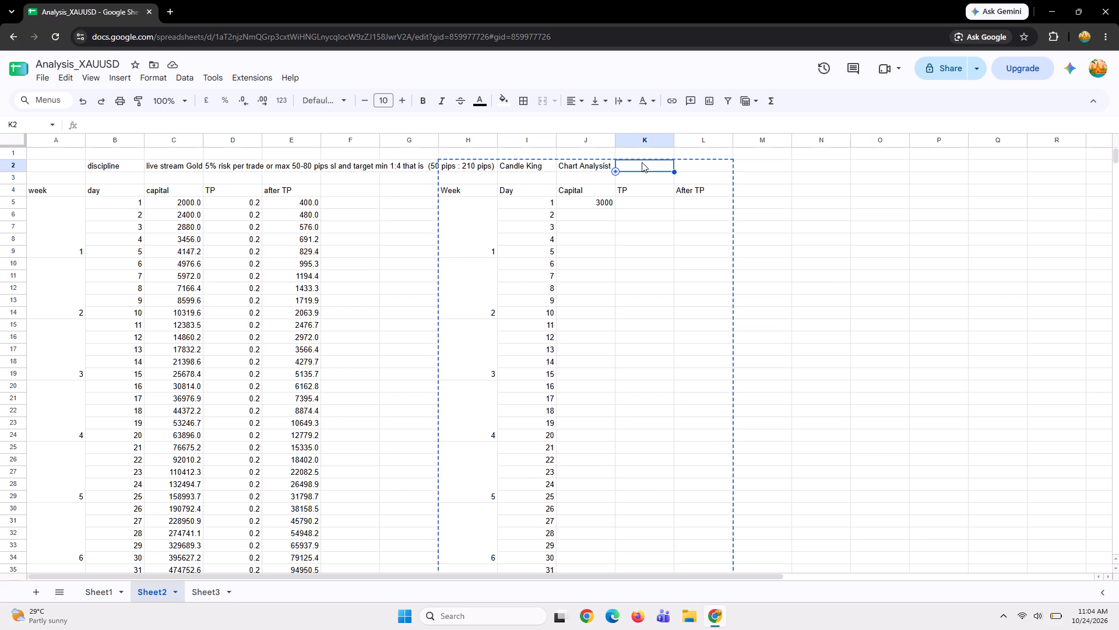
key("ctrl+v")
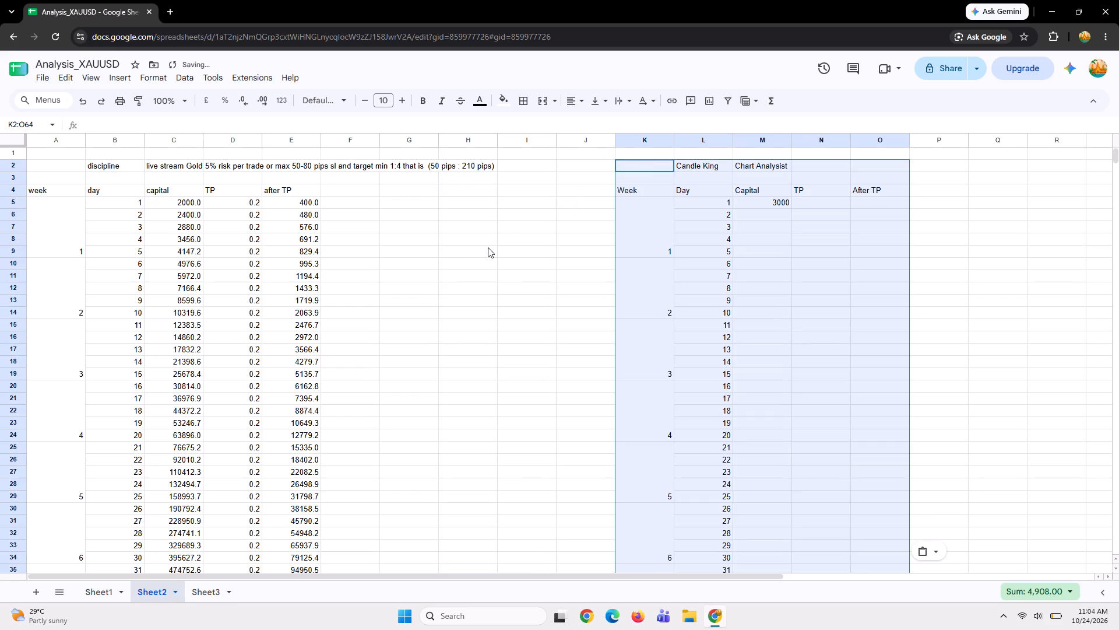
Copy the discipline heading and its risk note from Sheet2's B2:H2 over Sheet3's old heading notes starting at C4.
left_click(488, 247)
scroll(488, 247, "right", 1)
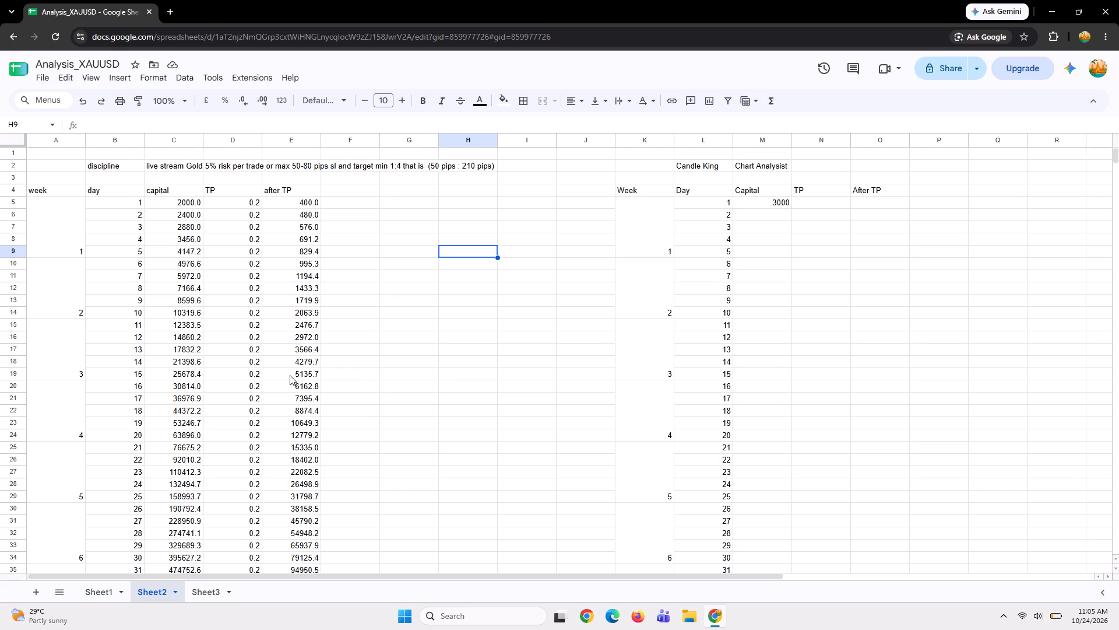
left_click(196, 600)
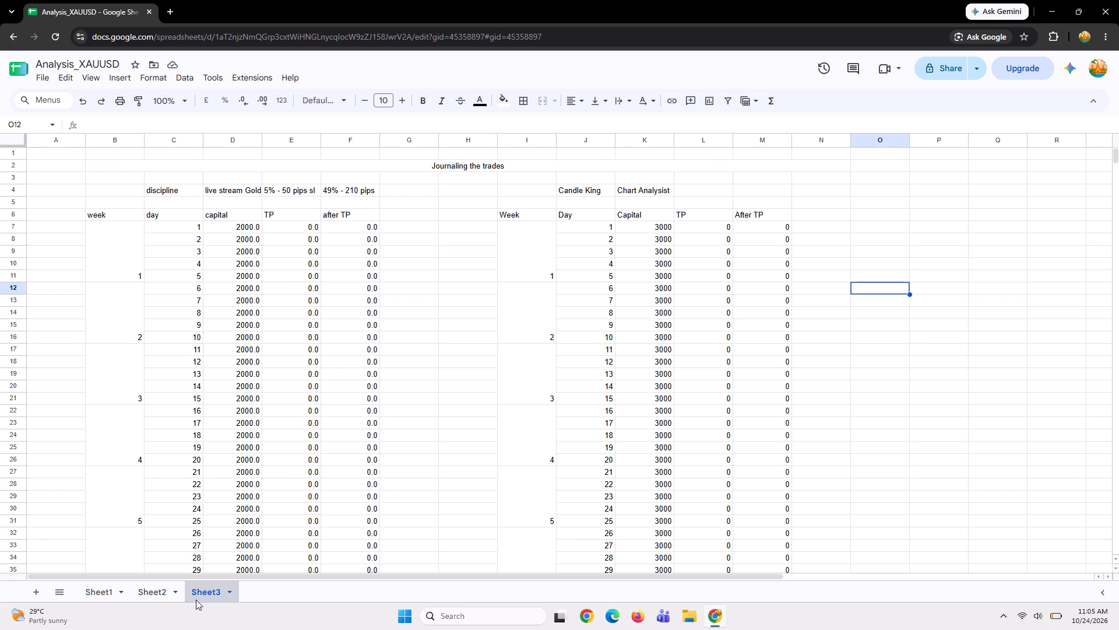
left_click(166, 596)
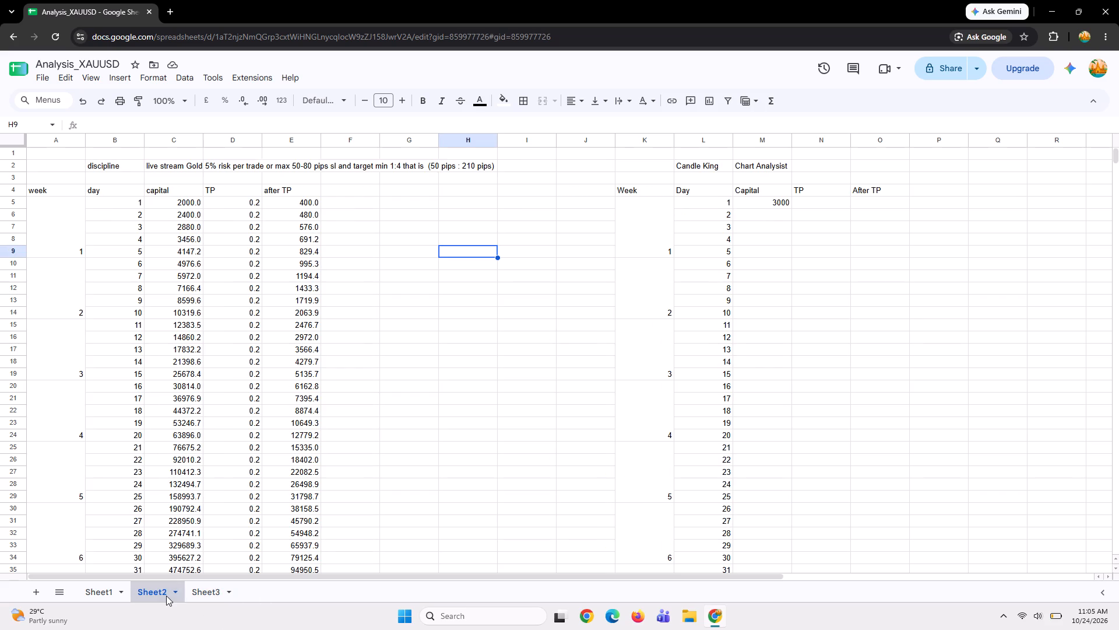
left_click_drag(91, 162, 449, 182)
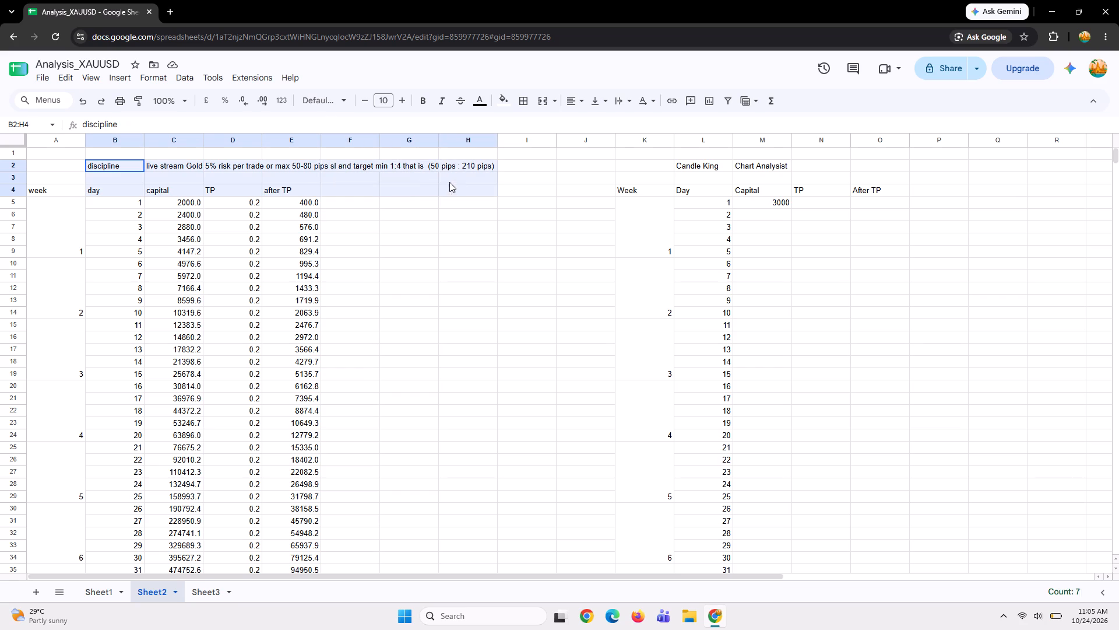
left_click_drag(449, 182, 457, 169)
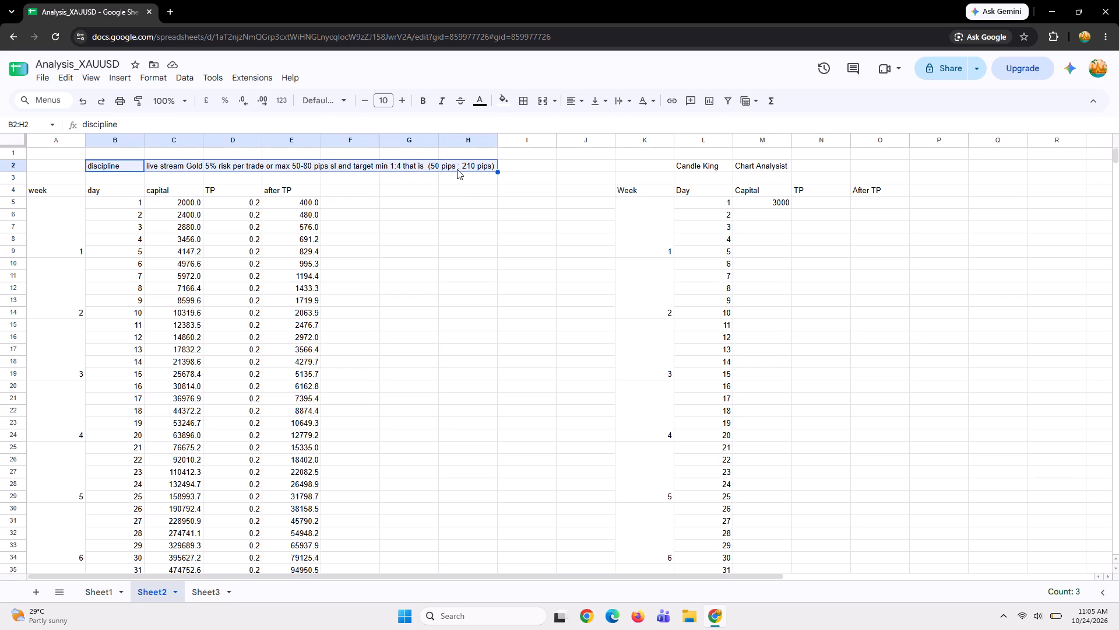
key("ctrl+c")
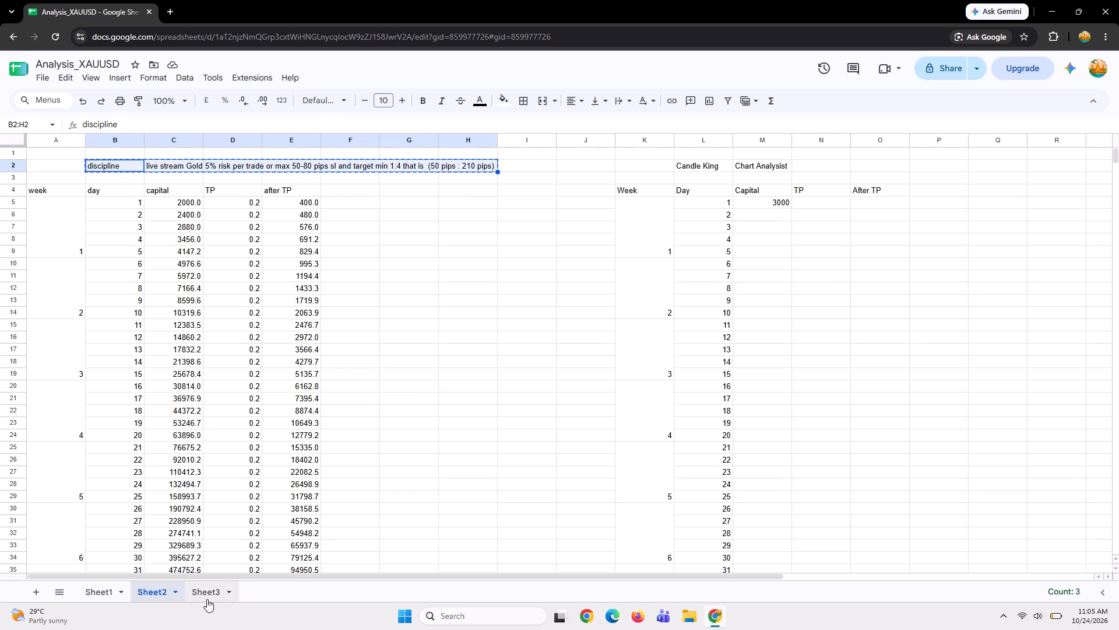
key("ctrl+c")
left_click(207, 599)
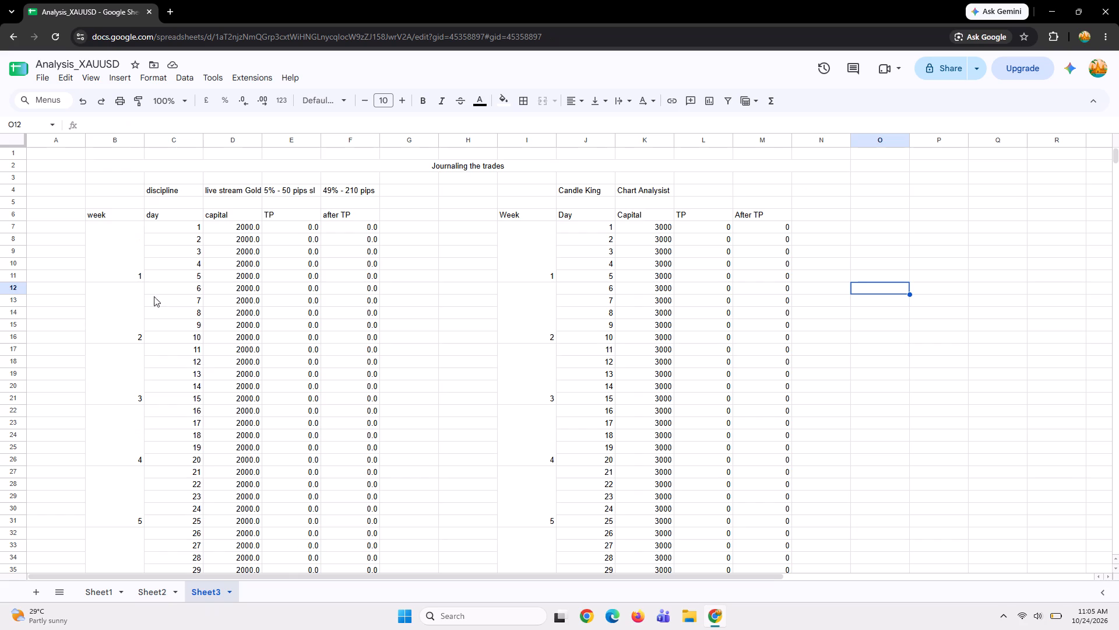
left_click_drag(163, 187, 368, 191)
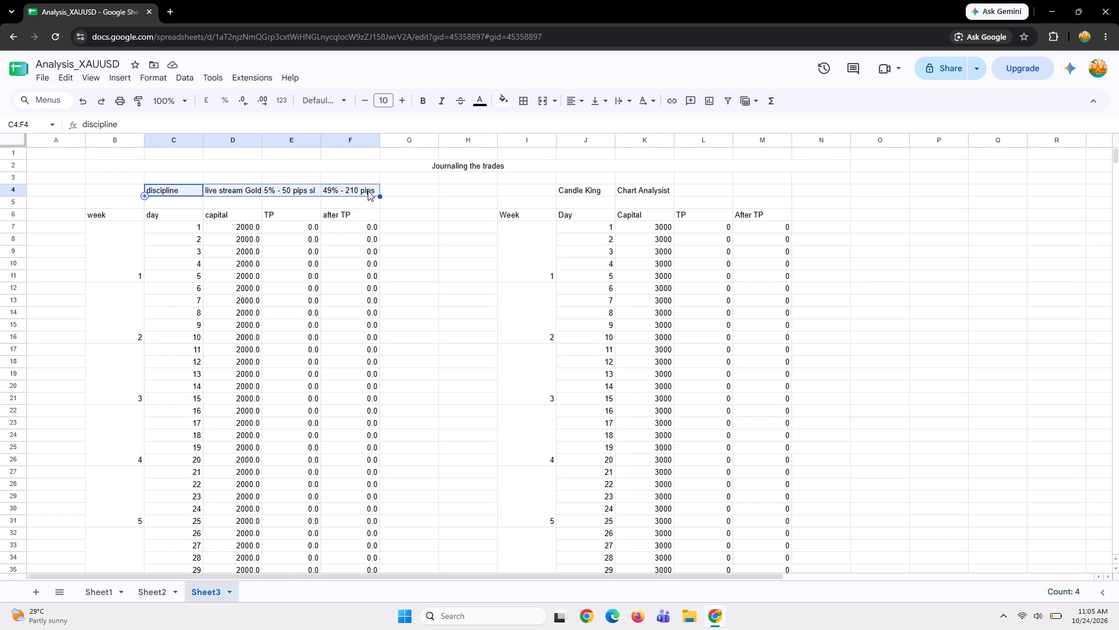
key("ctrl+v")
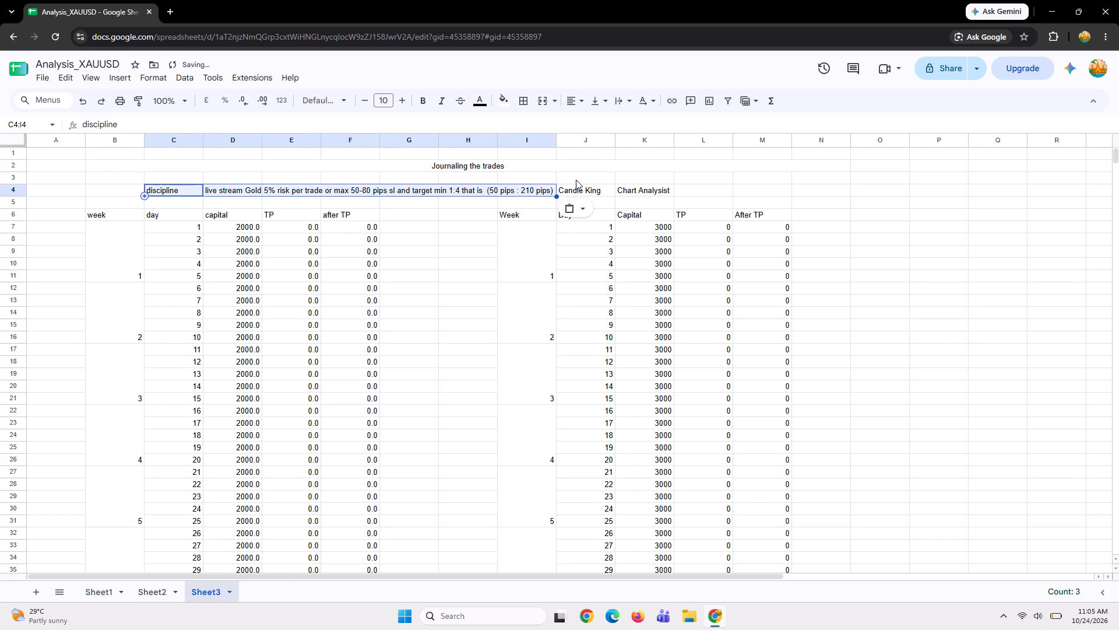
left_click(524, 197)
left_click(524, 201)
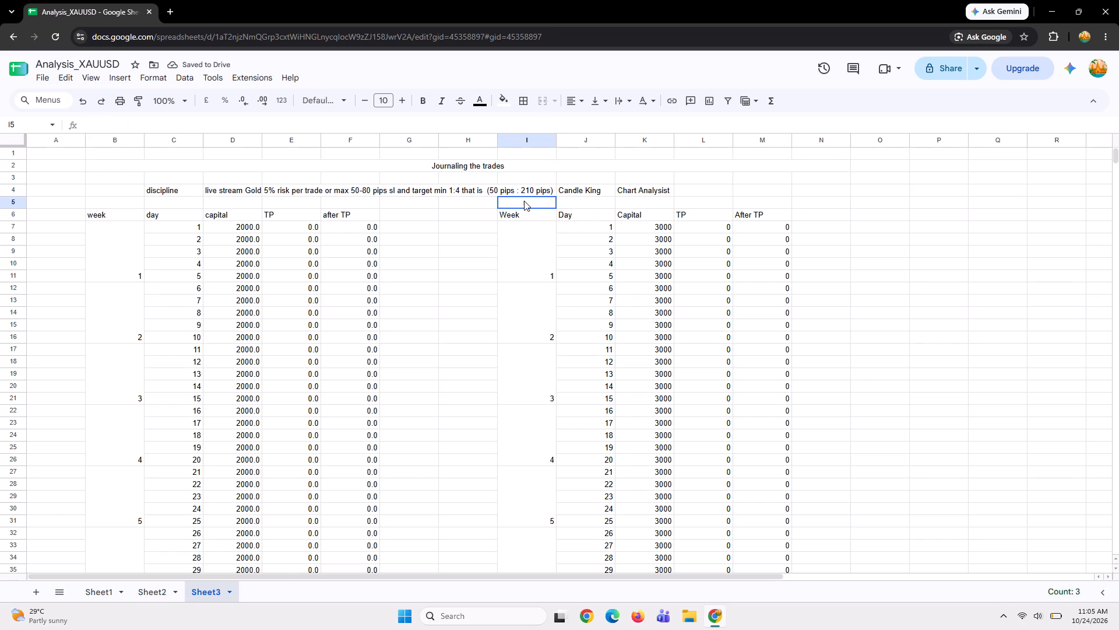
Move Sheet3's whole Candle King table from I4:M66 so that it starts at L4.
left_click(520, 188)
left_click_drag(520, 188, 766, 578)
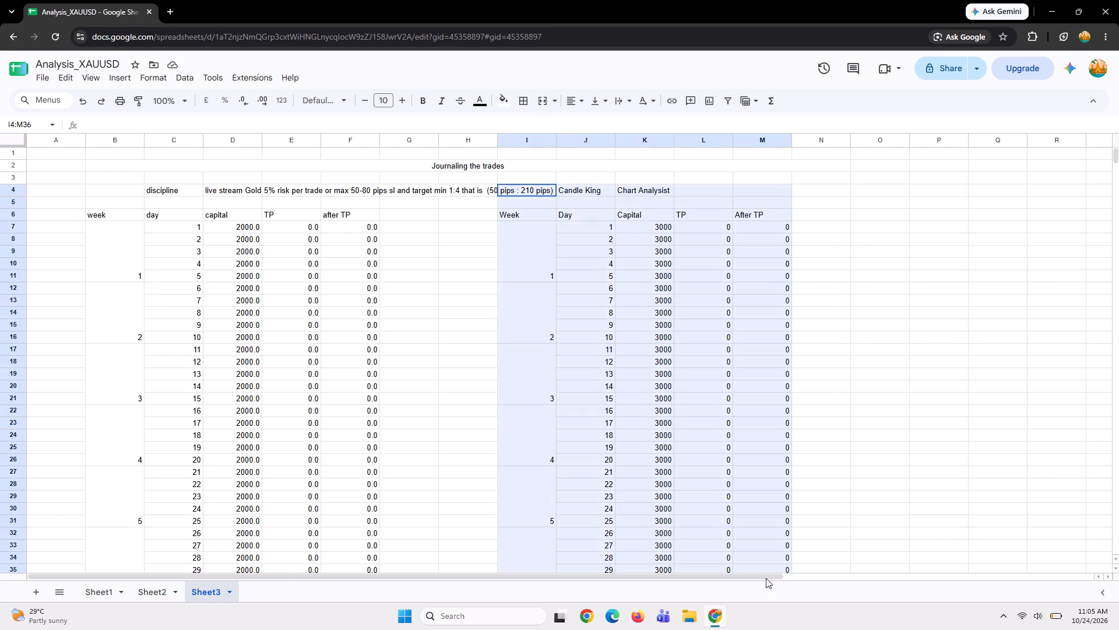
left_click_drag(766, 578, 764, 250)
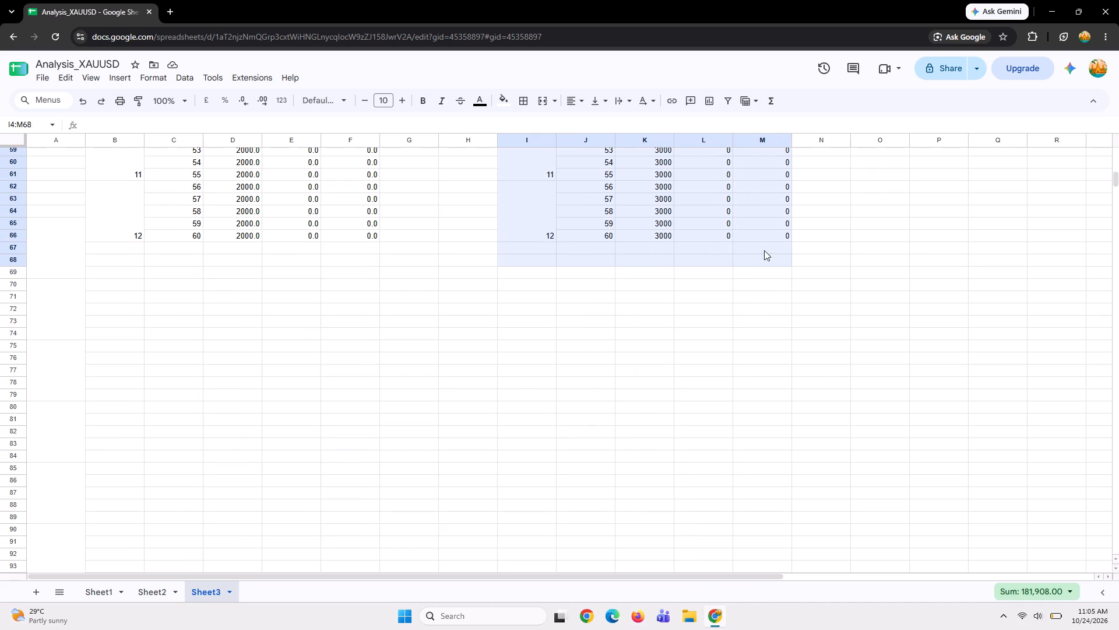
left_click_drag(764, 250, 765, 229)
key("ctrl+x")
scroll(765, 229, "up", 3)
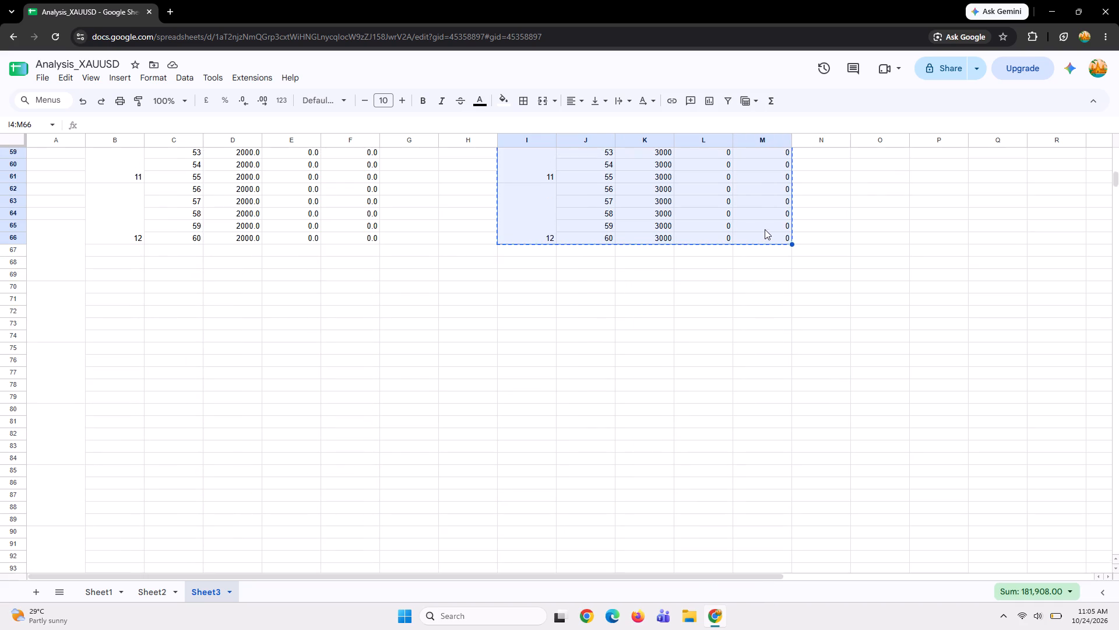
scroll(765, 229, "up", 7)
left_click(699, 190)
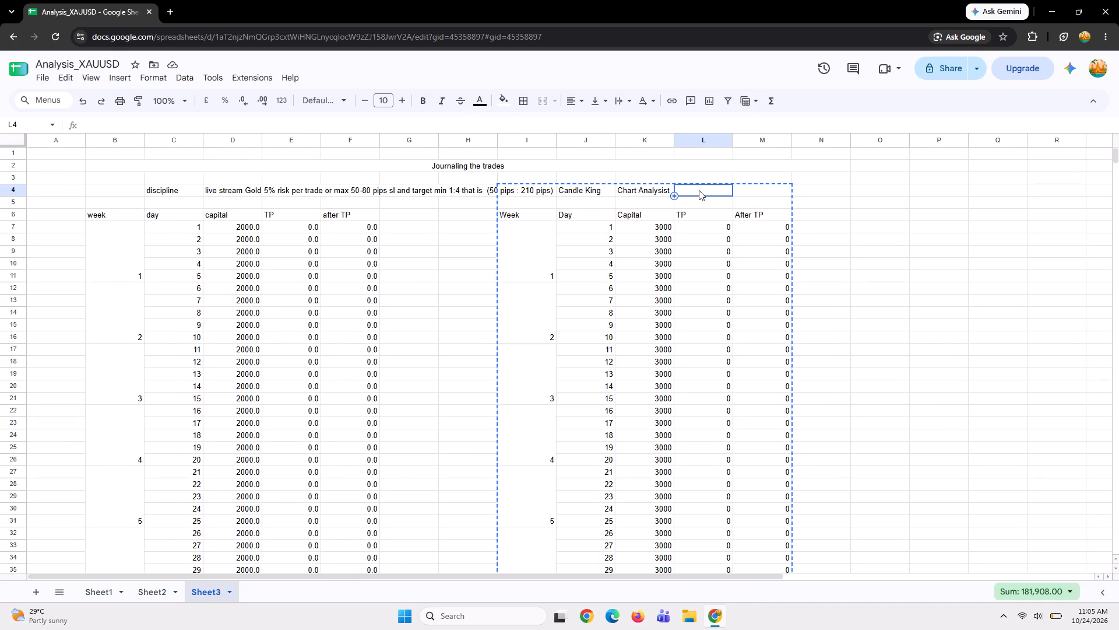
key("ctrl+v")
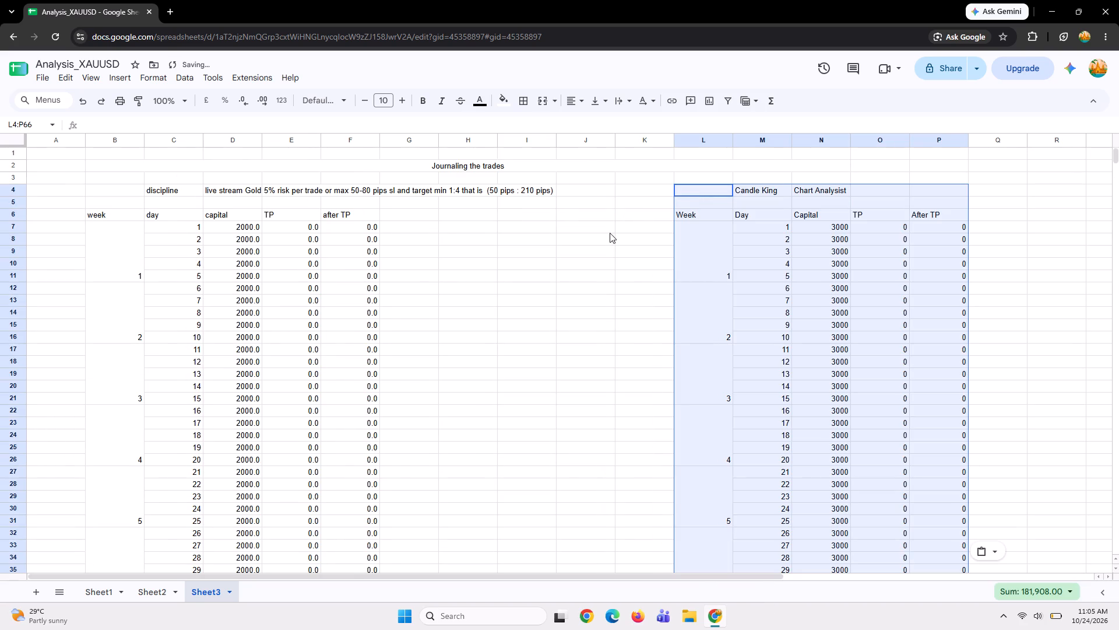
Rename Sheet3 as "Progress".
left_click(156, 592)
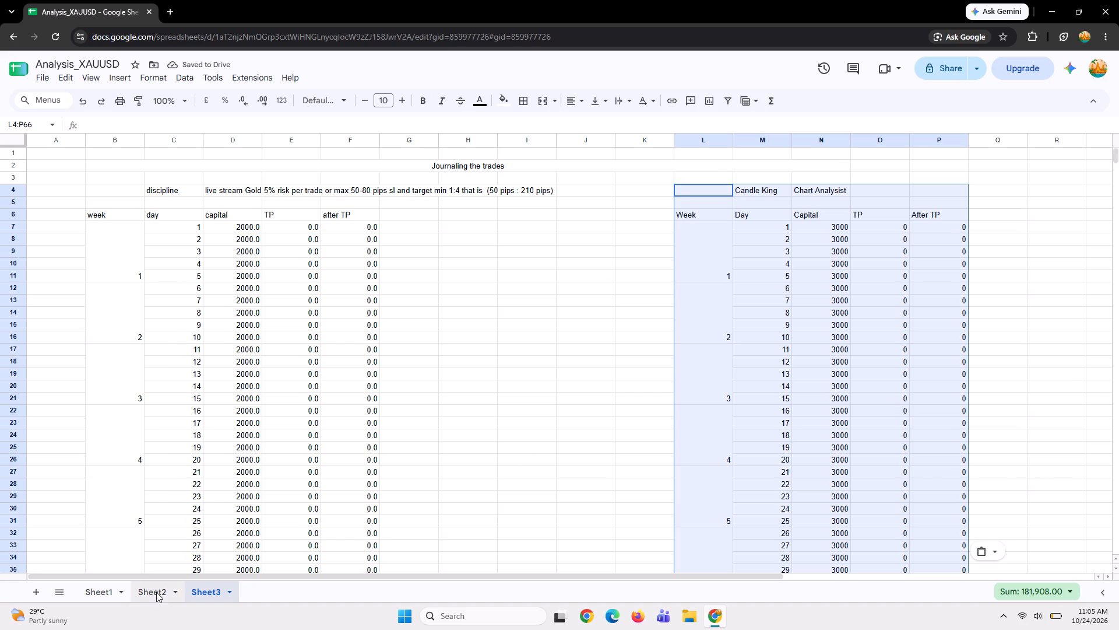
left_click(206, 590)
right_click(206, 590)
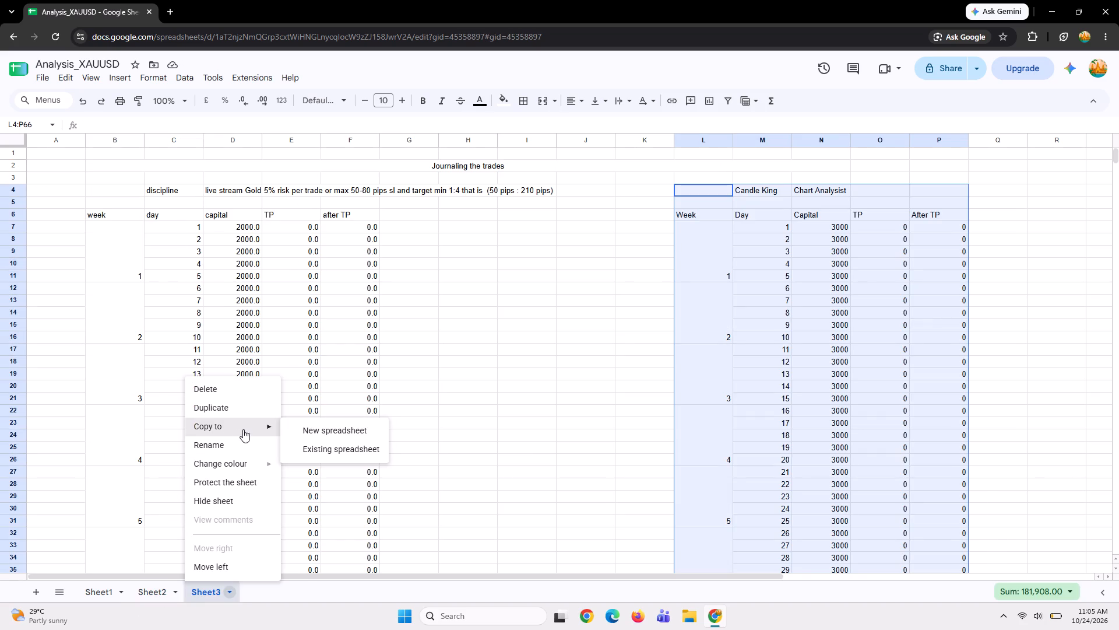
left_click(235, 445)
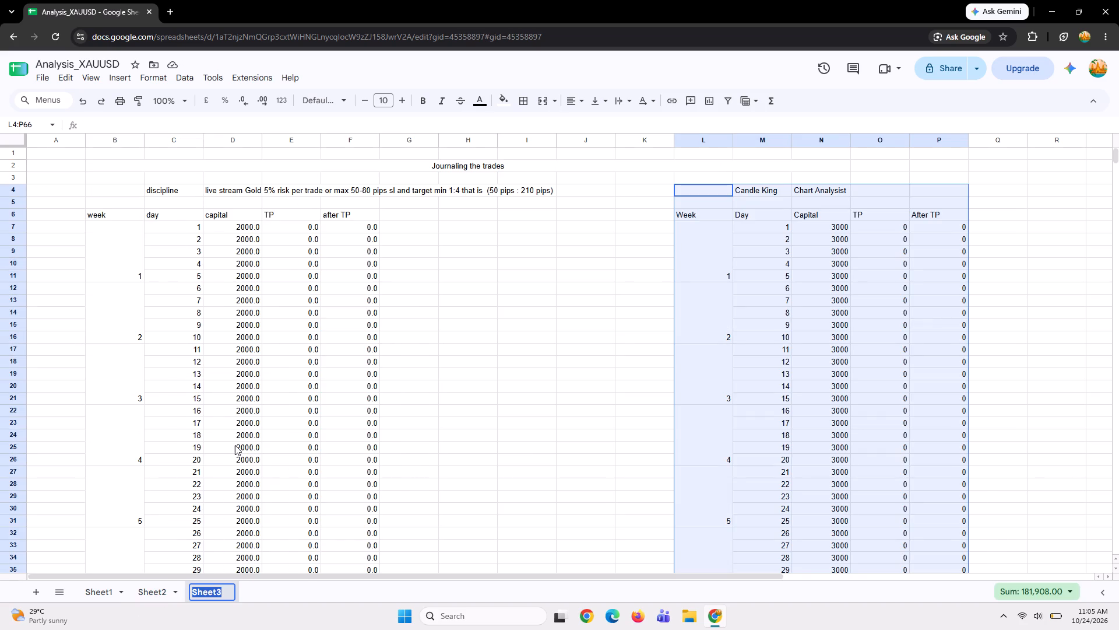
key("BackSpace")
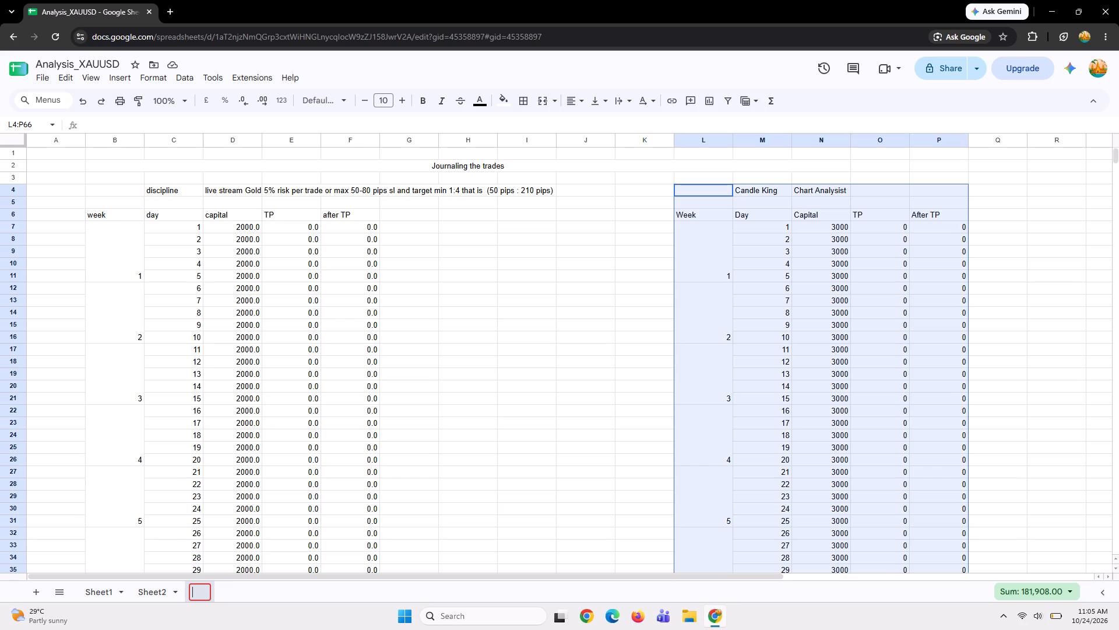
type("Pr")
type("ogress")
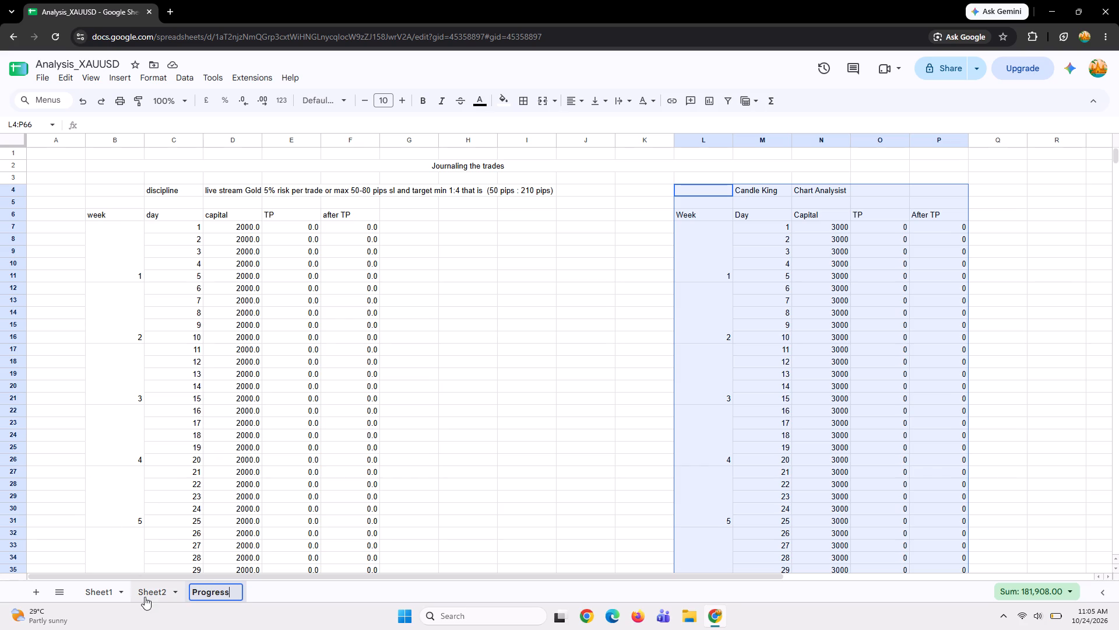
left_click(159, 589)
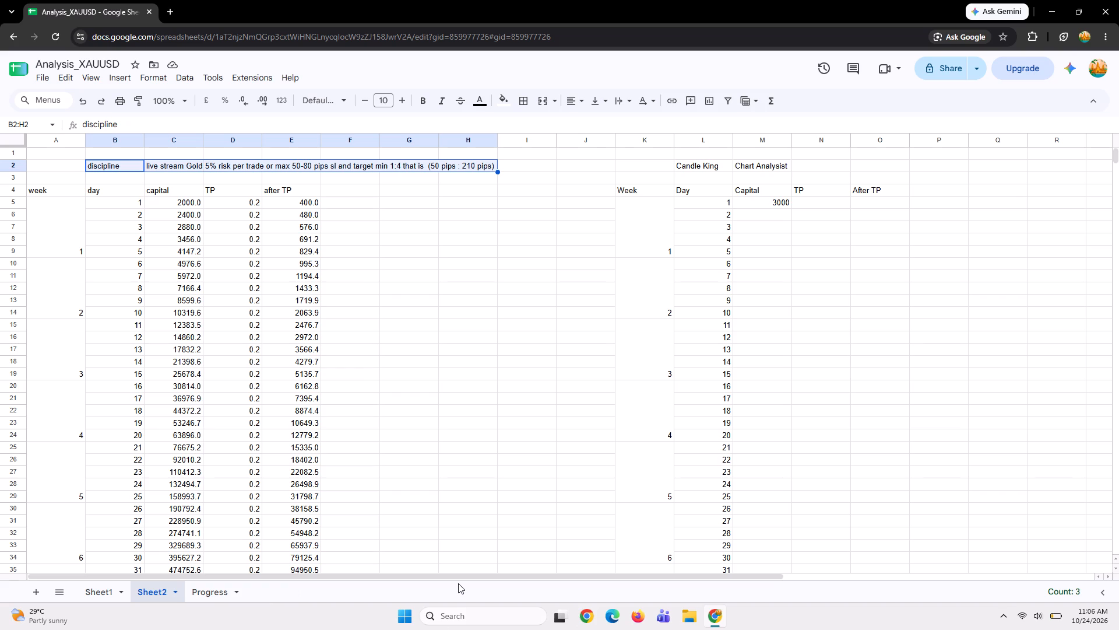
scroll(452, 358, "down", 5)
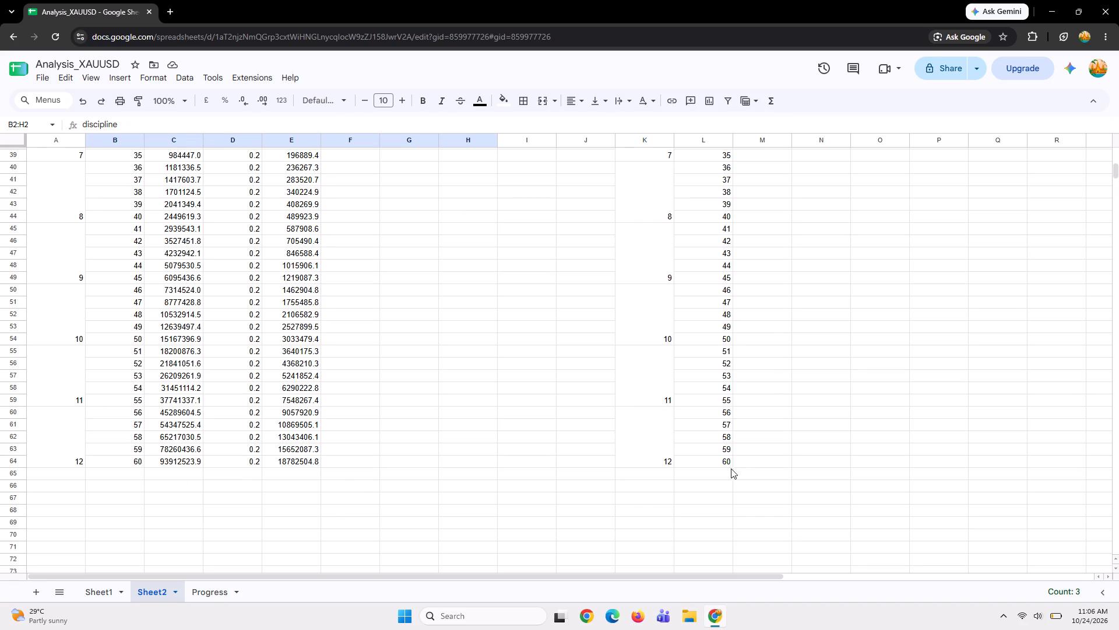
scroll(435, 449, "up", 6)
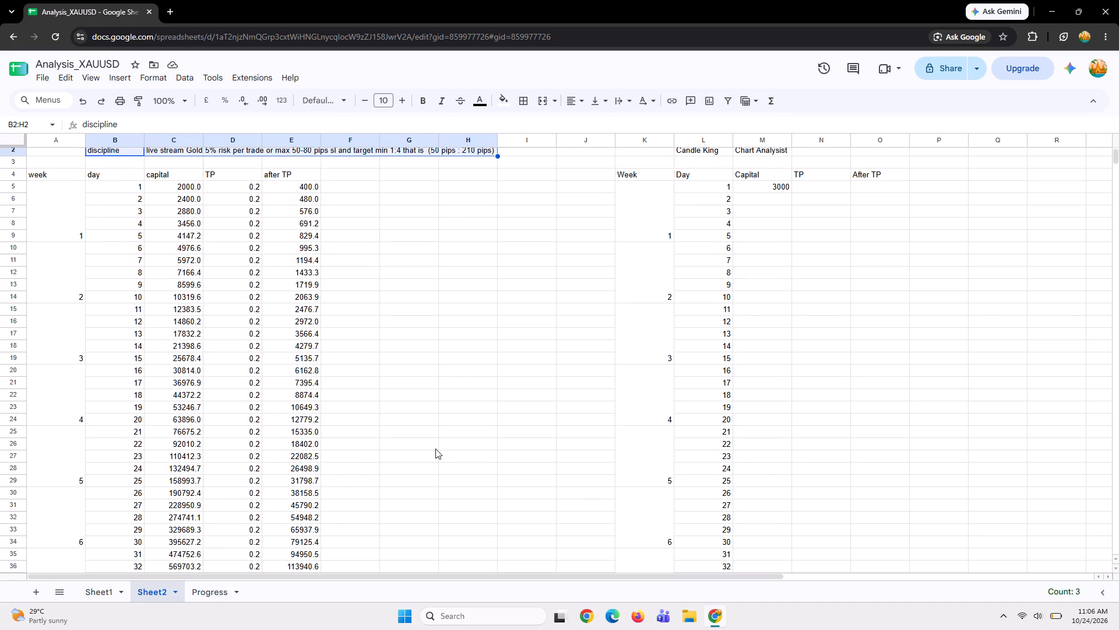
Rename Sheet1 as "Plan and analysis".
left_click(105, 593)
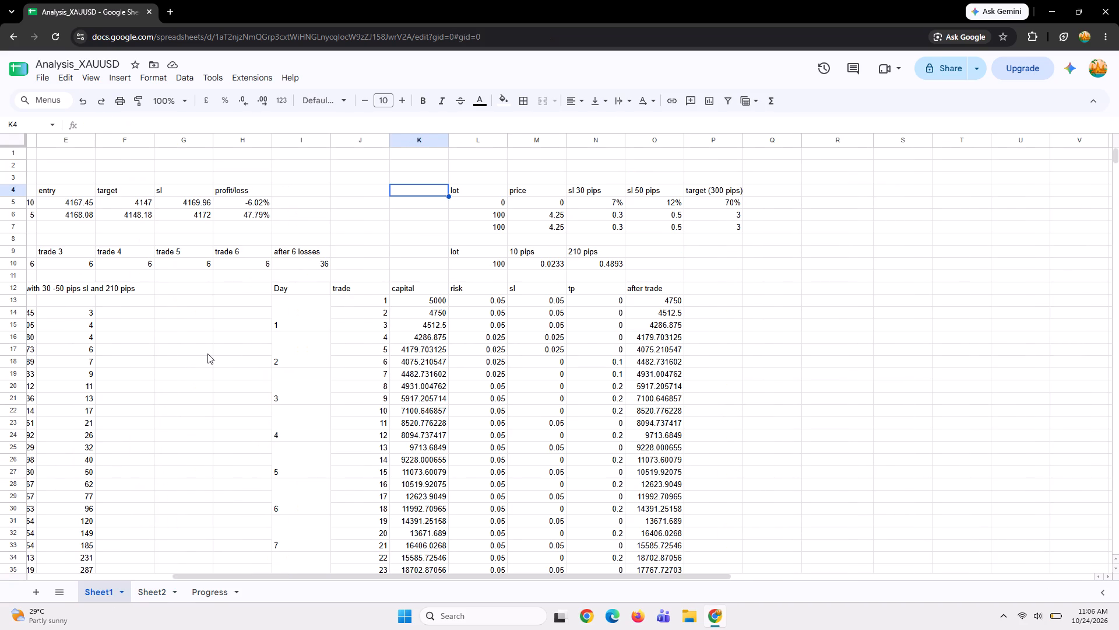
scroll(207, 353, "right", 7)
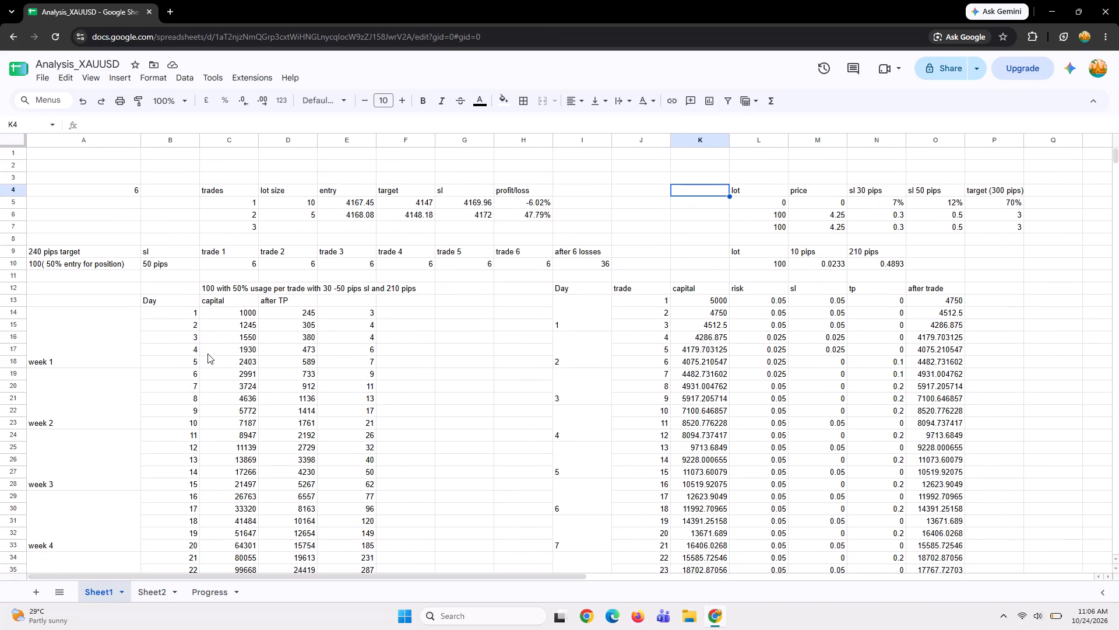
right_click(111, 589)
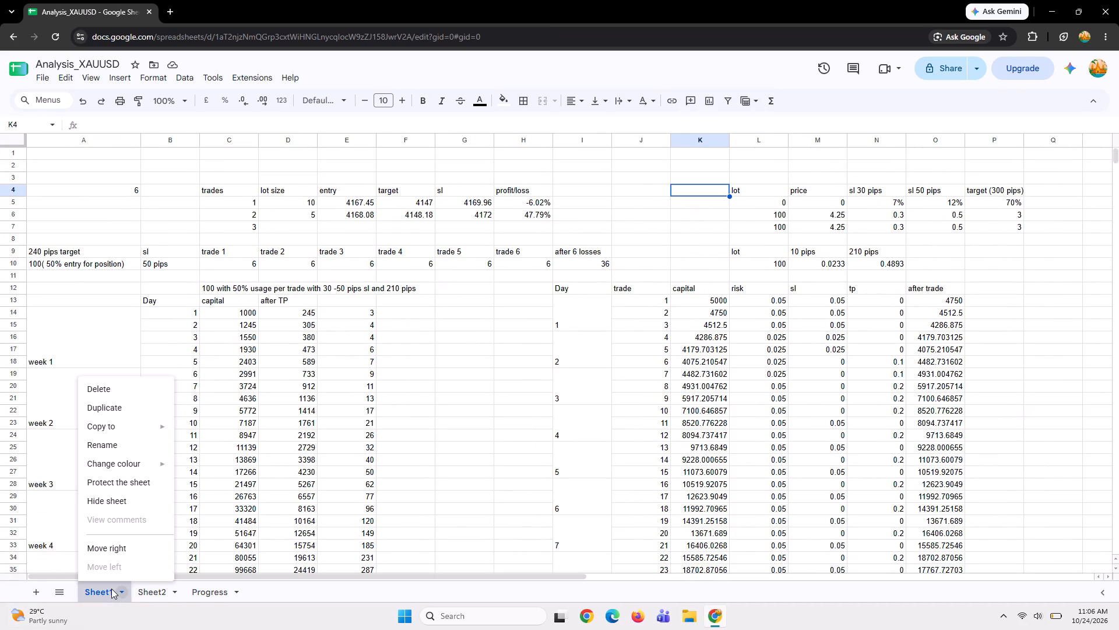
left_click(111, 445)
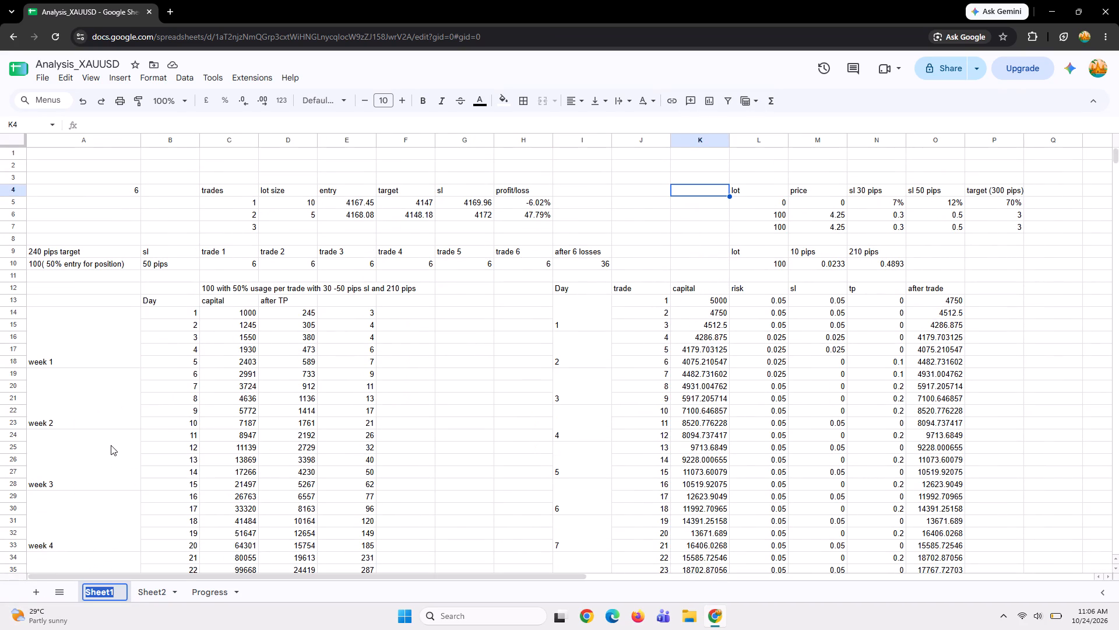
key("BackSpace")
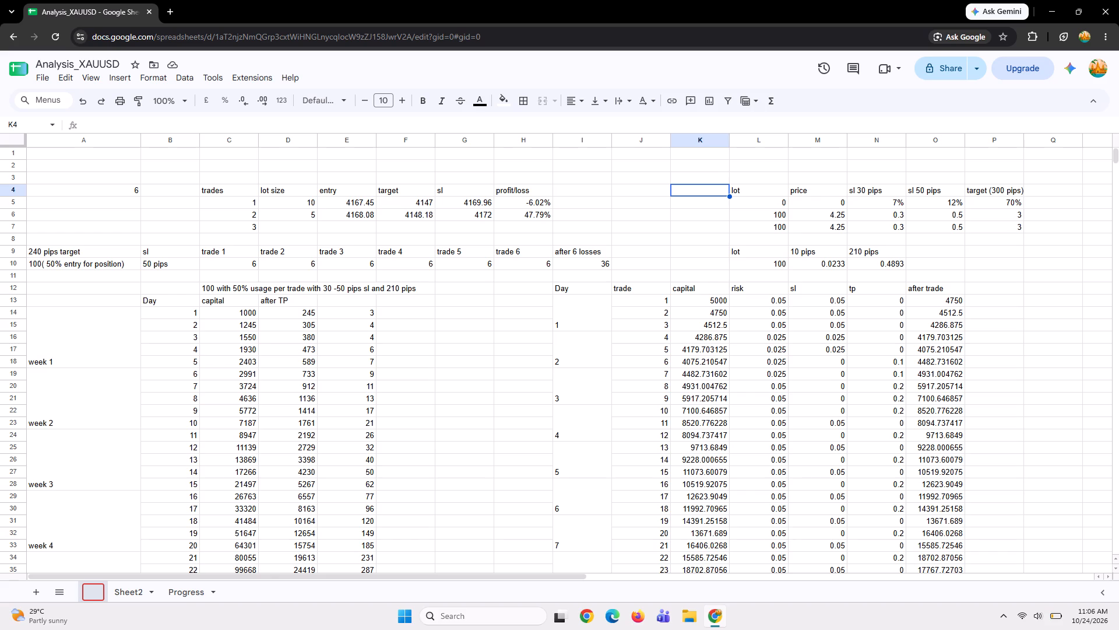
type("Plan")
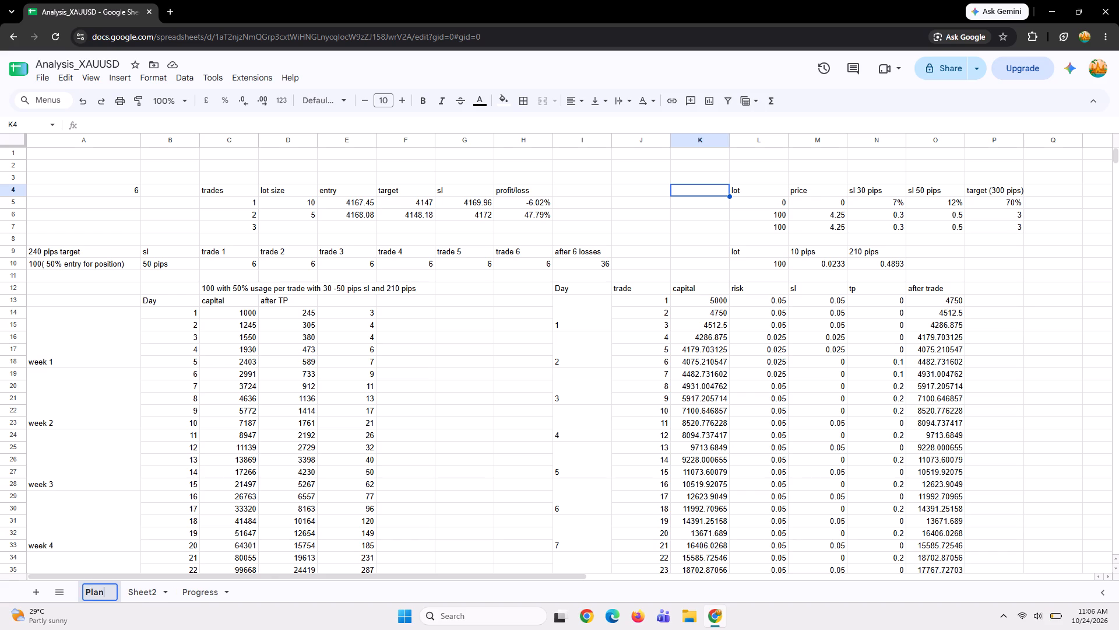
key("BackSpace")
key("BackSpace")
type("an")
key("space")
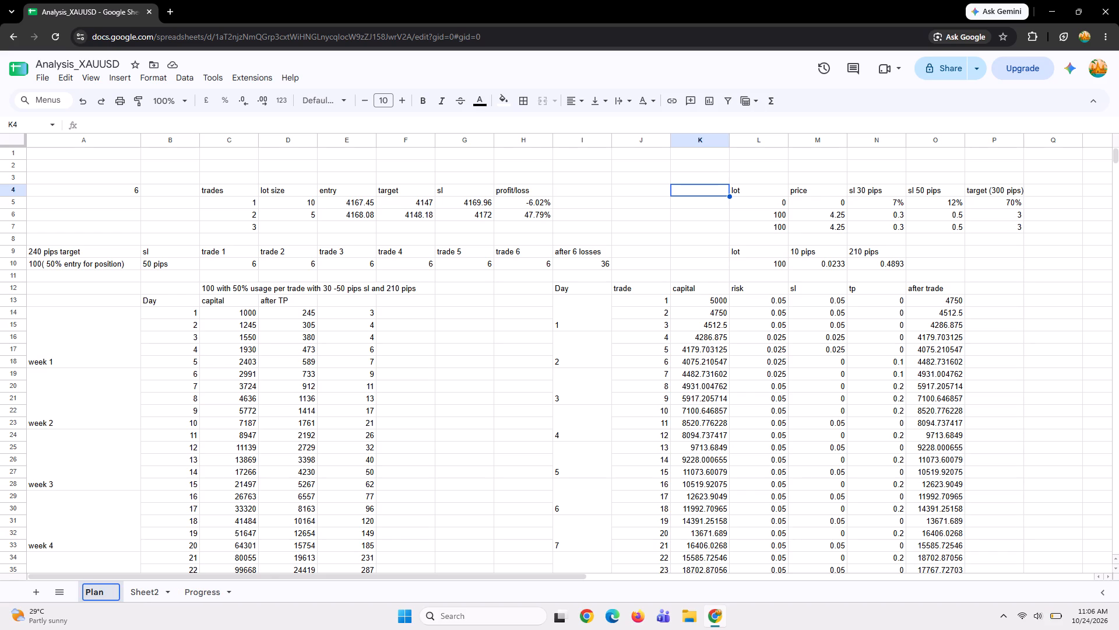
type("and")
key("space")
key("BackSpace")
key("BackSpace")
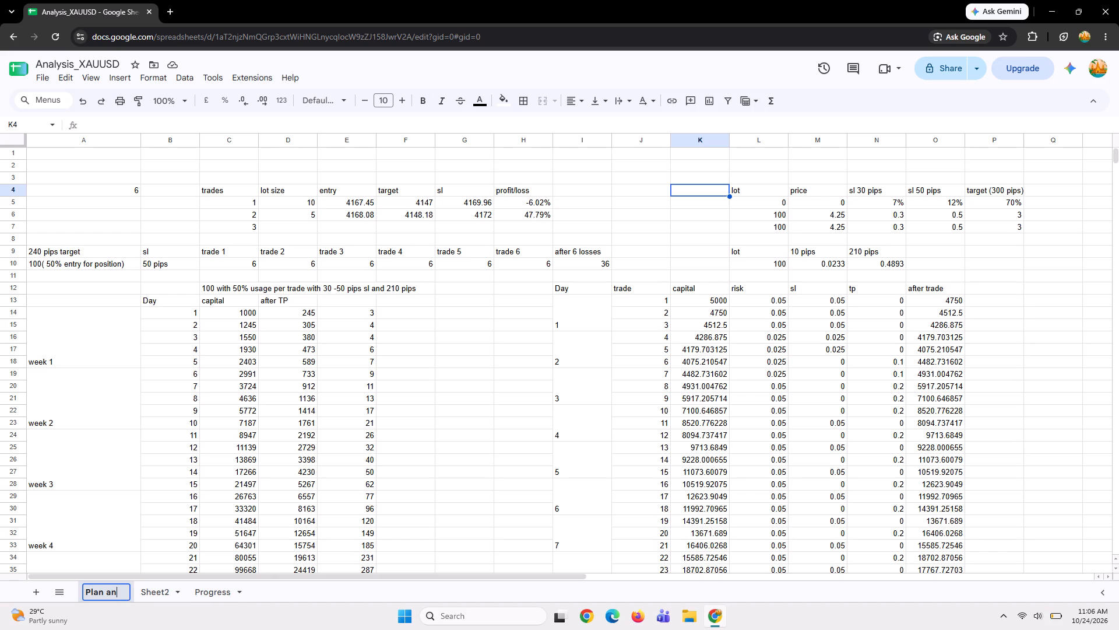
key("BackSpace")
type("an")
key("BackSpace")
key("BackSpace")
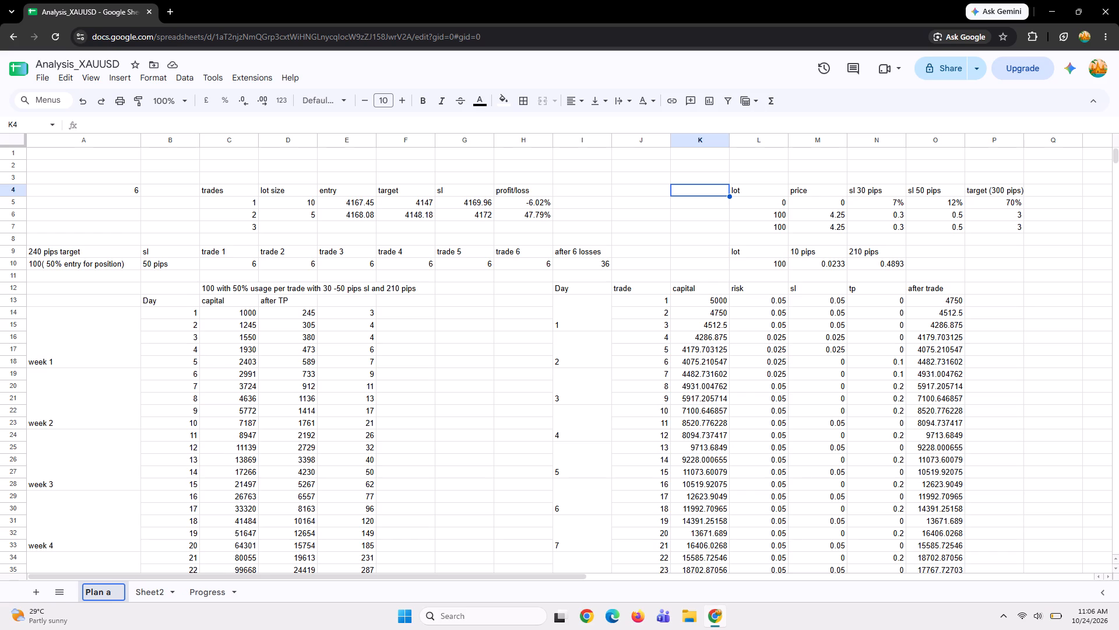
type("nd anal")
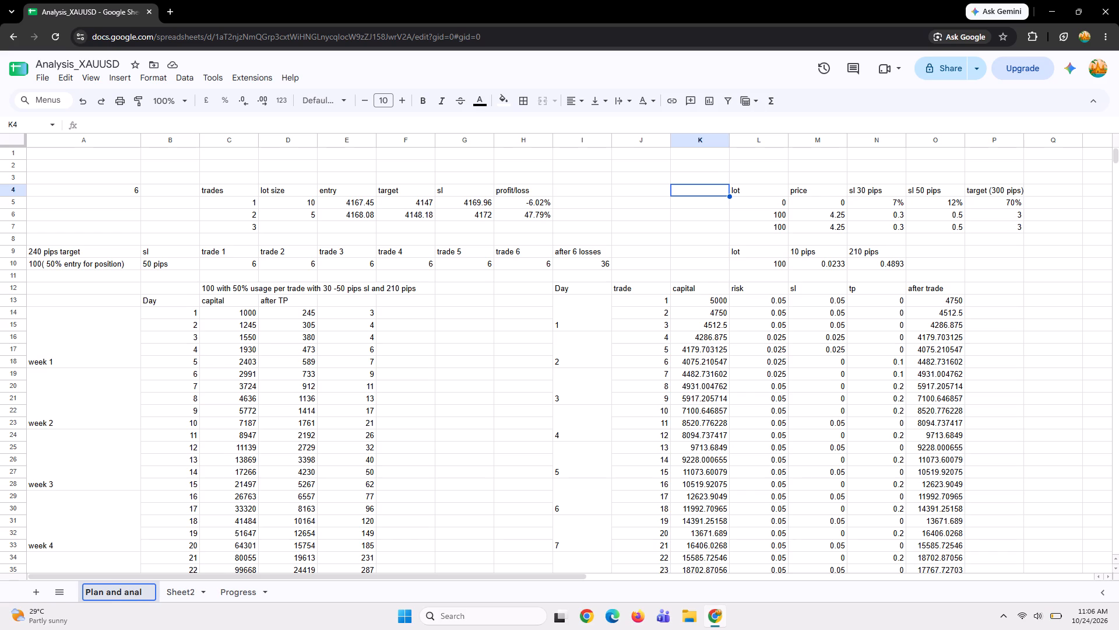
type("yais")
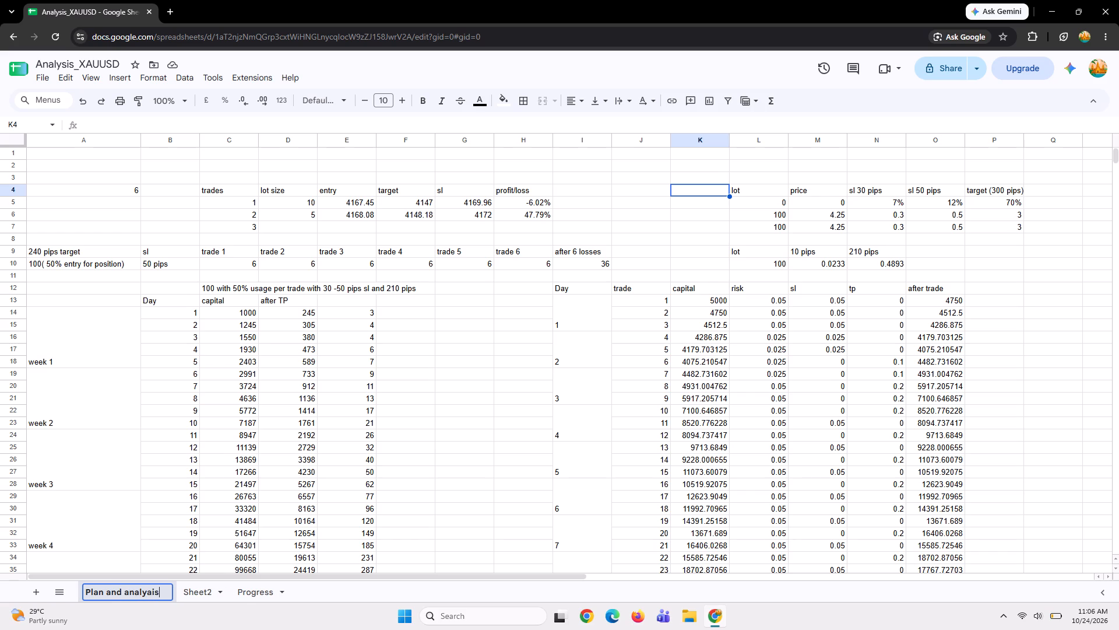
key("BackSpace")
key("BackSpace")
key("BackSpace")
type("sis")
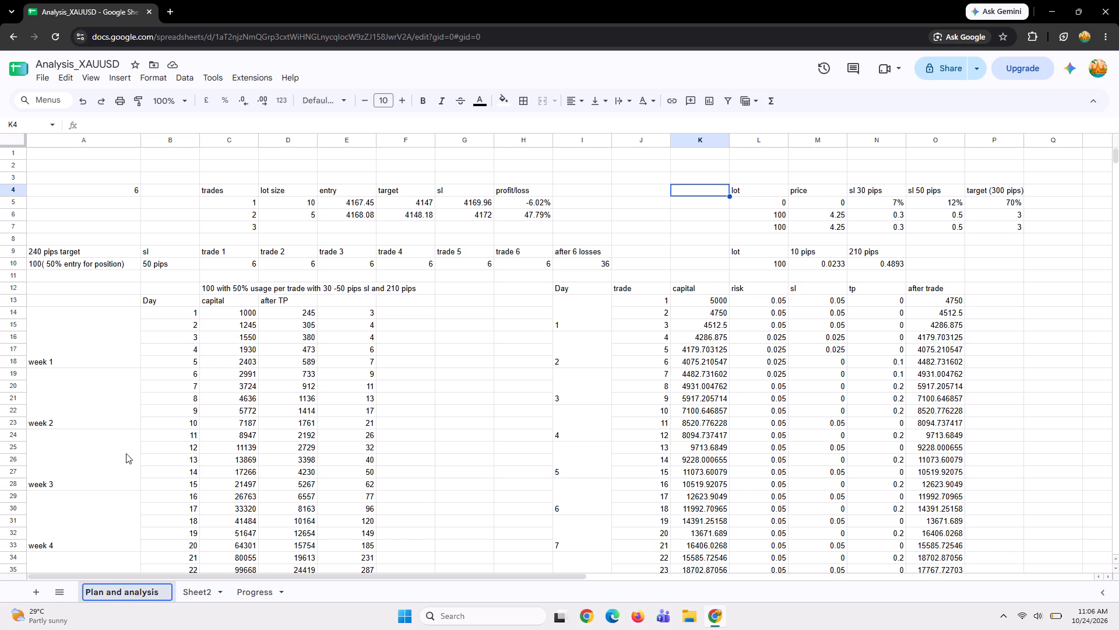
Rename Sheet2 as "assumption".
left_click(197, 596)
right_click(200, 597)
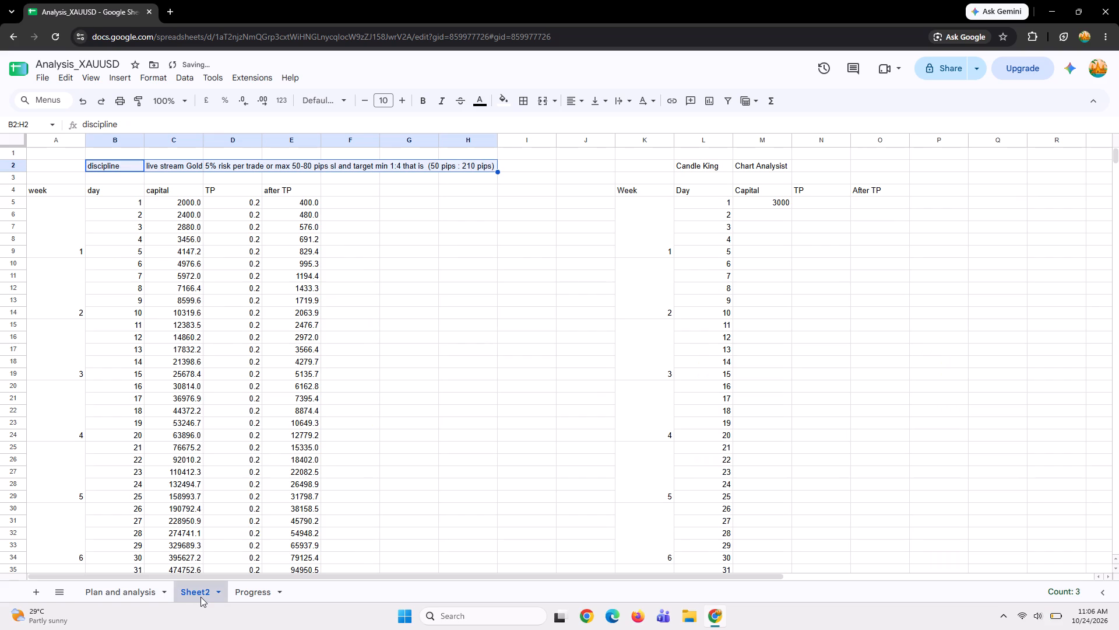
left_click(205, 451)
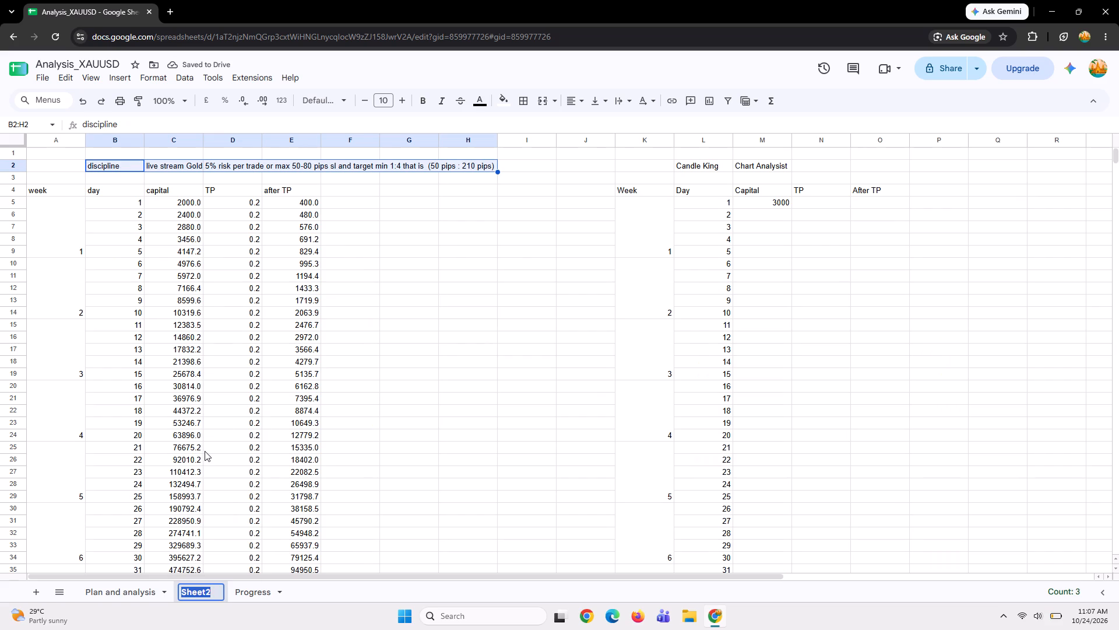
key("BackSpace")
type("ass")
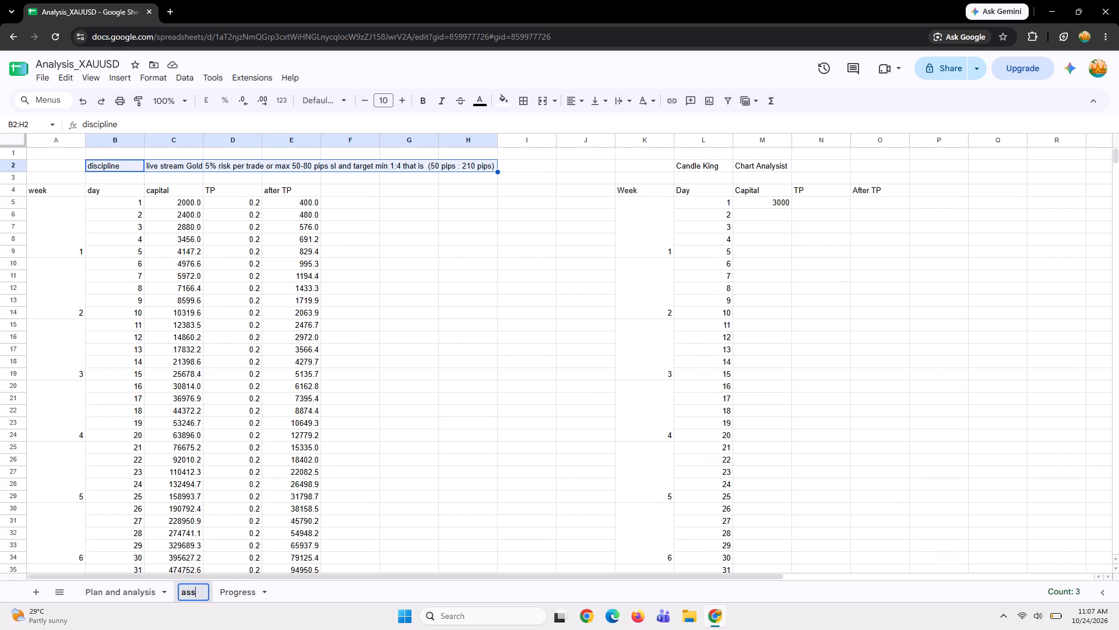
key("u")
key("BackSpace")
type("umption")
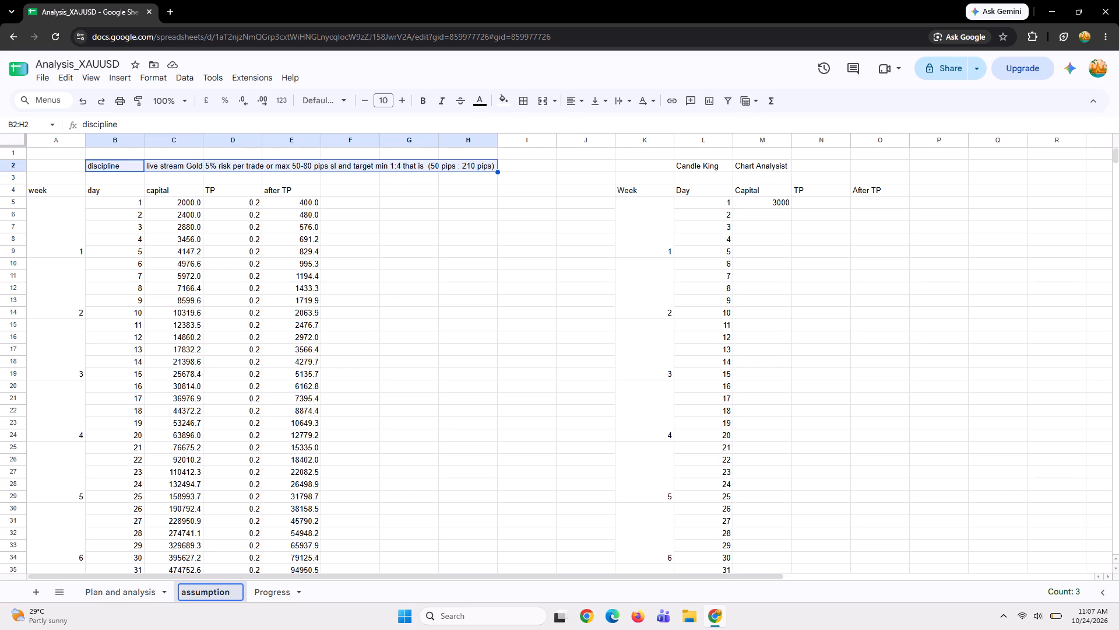
key("Return")
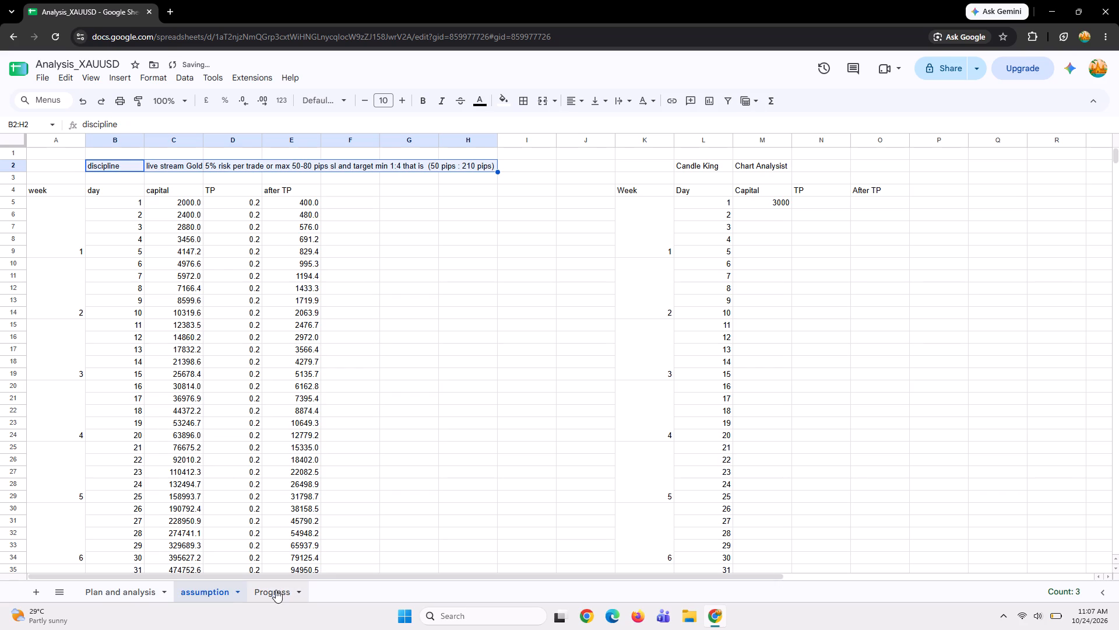
On the Progress sheet, extend the merged heading in row 2 to read "Journaling the trades by day to day".
left_click(276, 590)
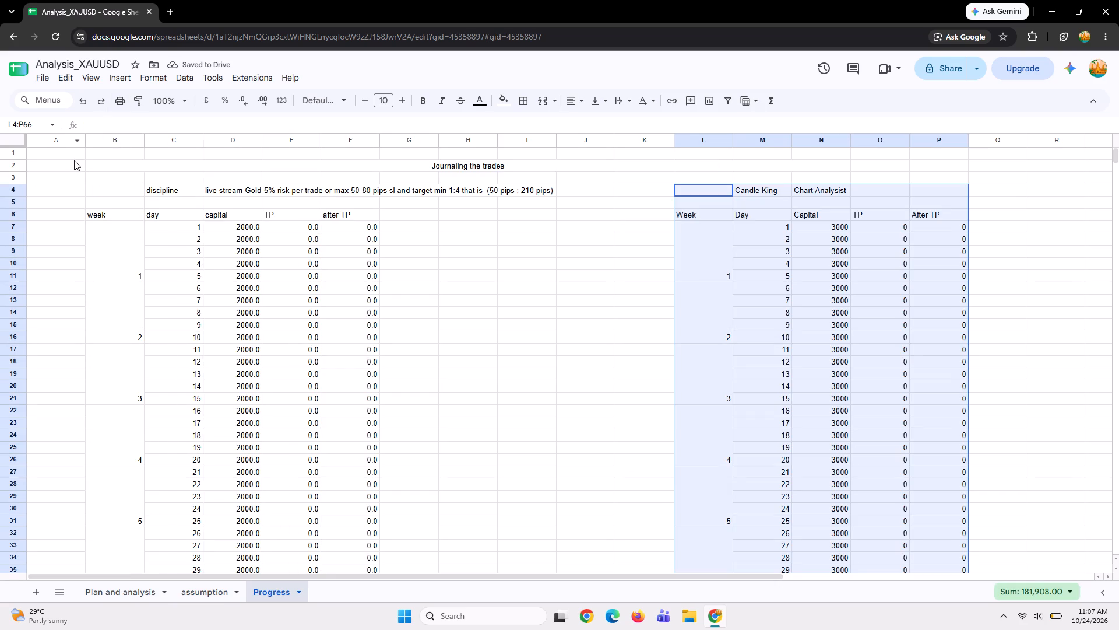
left_click(73, 160)
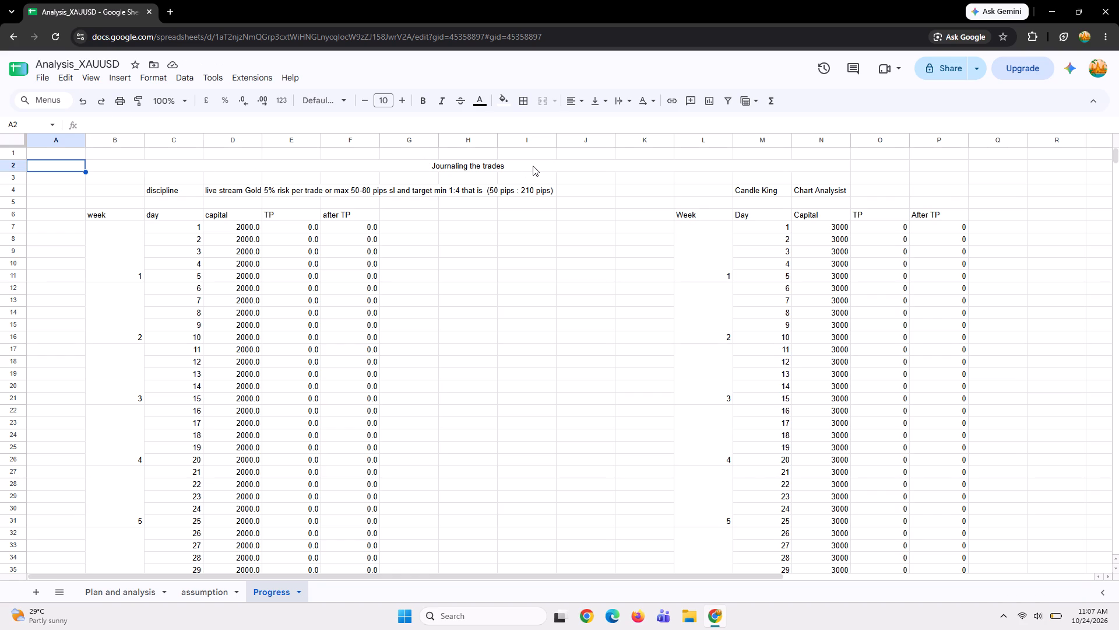
left_click(533, 166)
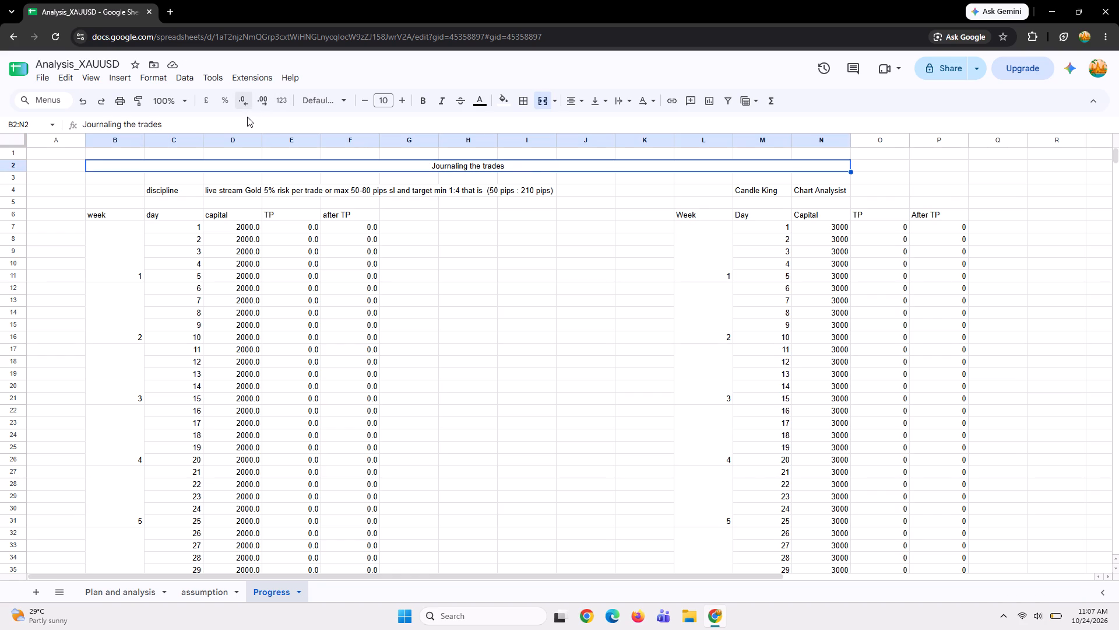
left_click(249, 122)
key("space")
type("by")
key("space")
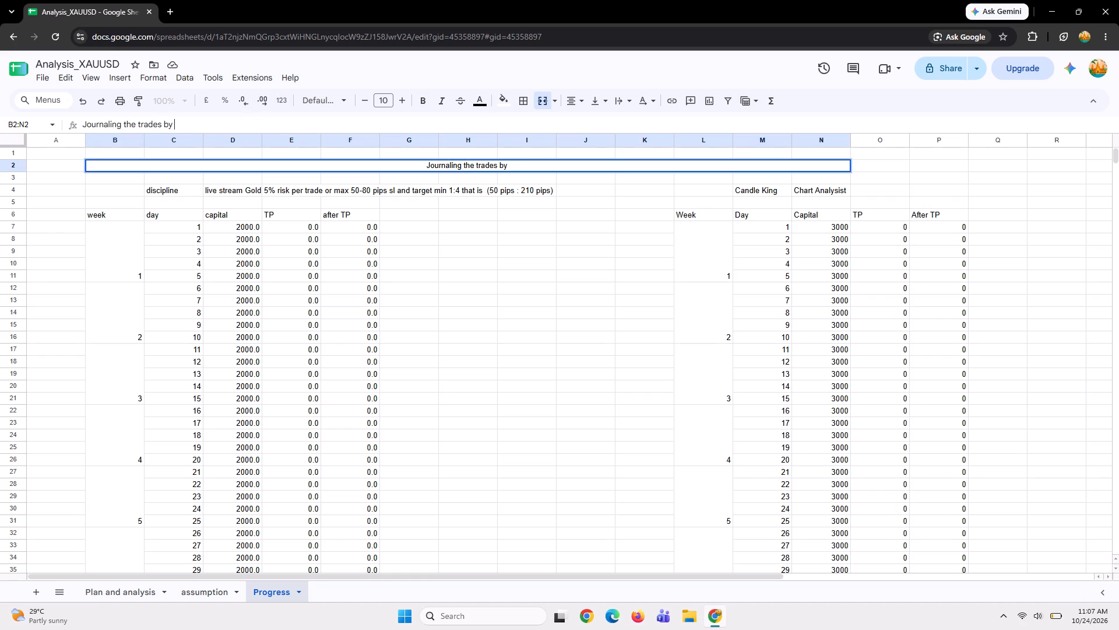
type("daya")
key("BackSpace")
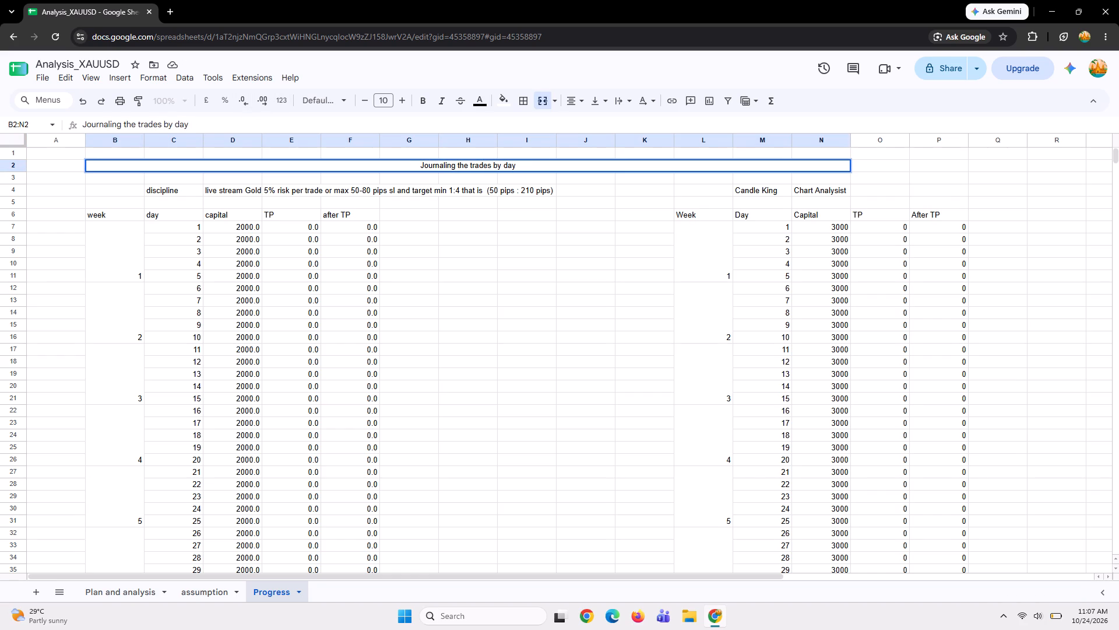
key("space")
type("to day")
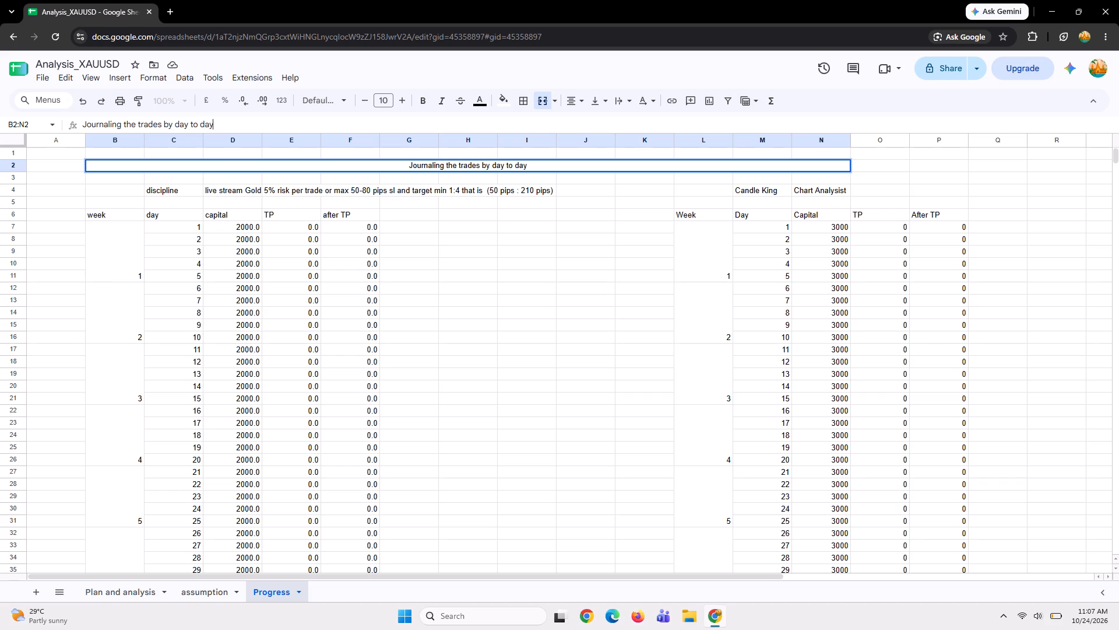
key("Return")
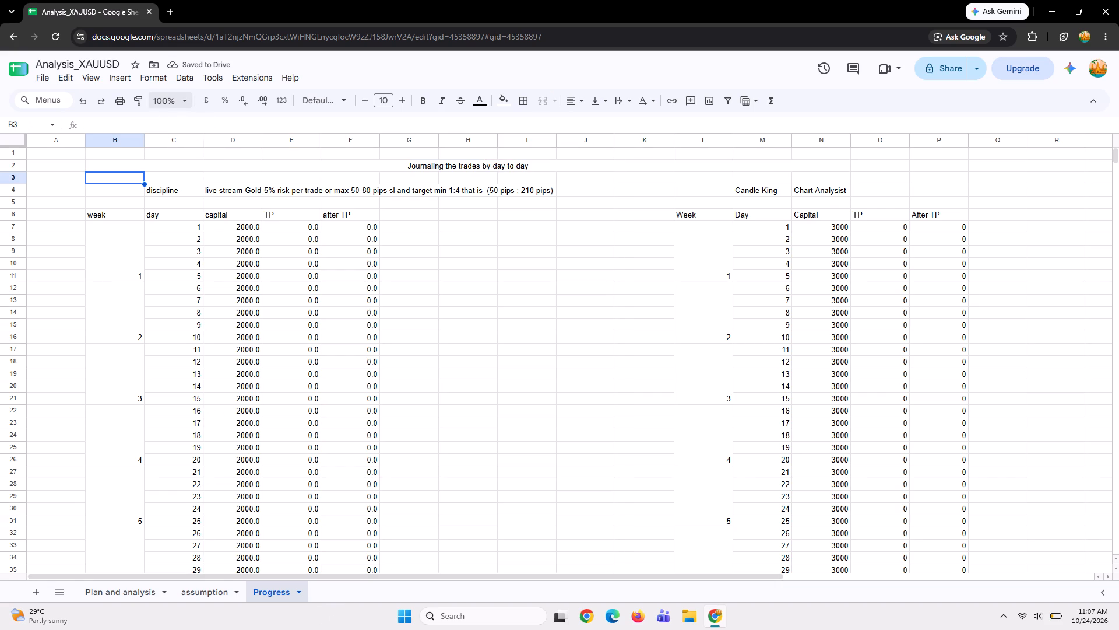
Add a new blank sheet after the Progress sheet and open it.
left_click(329, 594)
left_click(36, 592)
left_click(270, 586)
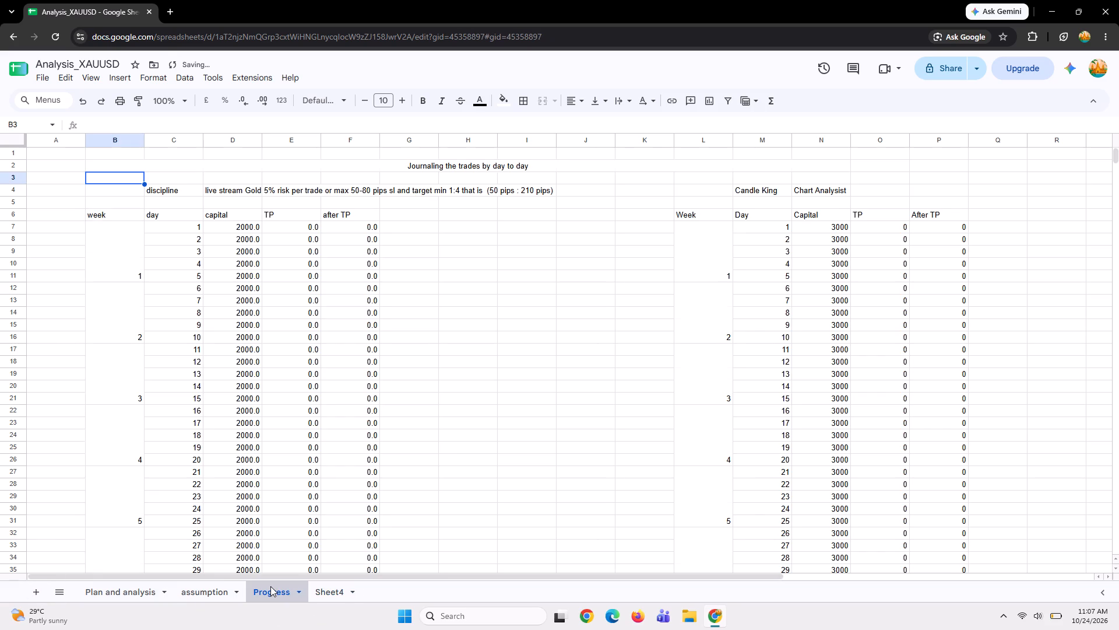
left_click(329, 592)
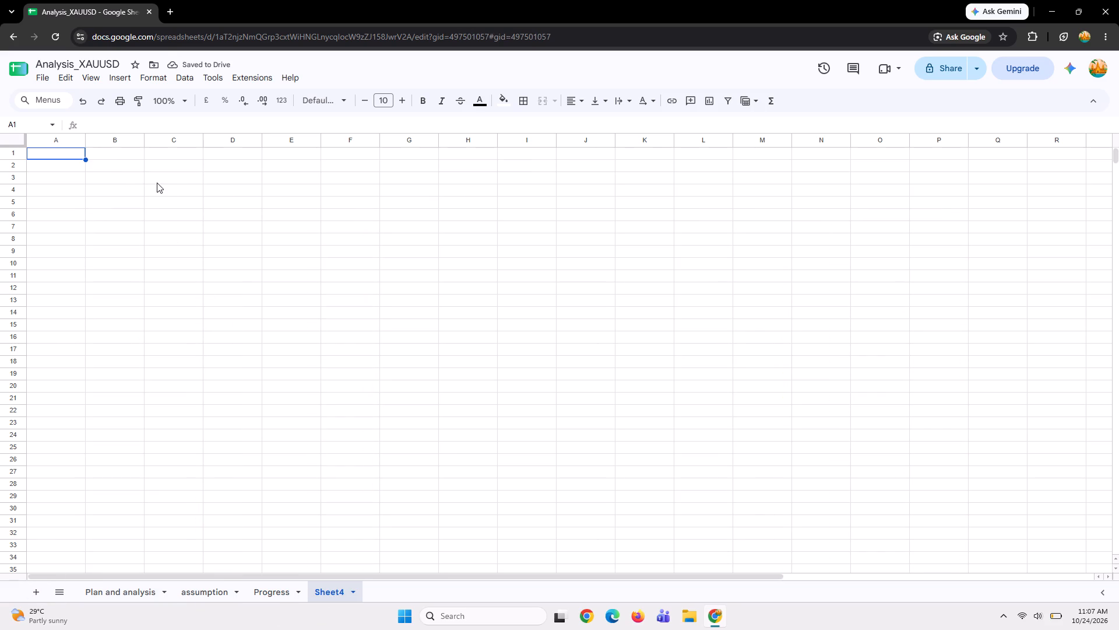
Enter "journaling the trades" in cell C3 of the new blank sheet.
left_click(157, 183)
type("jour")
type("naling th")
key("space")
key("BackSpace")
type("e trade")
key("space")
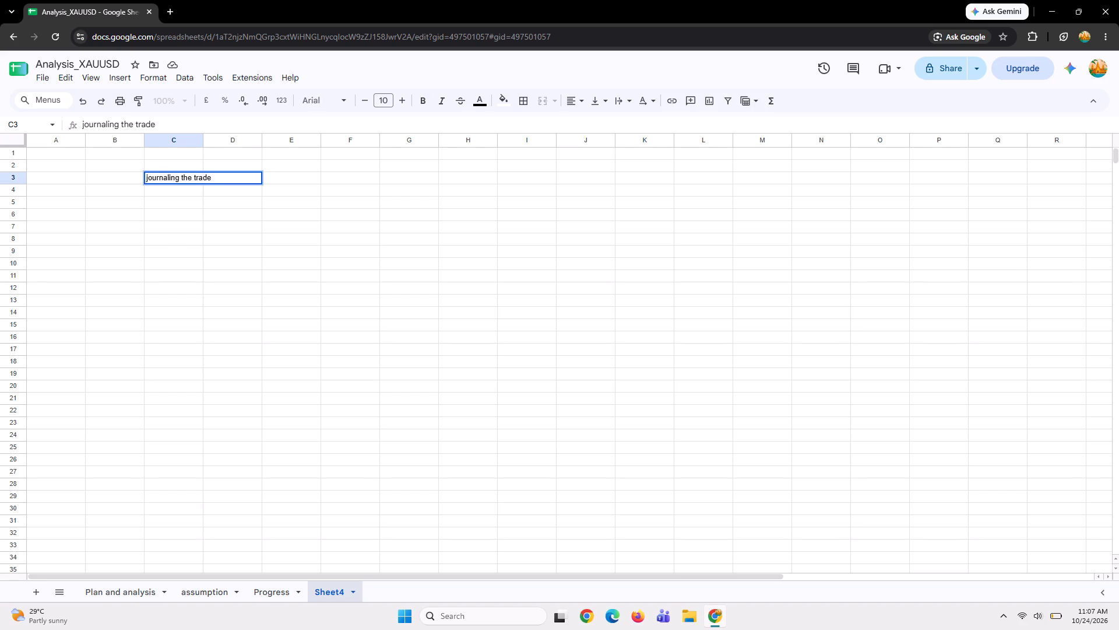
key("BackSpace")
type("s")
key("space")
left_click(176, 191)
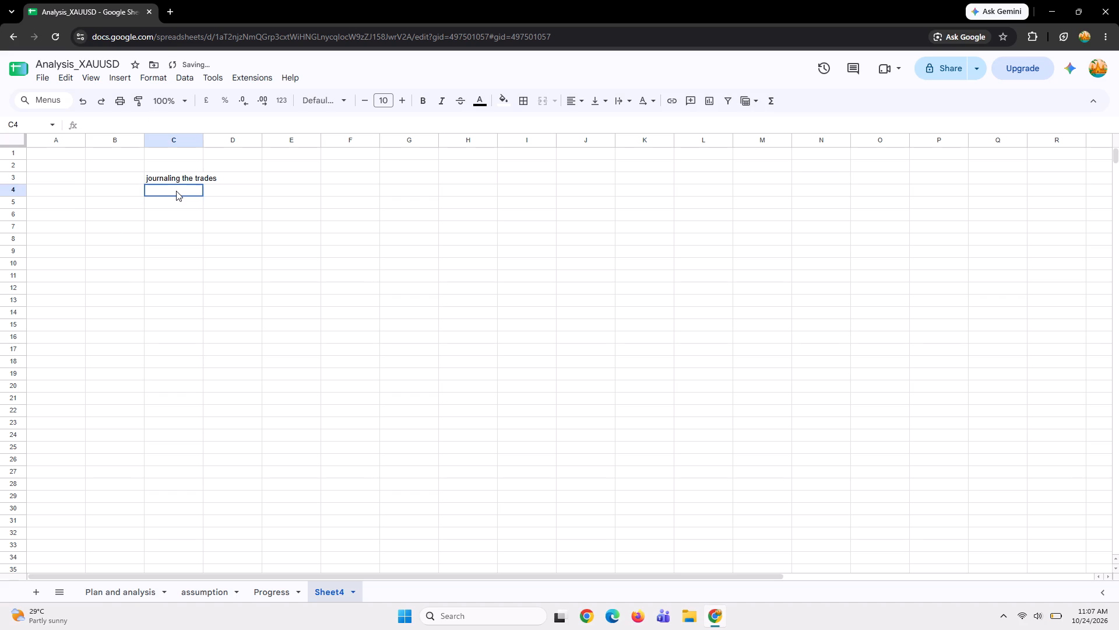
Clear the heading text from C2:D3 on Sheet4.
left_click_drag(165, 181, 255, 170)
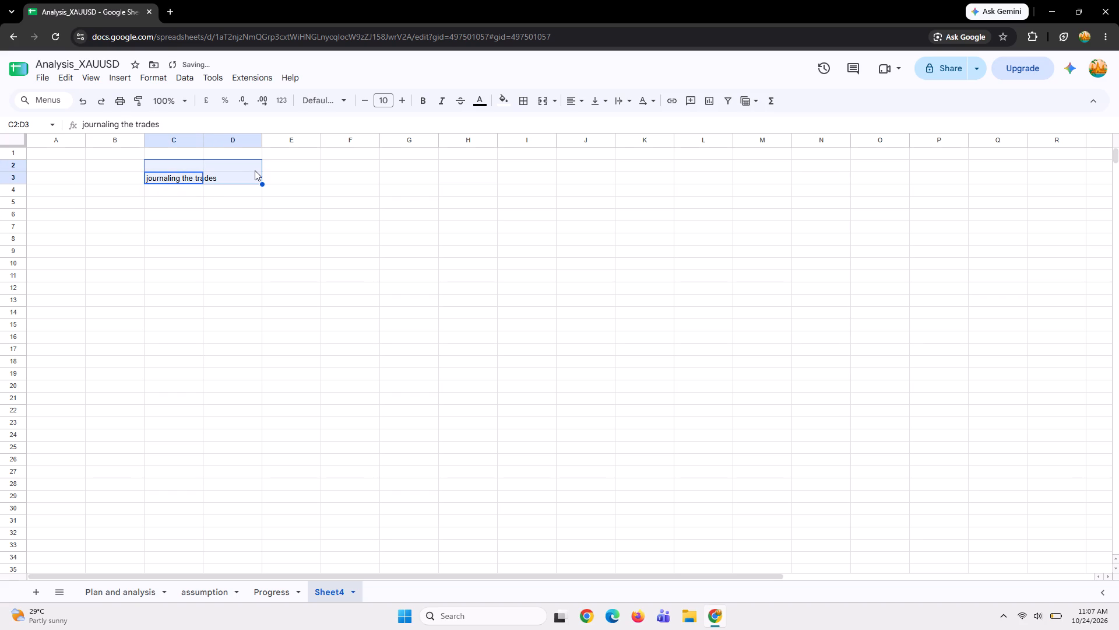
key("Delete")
Search Google for "notion labs" in a new browser tab and look through the results page.
left_click(164, 13)
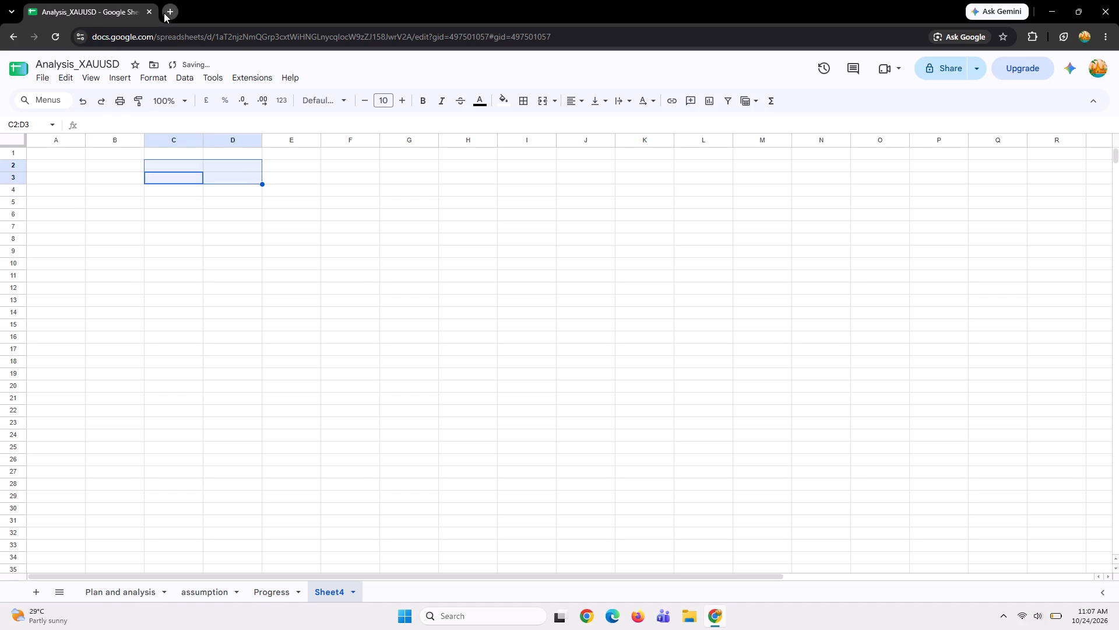
left_click(393, 247)
type("notion")
key("space")
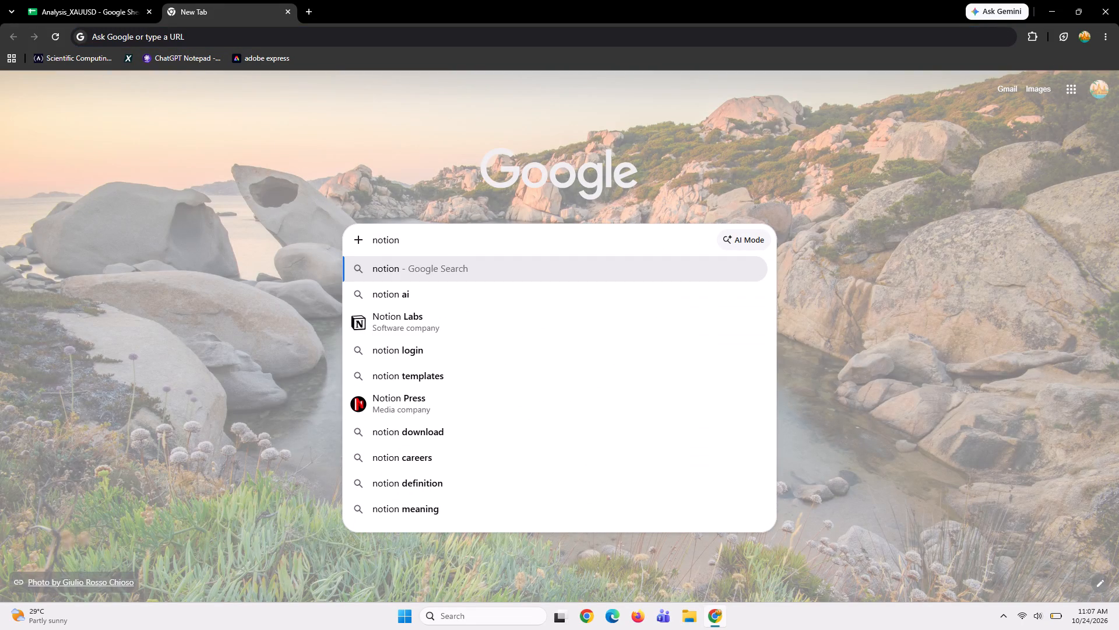
key("Down")
key("Left")
key("Down")
key("Return")
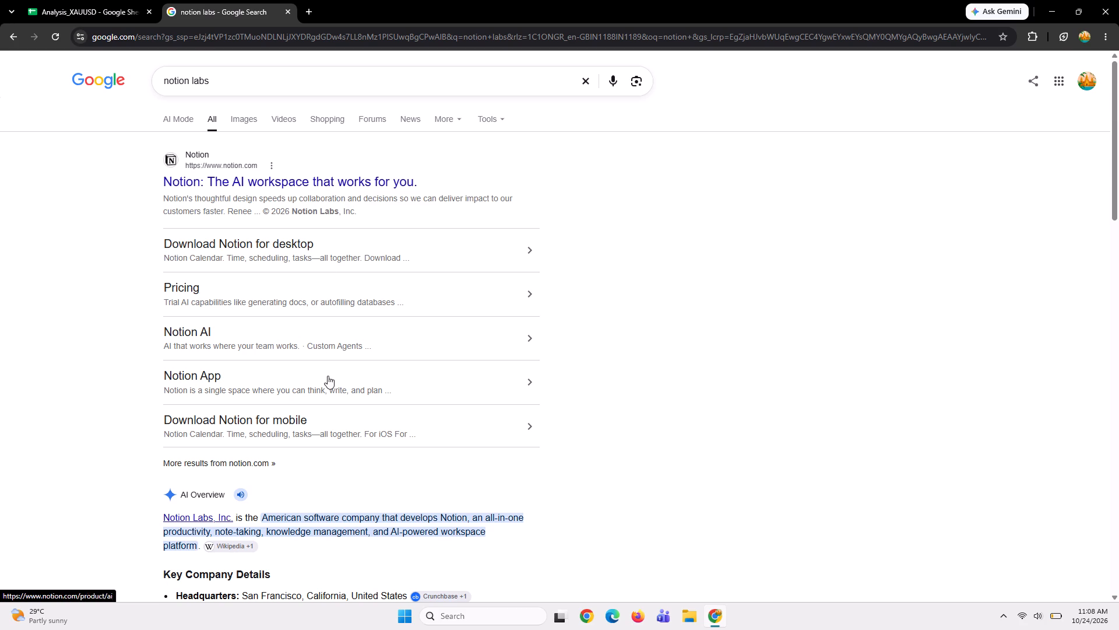
scroll(328, 376, "down", 7)
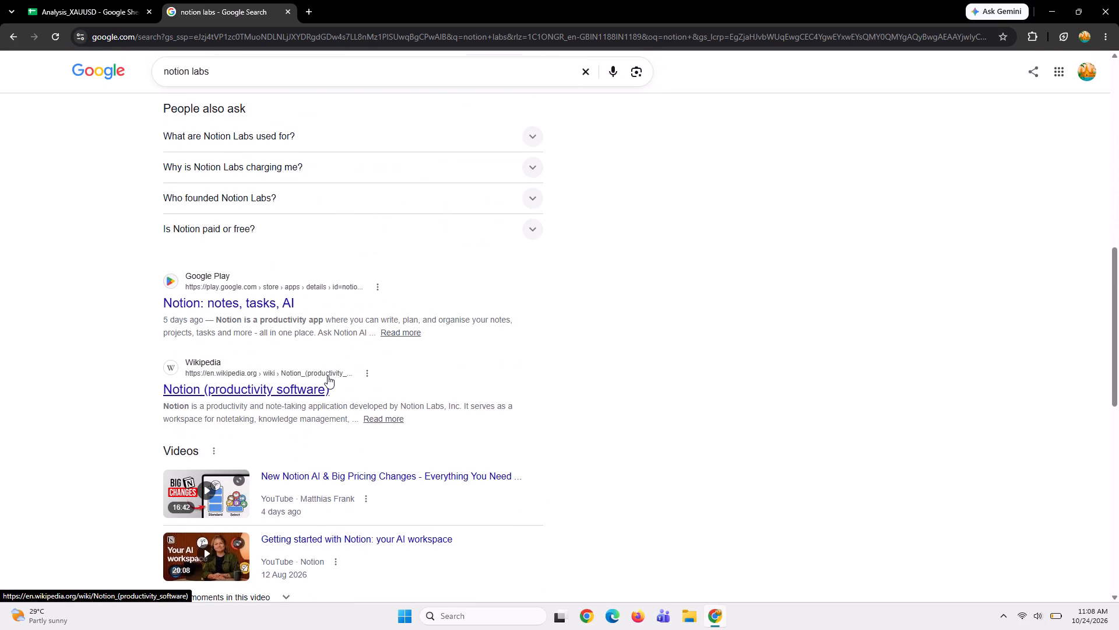
scroll(328, 376, "down", 1)
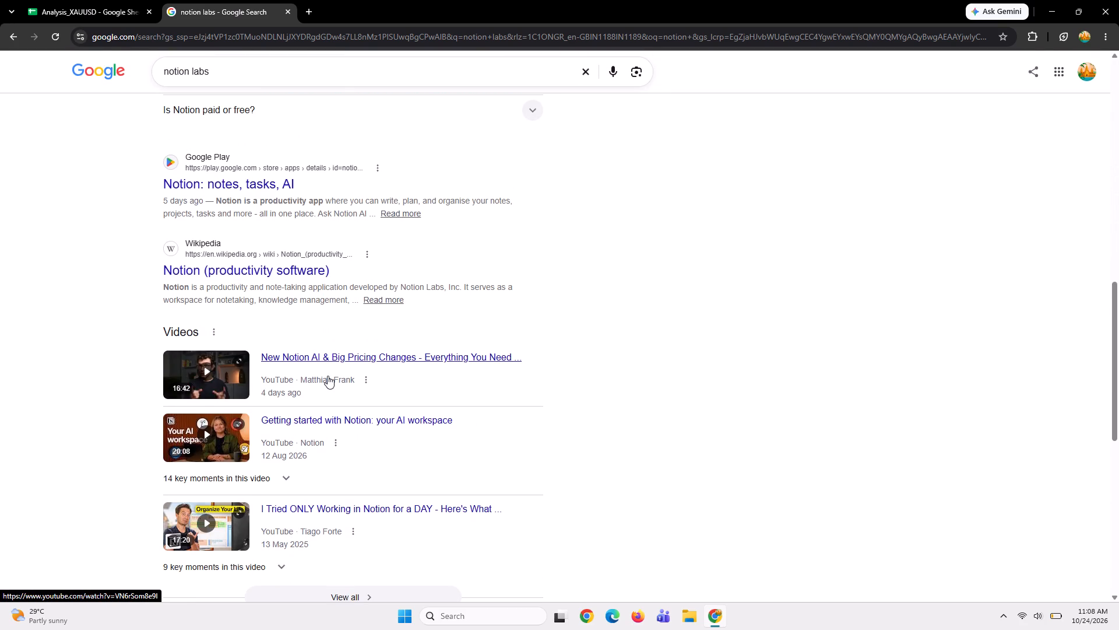
scroll(328, 376, "down", 5)
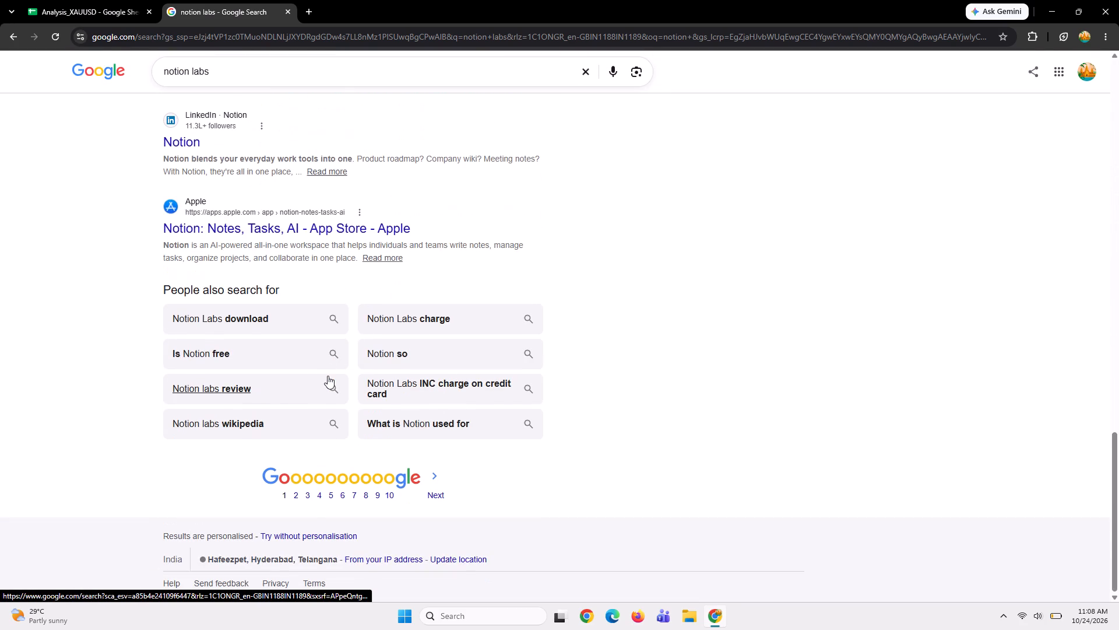
scroll(328, 376, "up", 10)
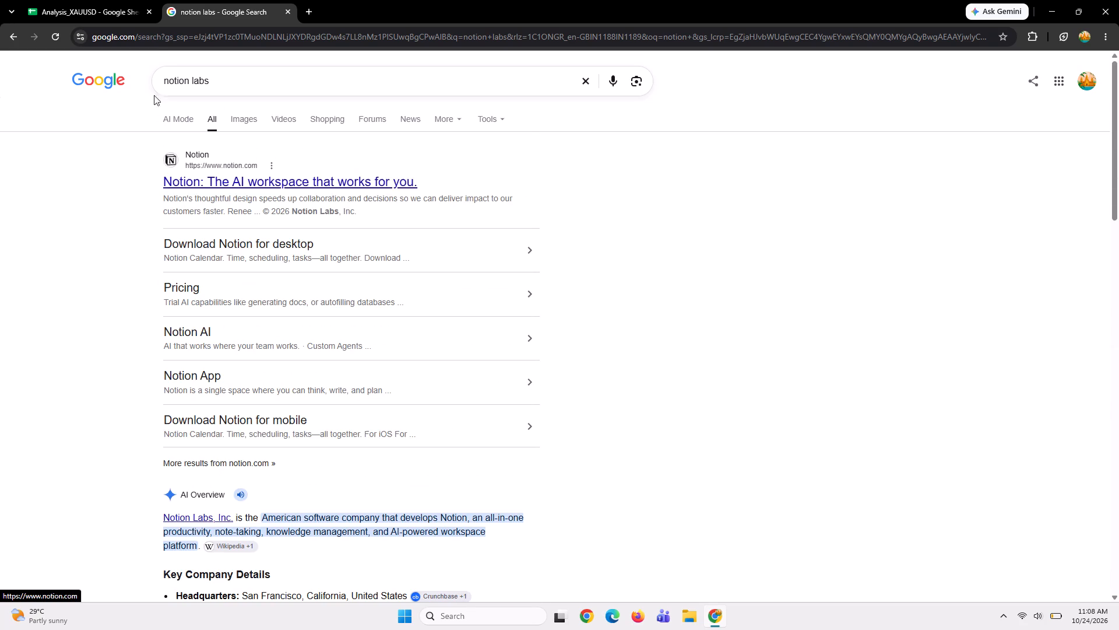
Return to the Analysis_XAUUSD spreadsheet and enter the column headings "trade" in C3 and "time" in D3 of Sheet4.
left_click(84, 0)
left_click(201, 182)
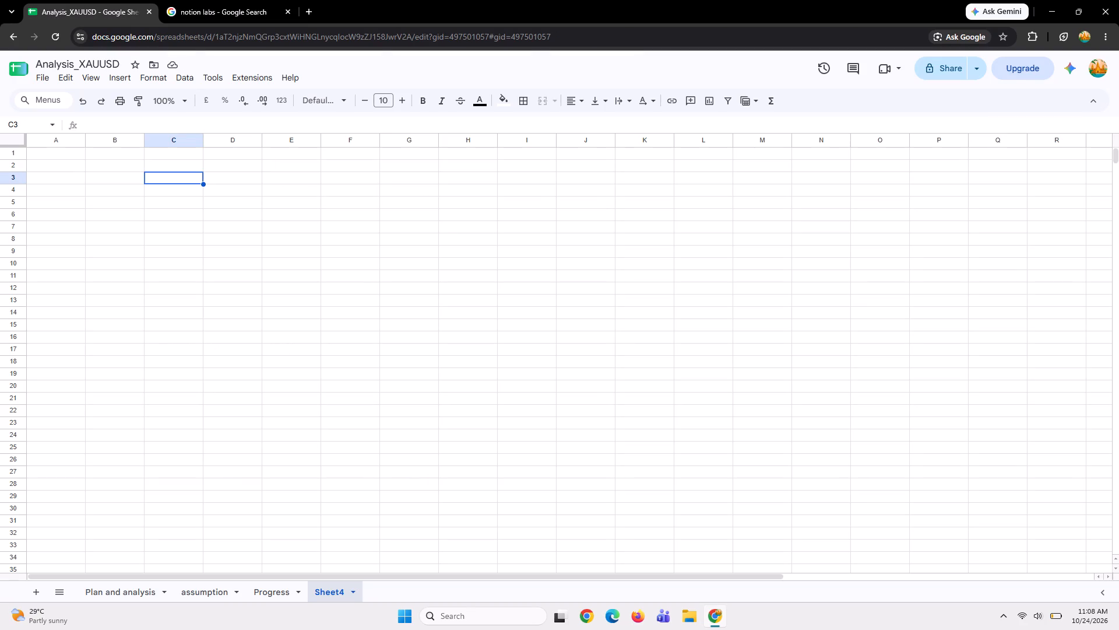
left_click(122, 80)
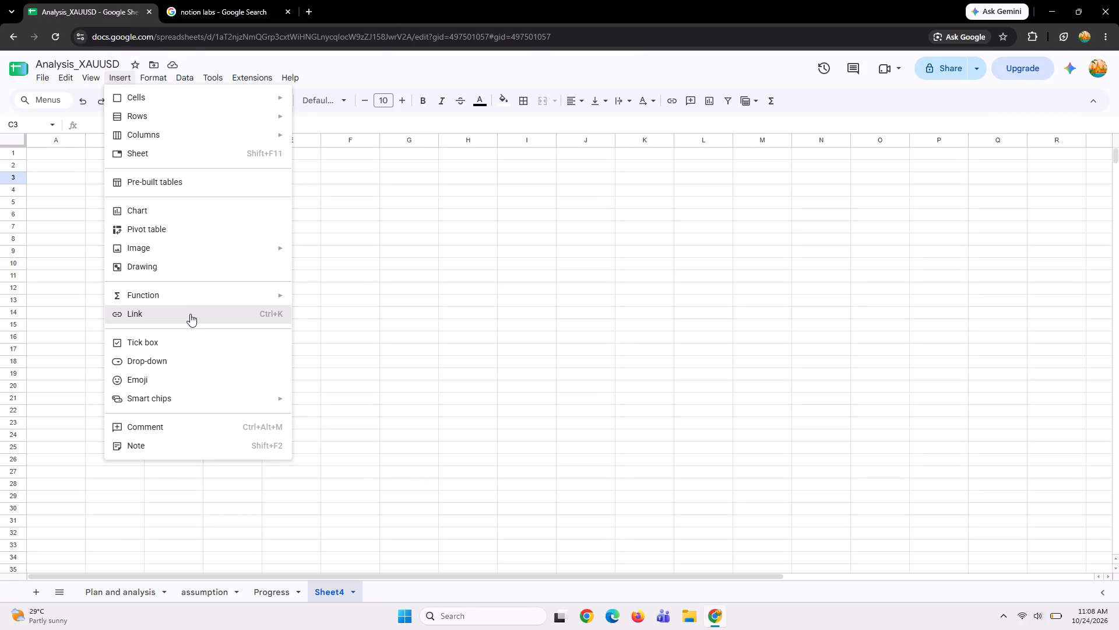
left_click(342, 318)
left_click(188, 181)
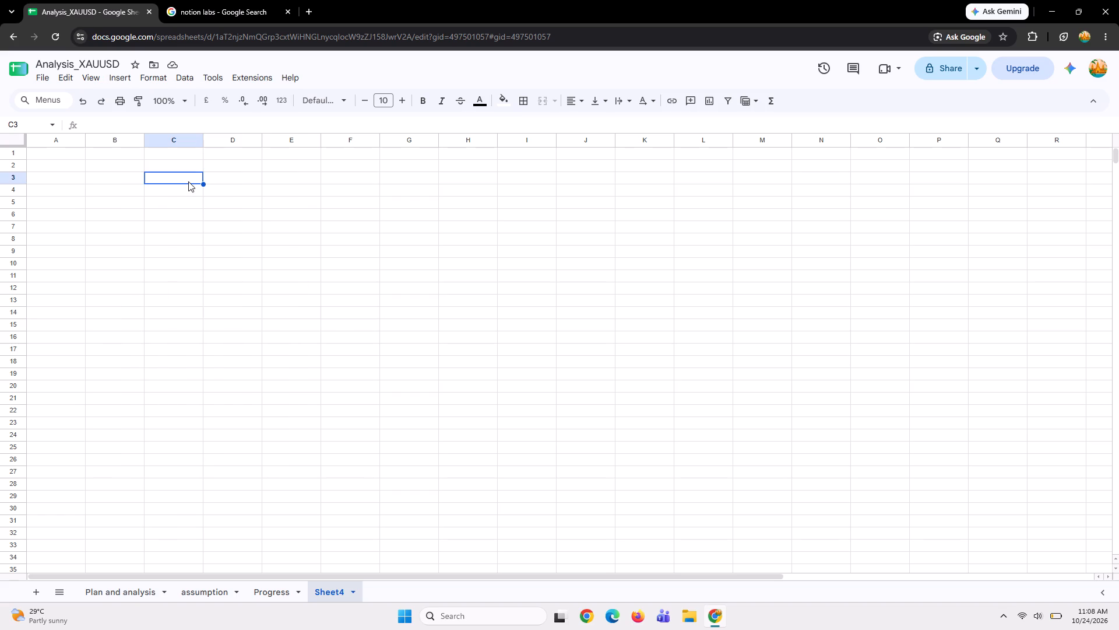
left_click(174, 183)
type("trade")
key("space")
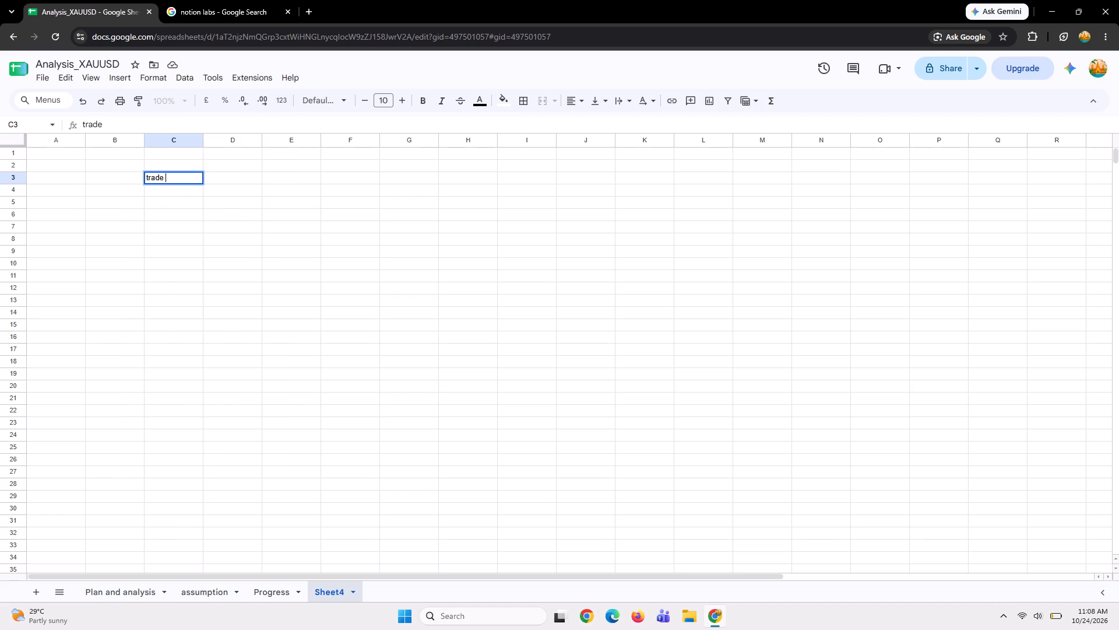
left_click(234, 181)
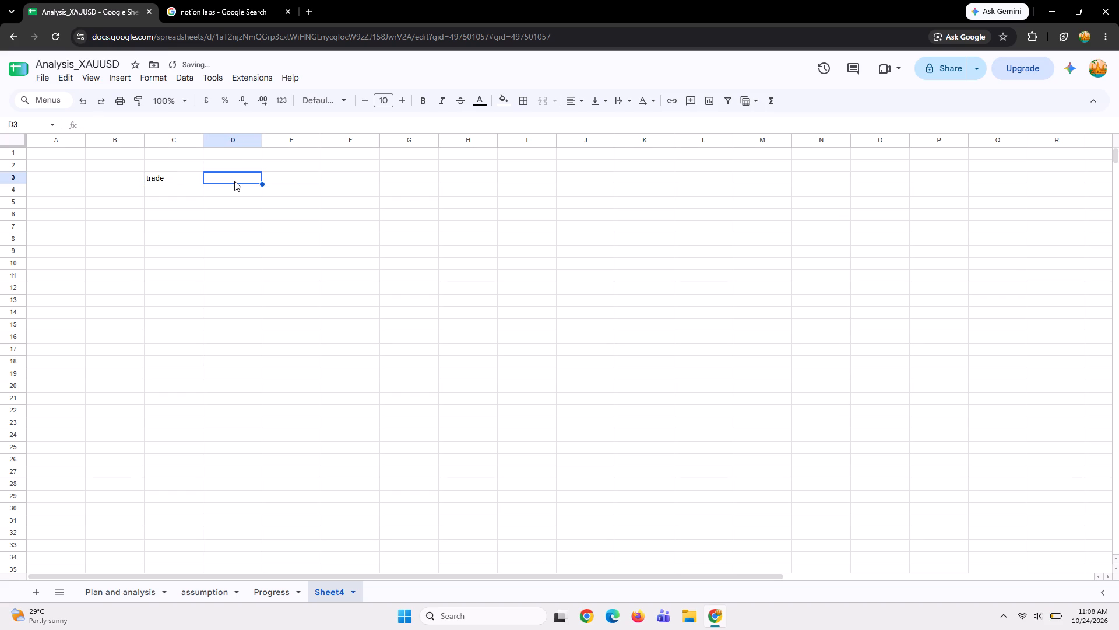
type("tie")
key("BackSpace")
type("me")
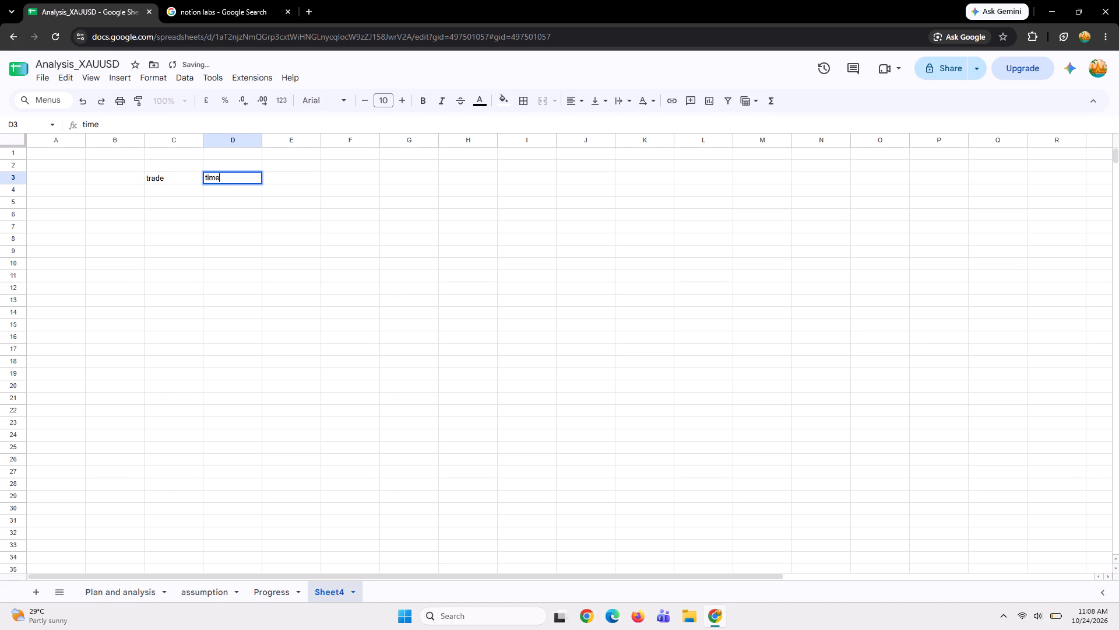
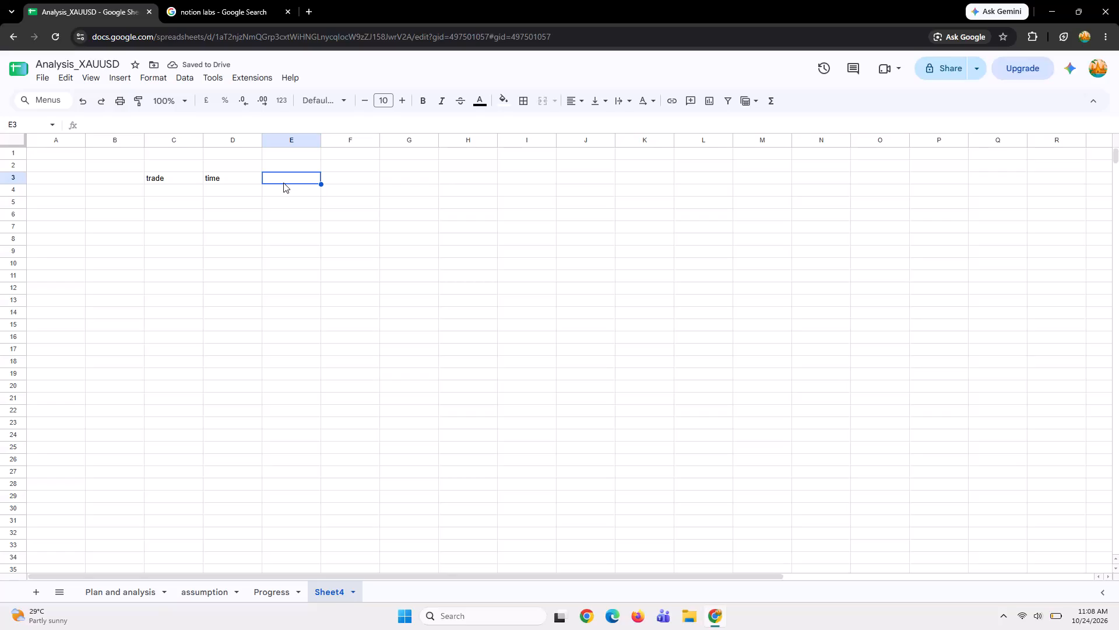
Enter the column headers SL in cell E3 and TP in cell F3.
type("sl")
key("Return")
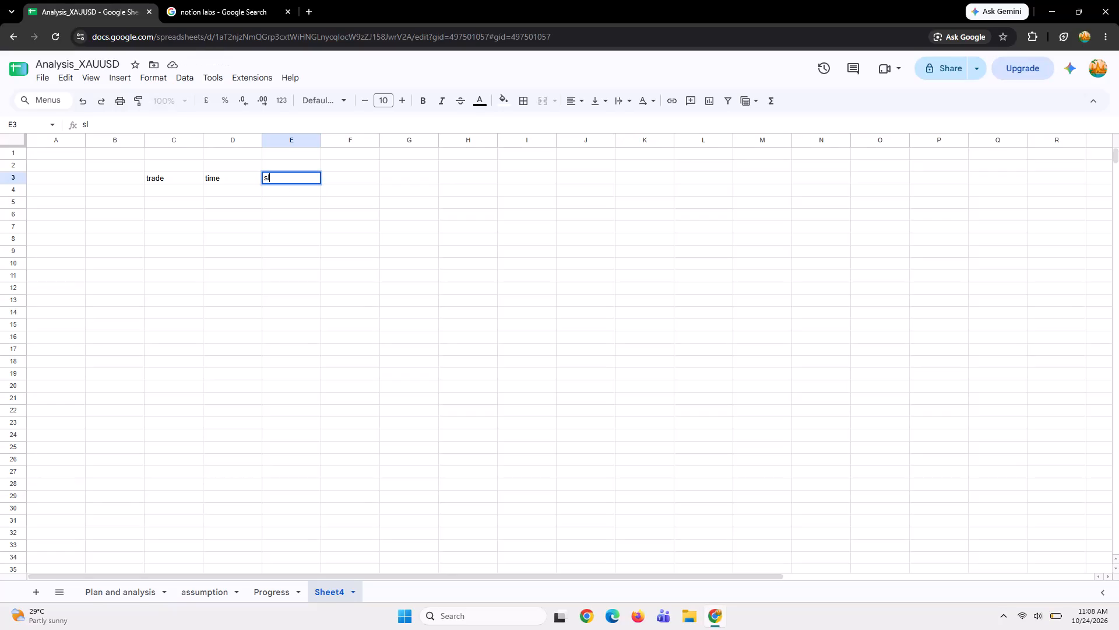
left_click(358, 180)
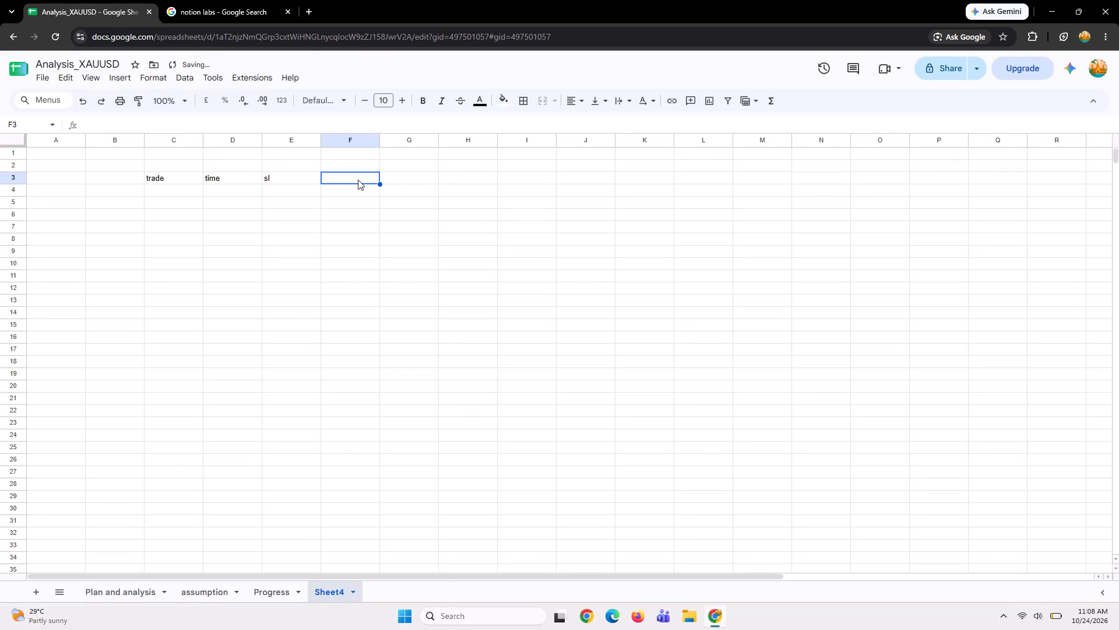
type("targe")
key("BackSpace")
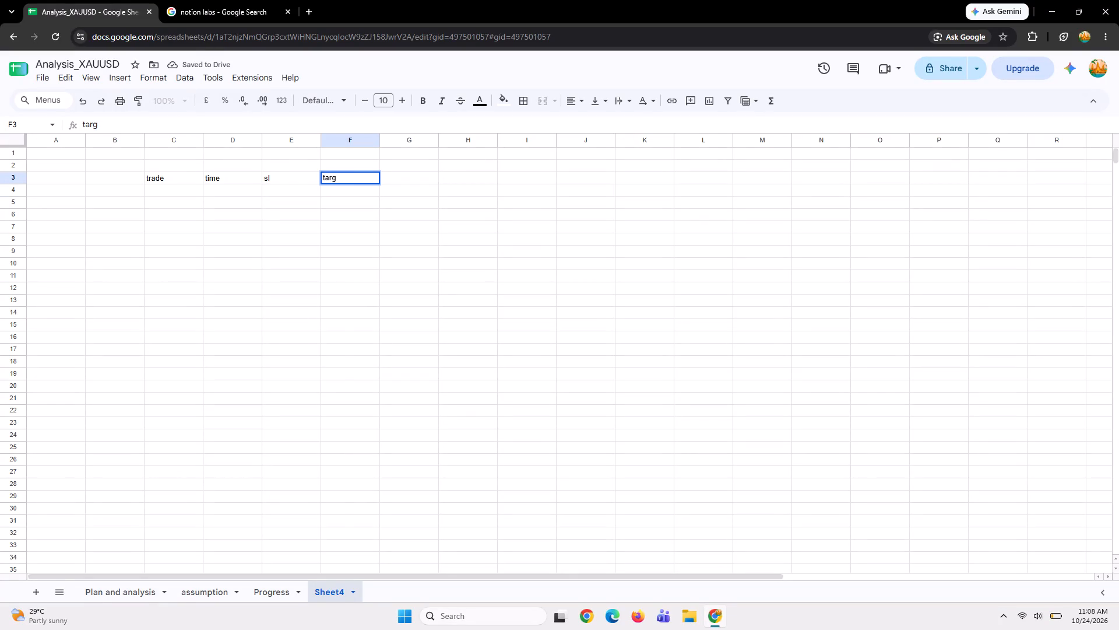
key("BackSpace")
key("BackSpace")
key("BackSpace")
key("BackSpace")
type("TP")
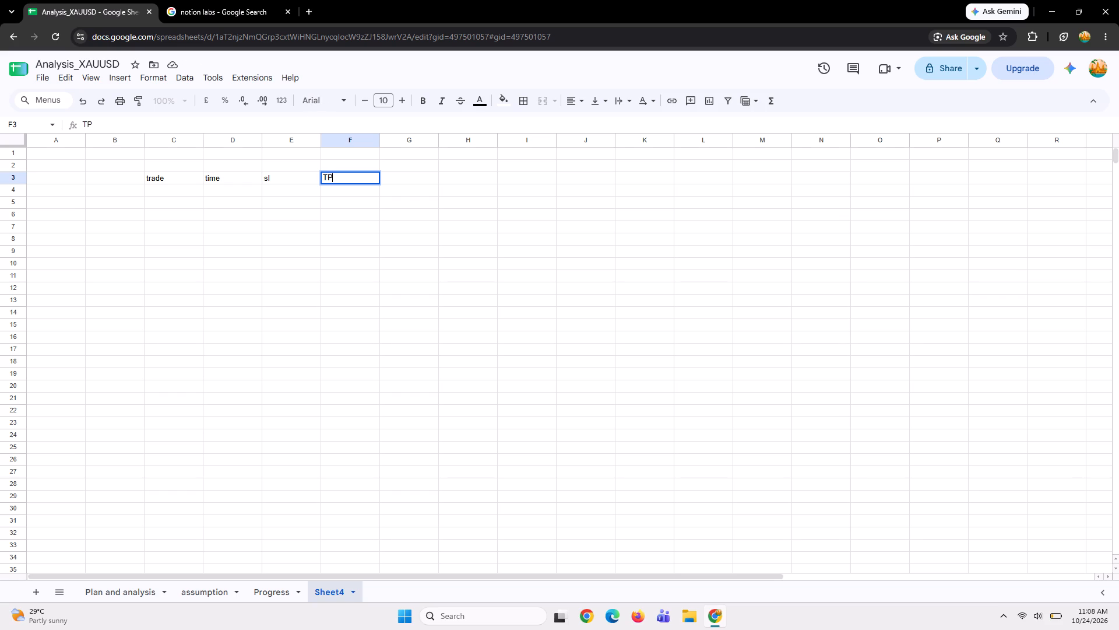
left_click(288, 182)
type("SL")
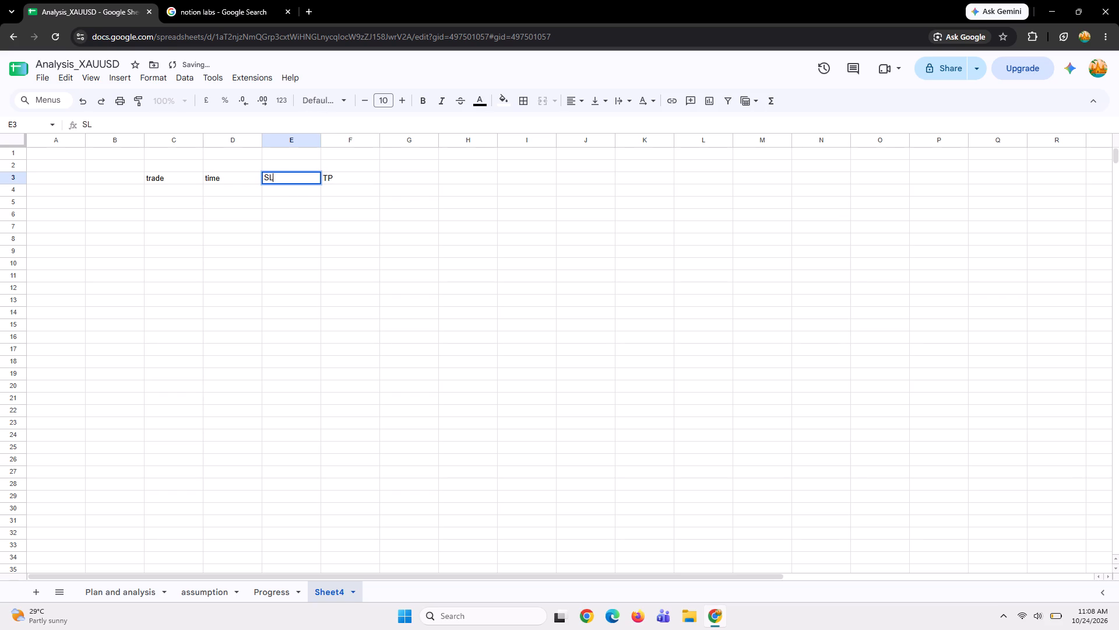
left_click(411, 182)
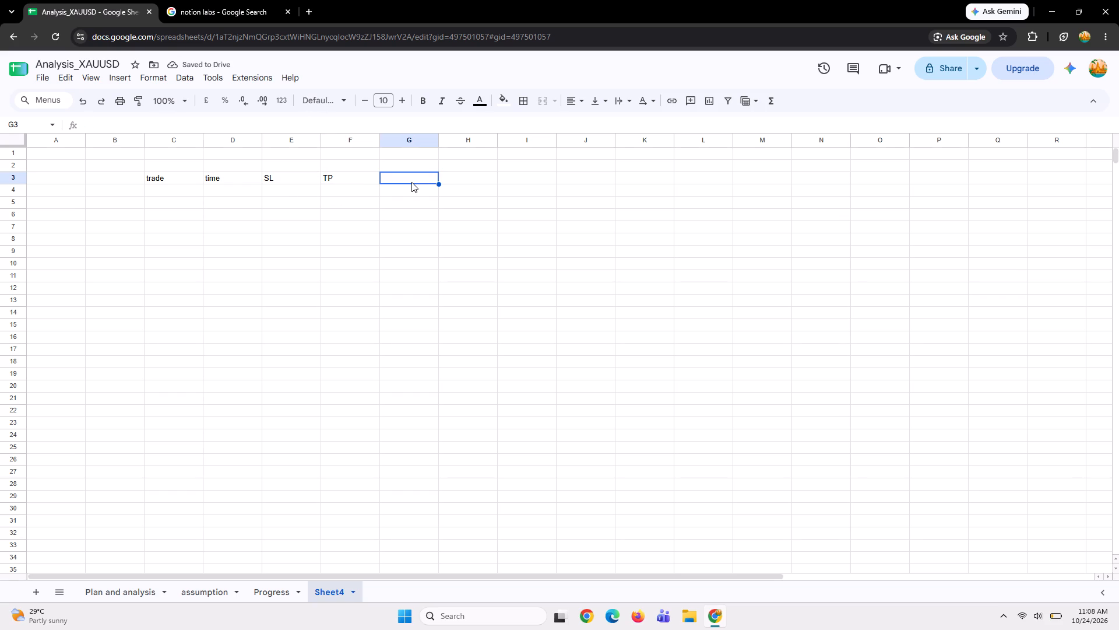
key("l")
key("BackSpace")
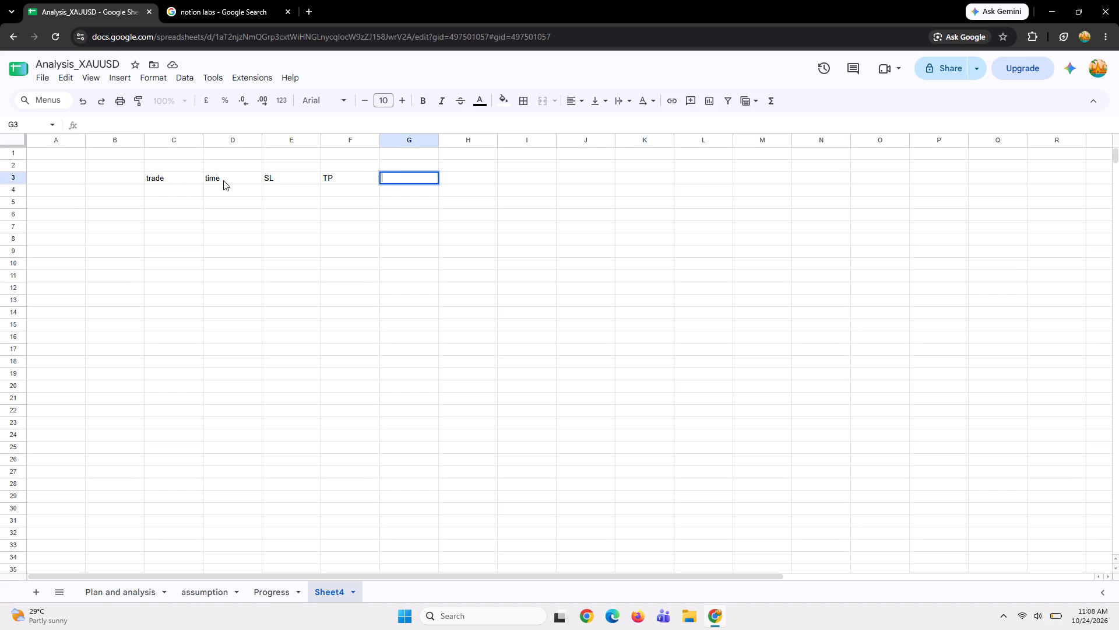
Move the time, SL and TP headers from D3:F3 to F3:H3.
left_click_drag(229, 177, 349, 176)
key("ctrl+x")
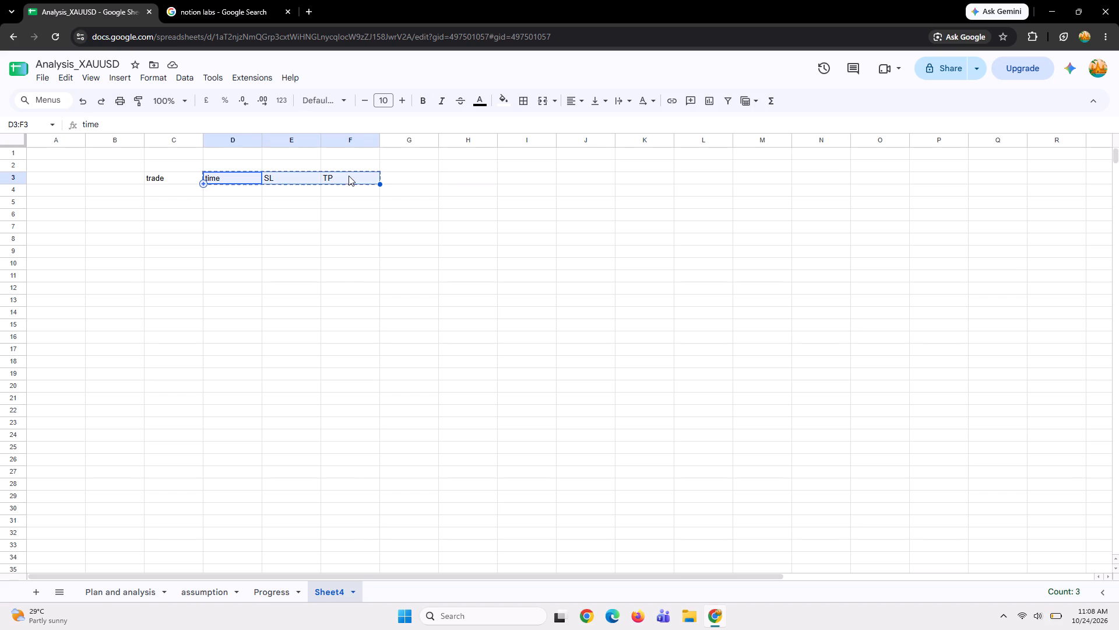
left_click(339, 180)
key("ctrl+v")
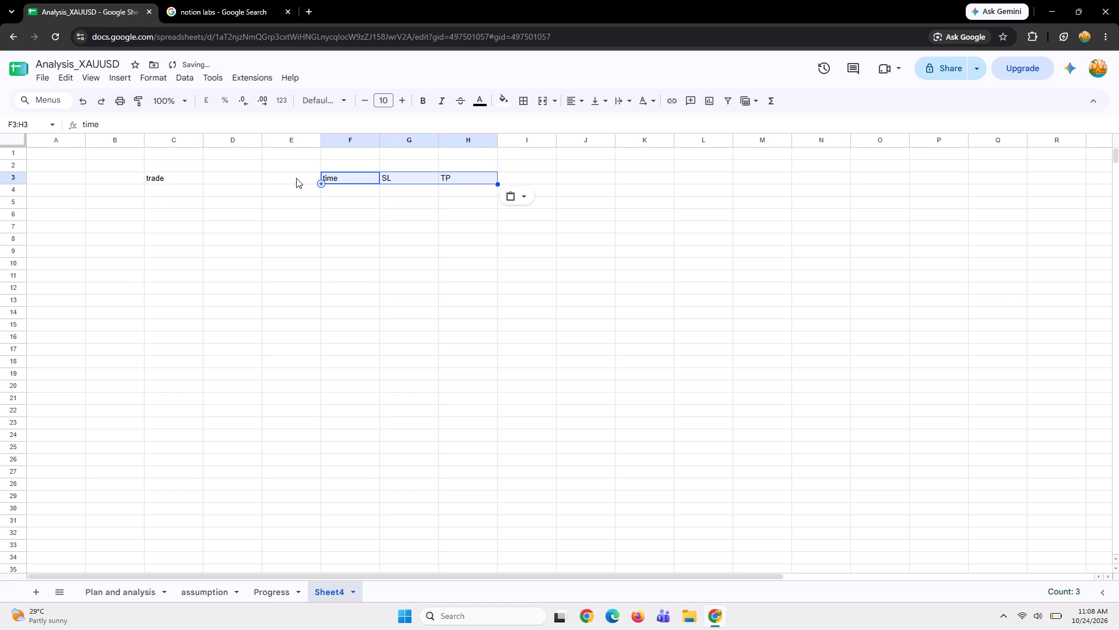
Enter the header Capital in cell D3 and rewrite the header in C3 as Trade.
left_click(239, 178)
type("Capital")
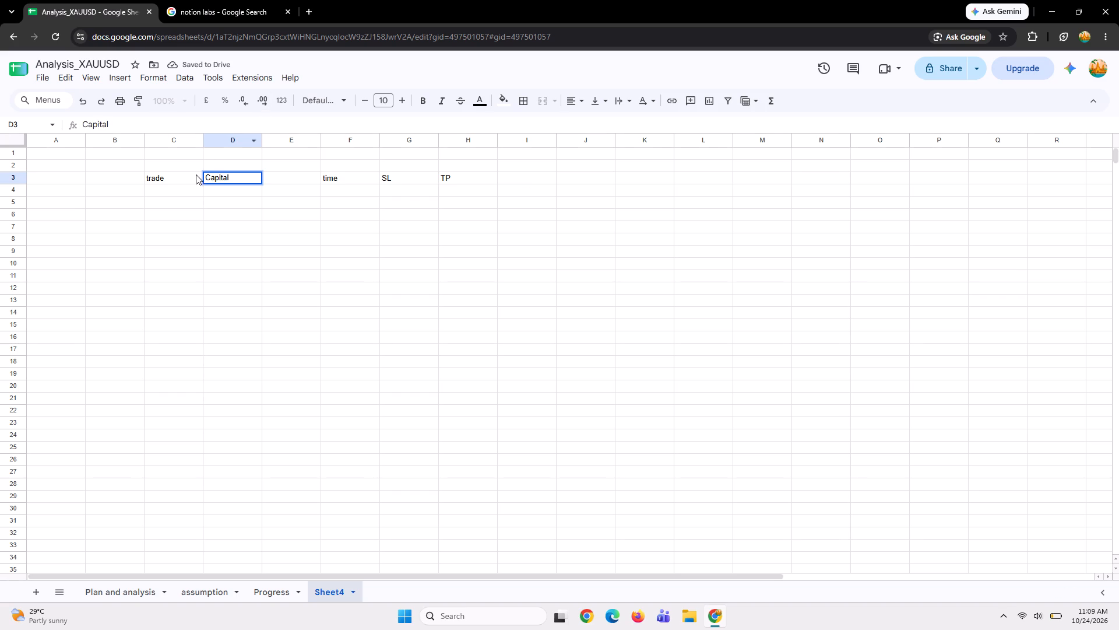
left_click(188, 178)
type("Tra")
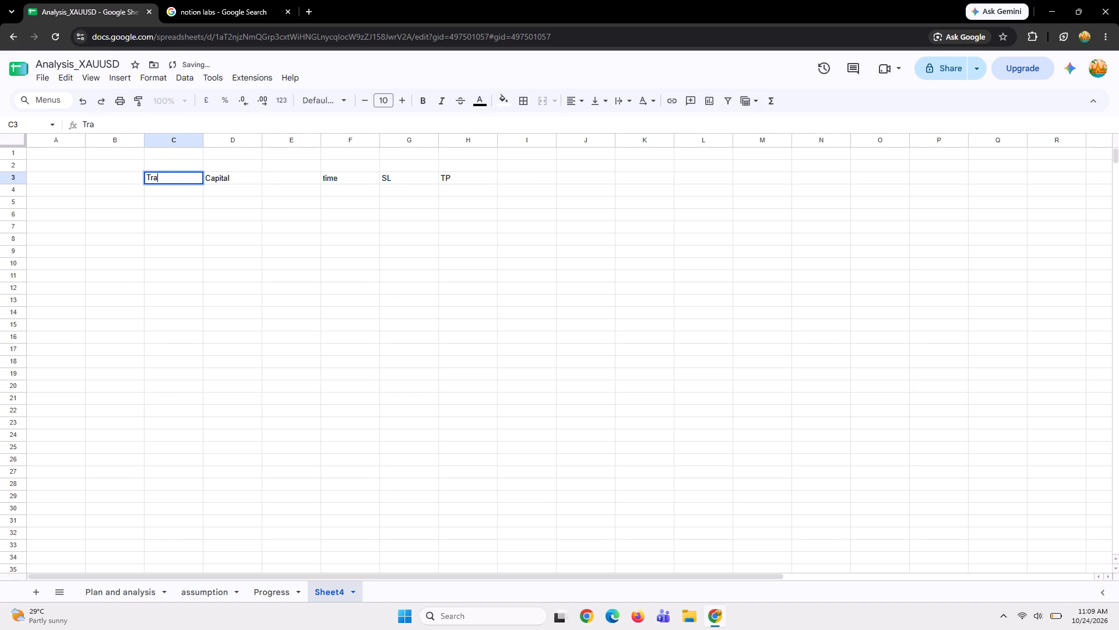
type("de")
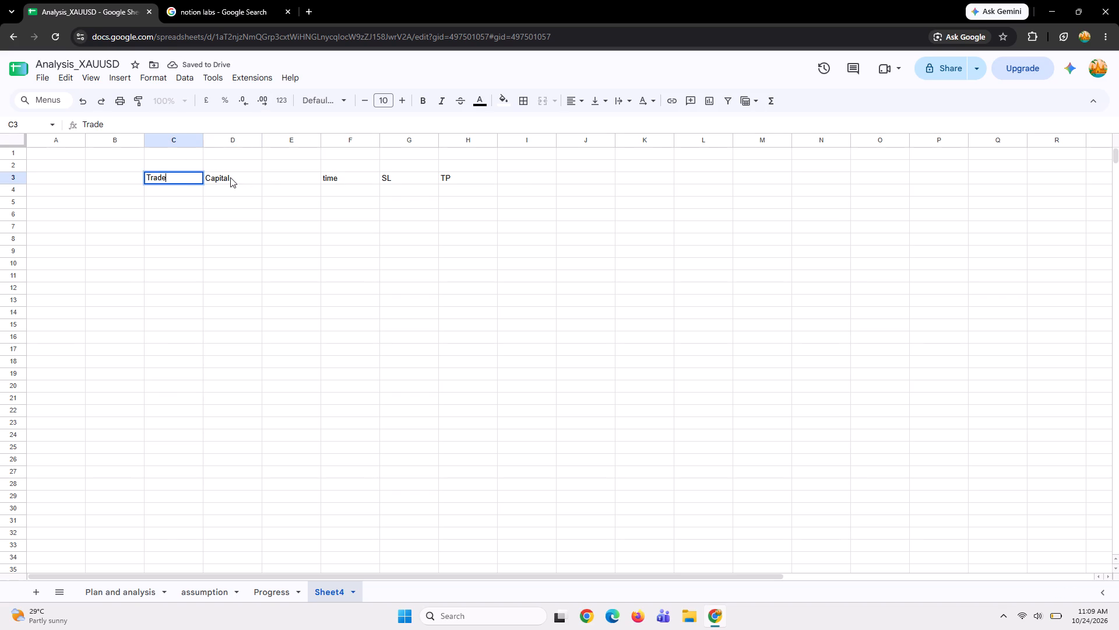
Move the Capital header from D3 to cell E3.
left_click(230, 177)
key("ctrl+x")
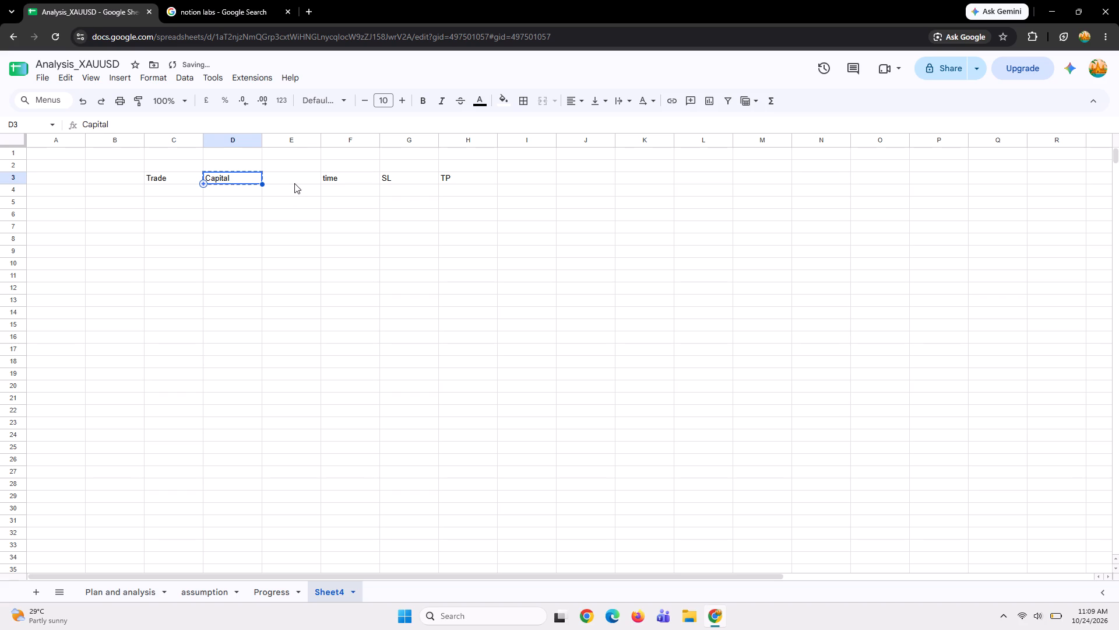
left_click(294, 179)
key("ctrl+v")
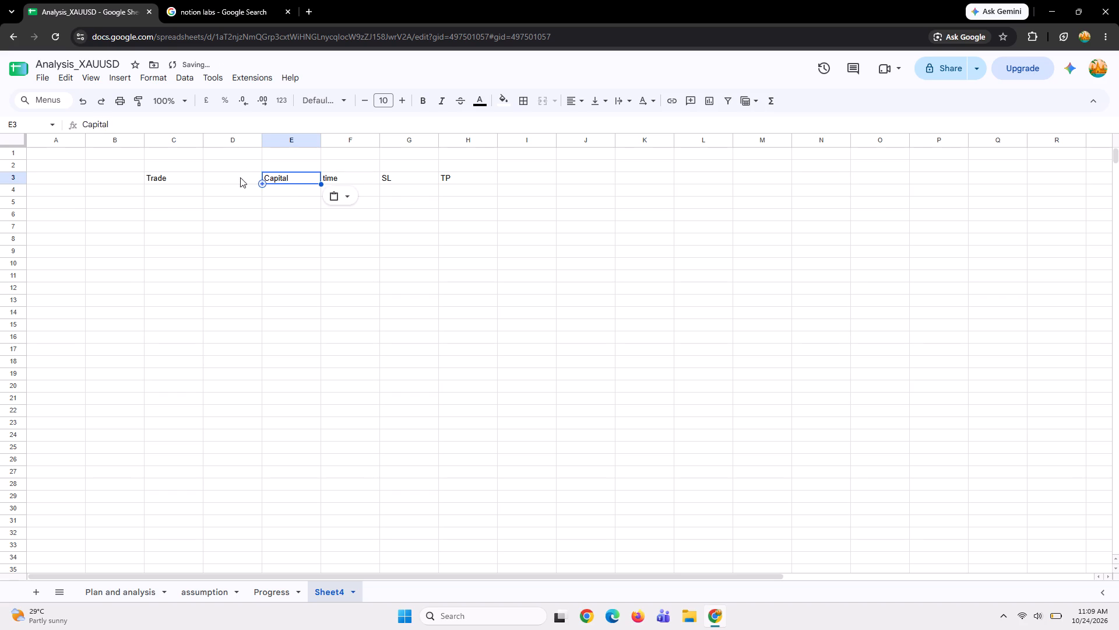
Enter the header Position, with a capital P, in the empty cell D3 between Trade and Capital.
left_click(234, 178)
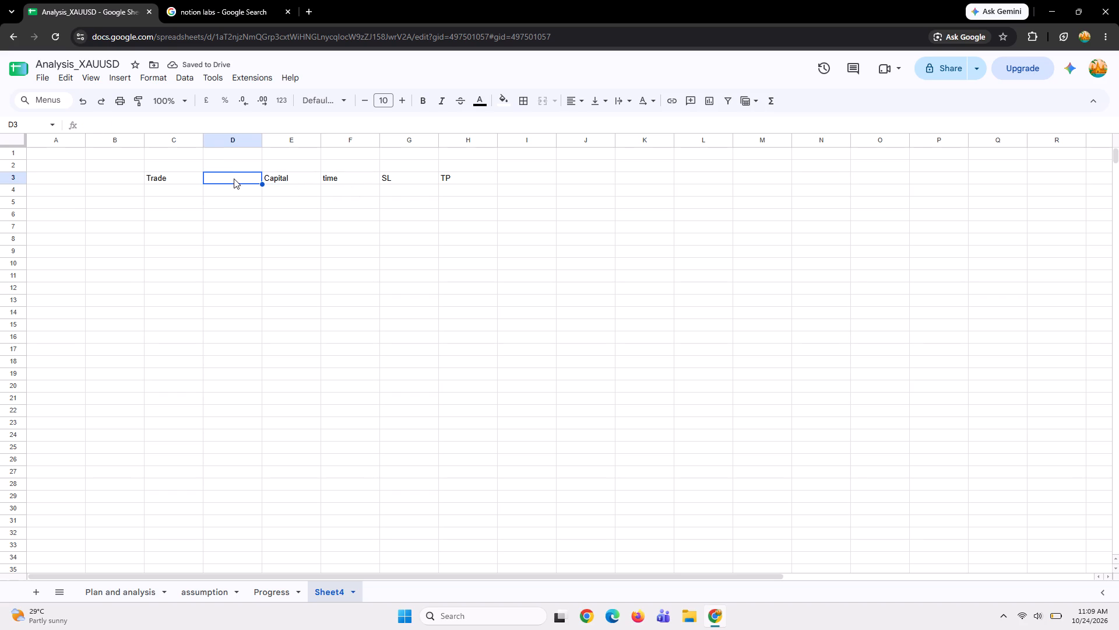
key("shift+t")
key("BackSpace")
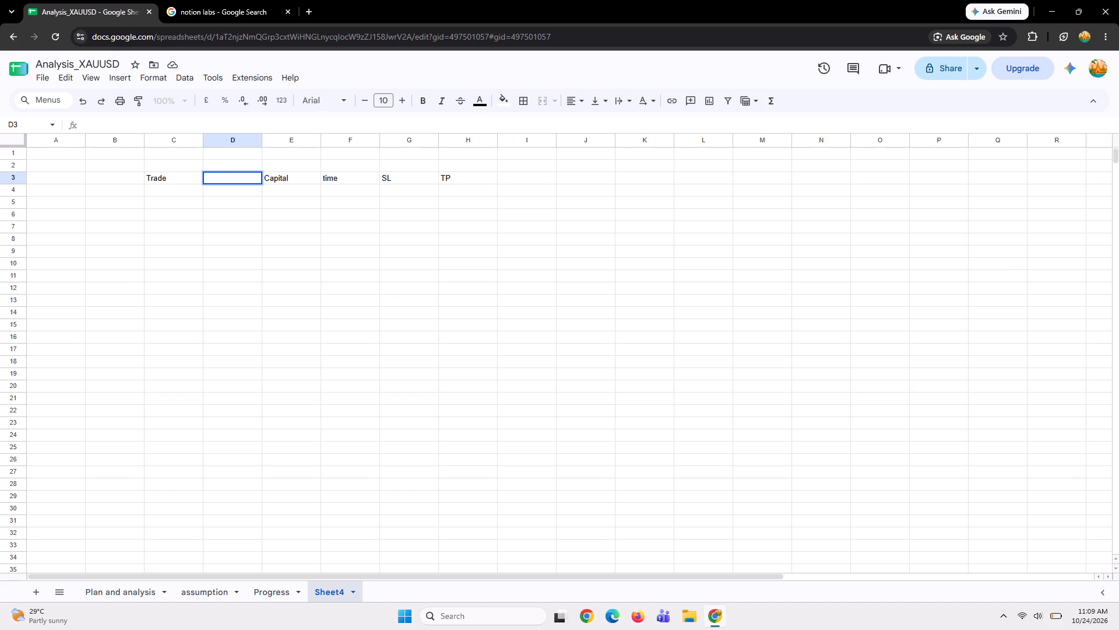
type("position")
left_click_drag(240, 177, 191, 182)
type("Posi")
type("tio")
key("n")
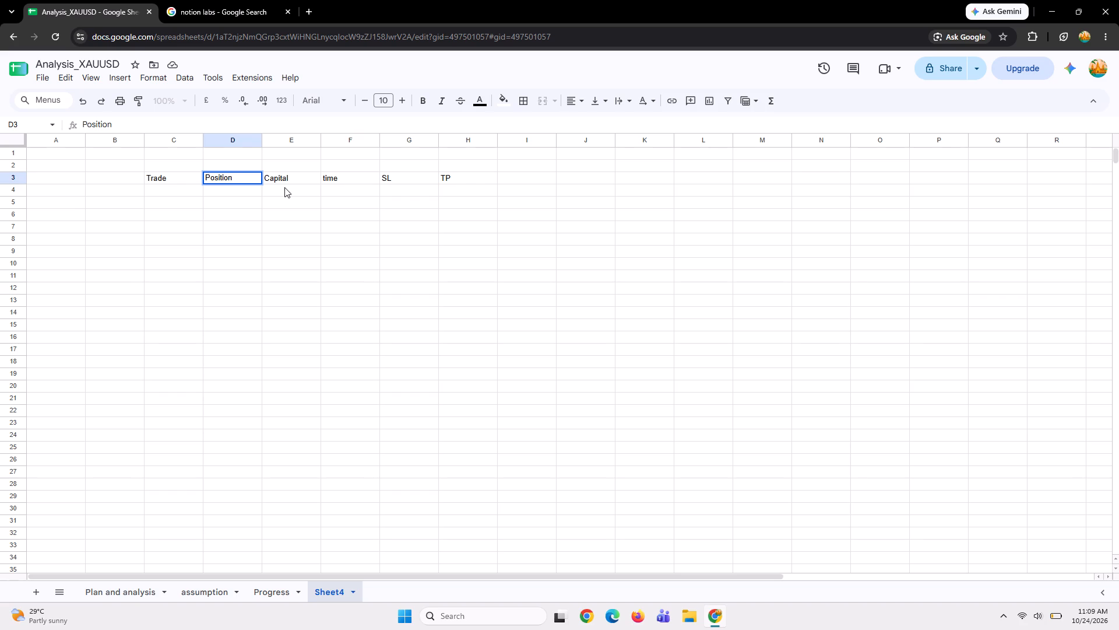
Replace the header in cell F3 with the capitalised Time.
left_click(301, 177)
left_click(343, 178)
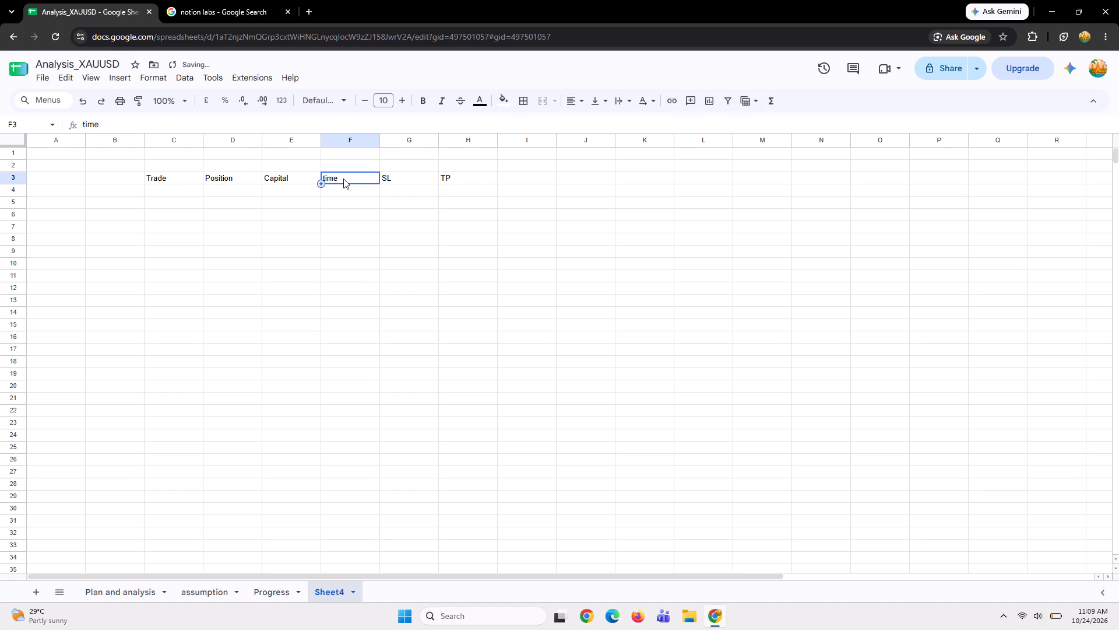
key("Delete")
type("Time")
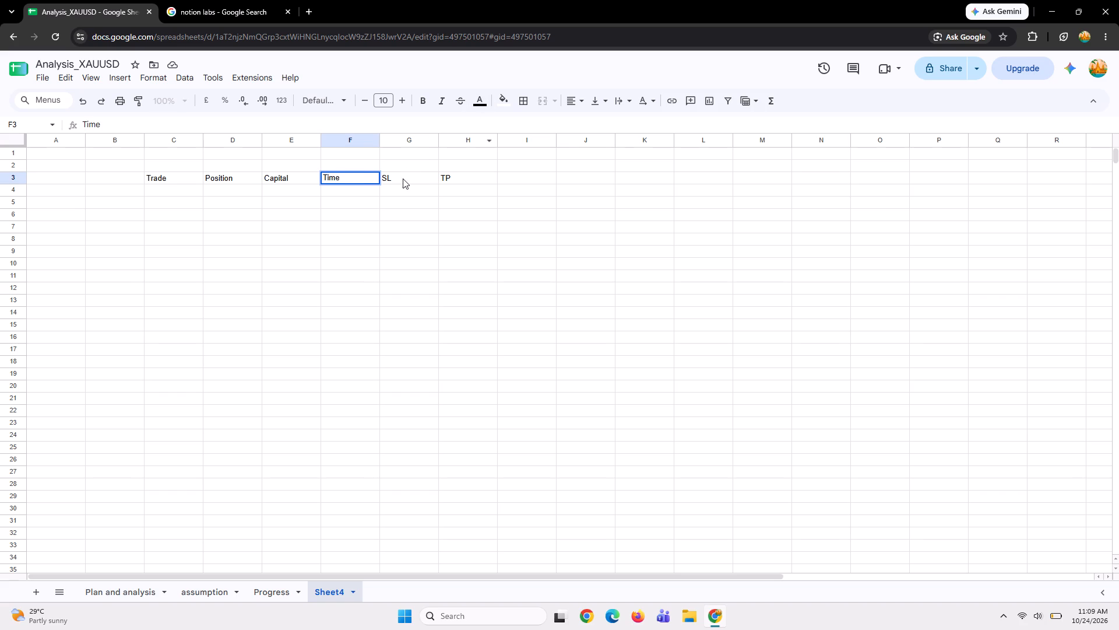
left_click(403, 178)
left_click_drag(403, 178, 462, 178)
left_click(462, 178)
left_click(459, 202)
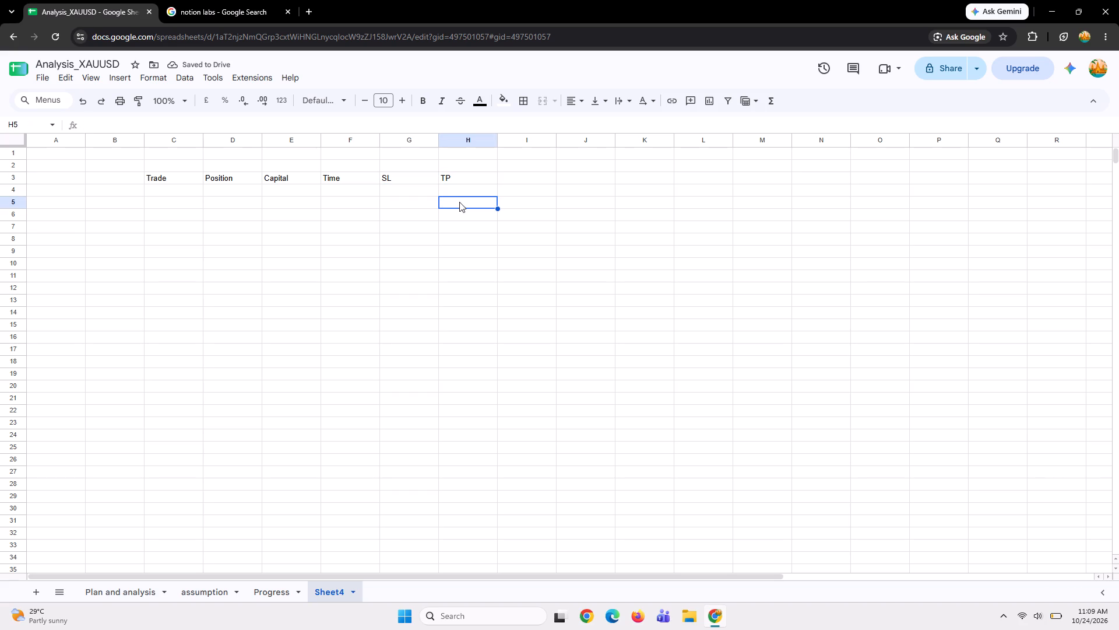
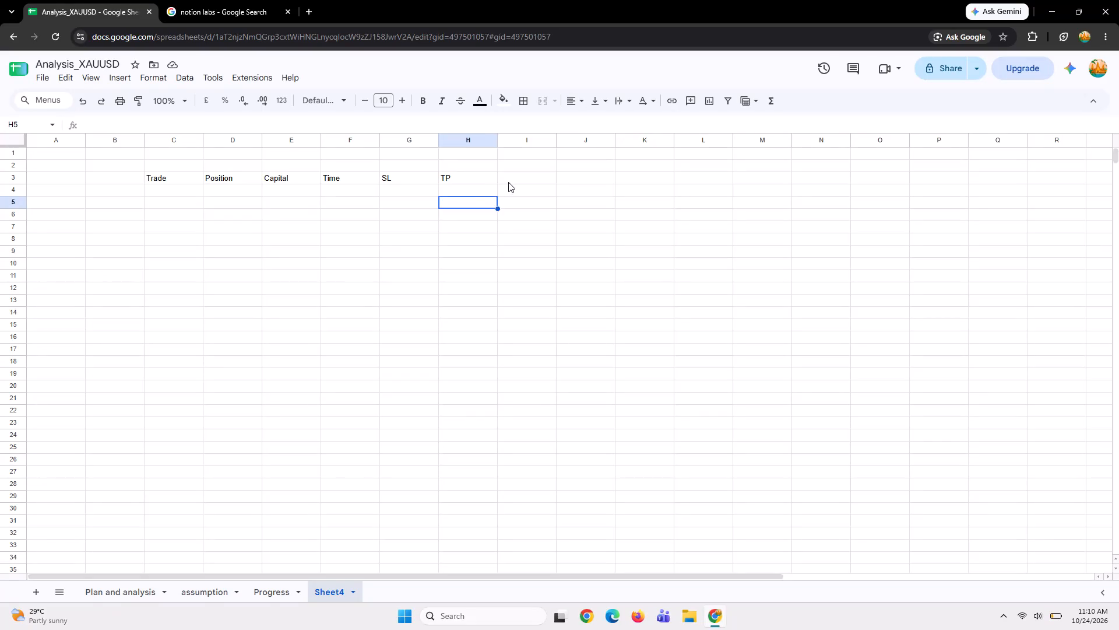
Enter the header Images url in cell I3, after TP.
left_click(508, 182)
type("Images")
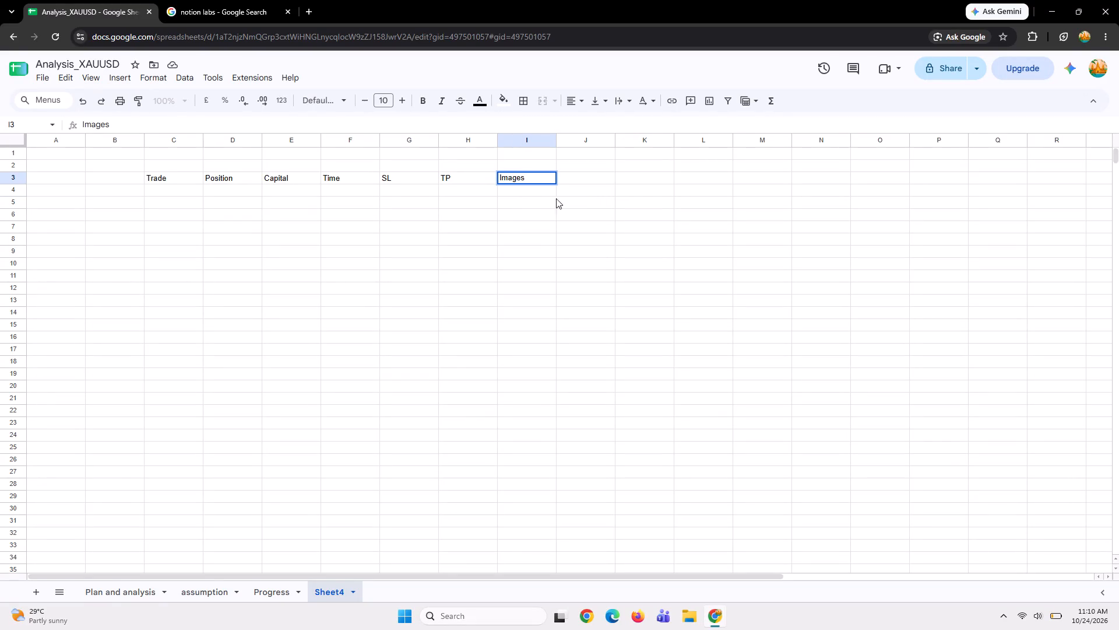
key("space")
type("url")
left_click(578, 178)
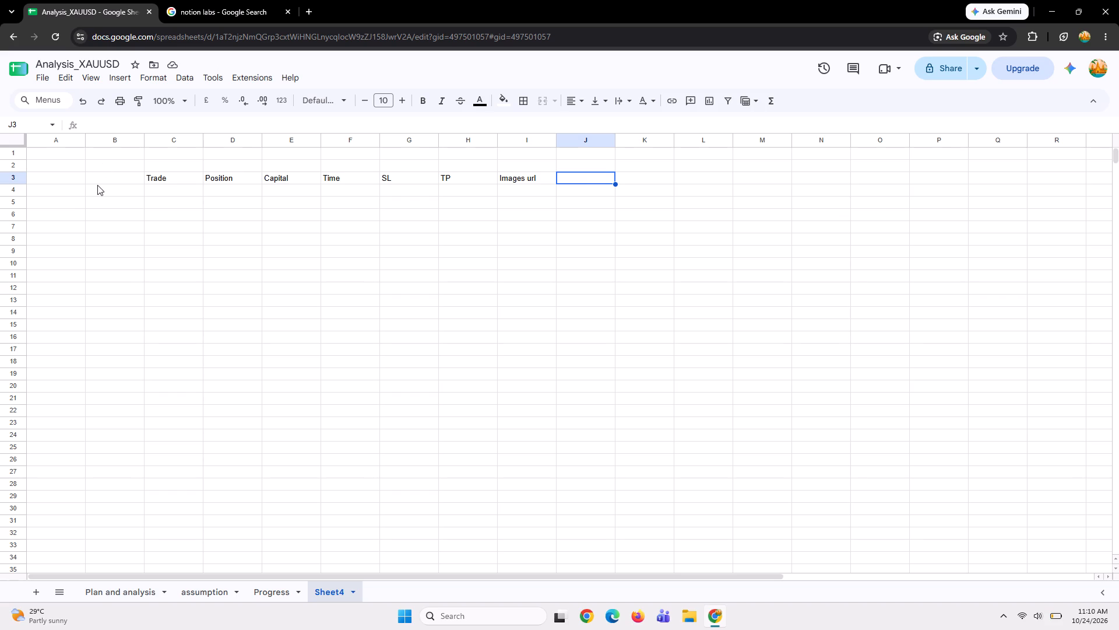
Enter the header Day in cell B3, before Trade.
left_click(112, 183)
type("Day")
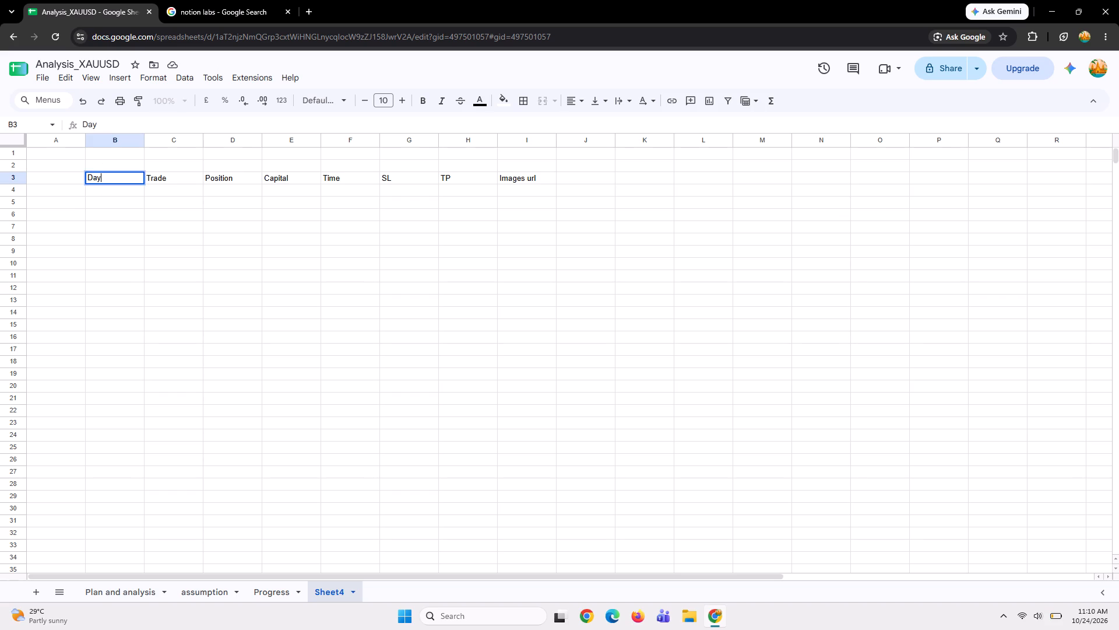
key("Return")
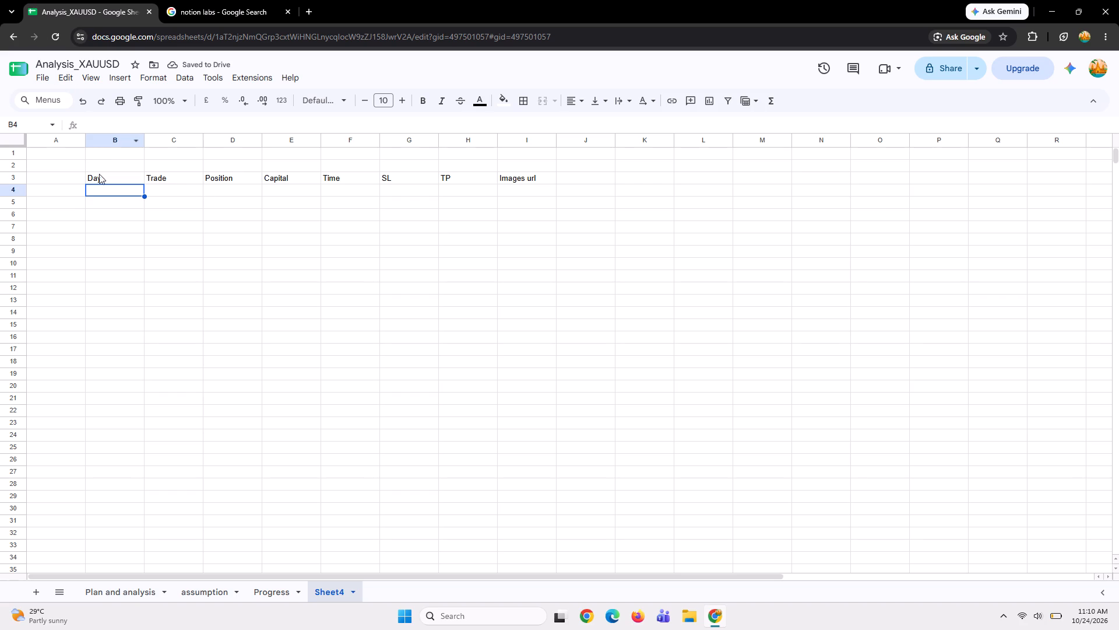
Enter the header Date in cell A3, before Day.
left_click(72, 180)
type("DAte")
key("BackSpace")
key("BackSpace")
key("a")
key("BackSpace")
key("BackSpace")
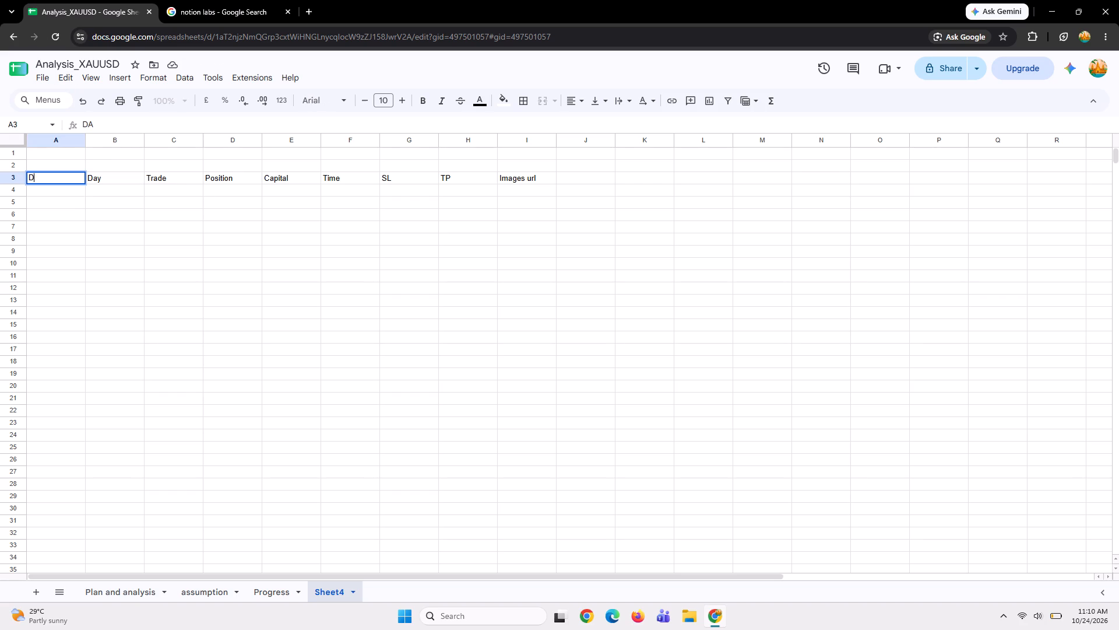
type("ate")
left_click(123, 189)
Move the whole header row A3:I3 one column over so that Date starts in cell B3.
left_click_drag(62, 179, 539, 177)
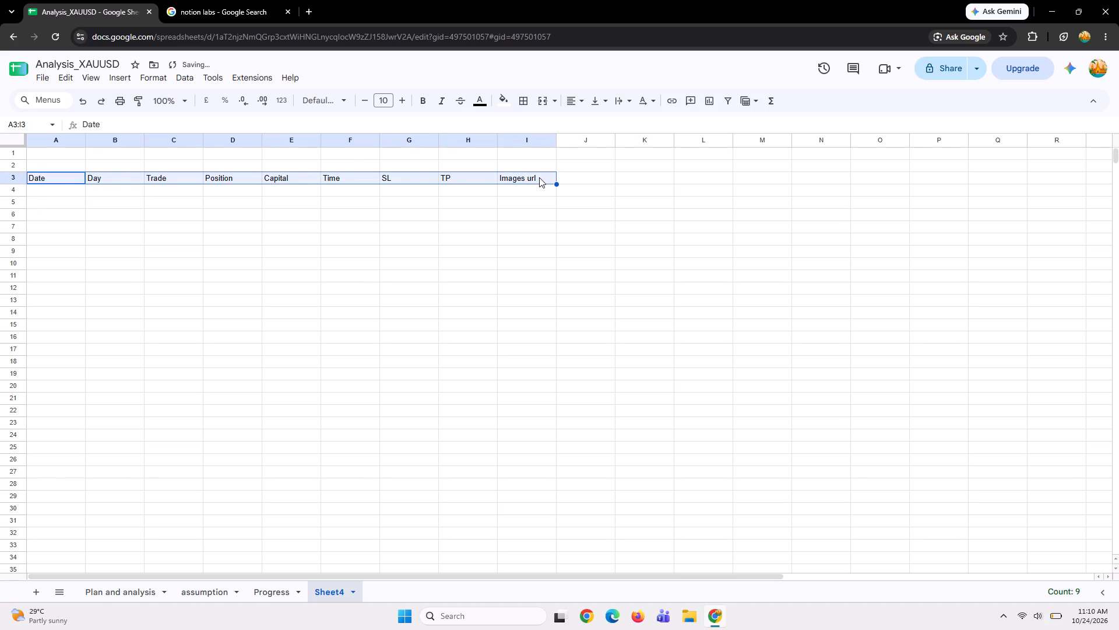
key("ctrl+x")
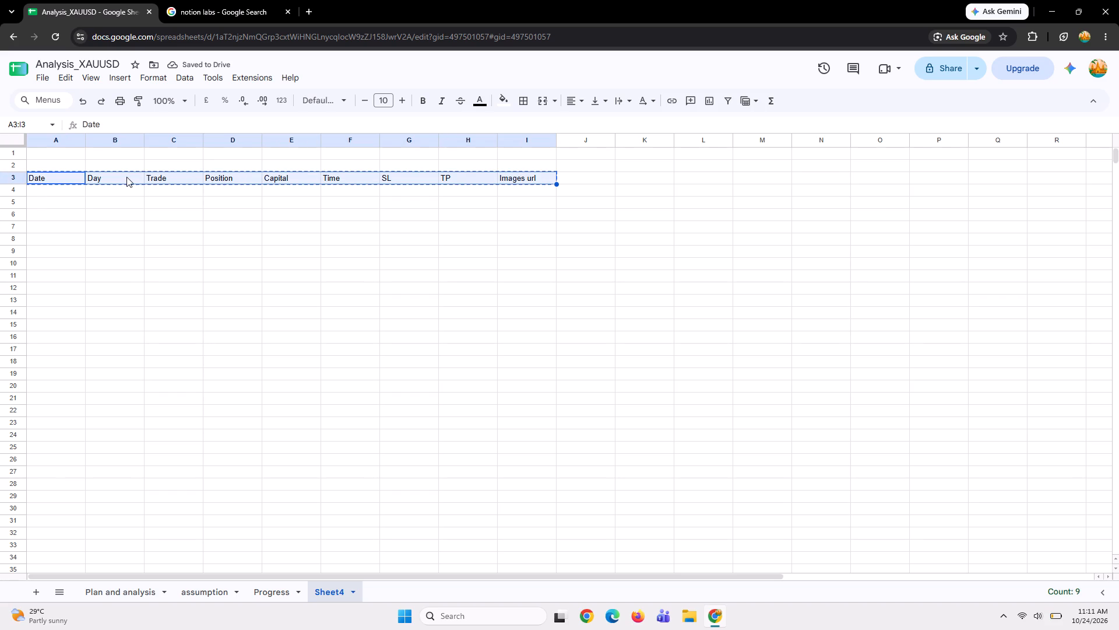
left_click(126, 176)
key("ctrl+v")
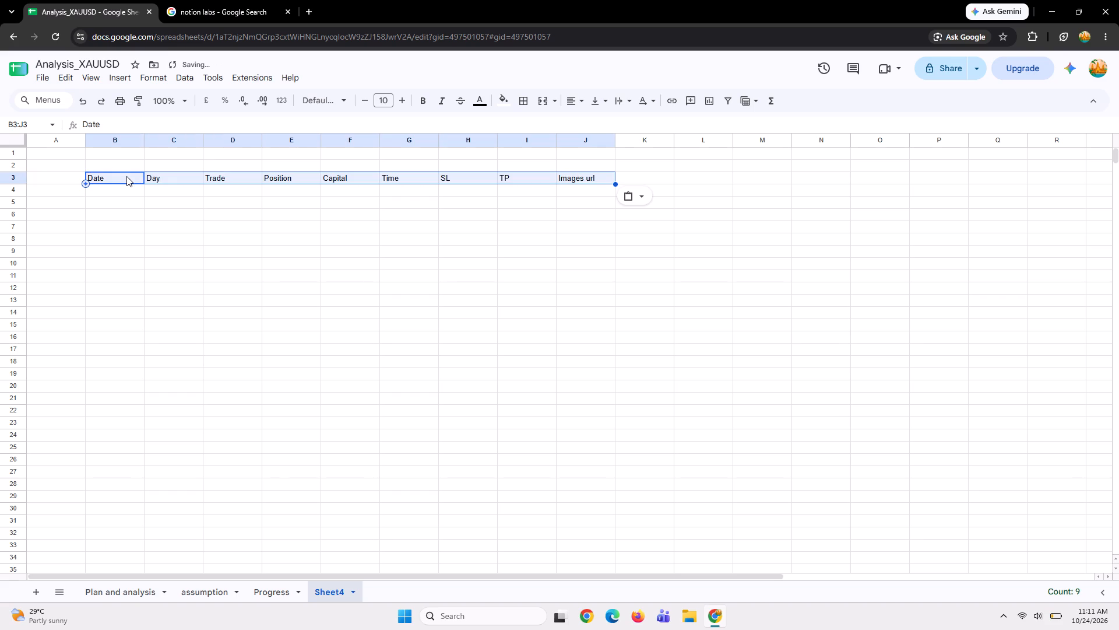
left_click(390, 275)
scroll(390, 275, "up", 2)
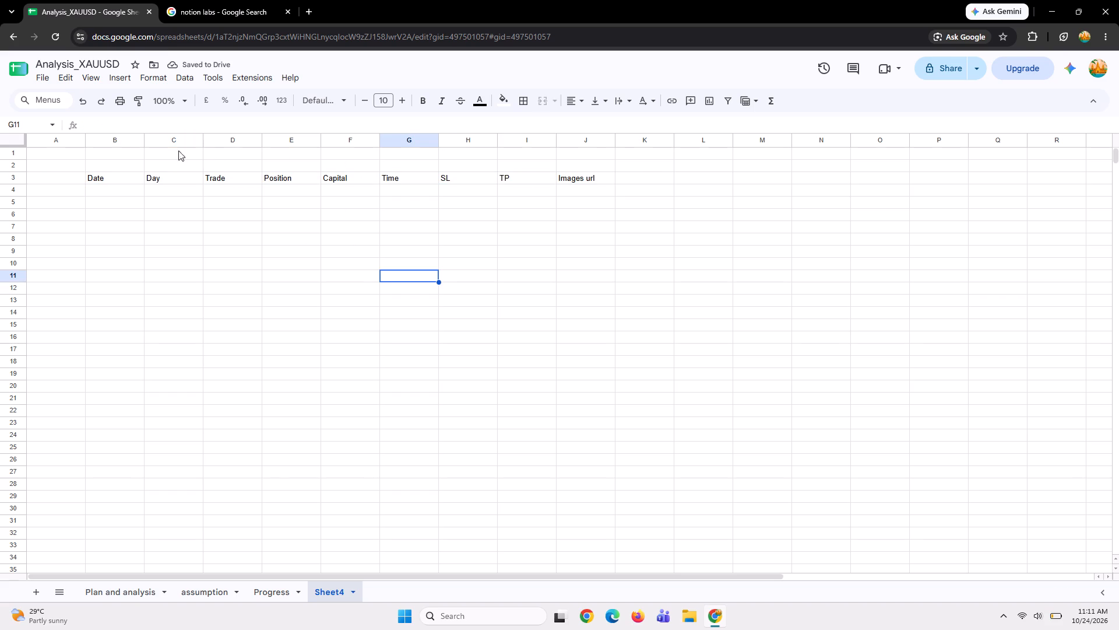
Merge cells B2:J2 above the headers and enter the title GOLD SHARKS in them.
left_click_drag(122, 165, 587, 163)
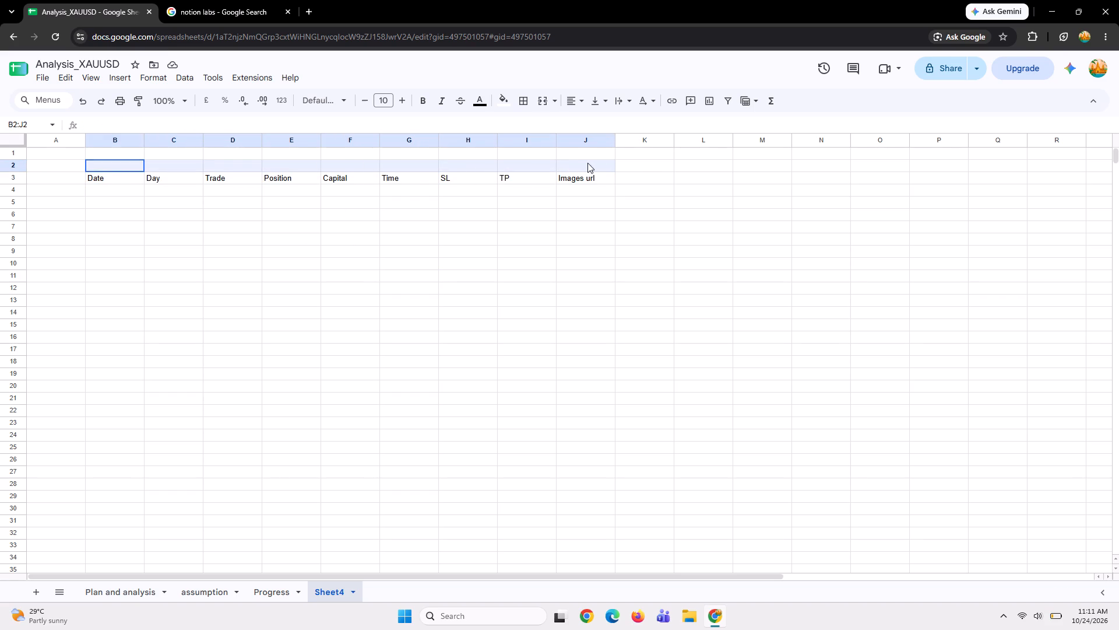
left_click_drag(587, 163, 585, 167)
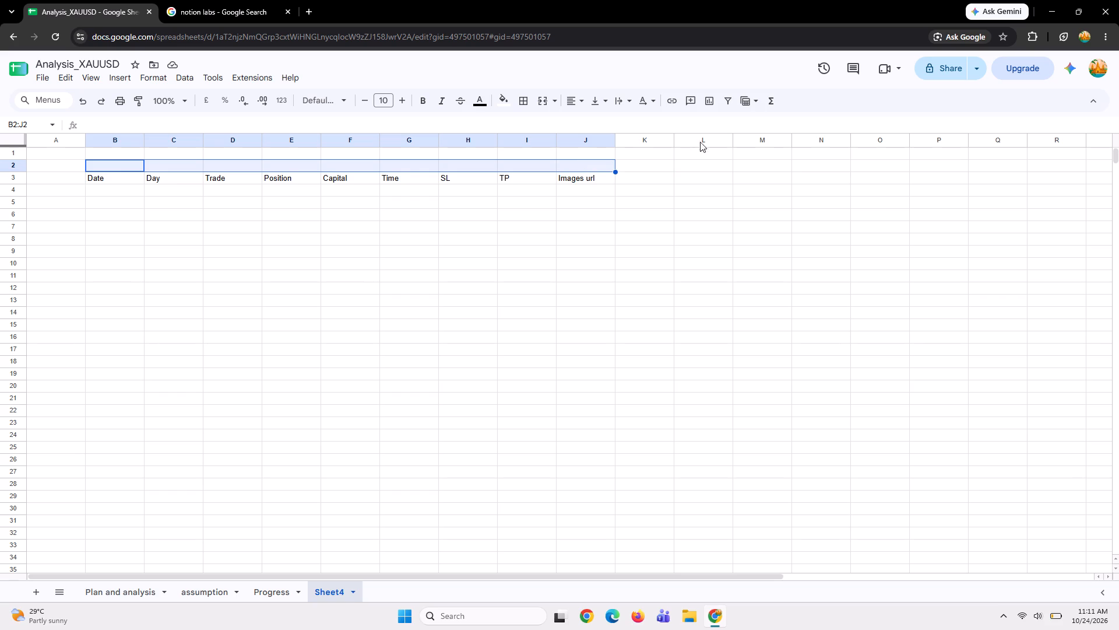
left_click(544, 100)
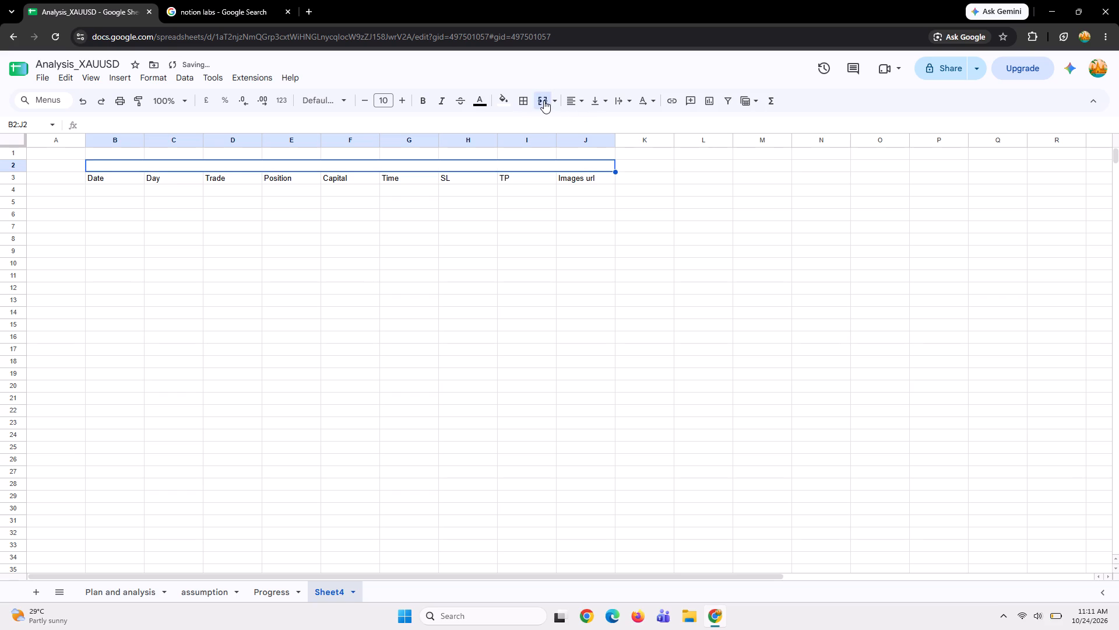
type("GO")
type("LD SHARK")
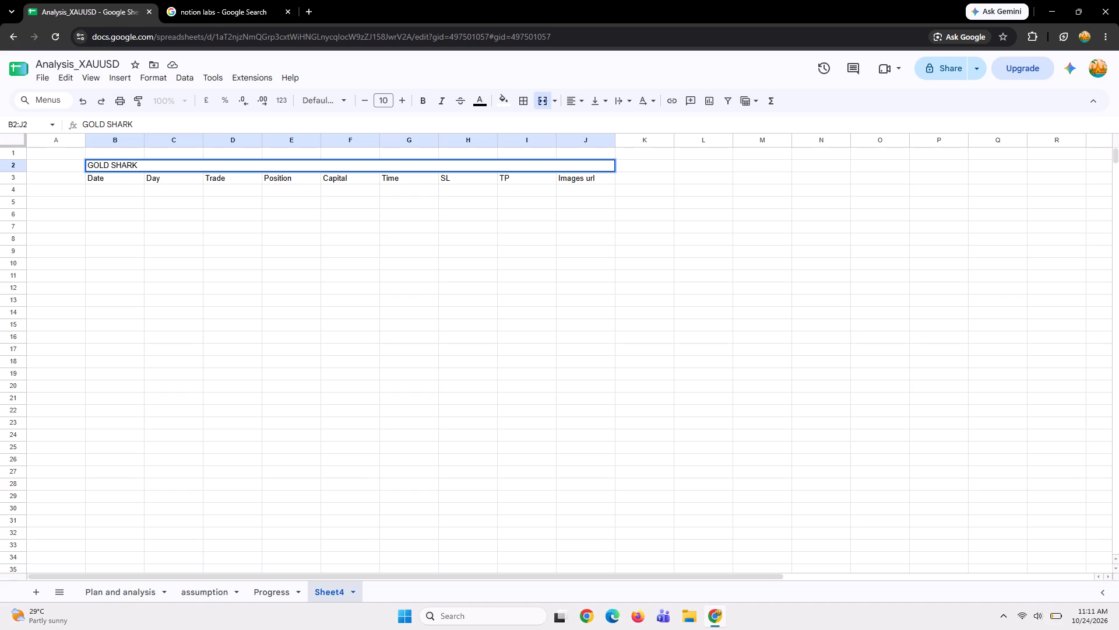
key("shift+s")
key("Return")
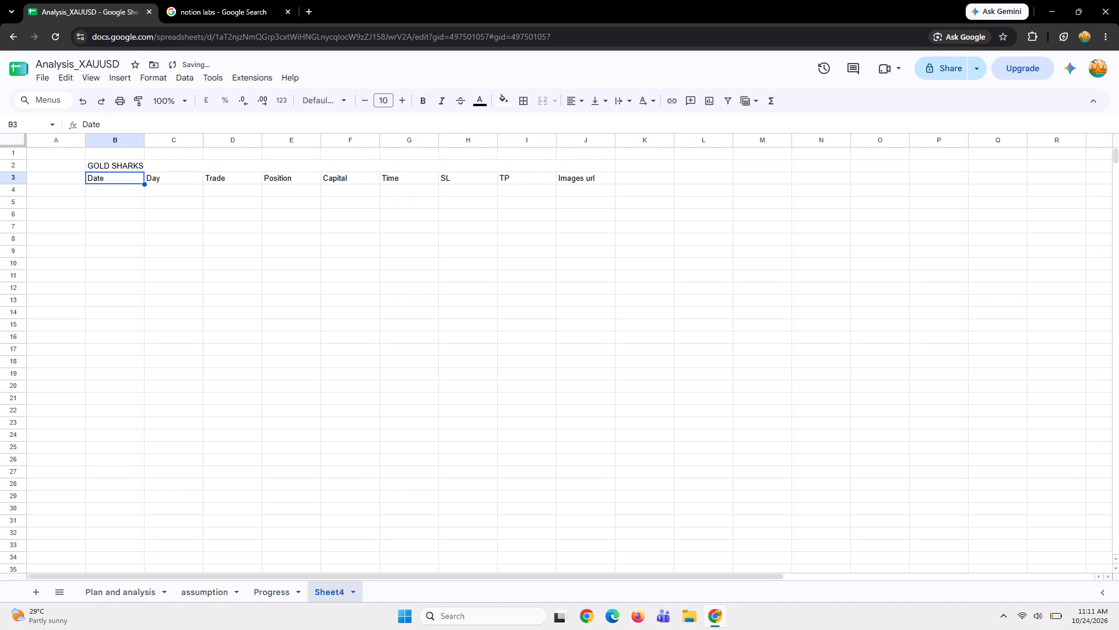
Centre the GOLD SHARKS title horizontally in its merged cell.
left_click(442, 166)
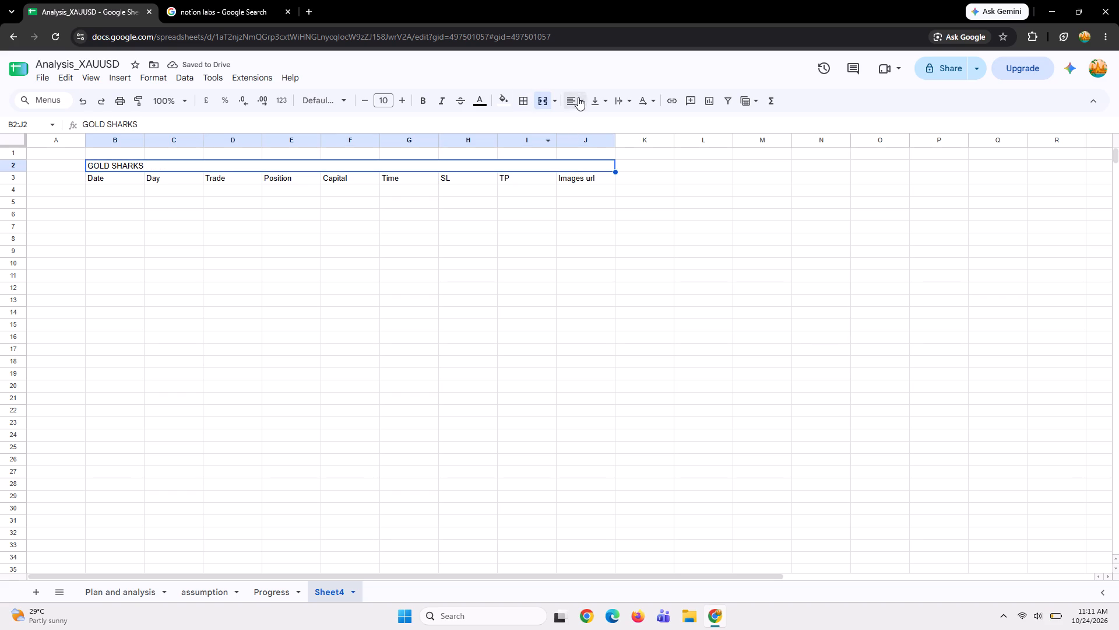
left_click(572, 99)
left_click(597, 120)
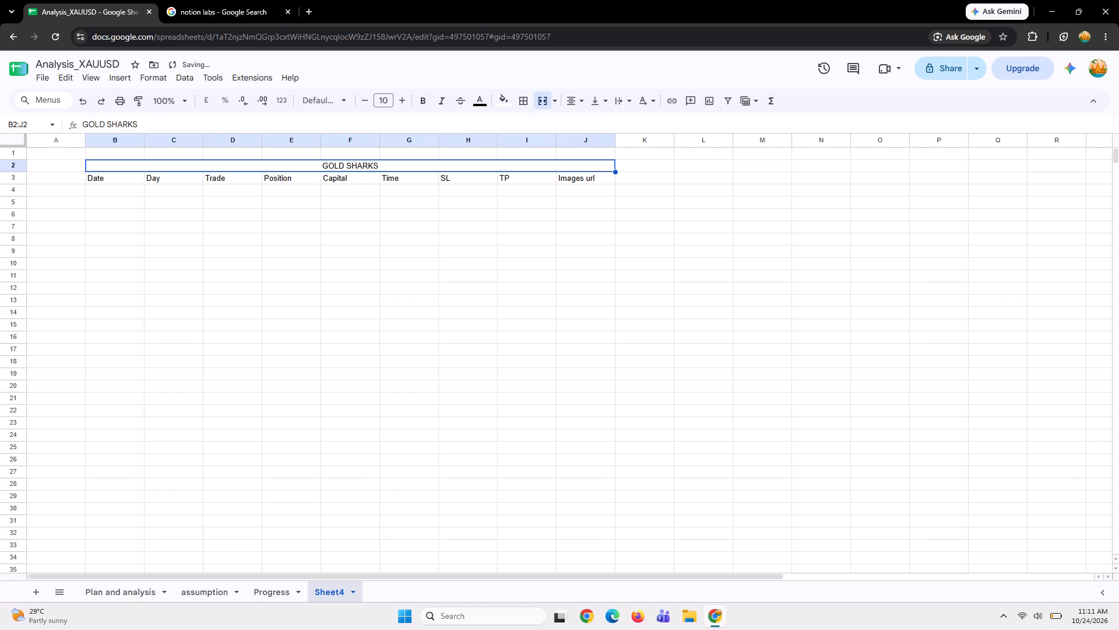
left_click(702, 166)
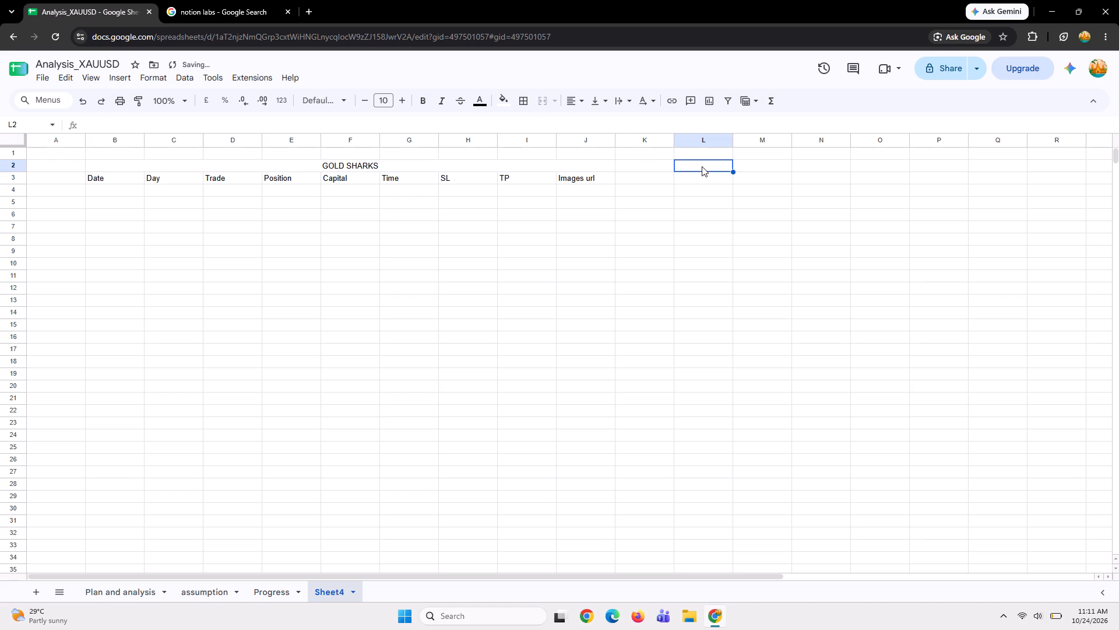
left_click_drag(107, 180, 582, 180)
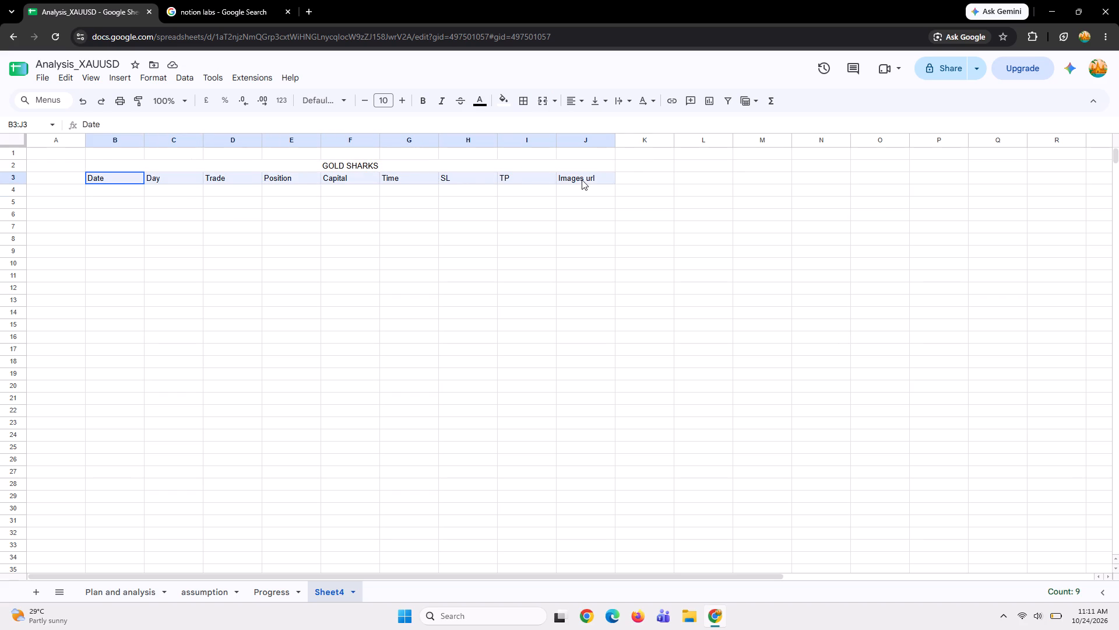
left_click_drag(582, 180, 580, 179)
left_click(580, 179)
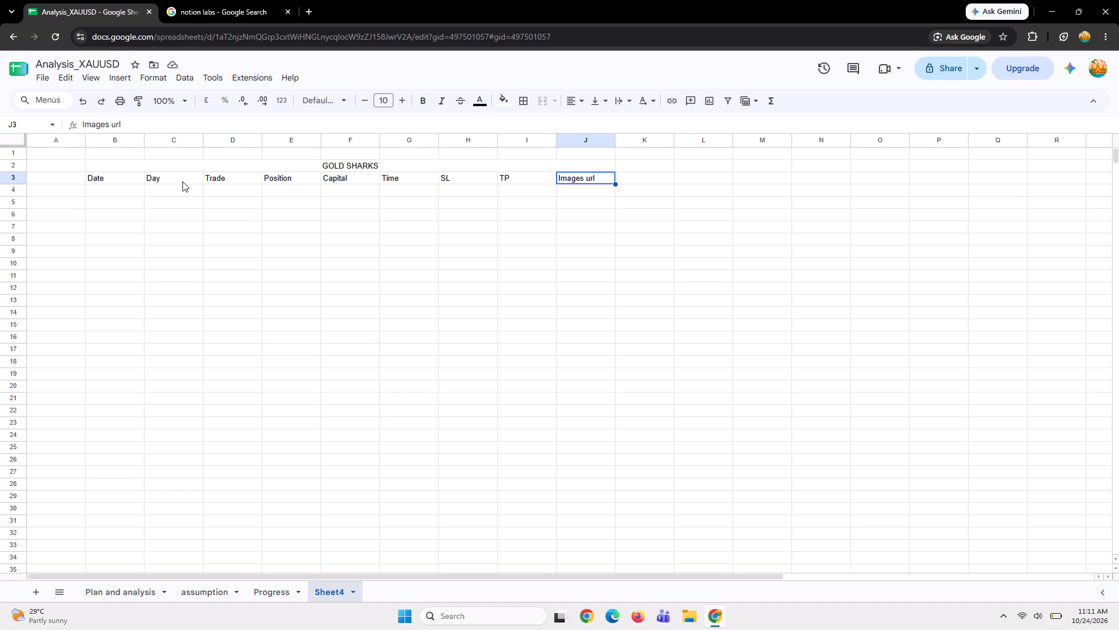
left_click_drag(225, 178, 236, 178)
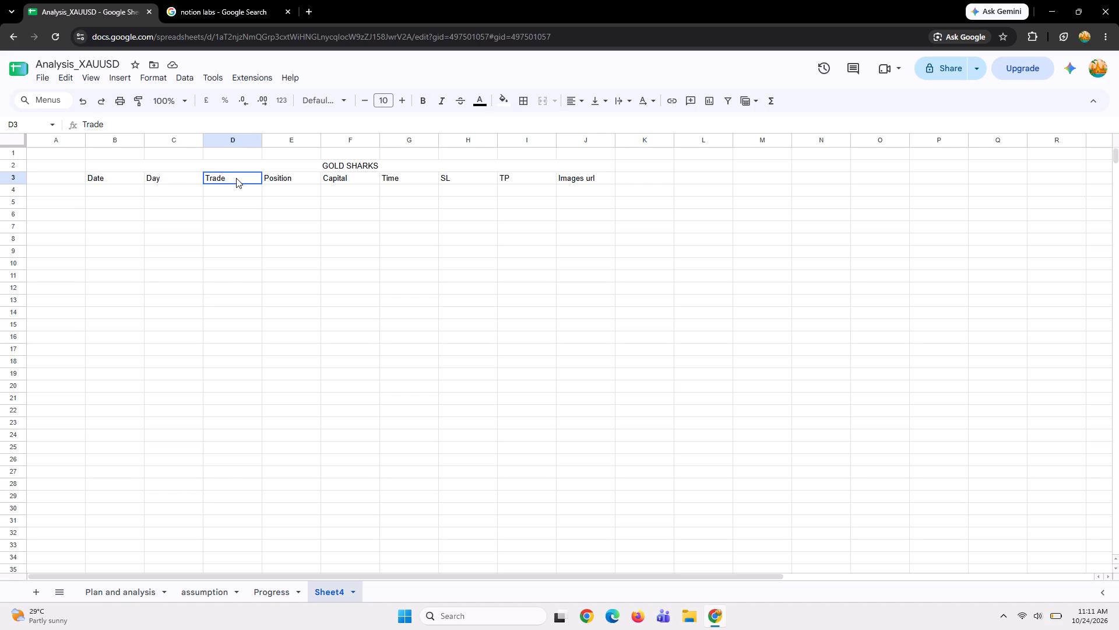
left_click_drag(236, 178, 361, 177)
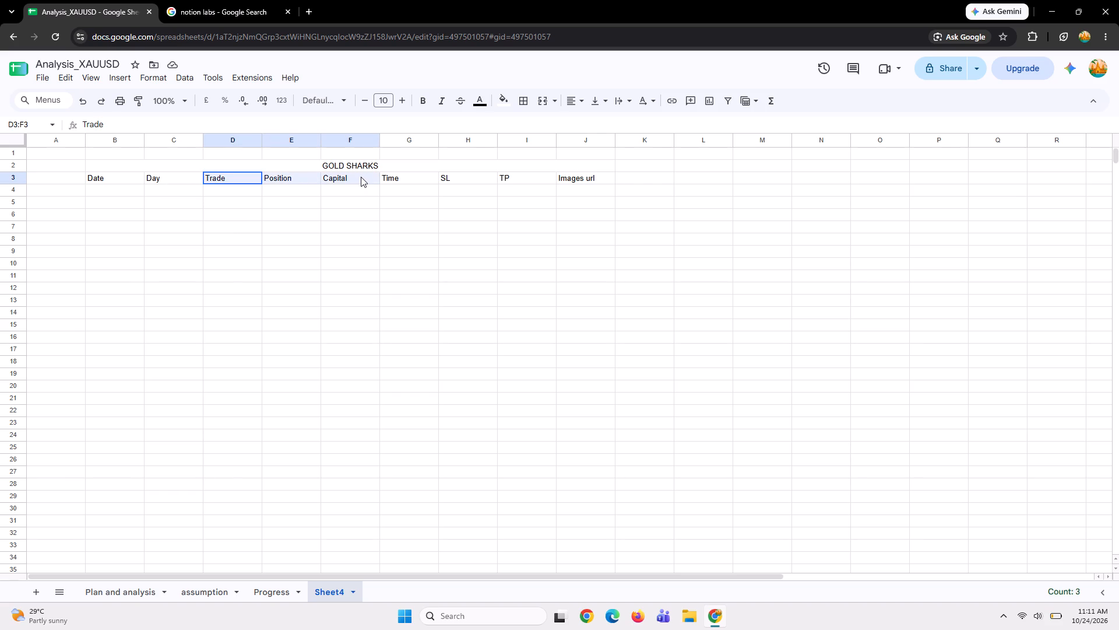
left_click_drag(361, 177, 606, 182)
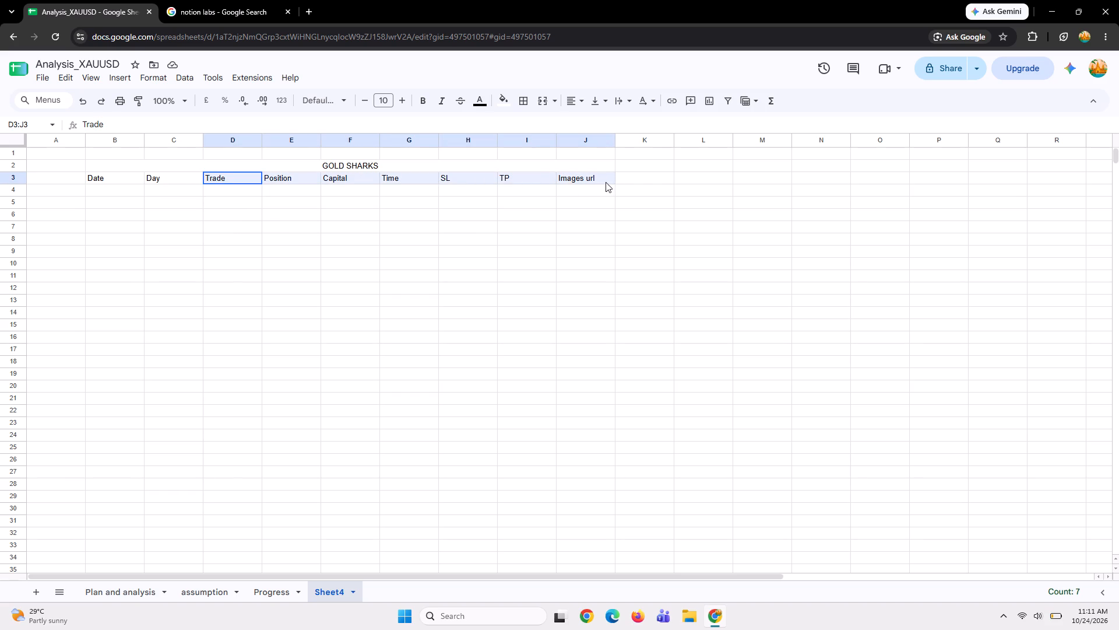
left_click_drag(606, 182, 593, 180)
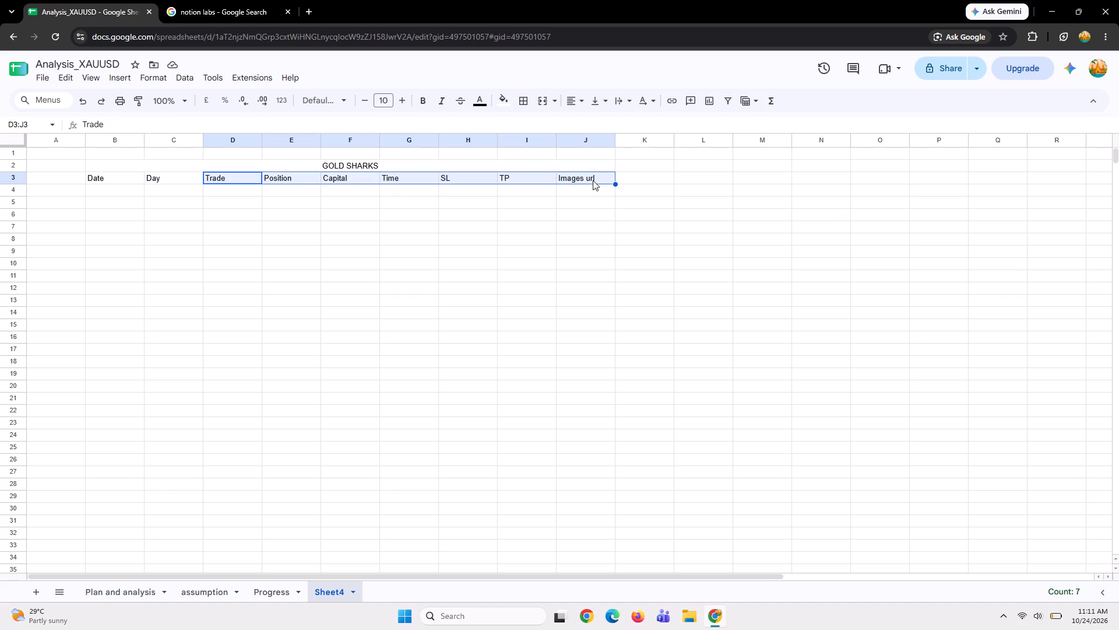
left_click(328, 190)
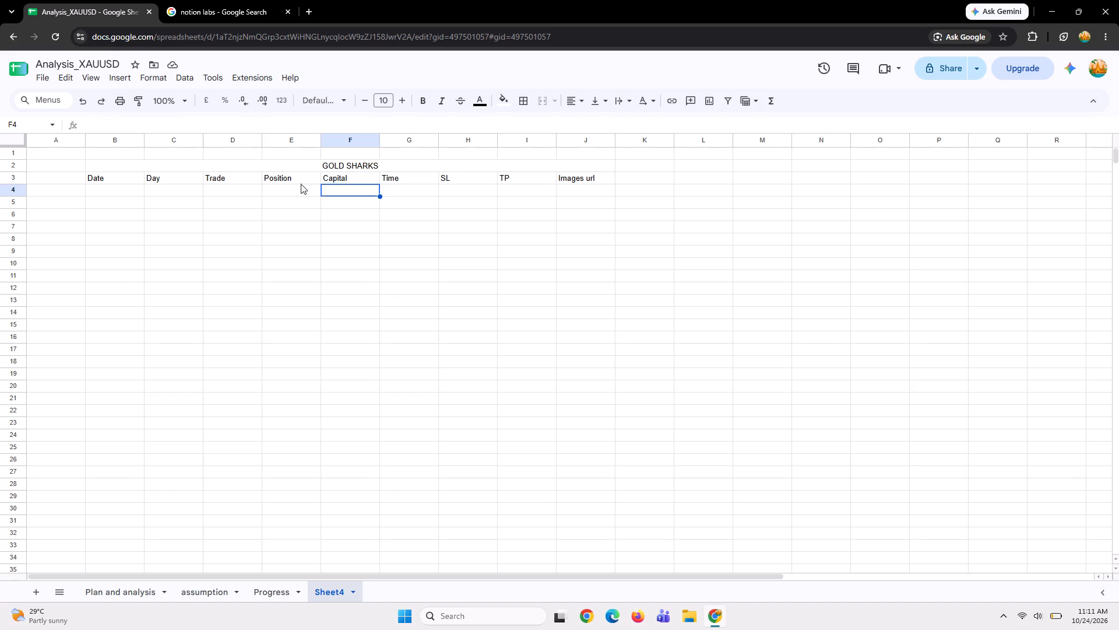
Move the headers Position through Images url from E3:J3 to F3:K3, freeing the cell after Trade.
left_click(293, 174)
left_click_drag(285, 181, 477, 173)
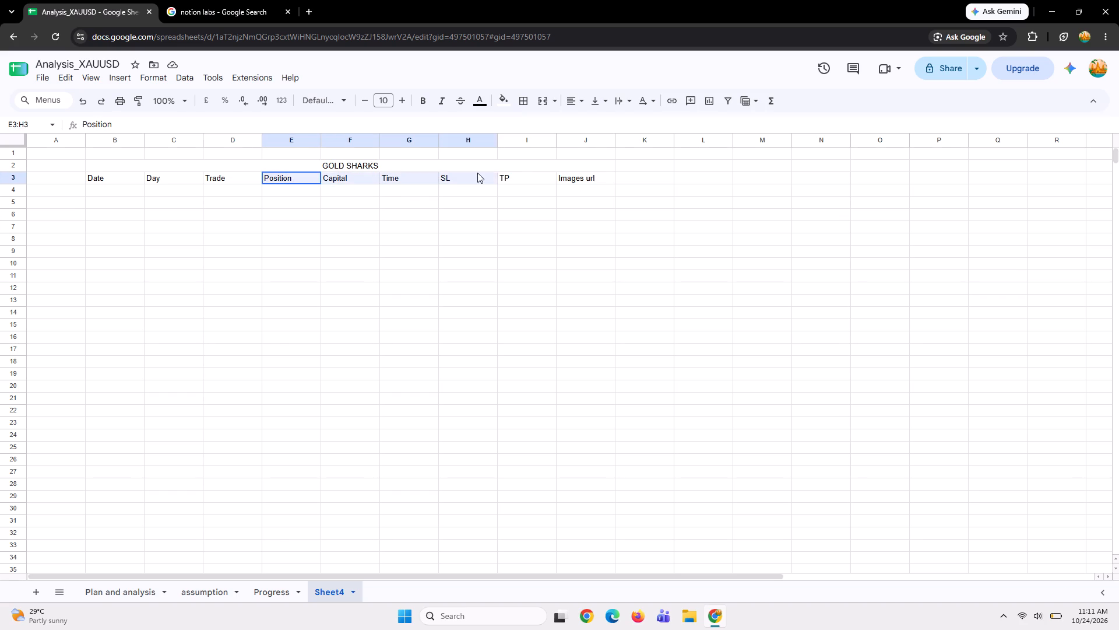
left_click_drag(477, 173, 564, 176)
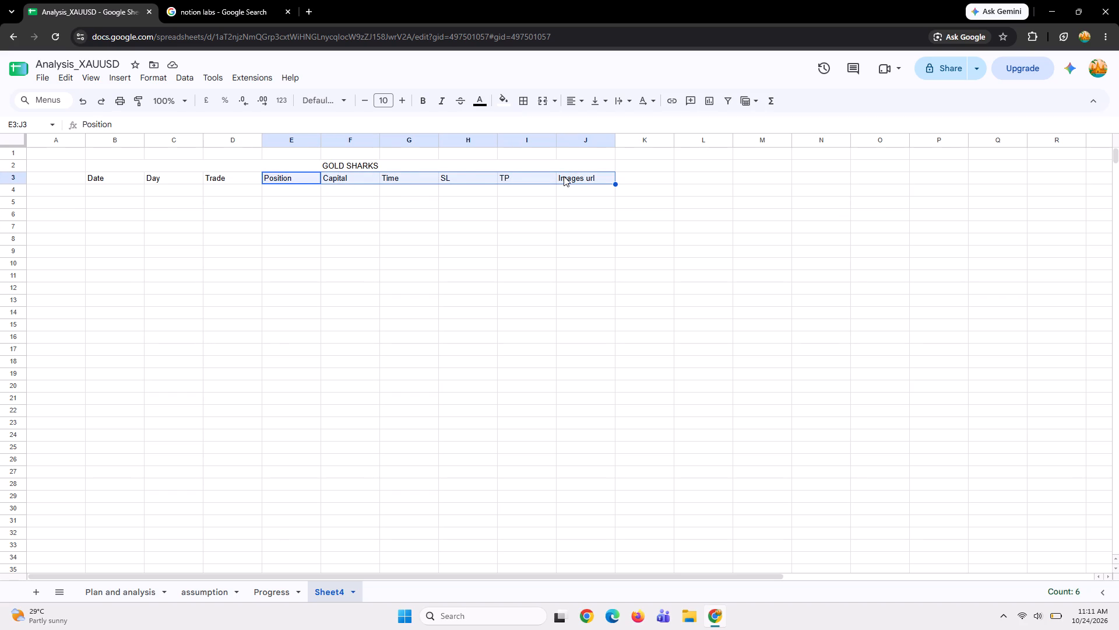
key("ctrl+x")
left_click(358, 174)
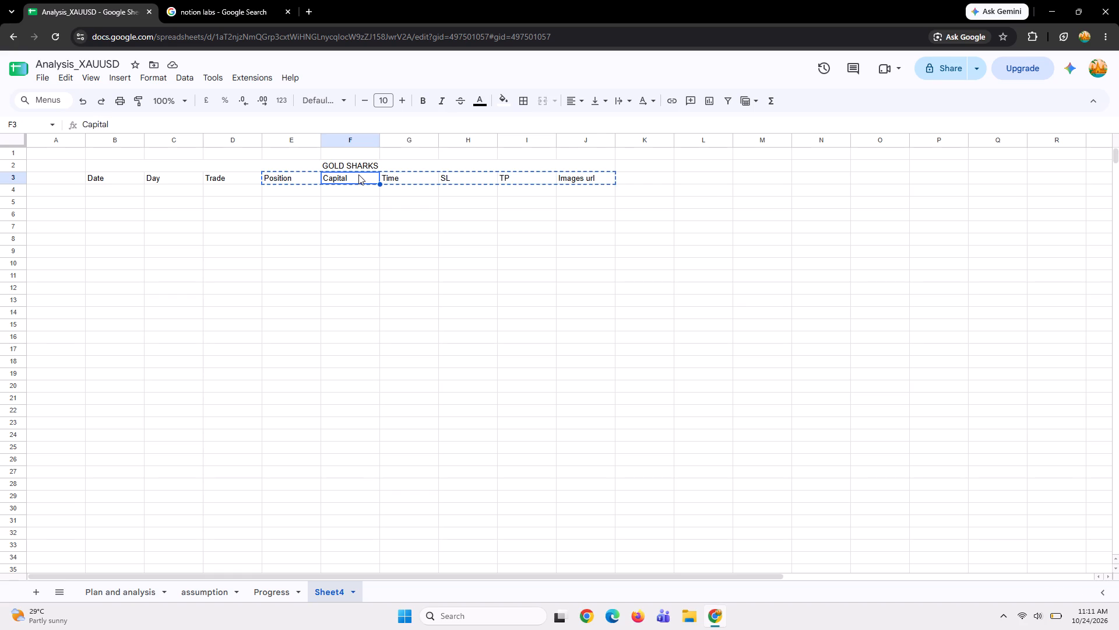
key("ctrl+v")
Enter the header Instrument in the empty cell E3 between Trade and Position.
left_click(277, 178)
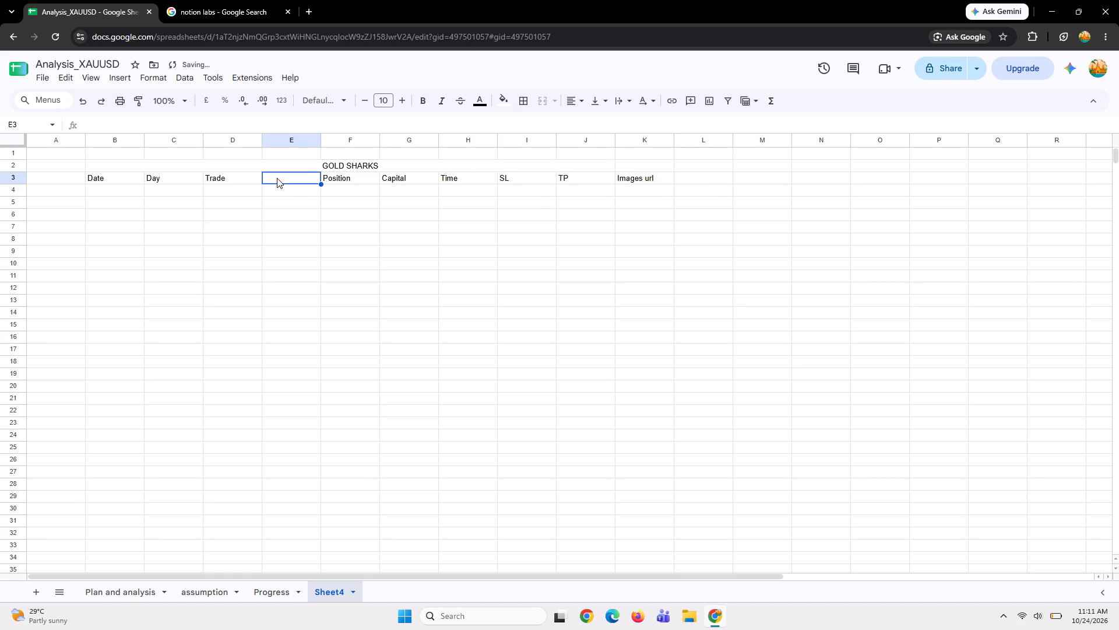
type("Instrument")
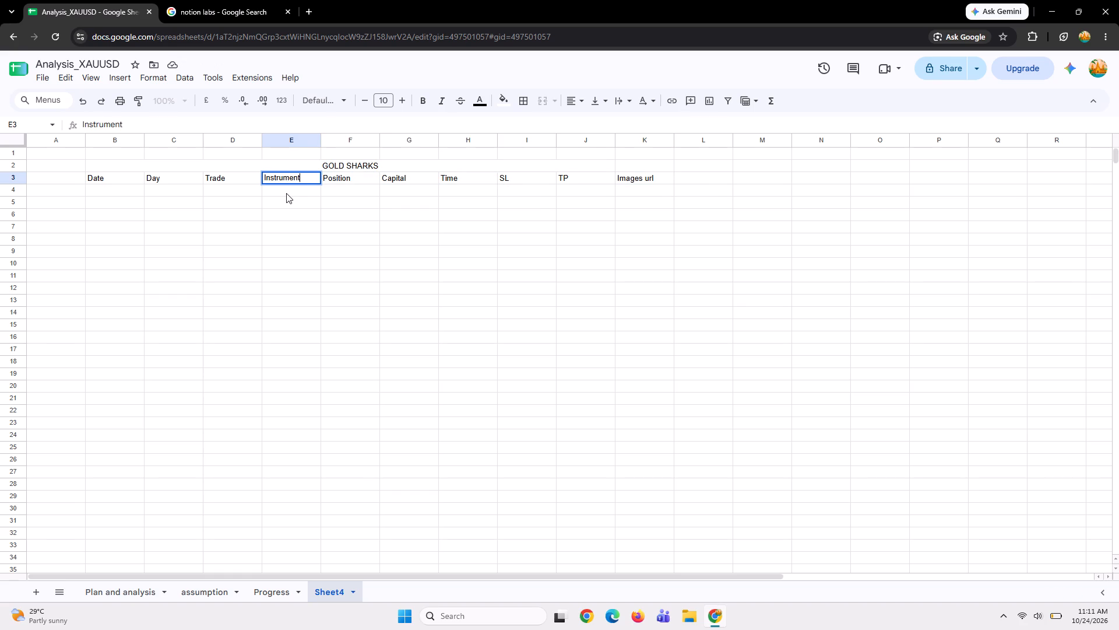
left_click(286, 193)
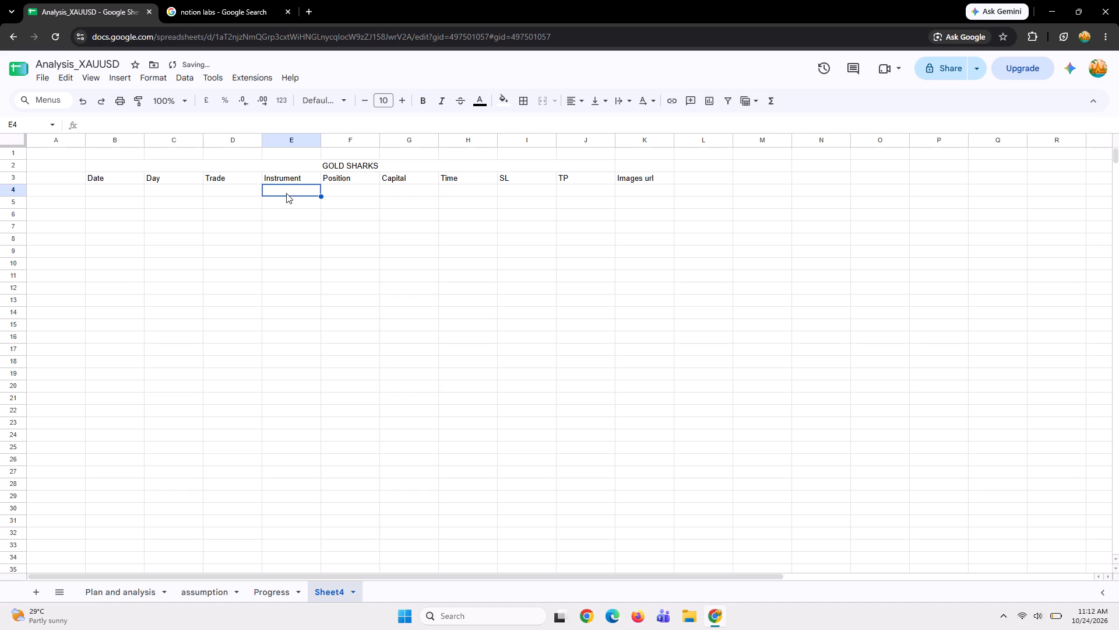
Extend the merged GOLD SHARKS title cell to cover B2:K2.
left_click_drag(581, 166, 639, 162)
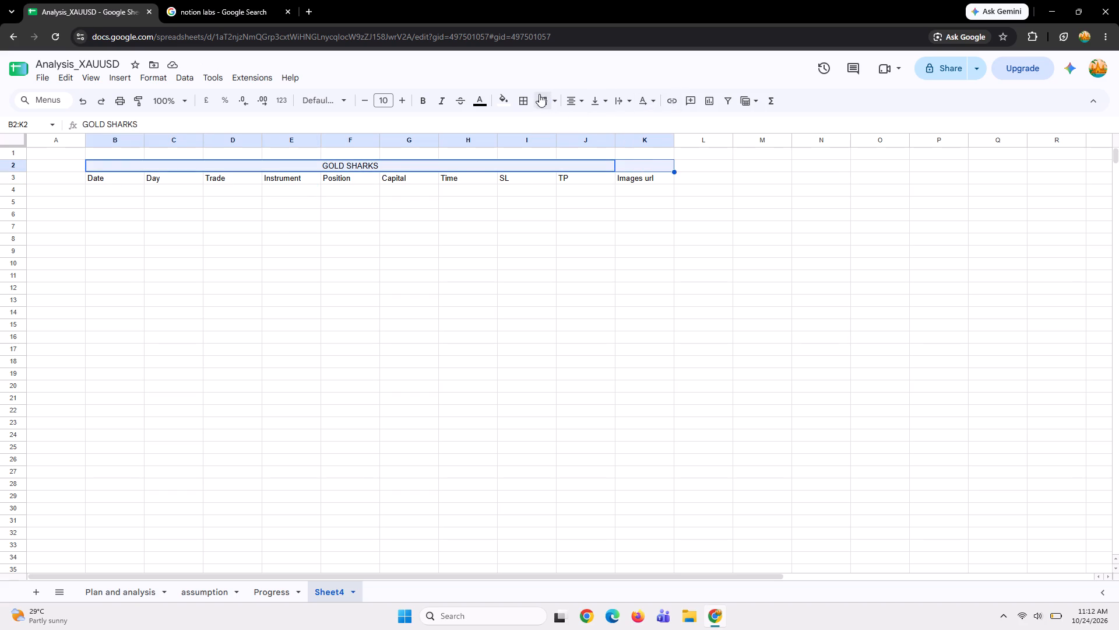
left_click(541, 98)
left_click(429, 299)
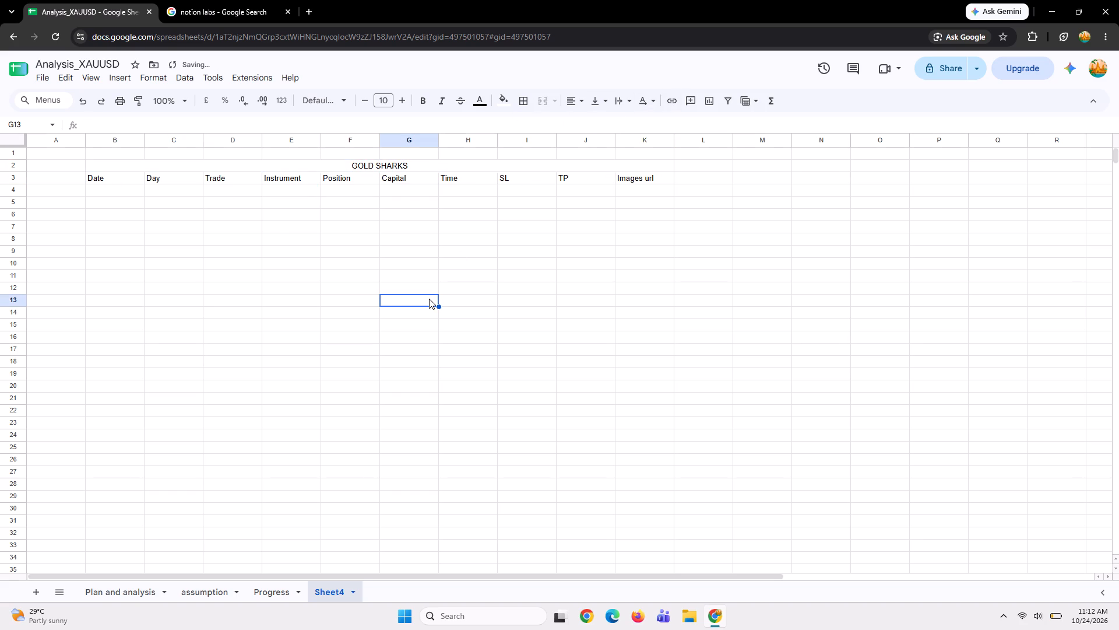
scroll(429, 299, "up", 1)
Enter the header Capital after trade in cell L3, directly after Images url.
left_click(704, 171)
left_click(701, 180)
key("shift+a")
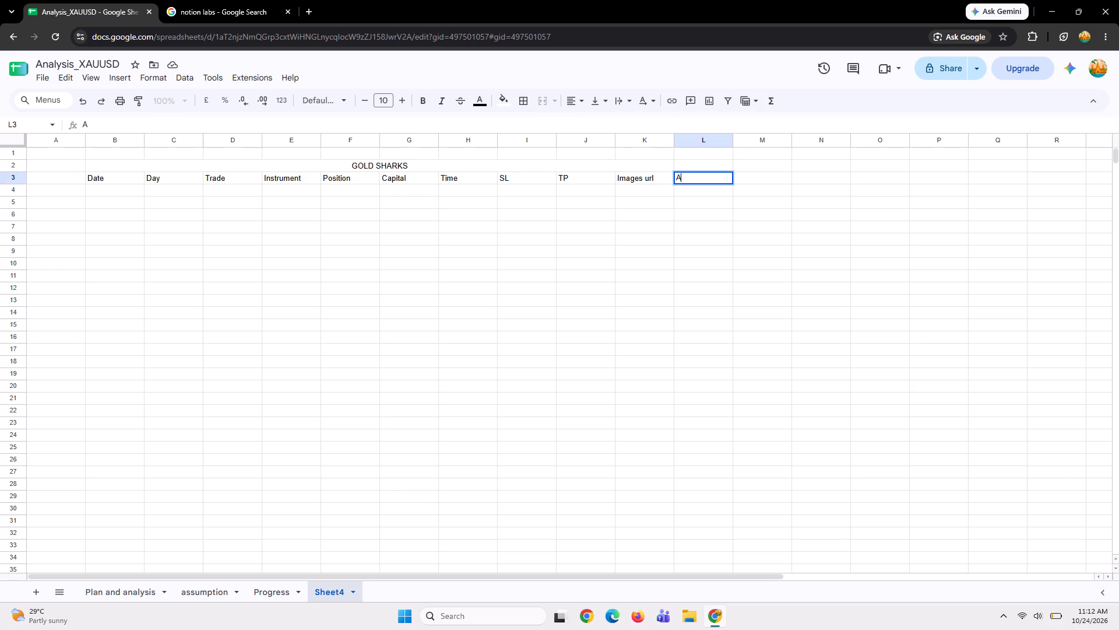
key("BackSpace")
type("CAp")
key("BackSpace")
key("BackSpace")
type("apital a")
type("fter")
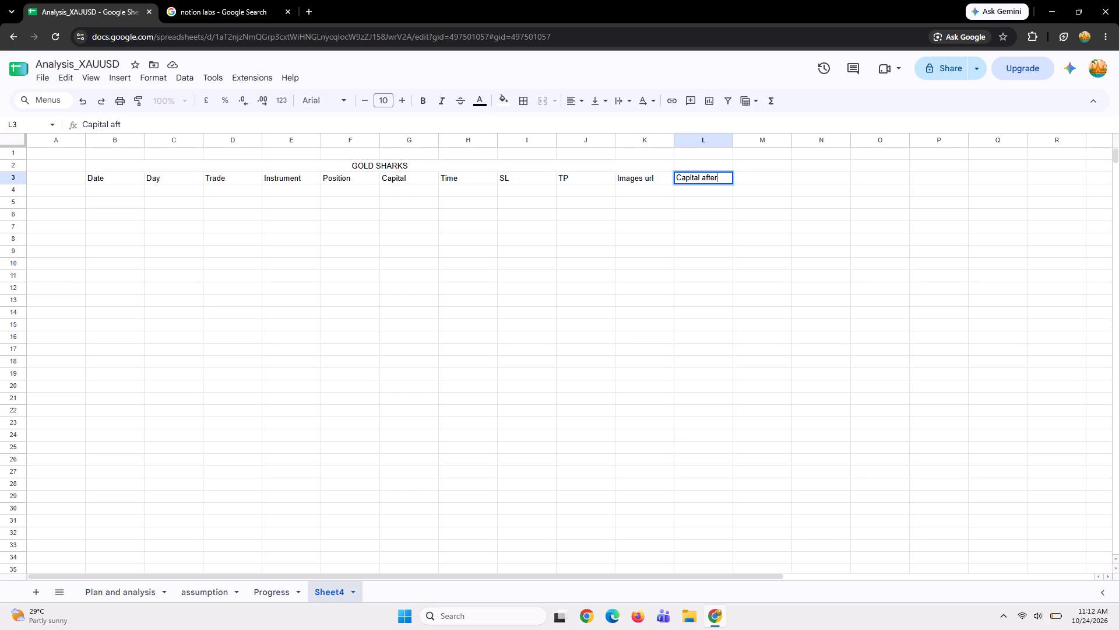
key("space")
type("trade")
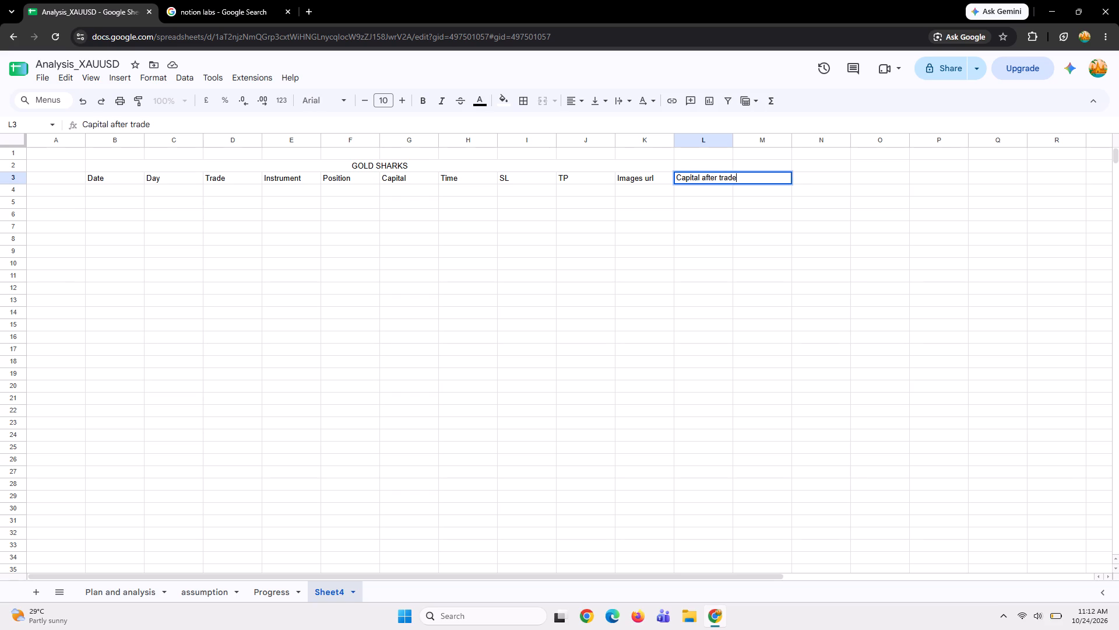
key("Return")
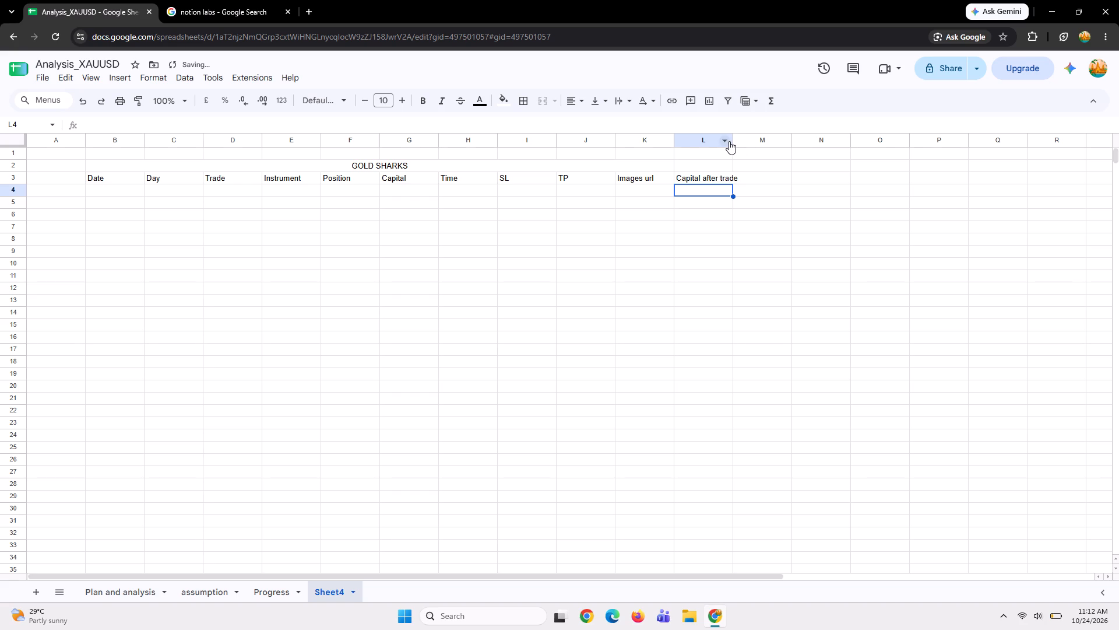
Widen column L slightly so the Capital after trade header fits inside it.
double_click(729, 141)
left_click(738, 128)
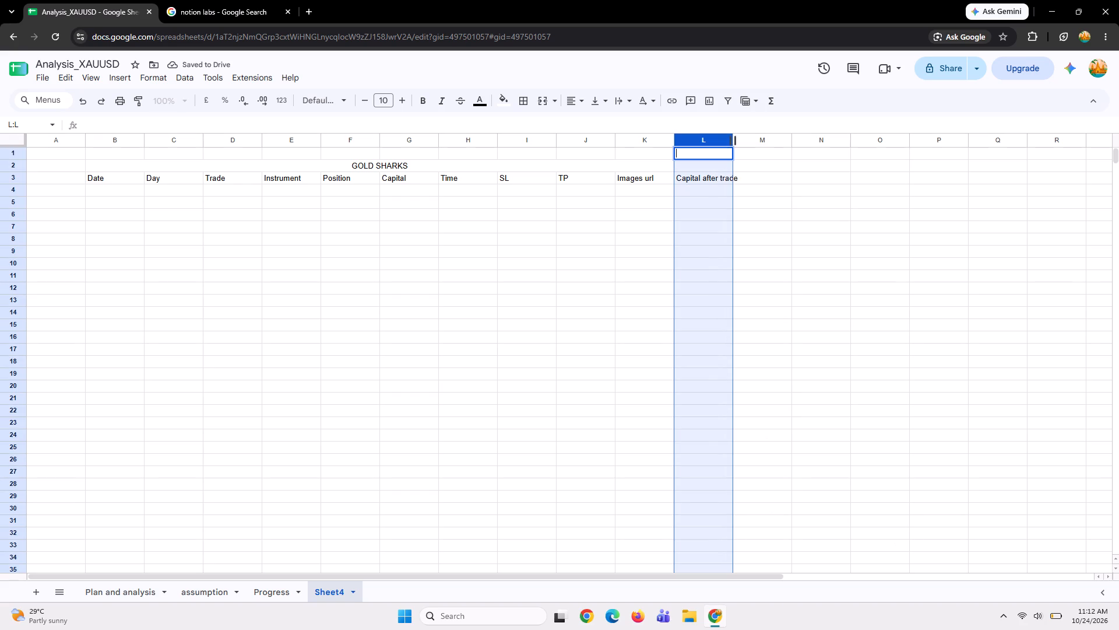
left_click_drag(734, 141, 742, 141)
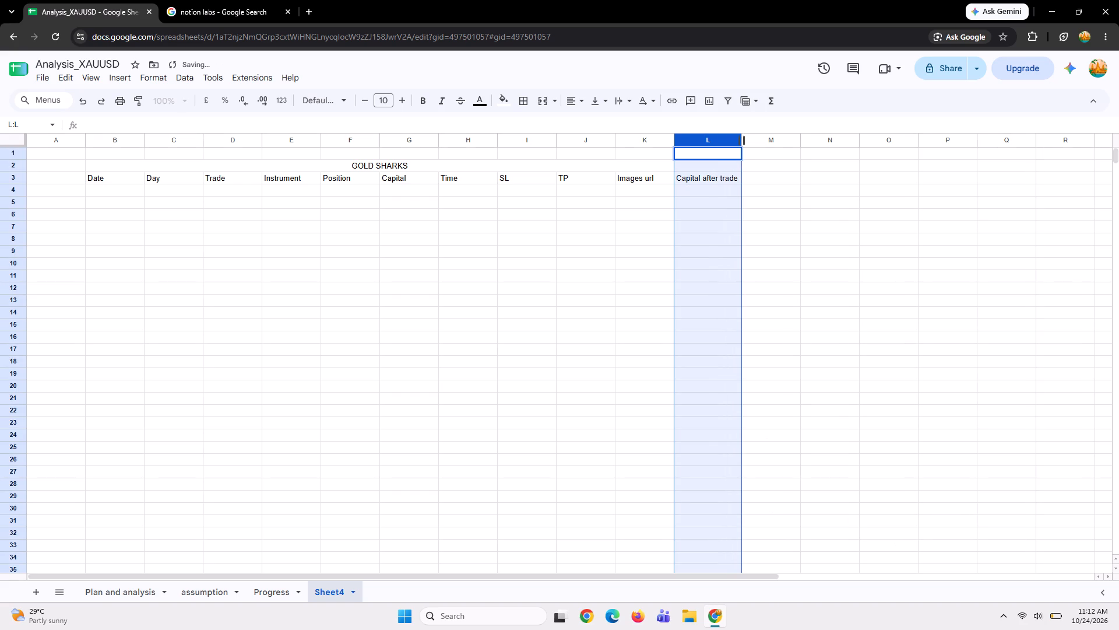
left_click(757, 193)
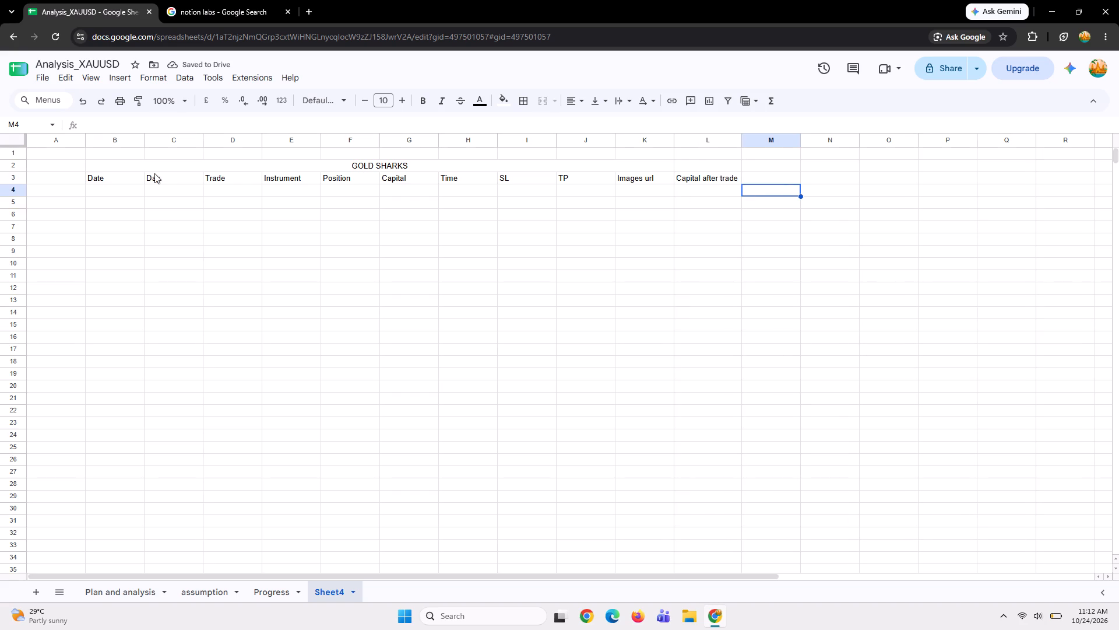
Copy the GOLD SHARKS title and header rows, range B2:L3.
left_click_drag(112, 166, 696, 180)
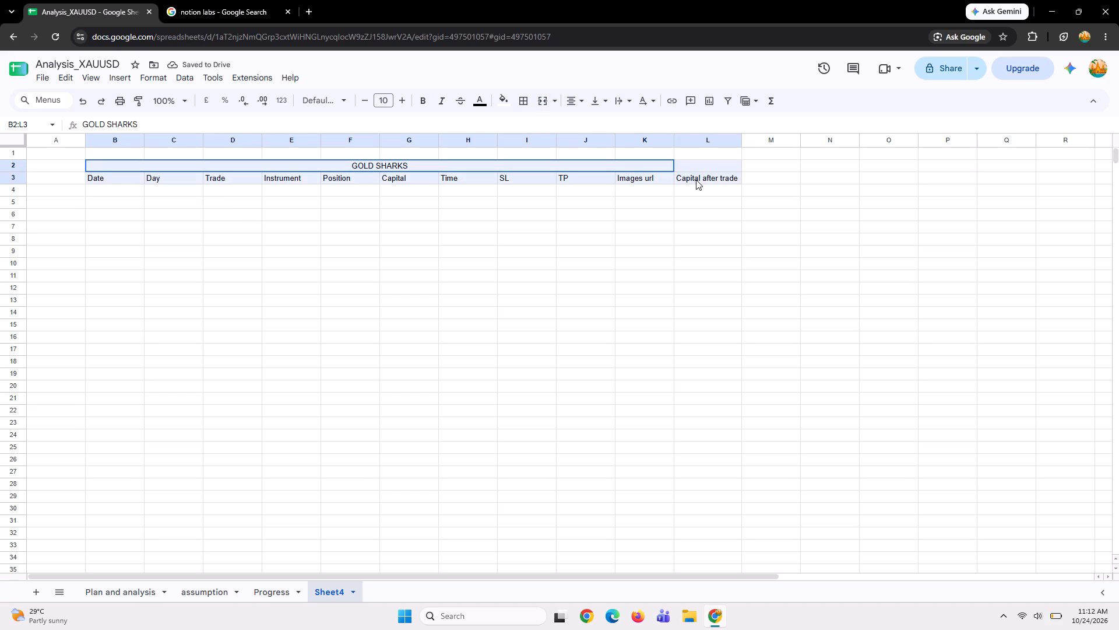
left_click_drag(696, 180, 722, 176)
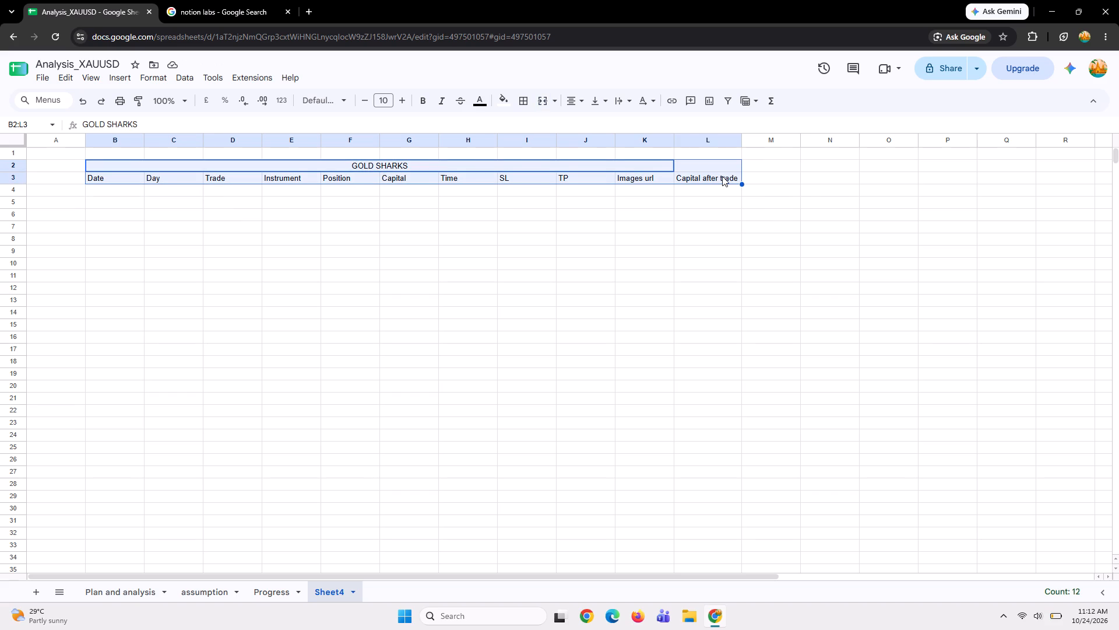
key("ctrl+c")
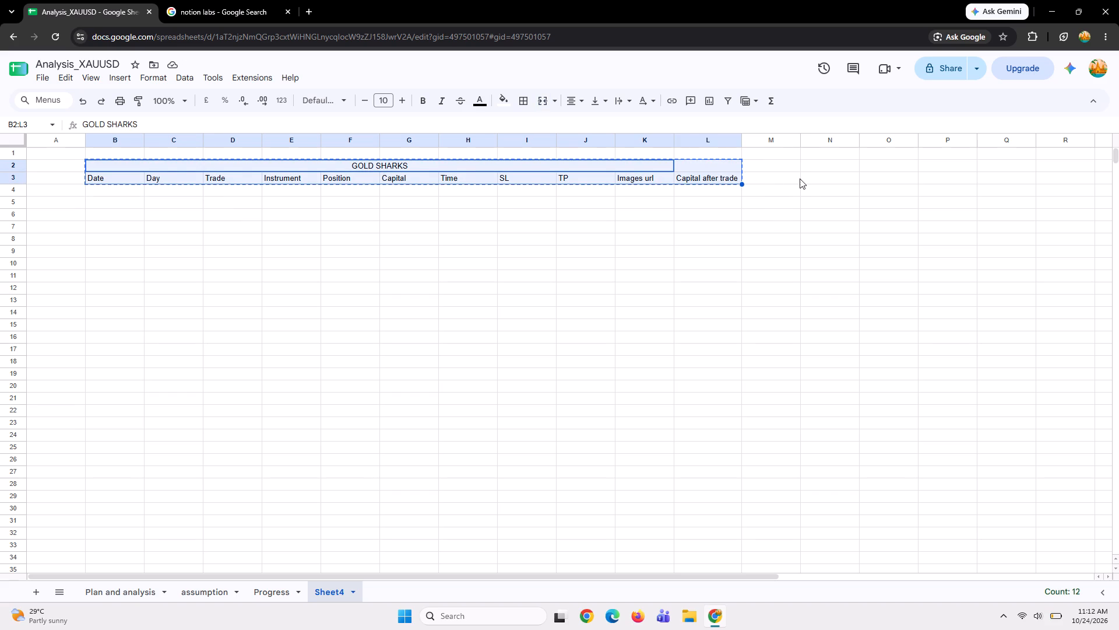
Rename Sheet4 as GS_Journal.
scroll(800, 178, "up", 1)
left_click(337, 587)
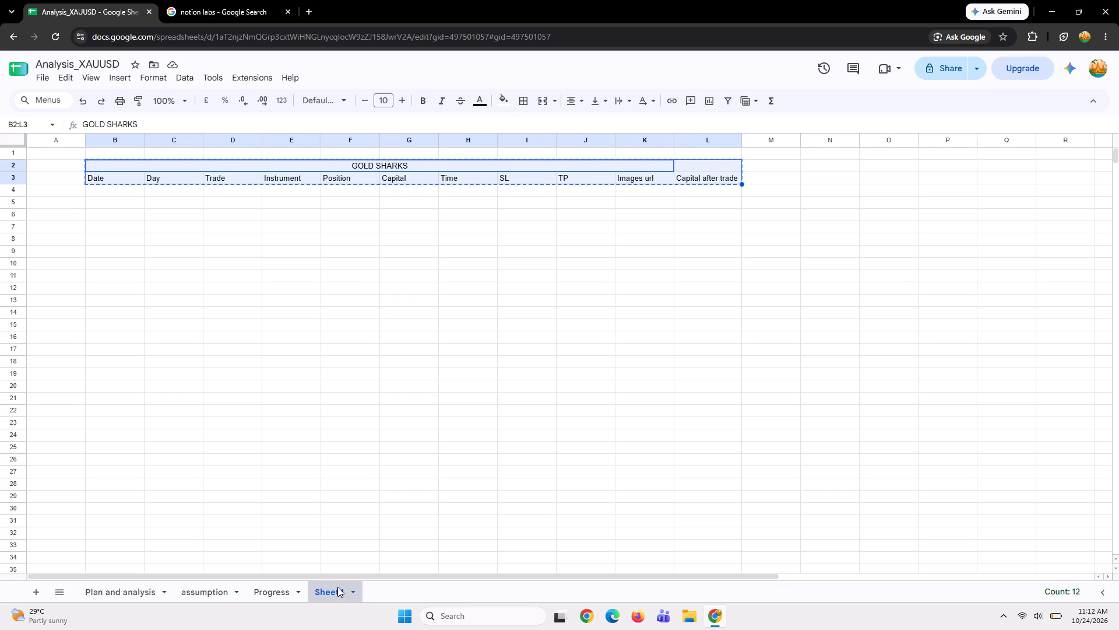
right_click(337, 587)
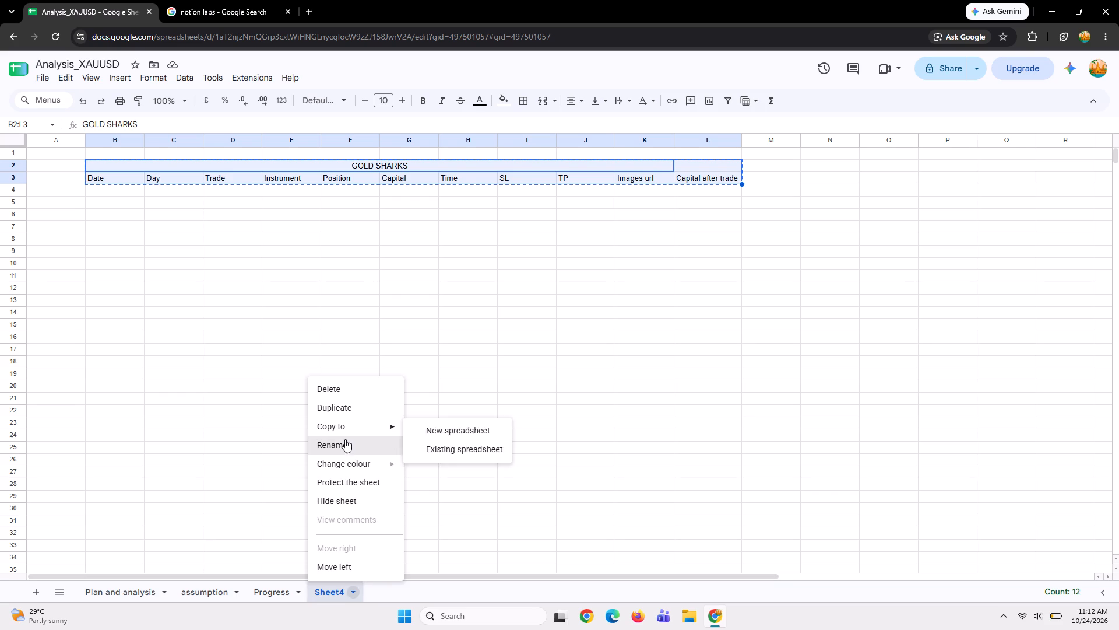
left_click(345, 442)
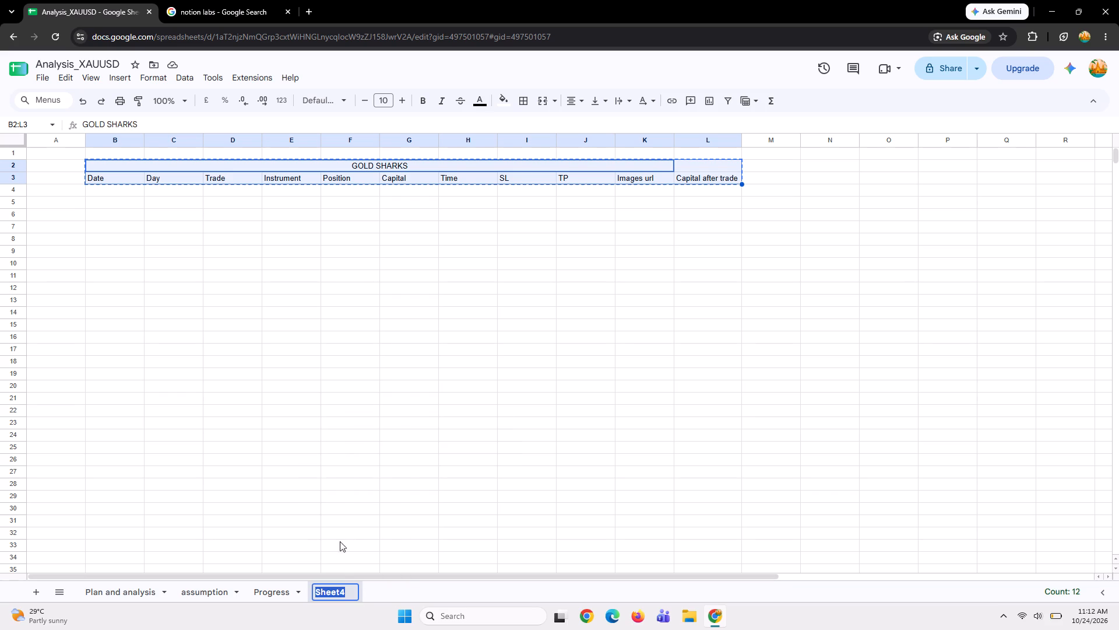
key("BackSpace")
key("shift+g")
key("shift+s")
key("shift+underscore")
type("Ju")
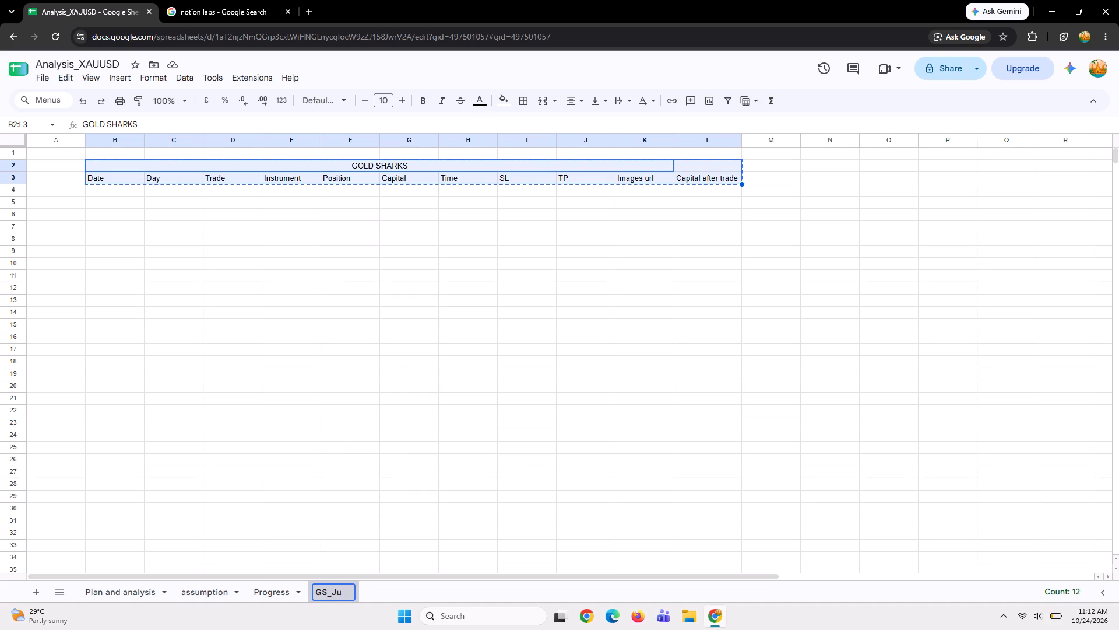
key("BackSpace")
type("ourana")
key("BackSpace")
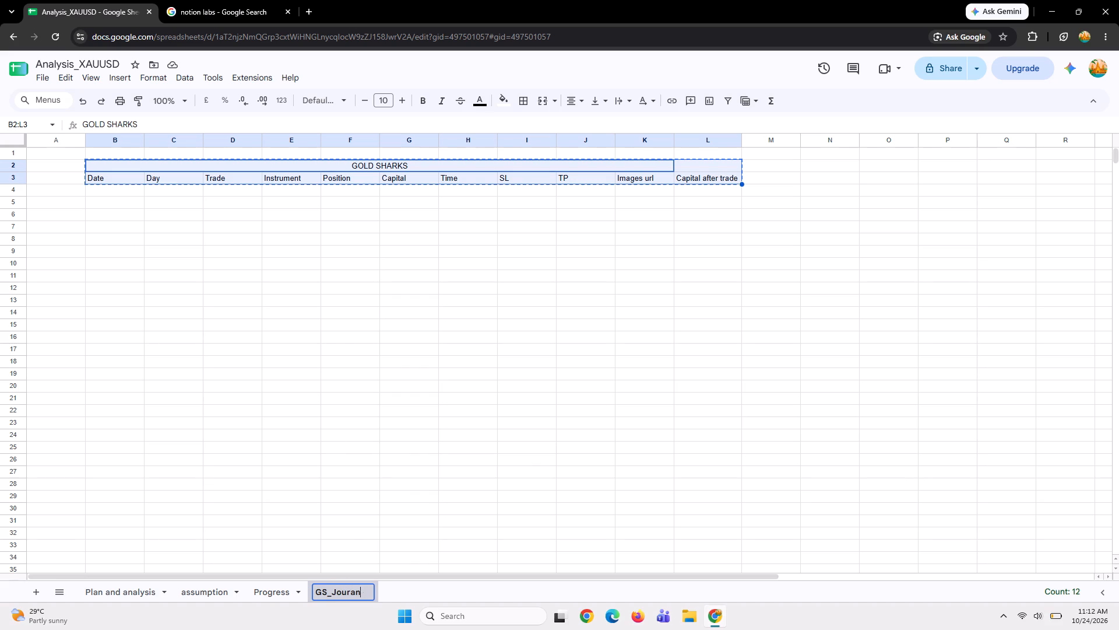
key("BackSpace")
key("BackSpace")
type("nal")
key("Return")
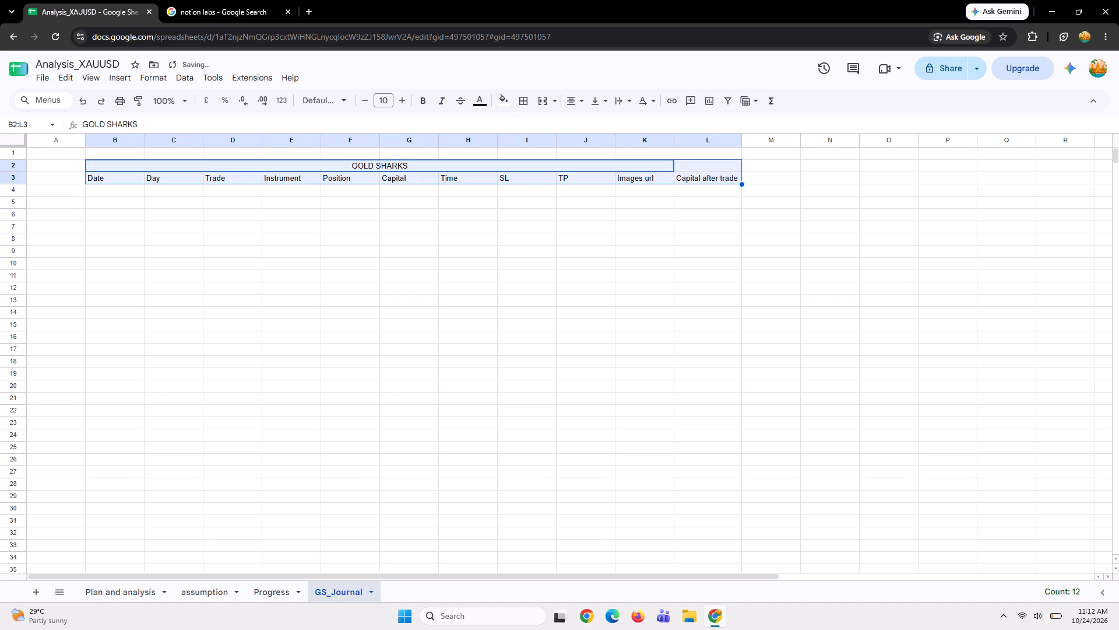
Add a new sheet and paste the copied title and header block into it starting at cell B2.
left_click(32, 597)
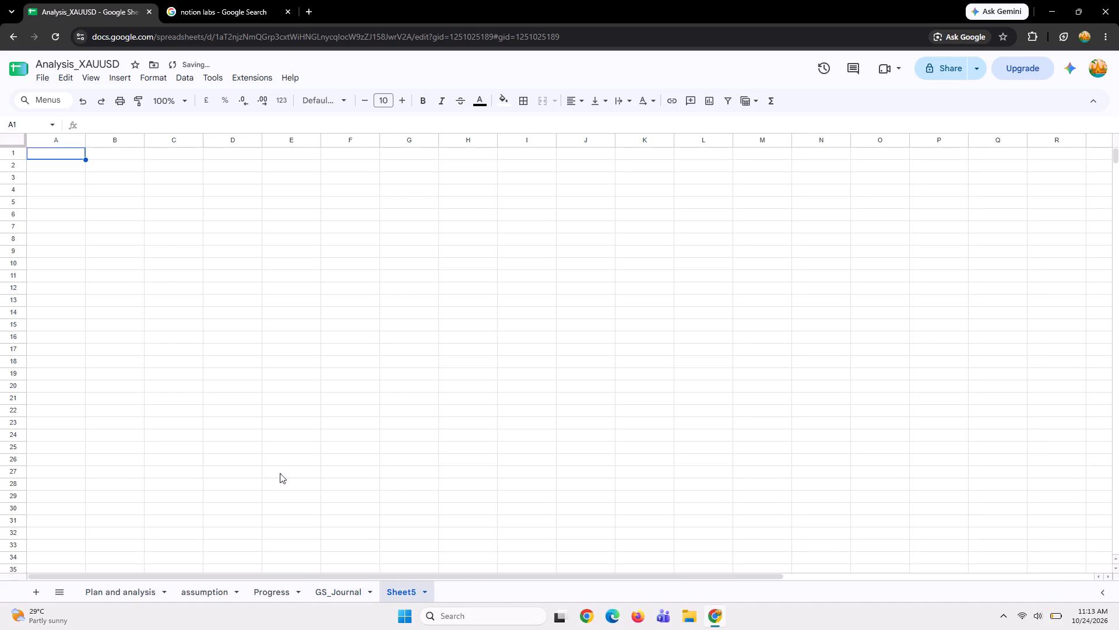
left_click(339, 585)
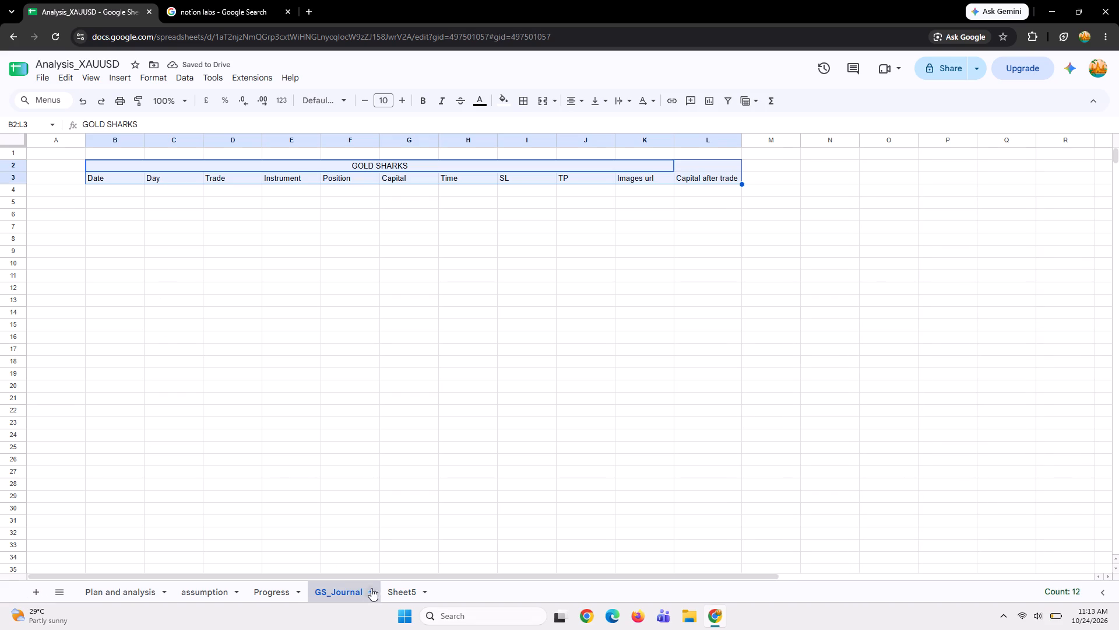
left_click(397, 594)
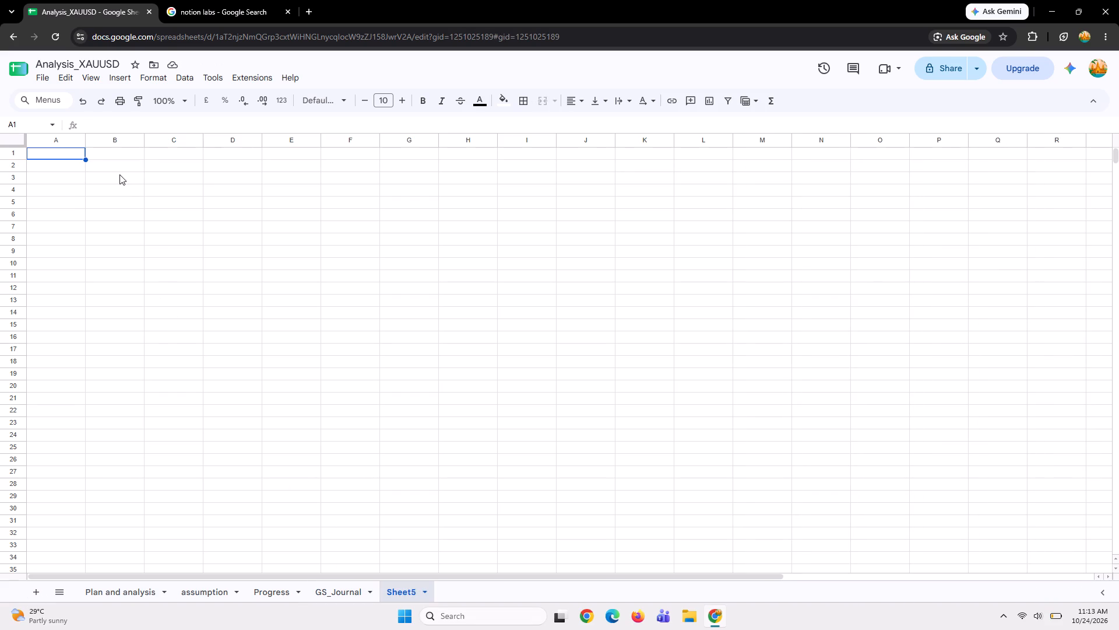
left_click(119, 174)
left_click(115, 159)
left_click(116, 166)
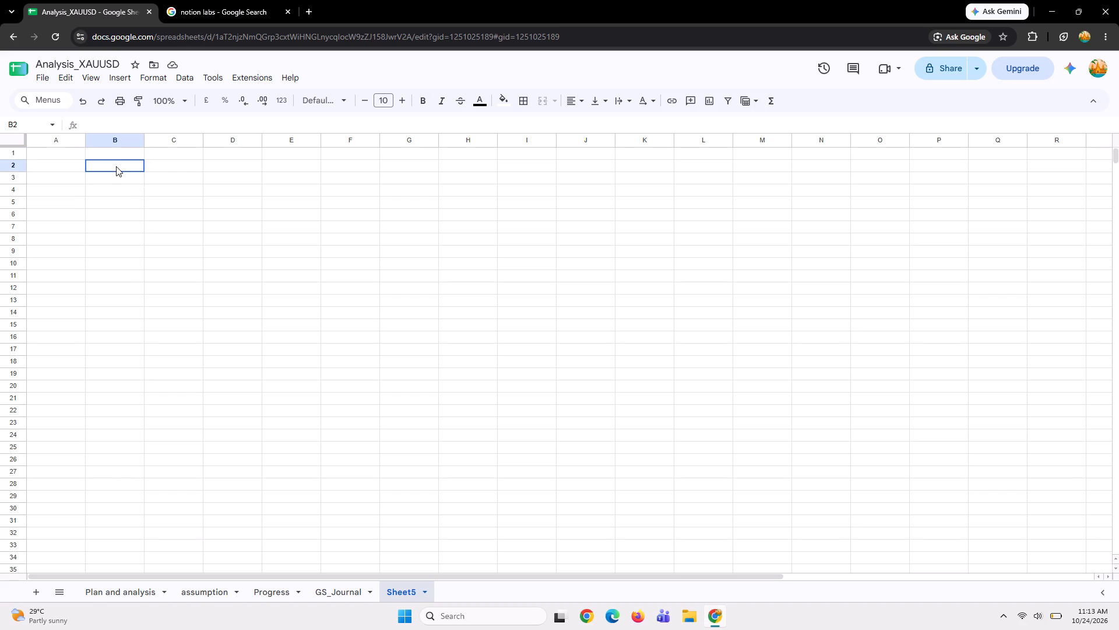
key("ctrl+v")
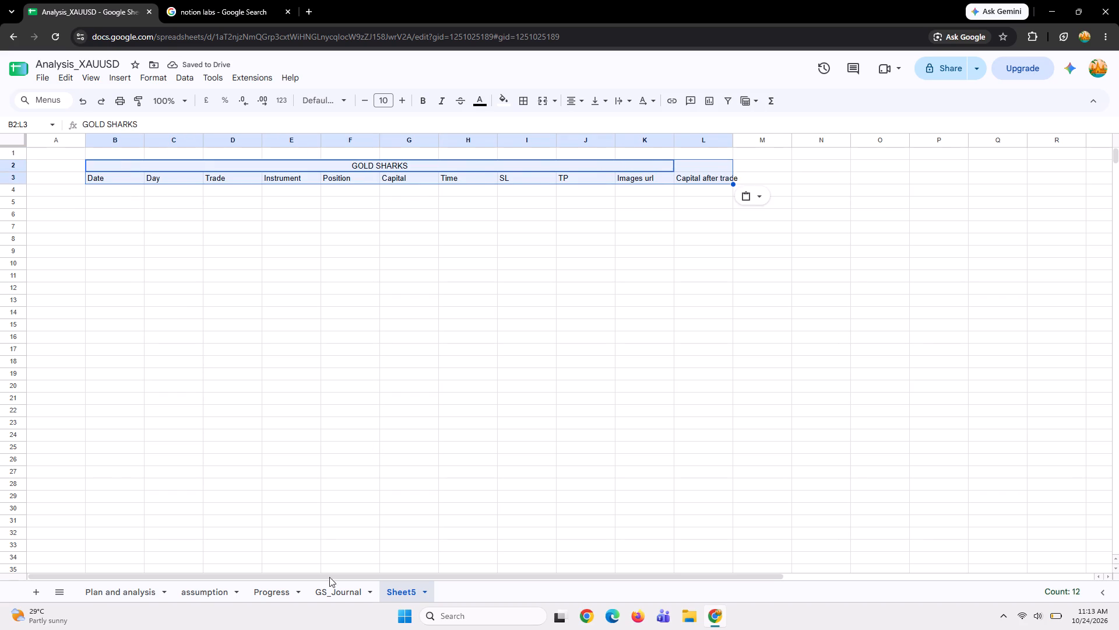
On the GS_Journal sheet, extend the merged GOLD SHARKS title cell to cover B2:L2.
left_click(329, 596)
left_click(672, 164)
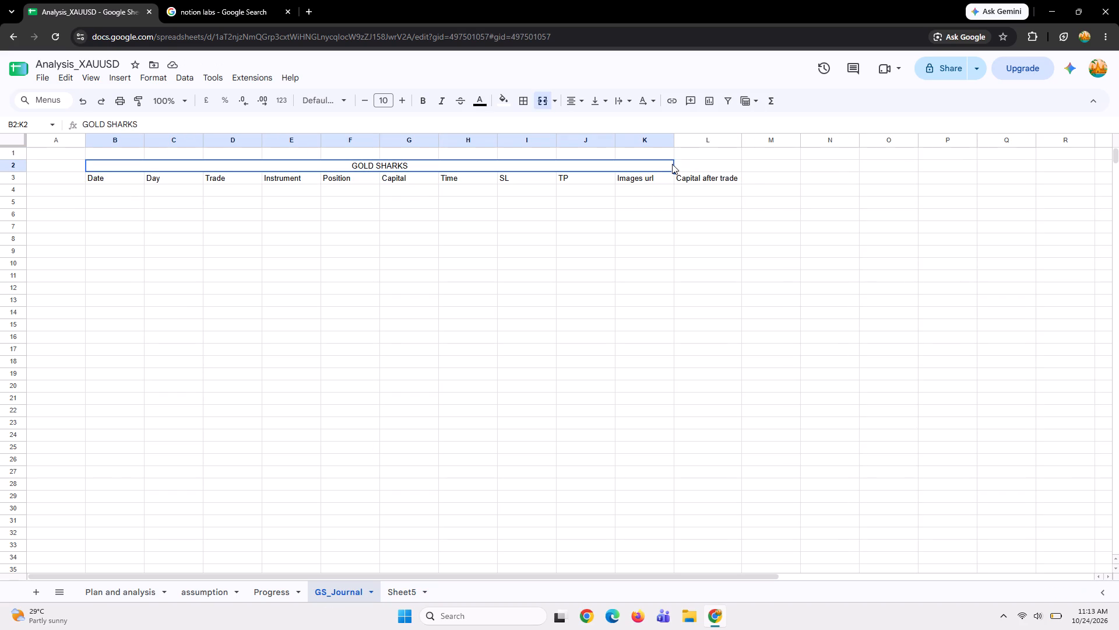
left_click_drag(659, 162, 699, 161)
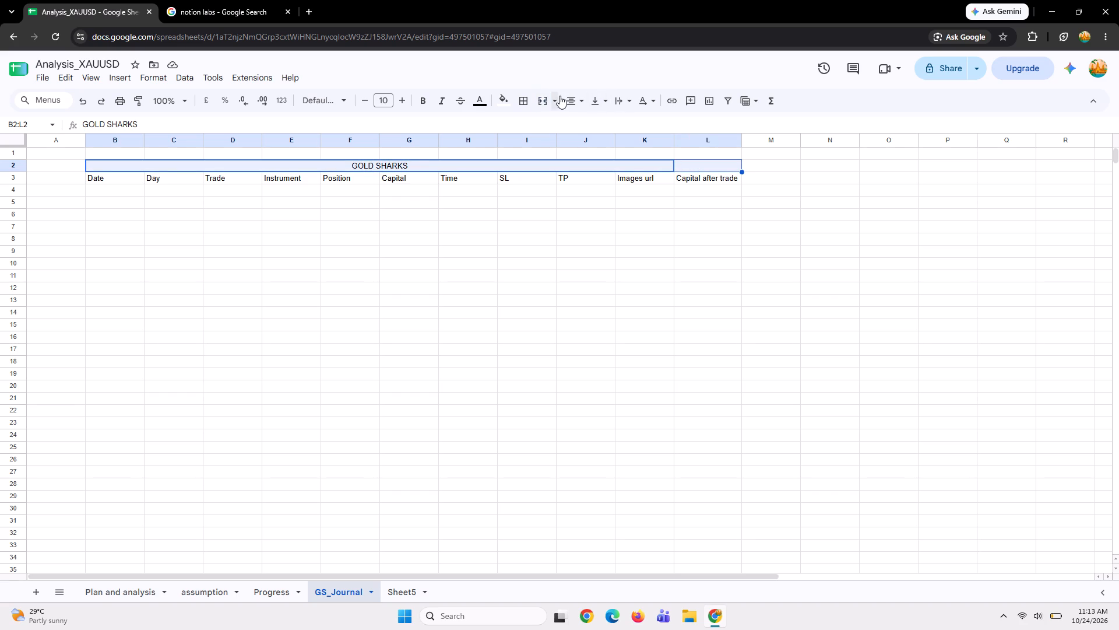
left_click(545, 100)
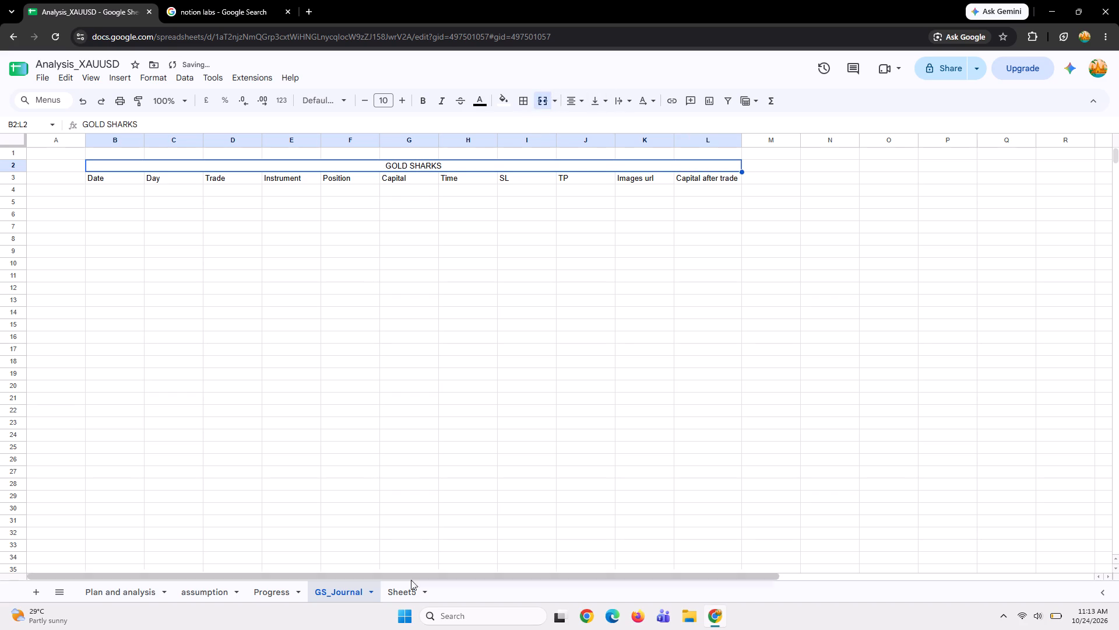
On Sheet5, extend the merged GOLD SHARKS title cell to cover B2:L2.
left_click(397, 590)
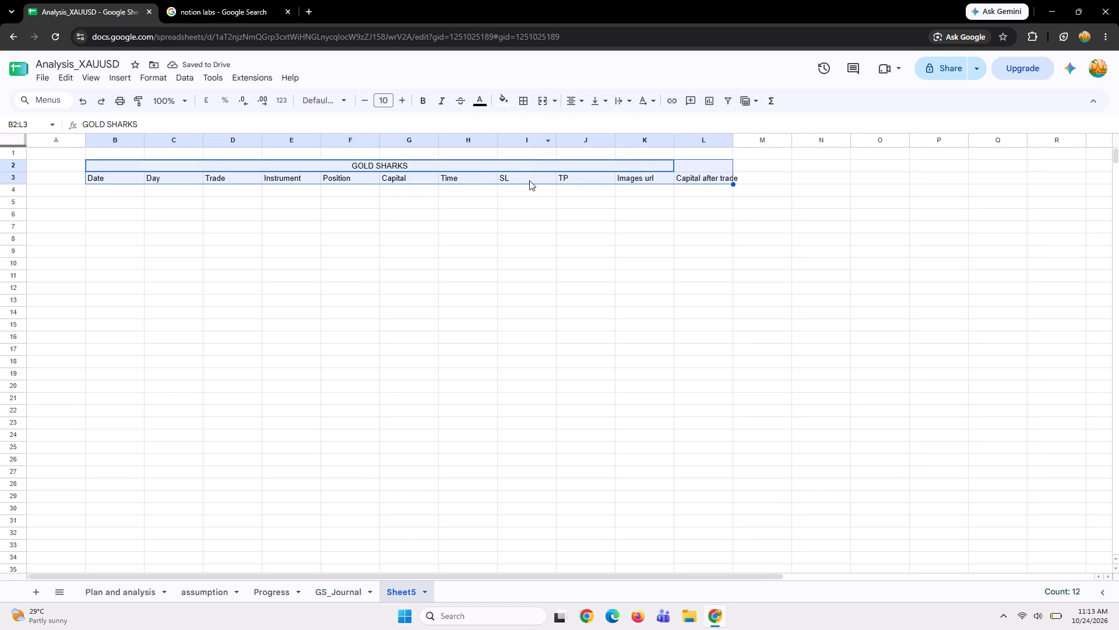
left_click(556, 170)
left_click_drag(601, 168, 665, 168)
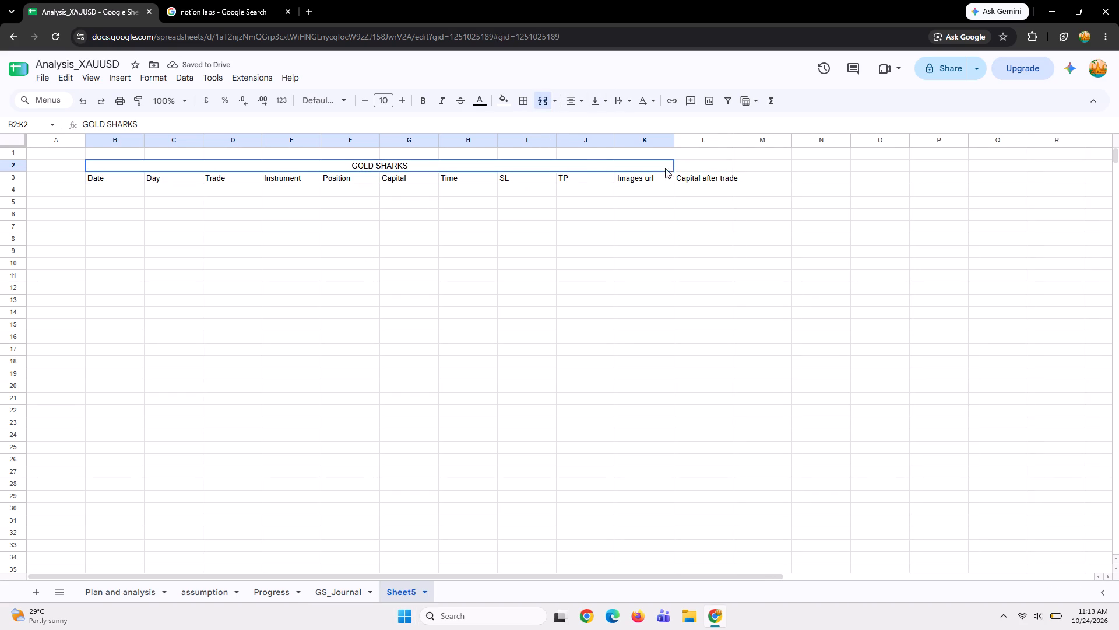
left_click_drag(665, 168, 694, 165)
left_click(541, 106)
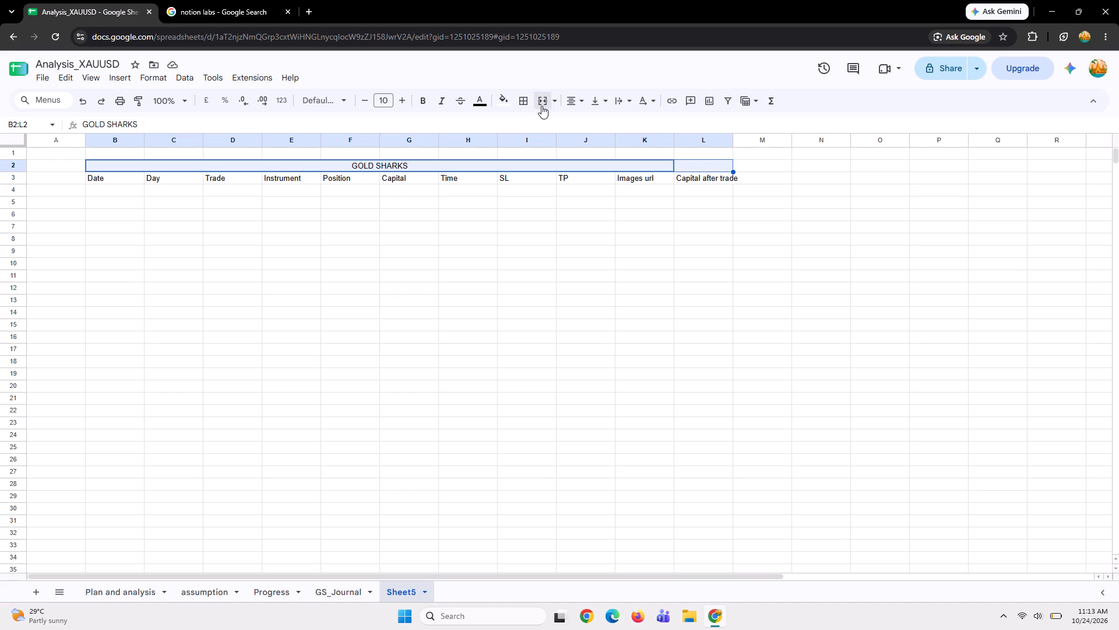
Replace the merged title in B2:L2 on Sheet5 with Candle King.
left_click(428, 165)
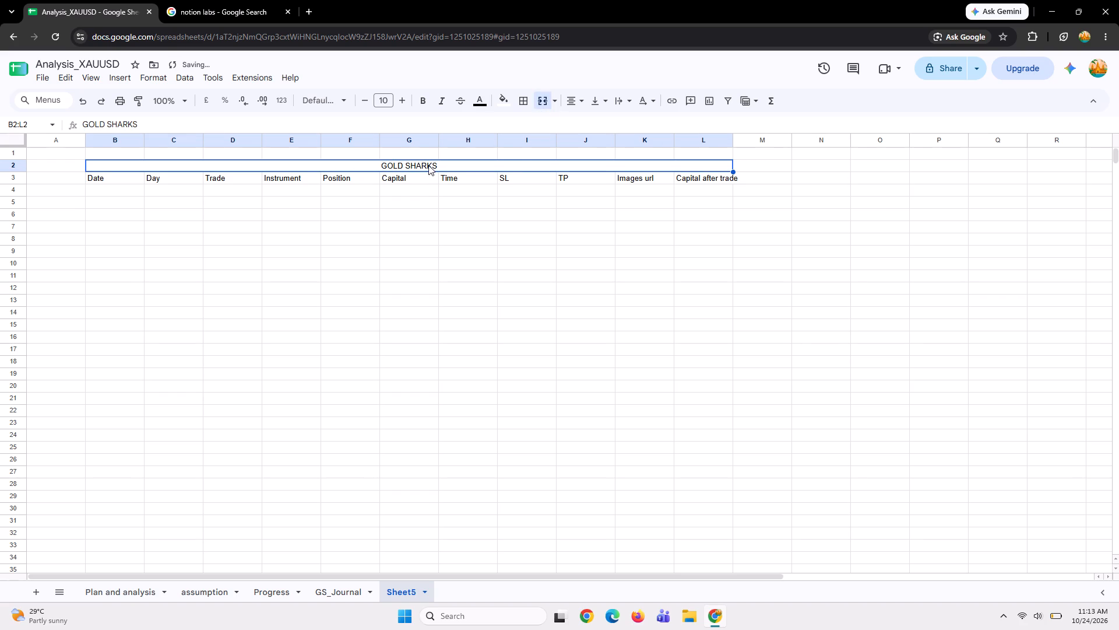
left_click(442, 165)
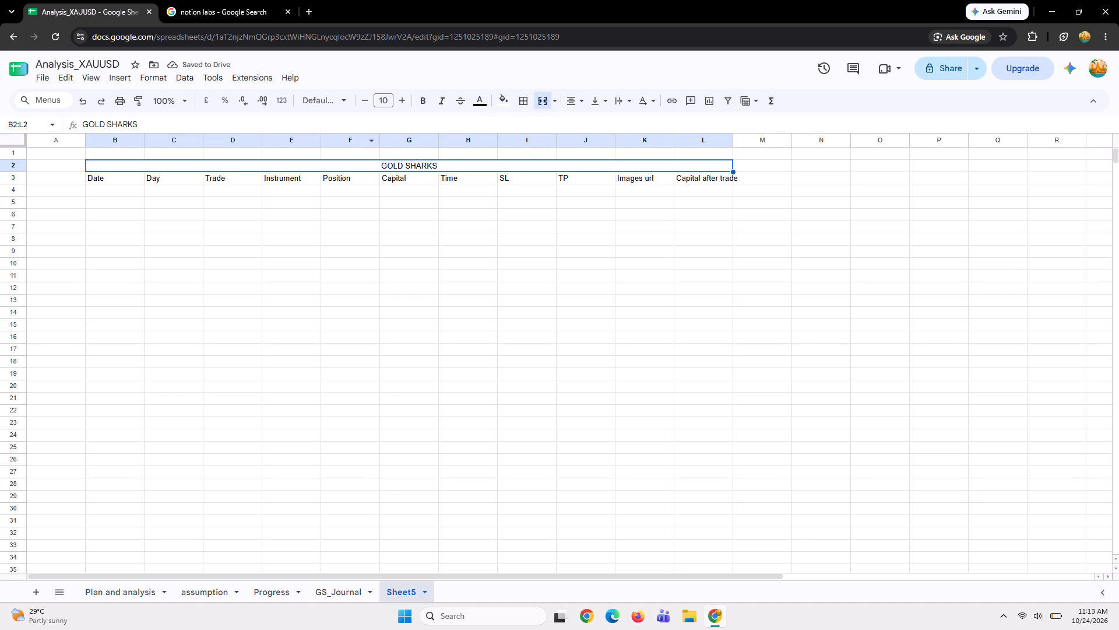
triple_click(251, 123)
key("BackSpace")
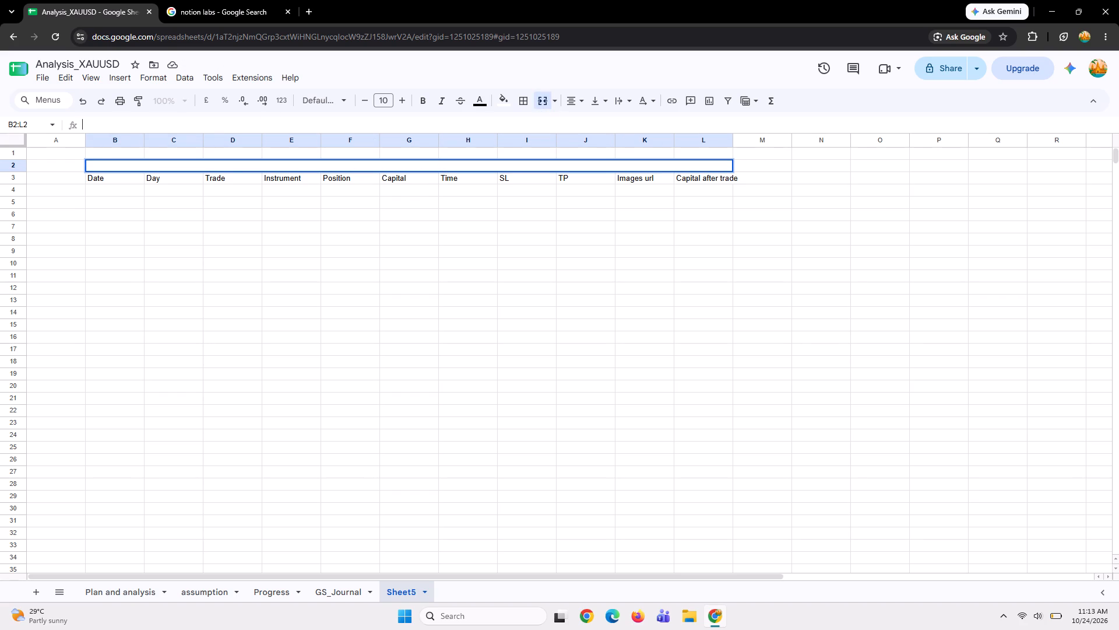
type("Ca")
type("ndle")
key("space")
type("King")
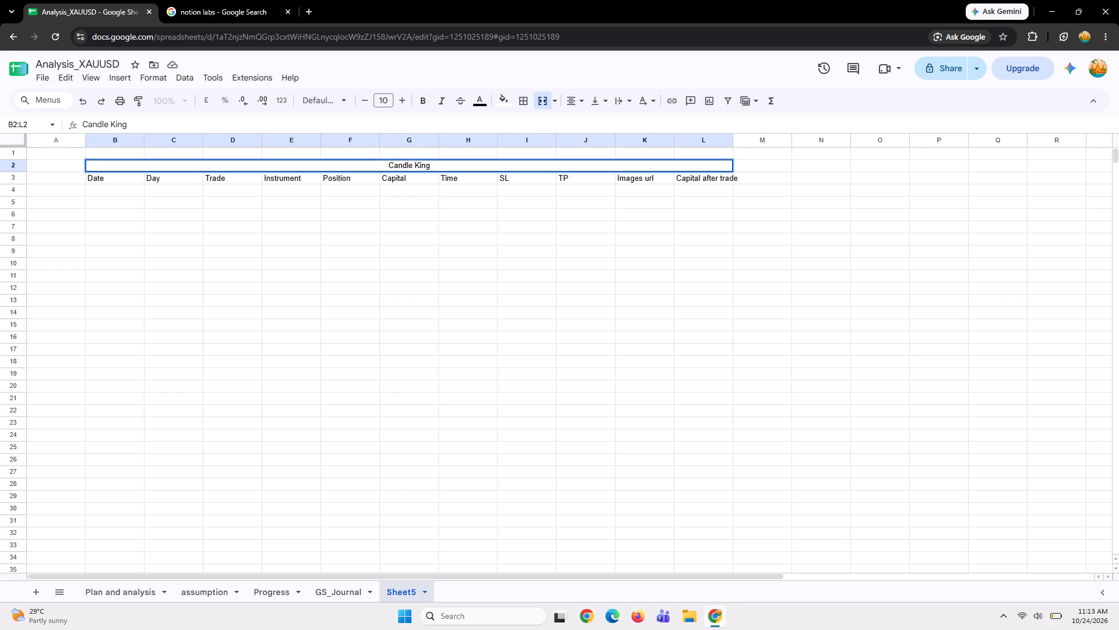
key("Return")
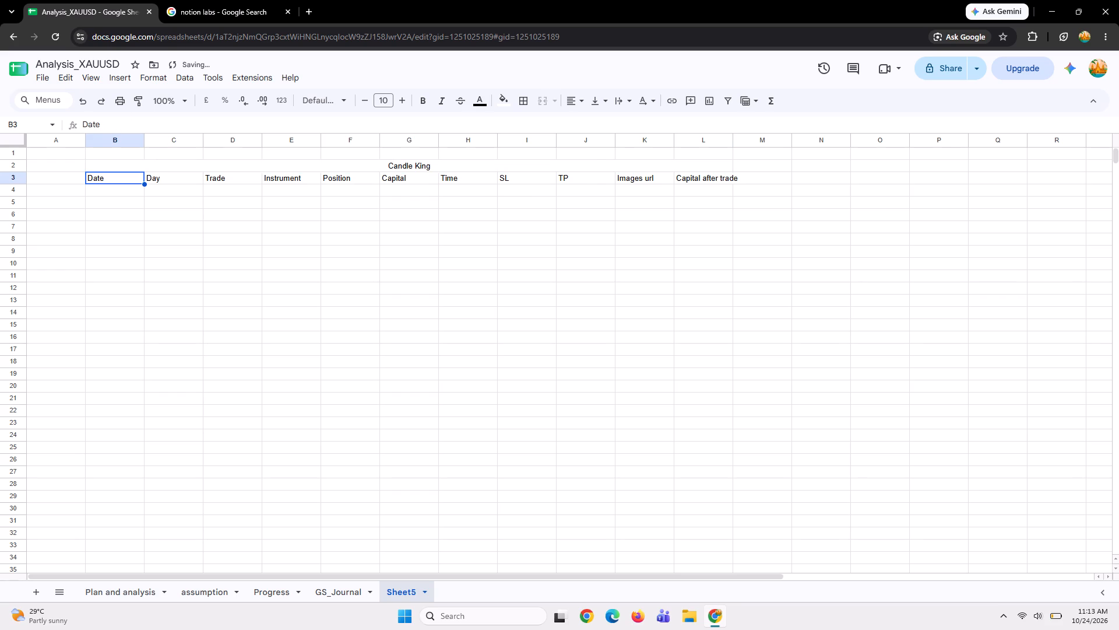
Rename Sheet5 as CK_Jornal.
right_click(402, 591)
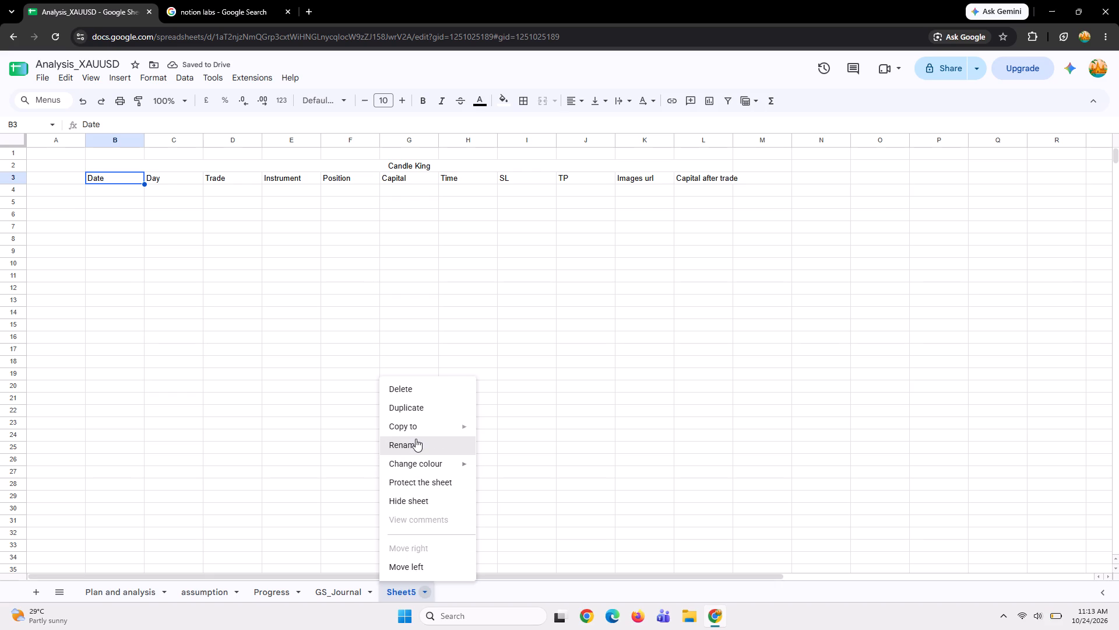
left_click(416, 437)
key("BackSpace")
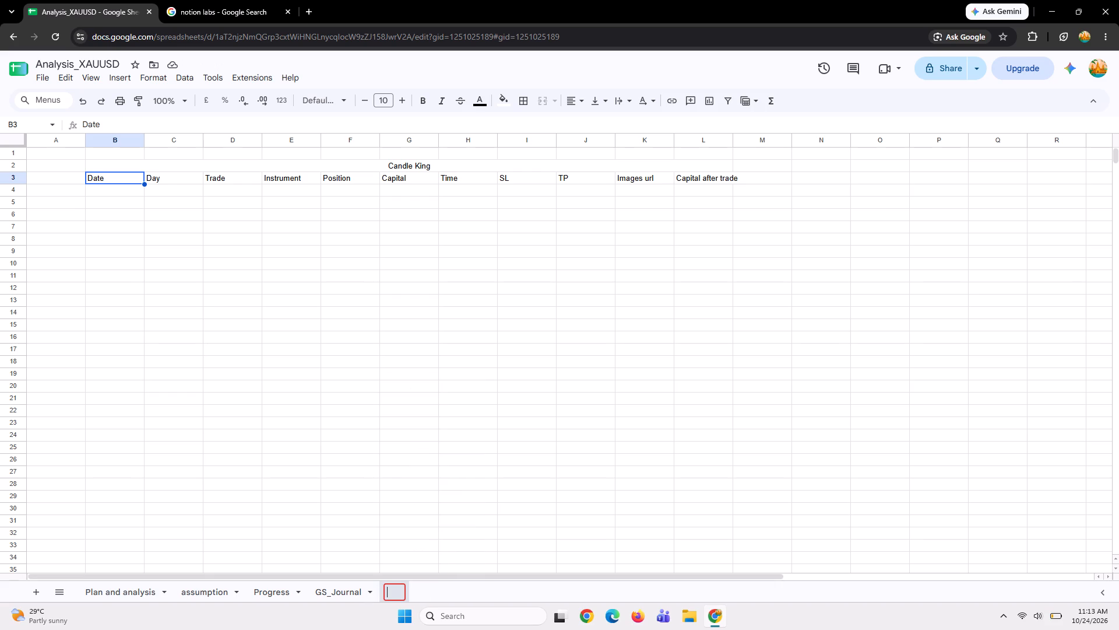
type("CK")
key("shift+underscore")
type("Jornal")
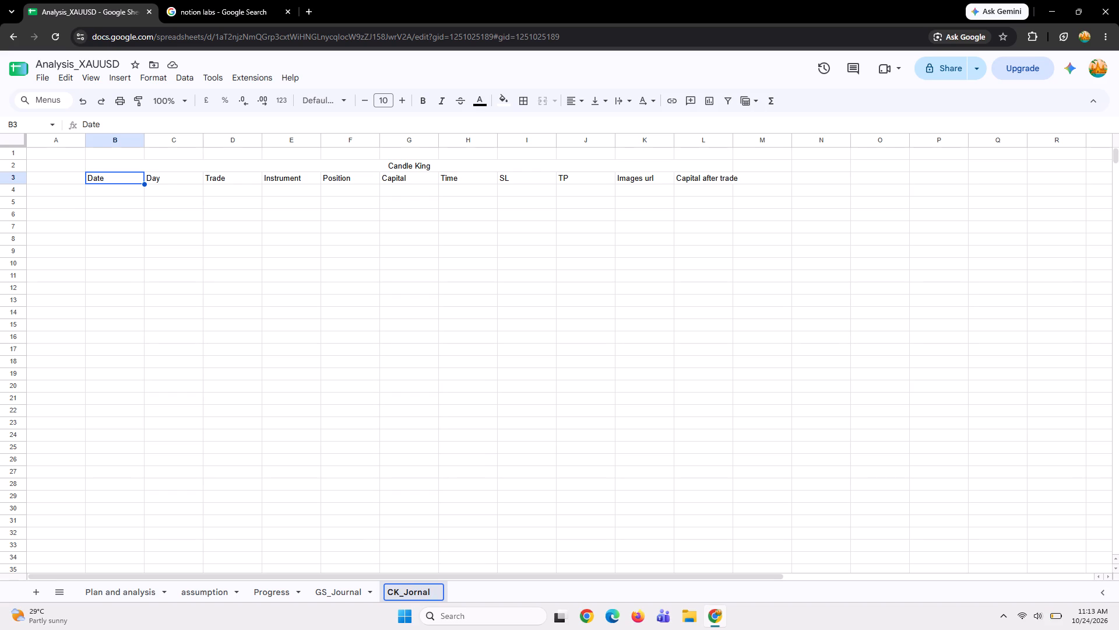
key("Return")
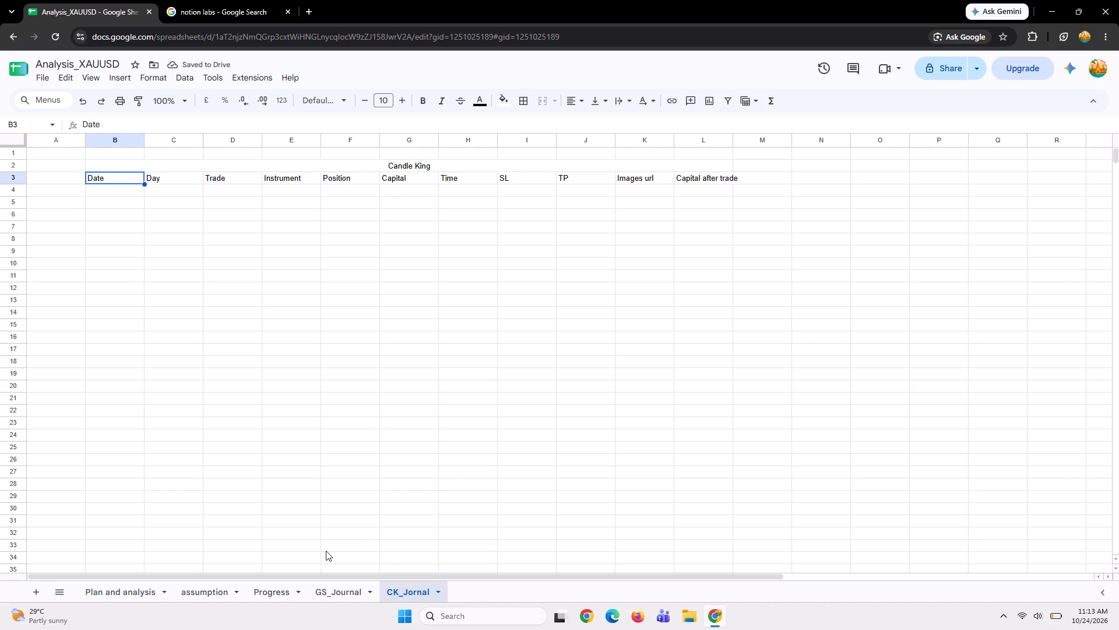
Reorder the sheets as Progress, GS_Journal, CK_Jornal, assumption, Plan and analysis.
left_click_drag(281, 589, 129, 597)
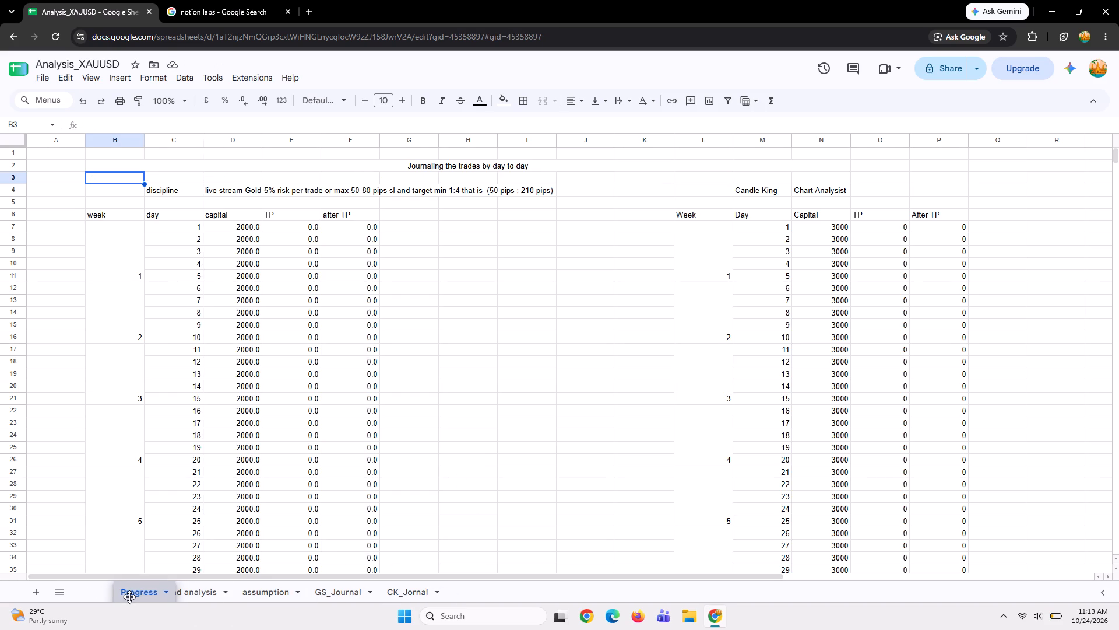
left_click_drag(129, 597, 128, 597)
left_click_drag(341, 587, 161, 595)
left_click_drag(409, 590, 243, 595)
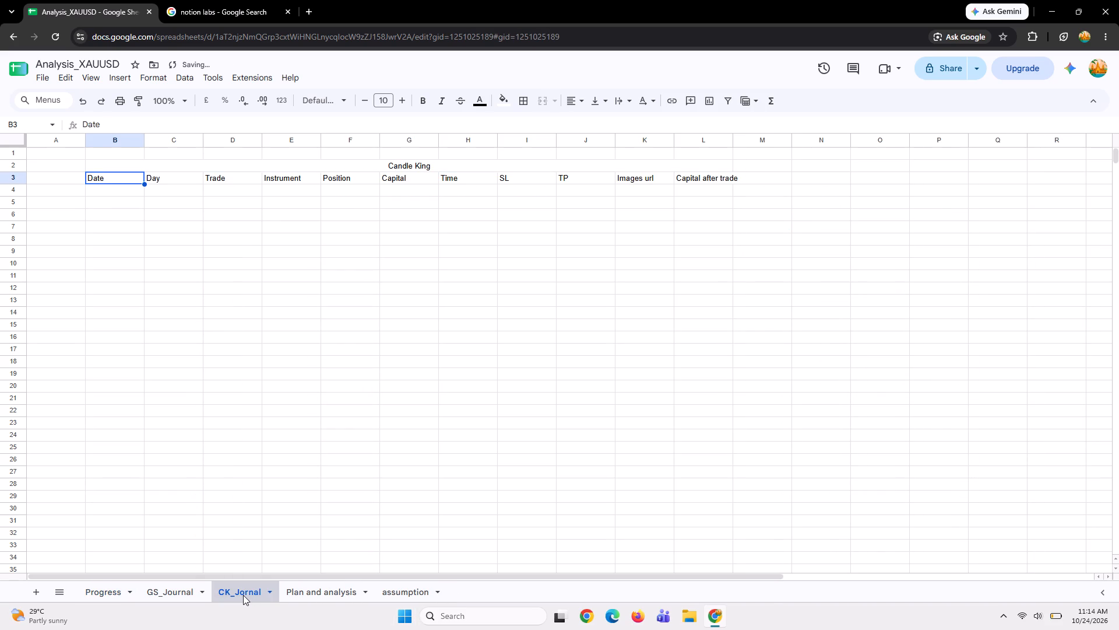
left_click_drag(311, 587, 421, 587)
Look through the assumption, GS_Journal and Progress sheets, finishing at the last rows of the assumption table.
left_click(313, 590)
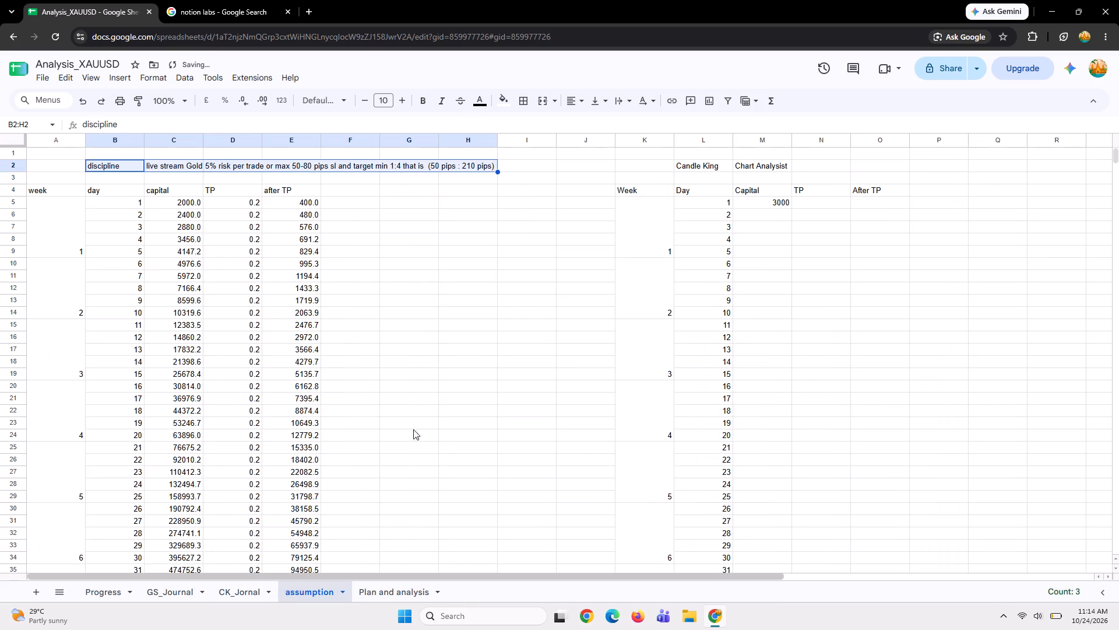
scroll(420, 418, "right", 1)
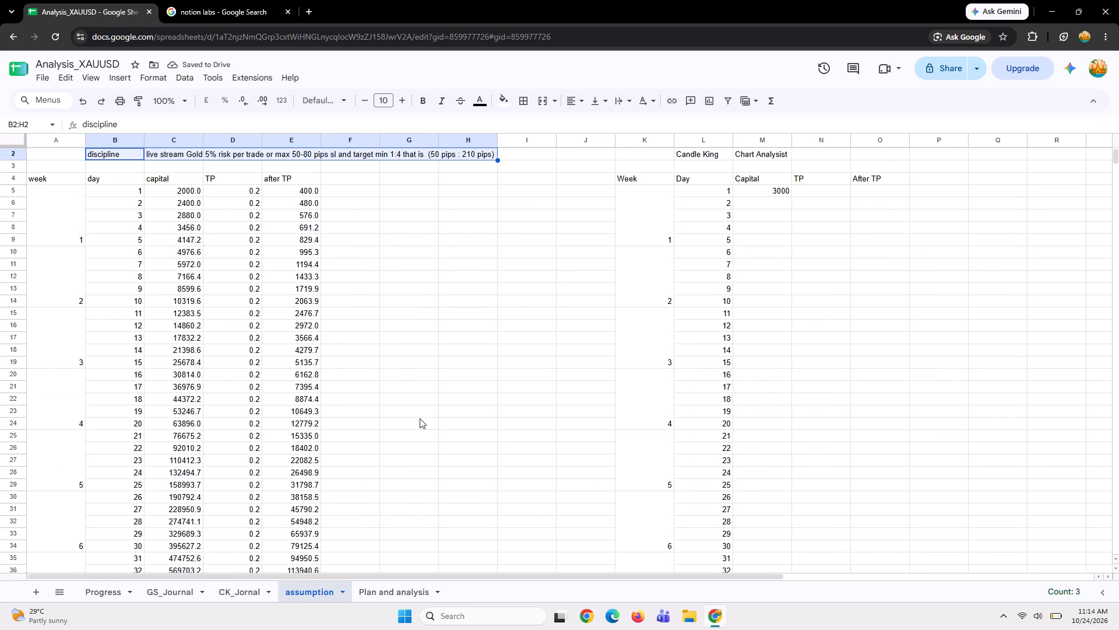
left_click(170, 593)
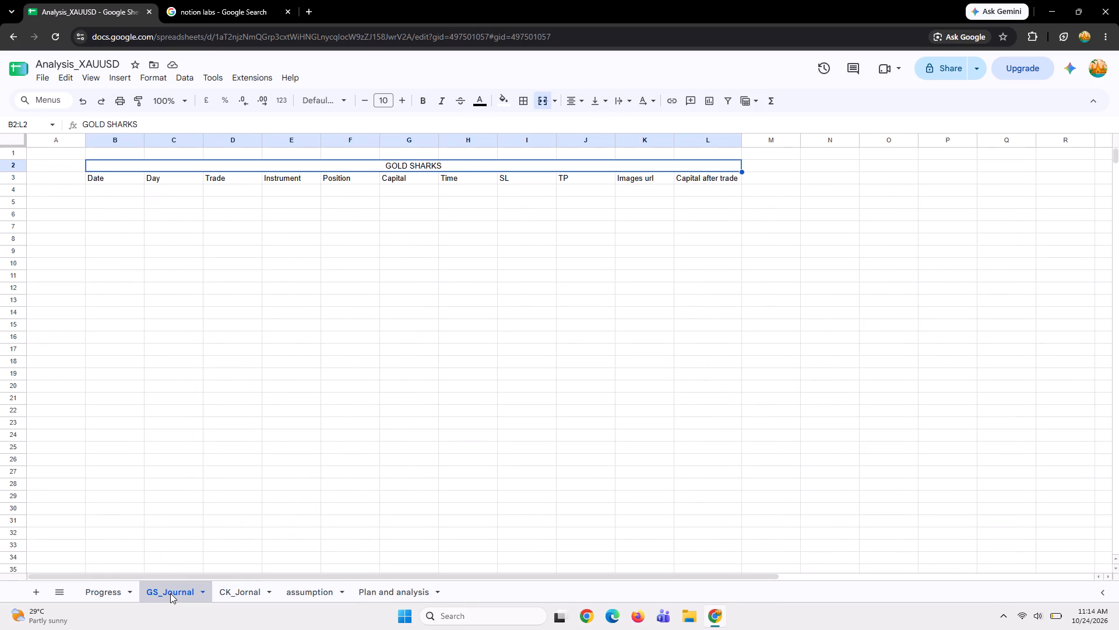
left_click(103, 590)
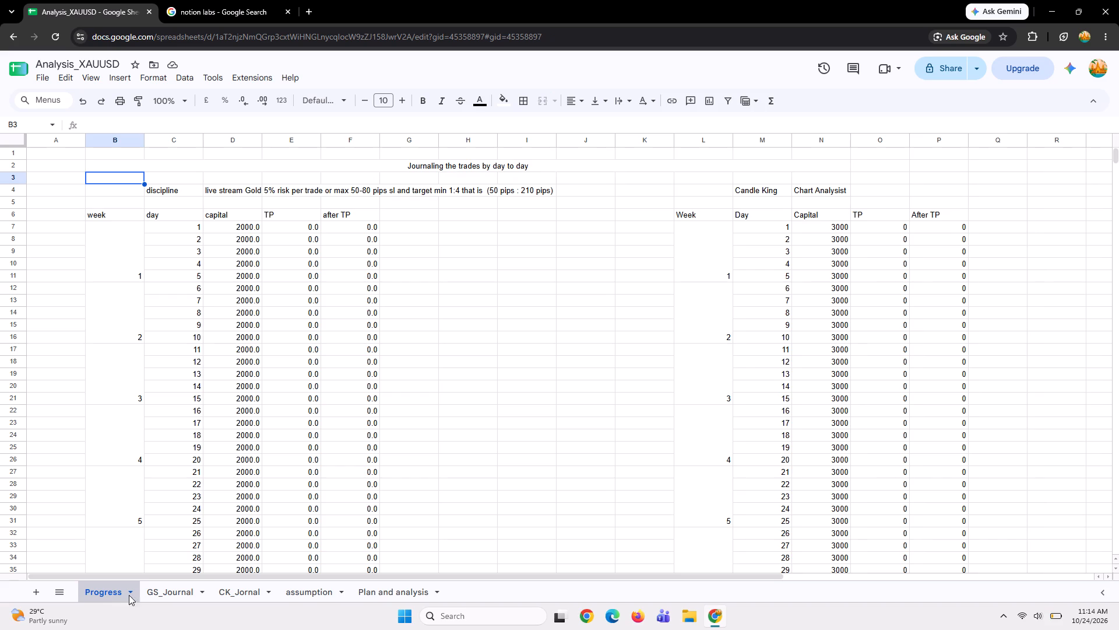
left_click(291, 597)
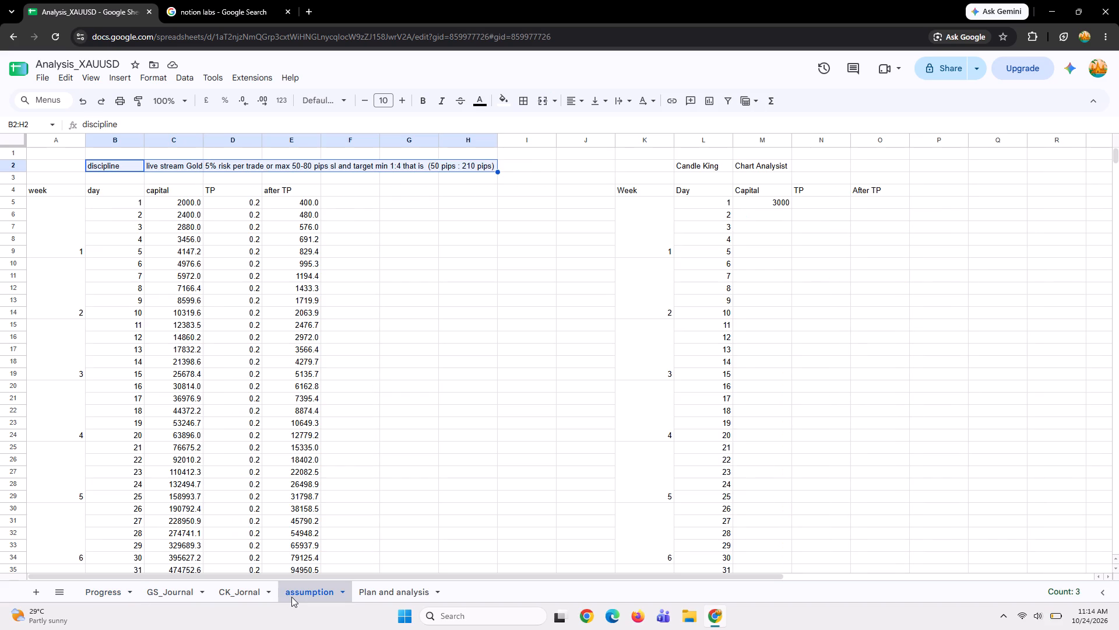
scroll(406, 433, "down", 5)
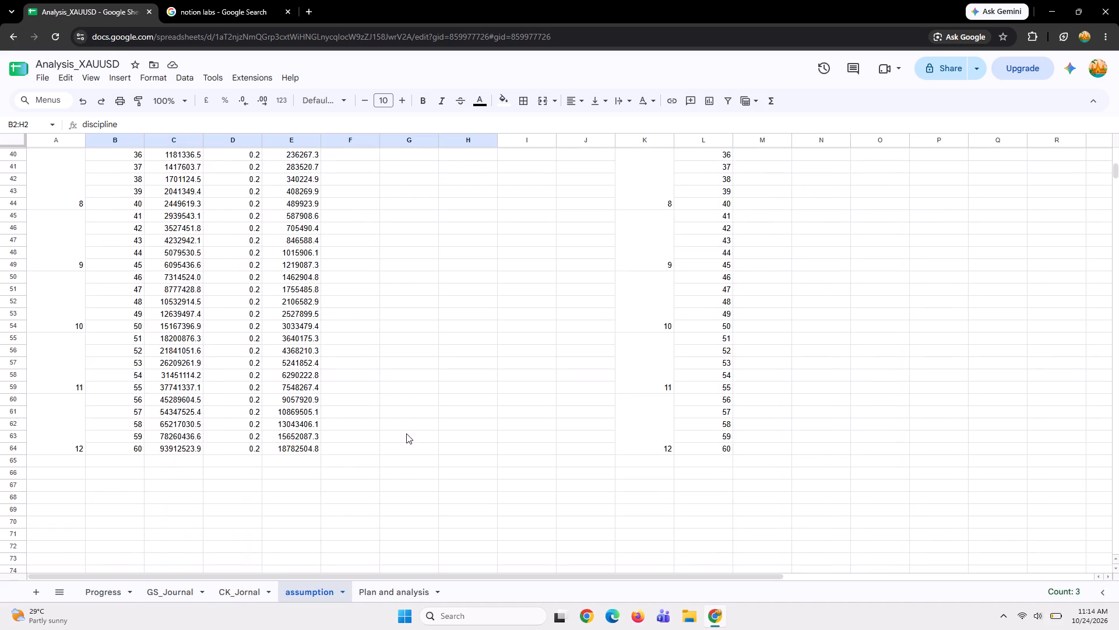
scroll(406, 433, "down", 1)
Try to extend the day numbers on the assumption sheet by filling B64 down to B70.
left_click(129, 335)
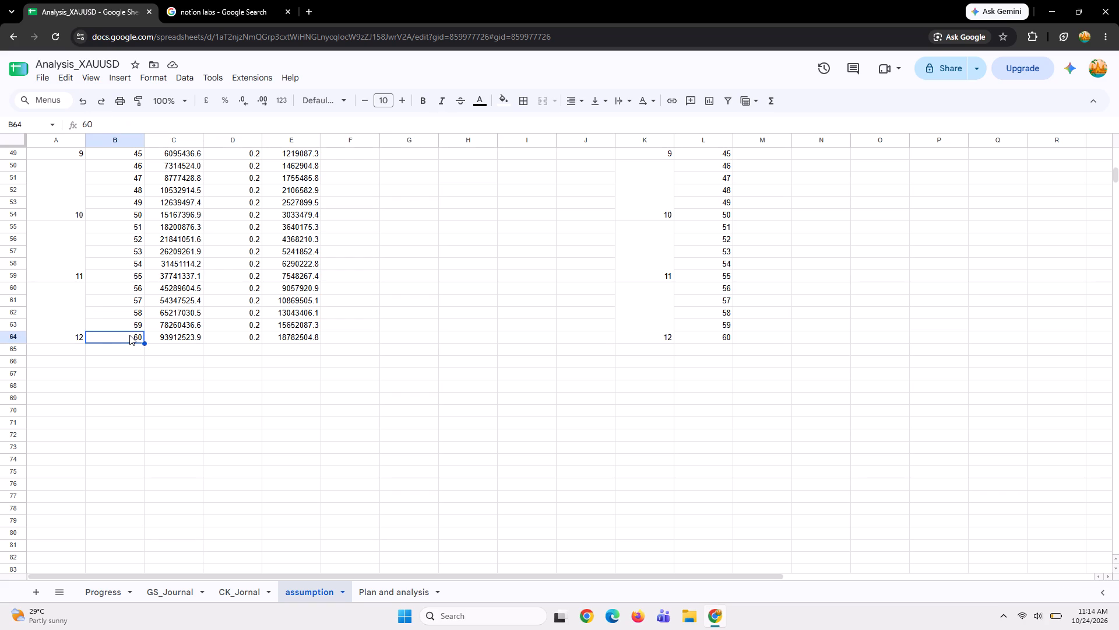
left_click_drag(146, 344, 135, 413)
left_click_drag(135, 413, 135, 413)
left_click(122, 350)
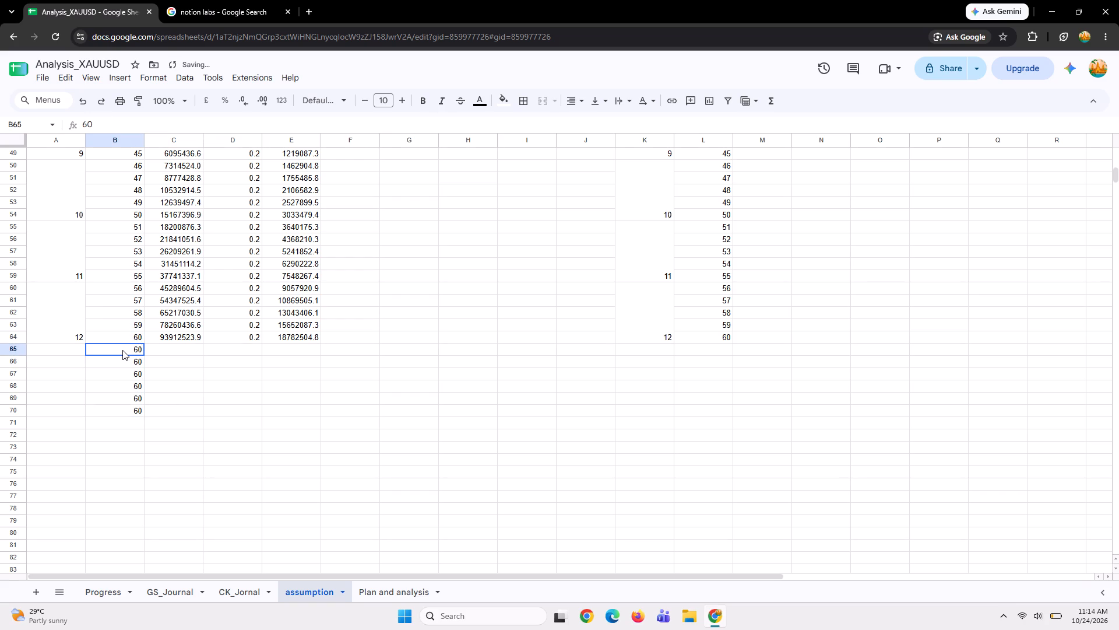
Fill the week and day block A60:B64 downward to add weeks 13 and 14 and days 61 to 66.
left_click(65, 326)
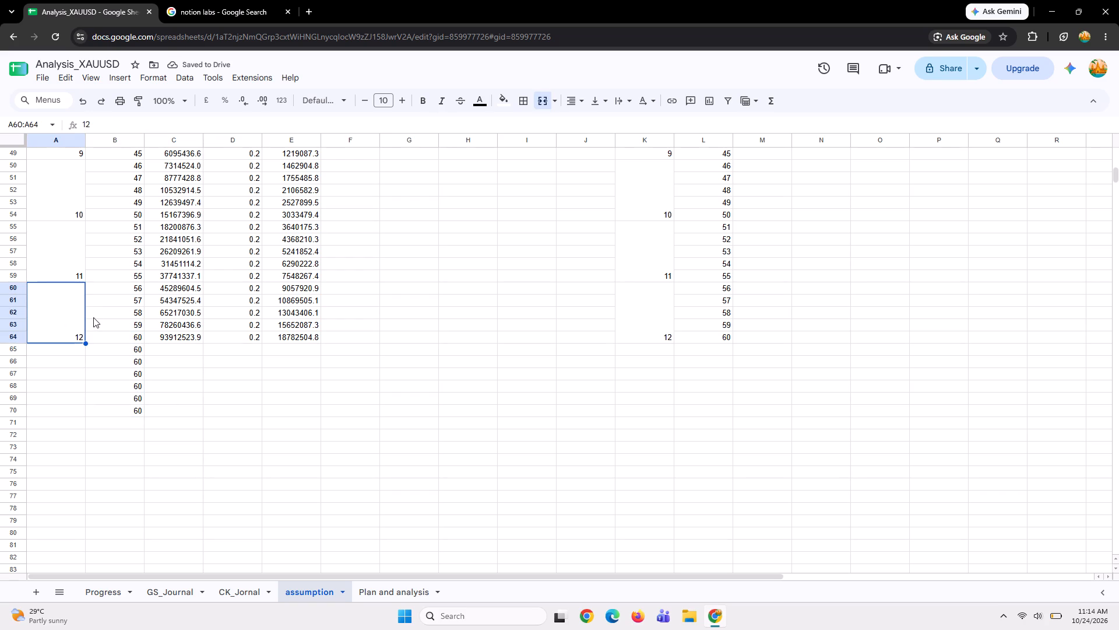
left_click_drag(69, 310, 129, 309)
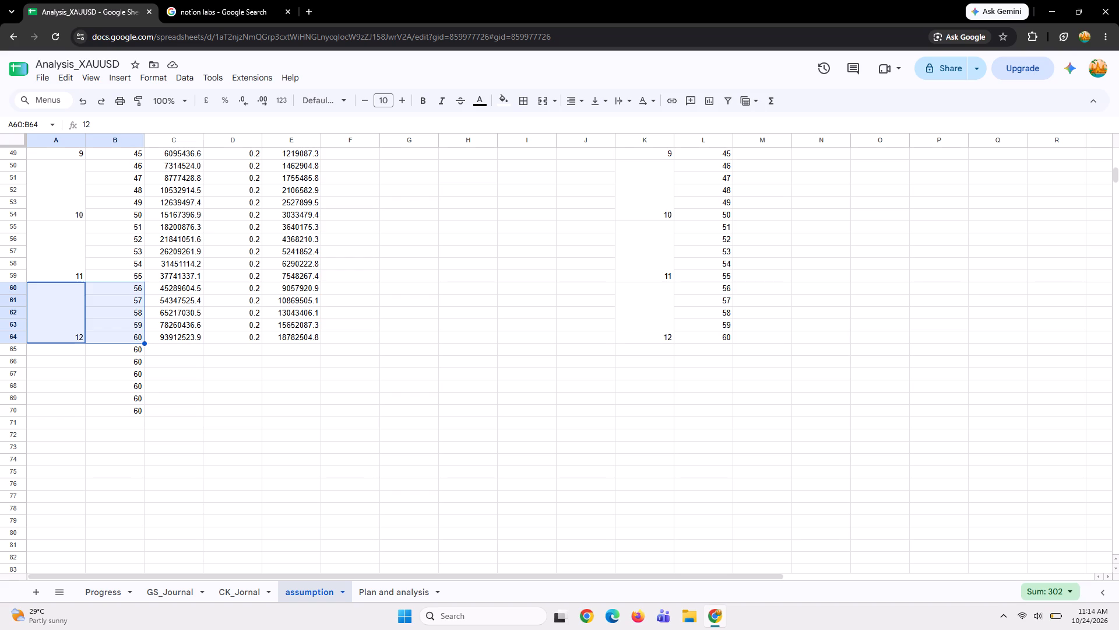
left_click_drag(145, 342, 130, 416)
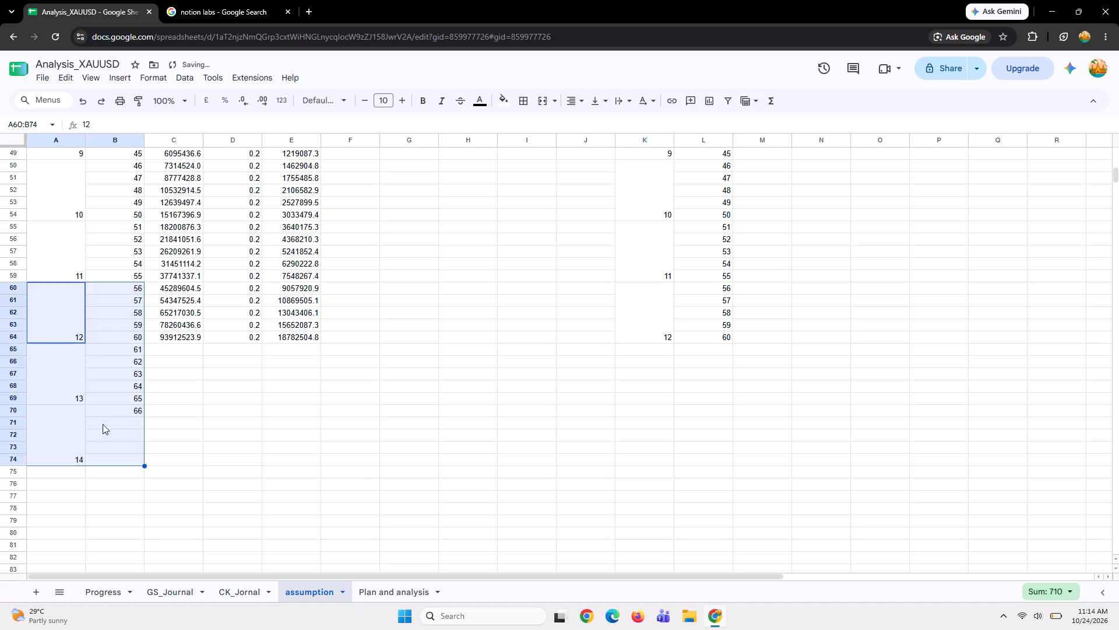
left_click(68, 414)
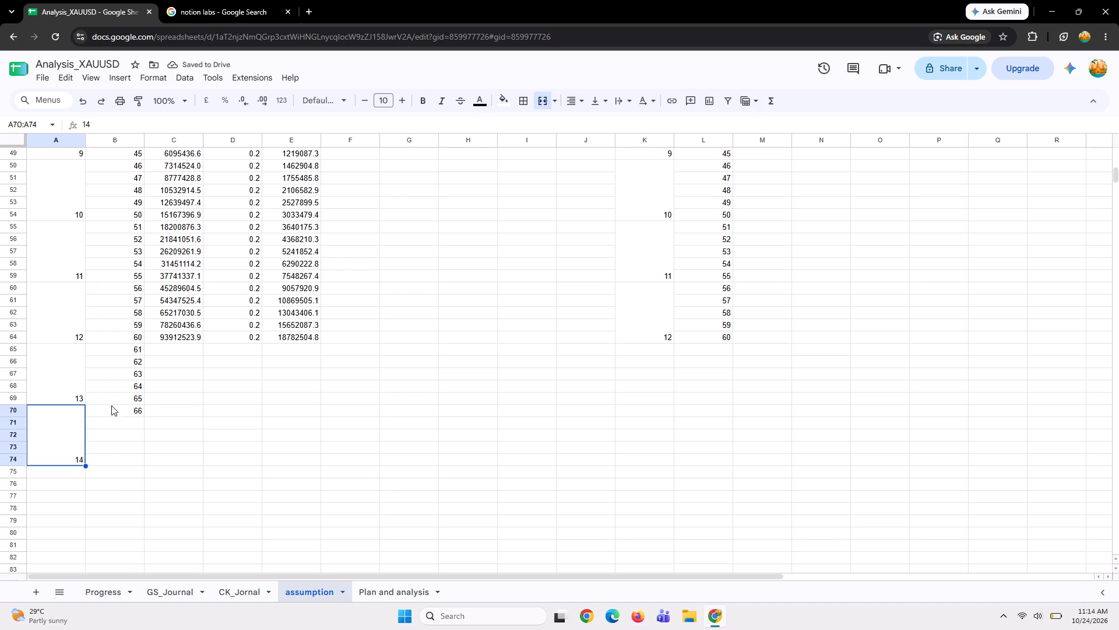
Fill the capital, TP and after TP cells of row 64 (C64, D64 and E64) down to row 69.
left_click(173, 333)
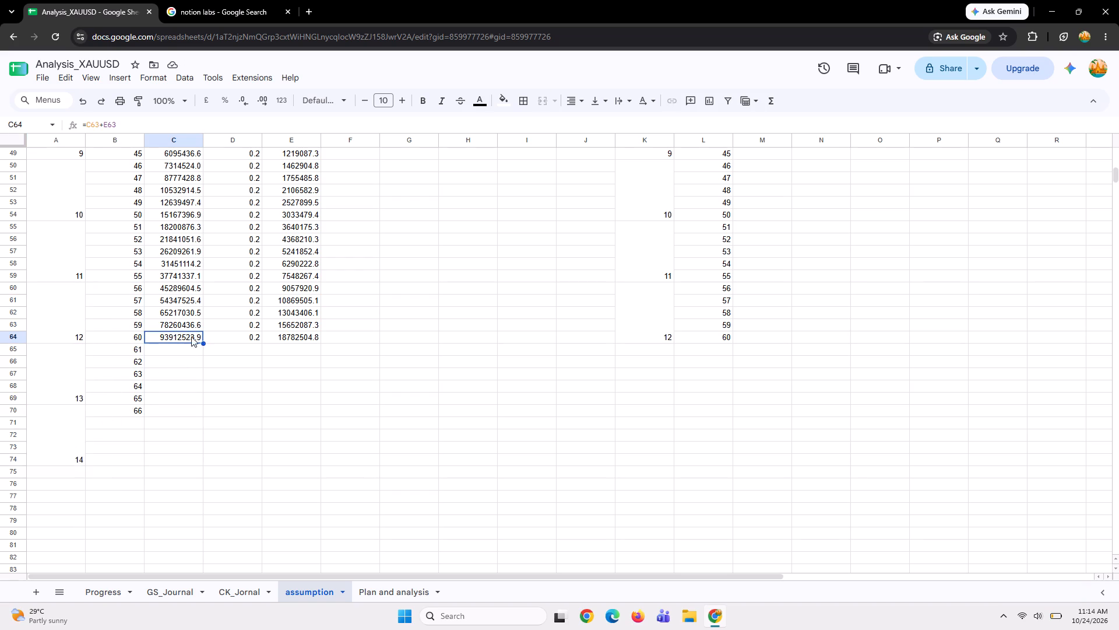
left_click_drag(202, 342, 195, 398)
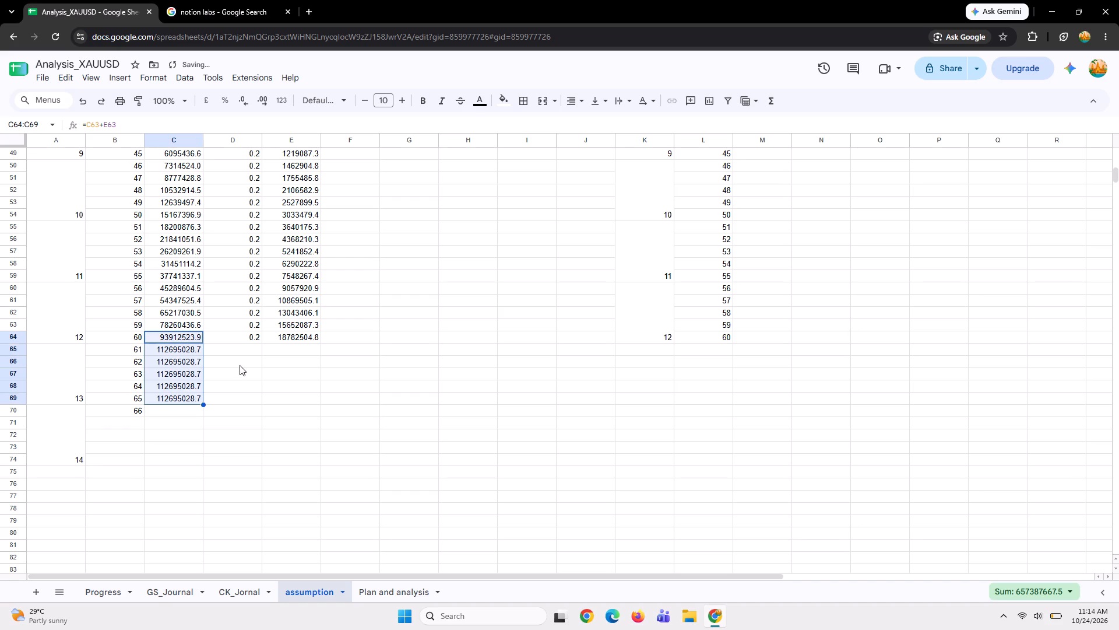
left_click(248, 339)
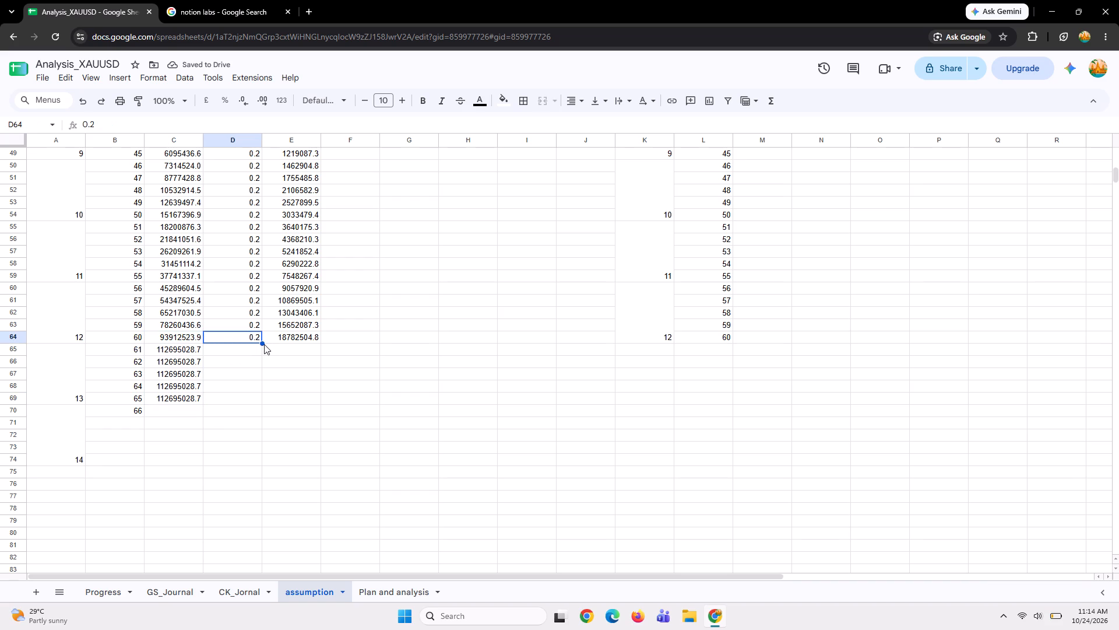
left_click_drag(262, 342, 252, 401)
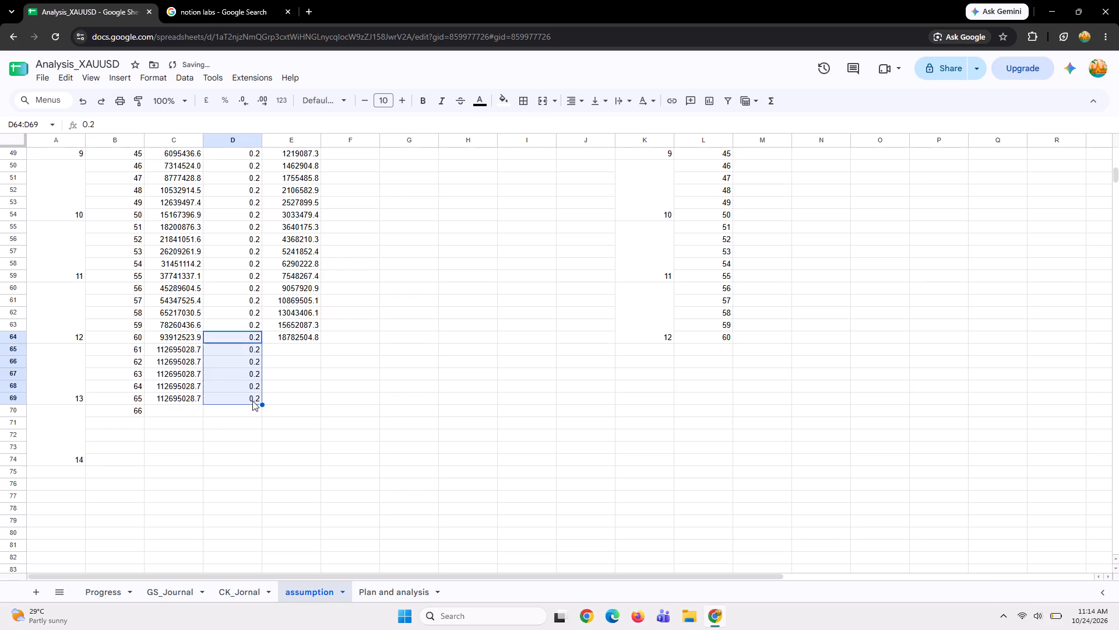
left_click(295, 338)
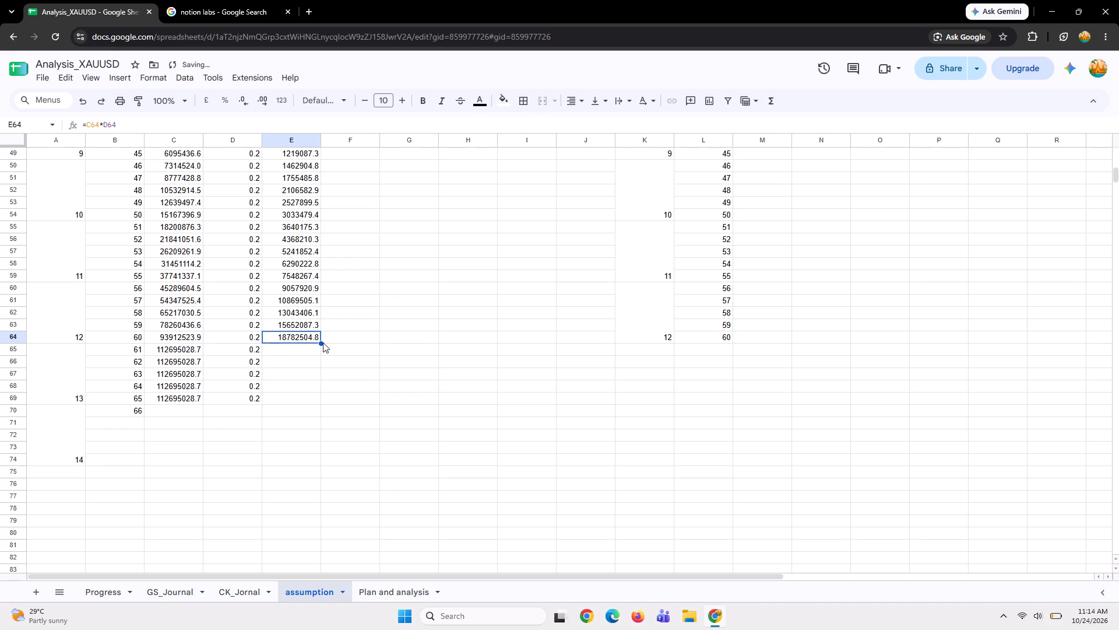
left_click_drag(321, 342, 311, 410)
left_click_drag(311, 410, 308, 404)
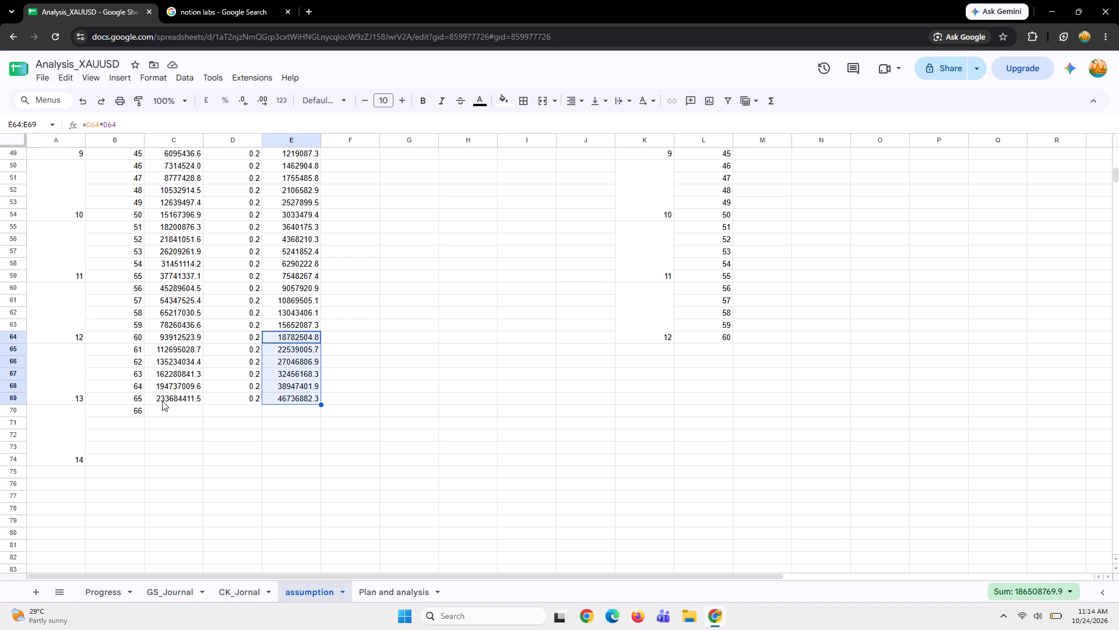
Clear the contents of the surplus week 14 block in A70:E74.
left_click_drag(60, 408, 234, 408)
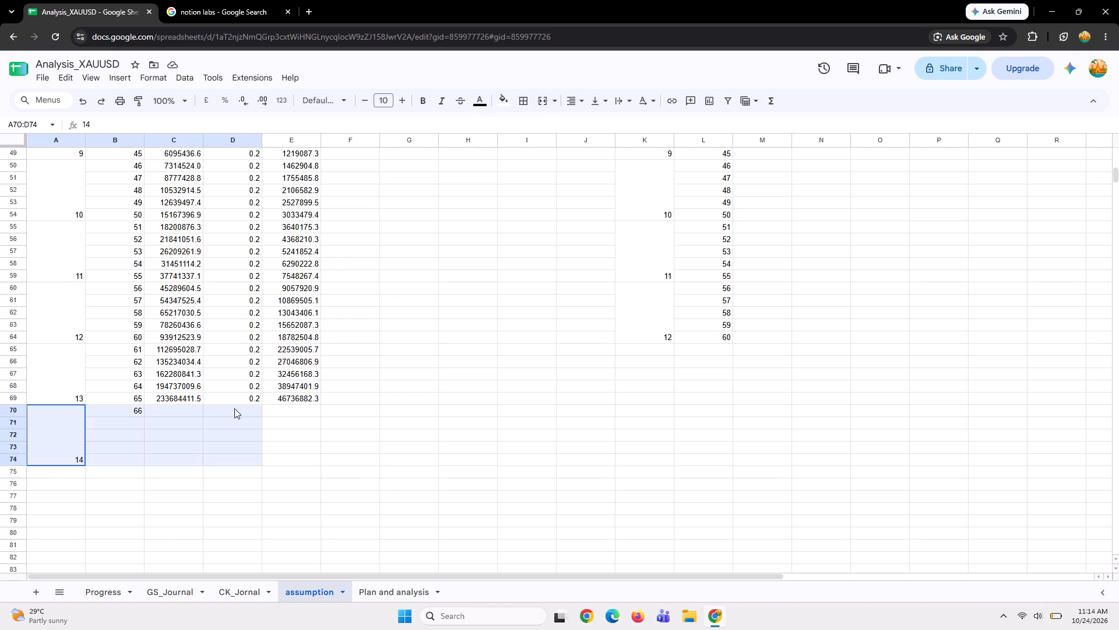
left_click_drag(234, 408, 274, 410)
key("Delete")
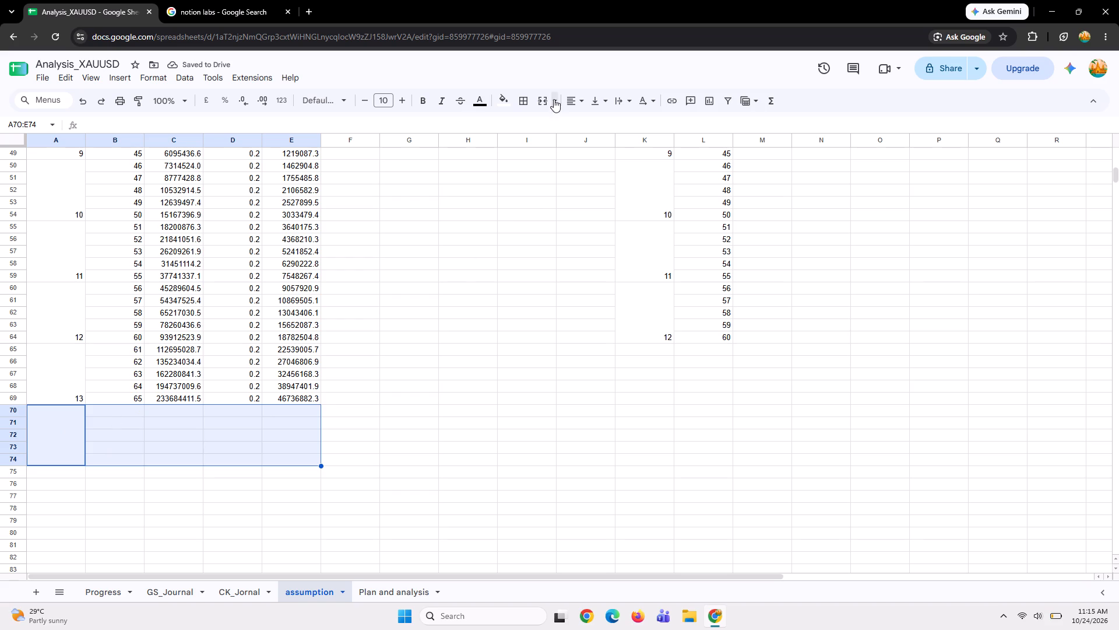
Unmerge the cells in the emptied block A70:E74 on the assumption sheet.
left_click(539, 98)
left_click(539, 98)
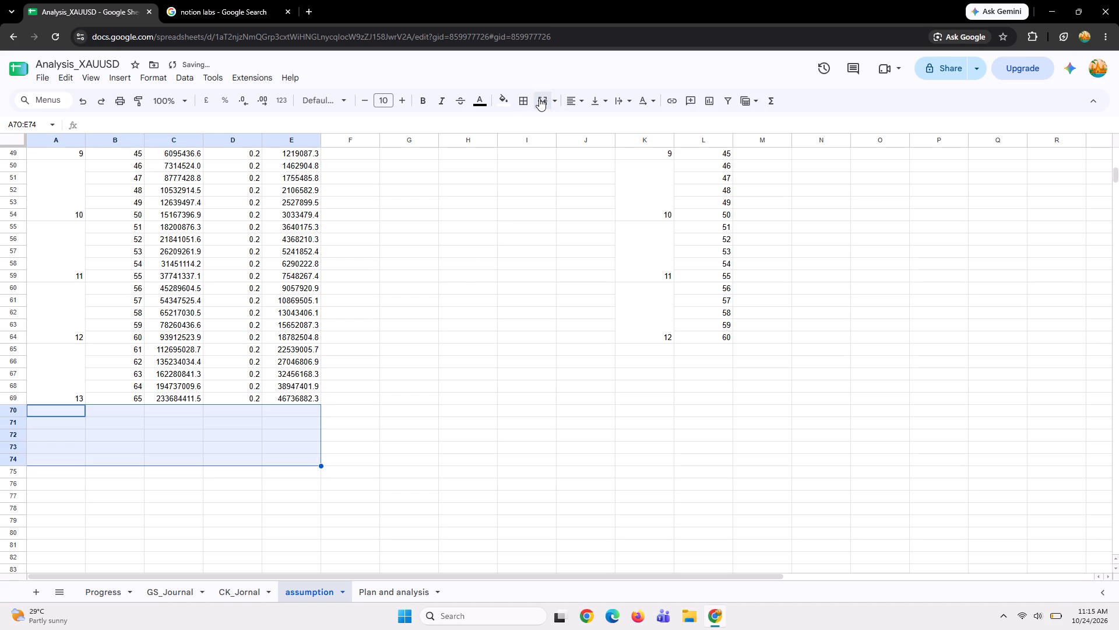
left_click(379, 462)
Clear the contents of both tables on the assumption sheet, covering the whole range A1:O69.
scroll(379, 462, "up", 3)
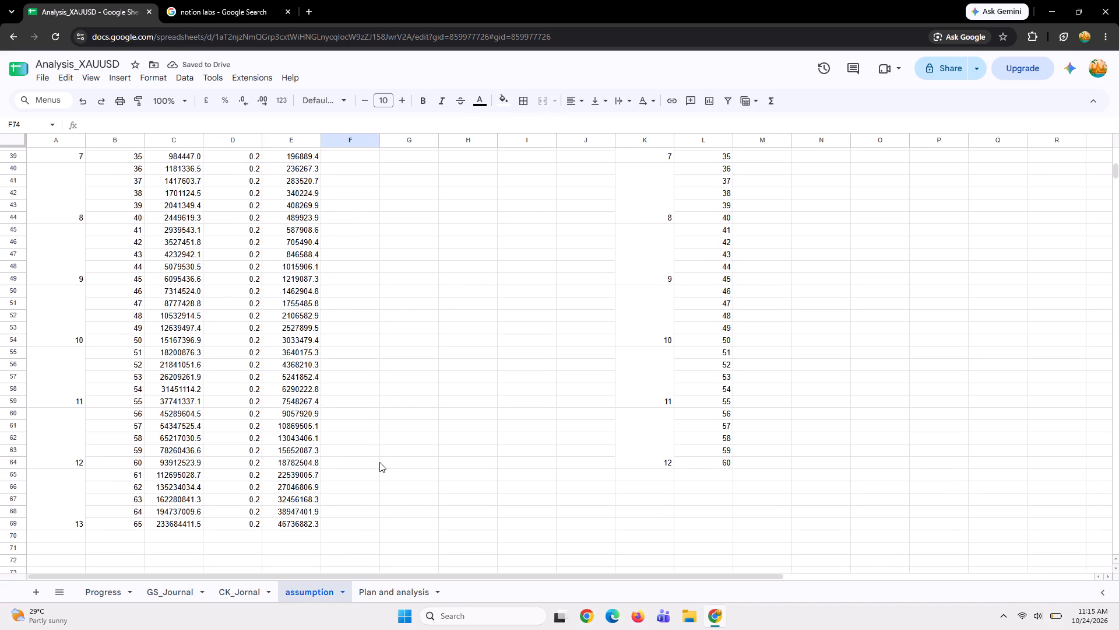
scroll(379, 462, "up", 11)
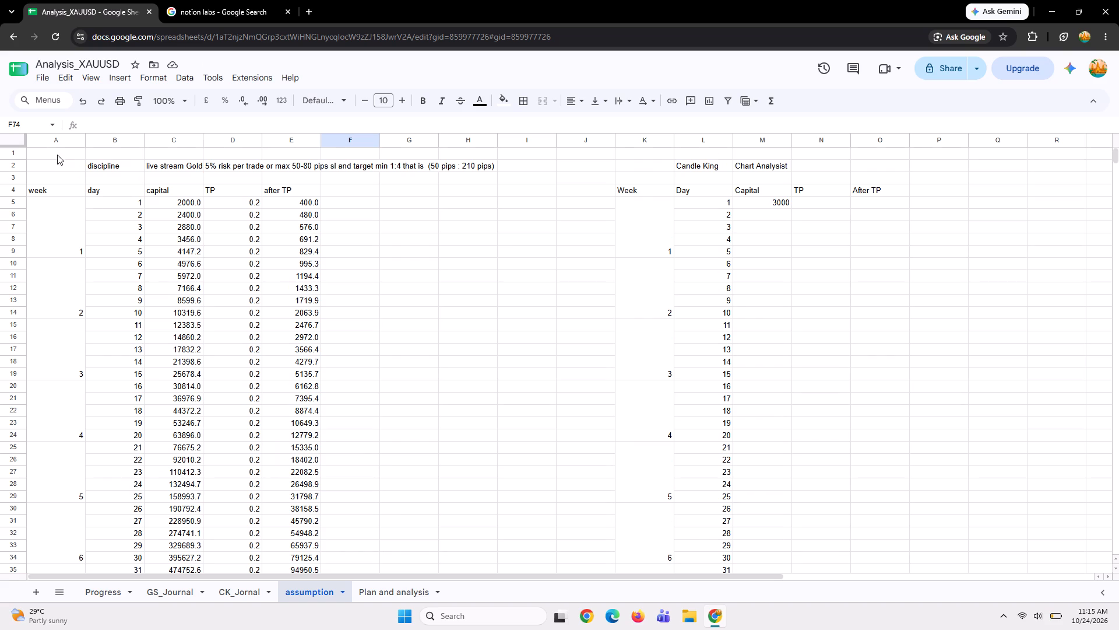
left_click_drag(57, 155, 858, 495)
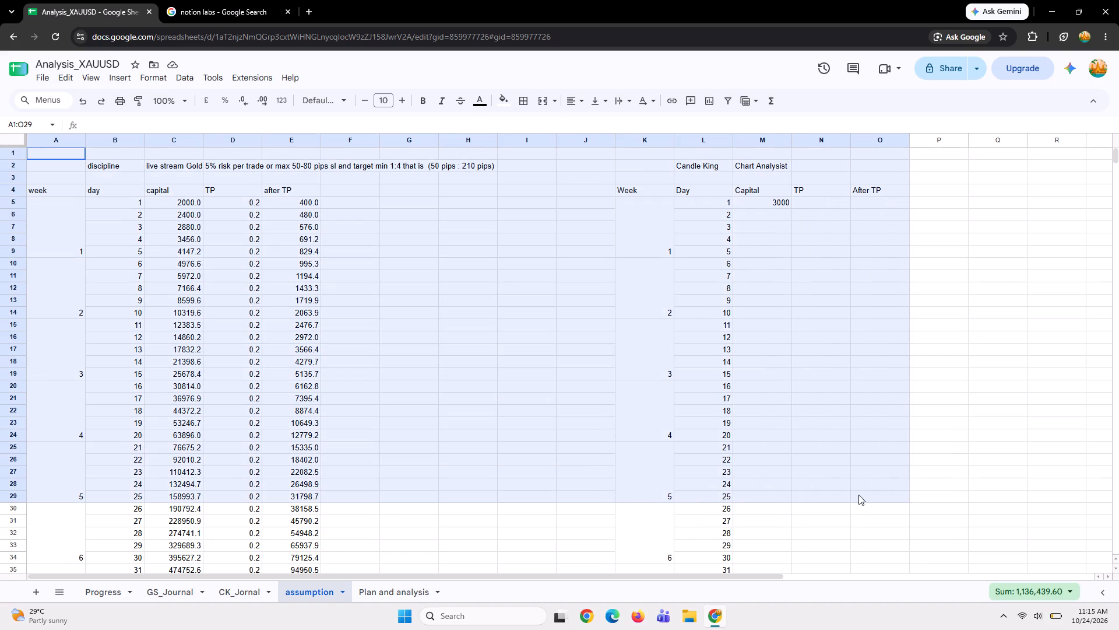
left_click_drag(858, 495, 865, 582)
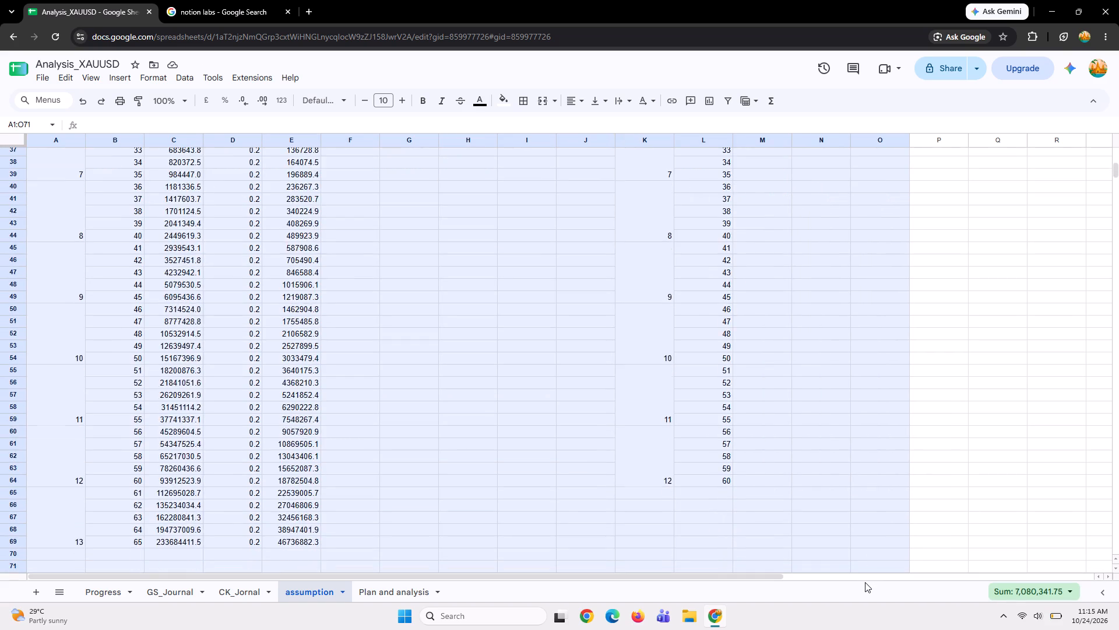
left_click_drag(865, 582, 874, 495)
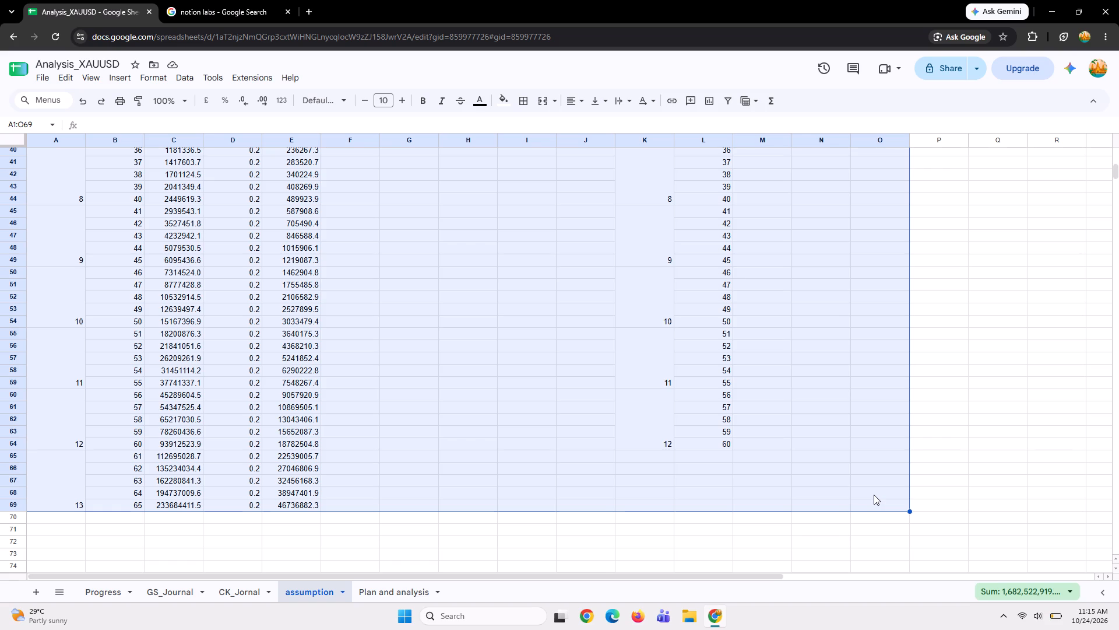
key("Delete")
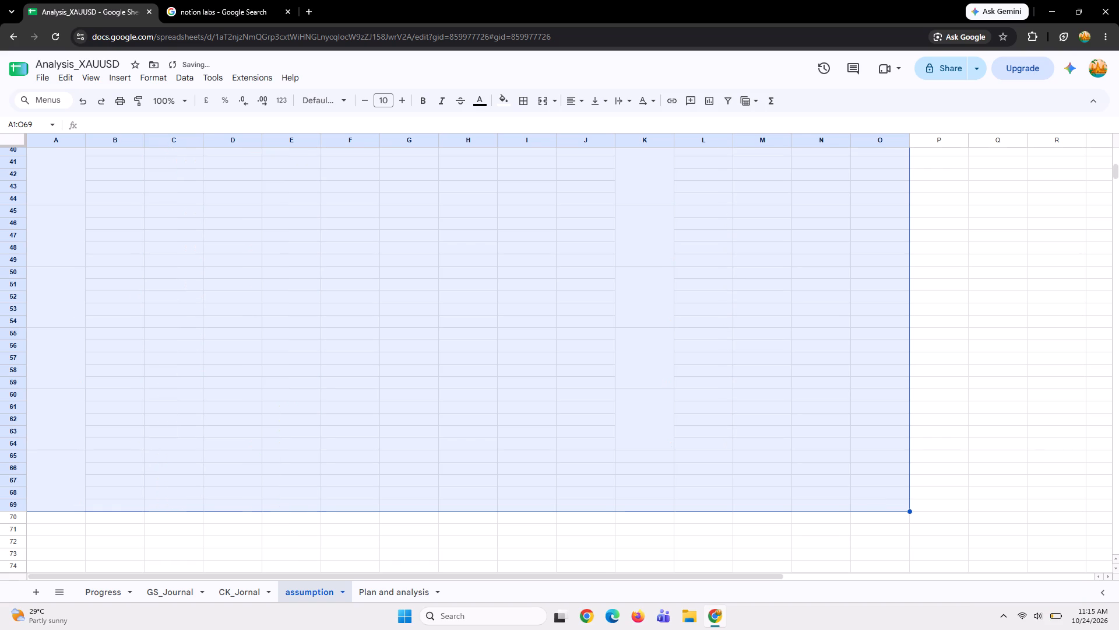
scroll(590, 347, "up", 9)
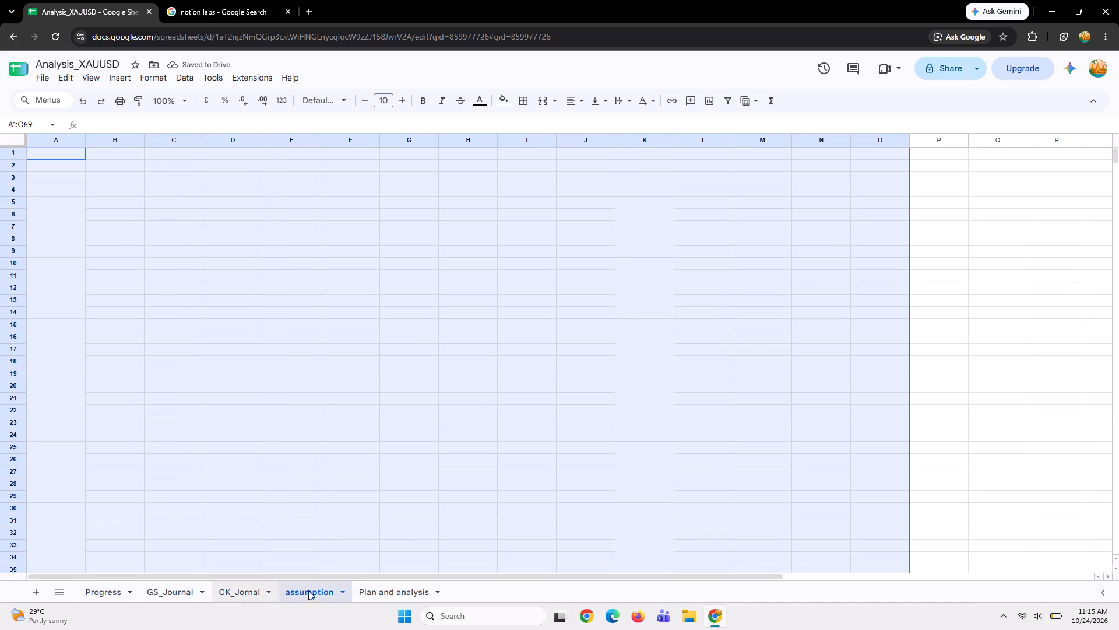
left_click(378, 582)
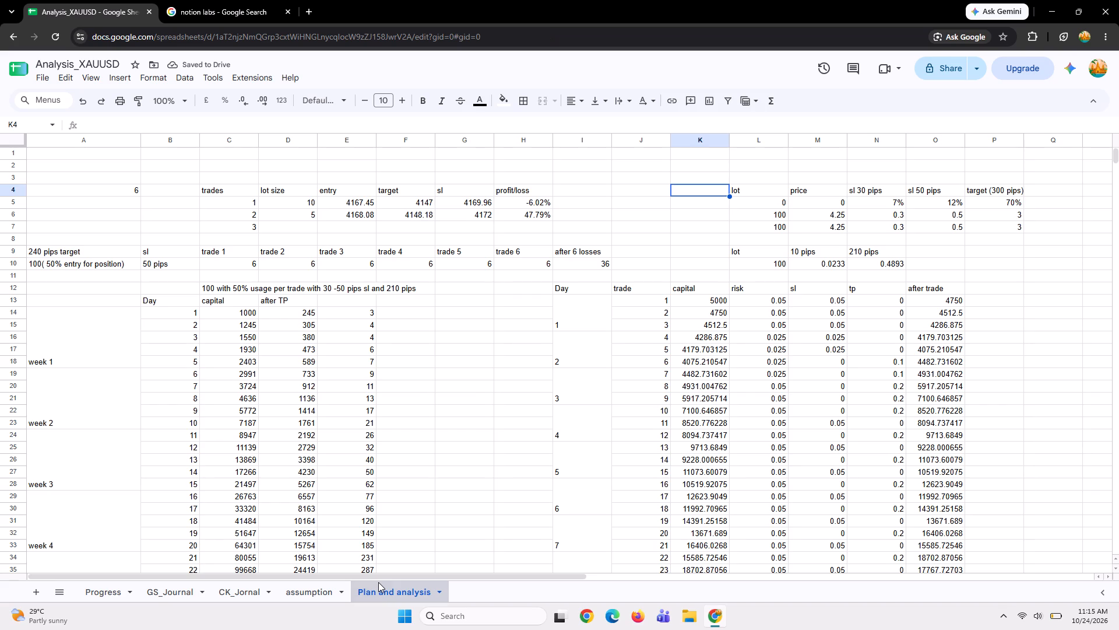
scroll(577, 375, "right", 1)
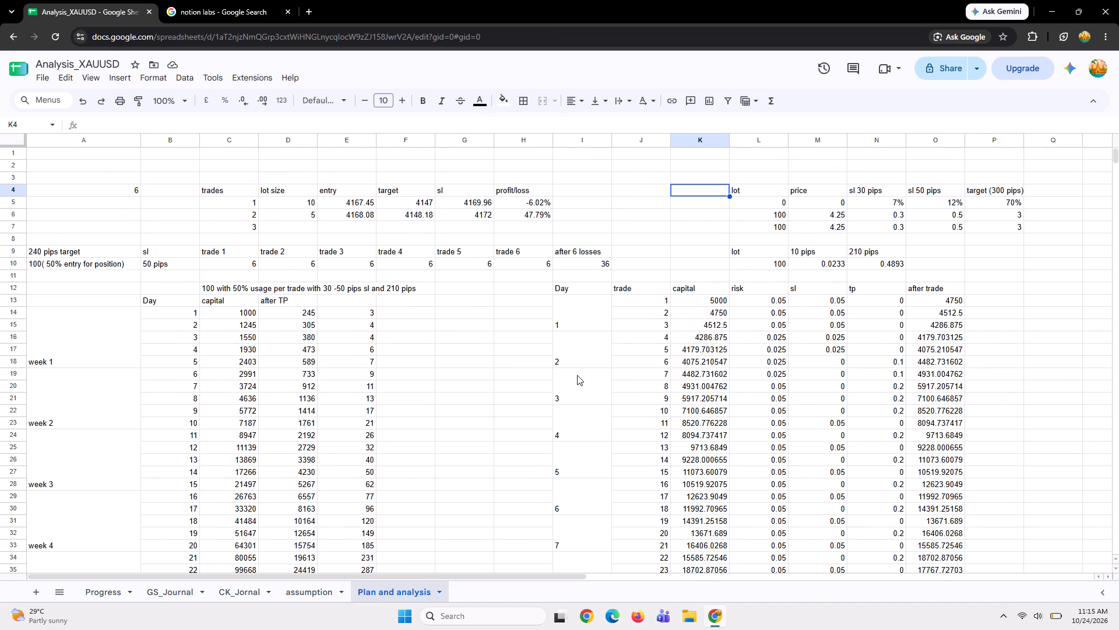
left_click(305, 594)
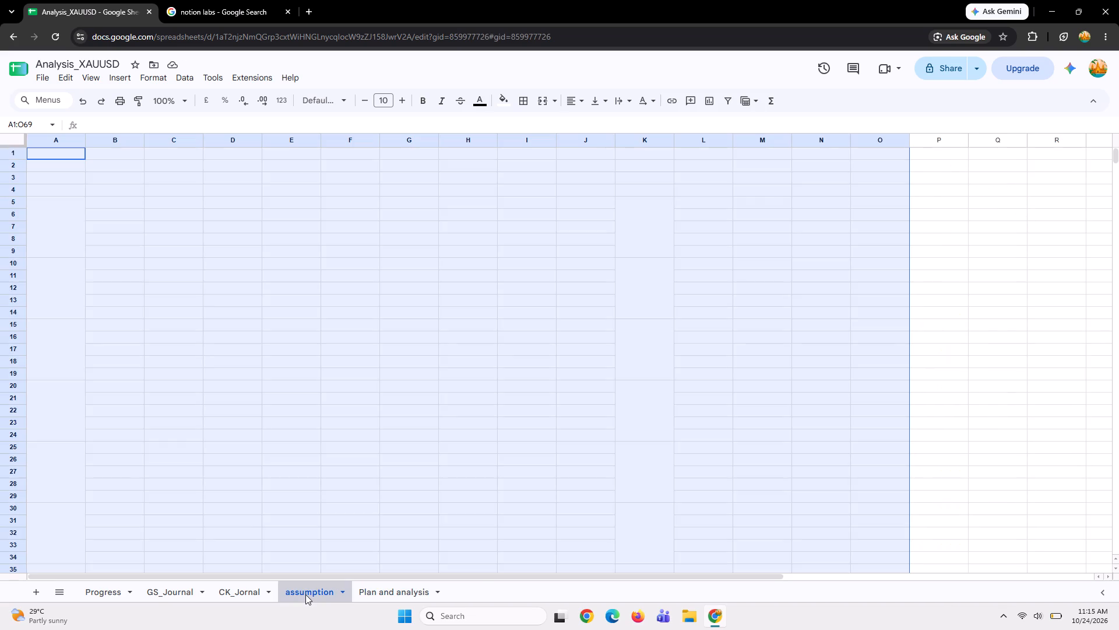